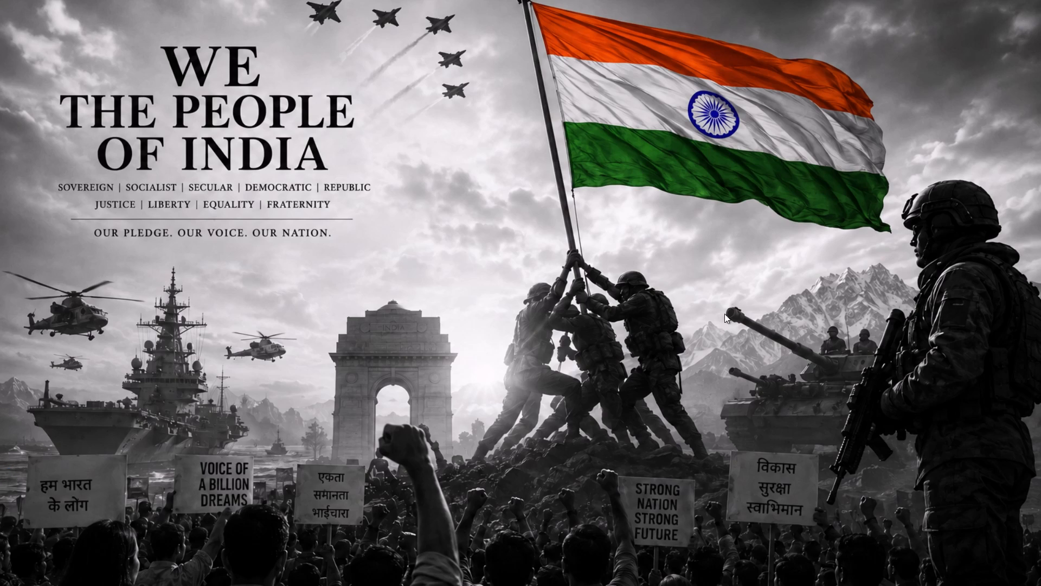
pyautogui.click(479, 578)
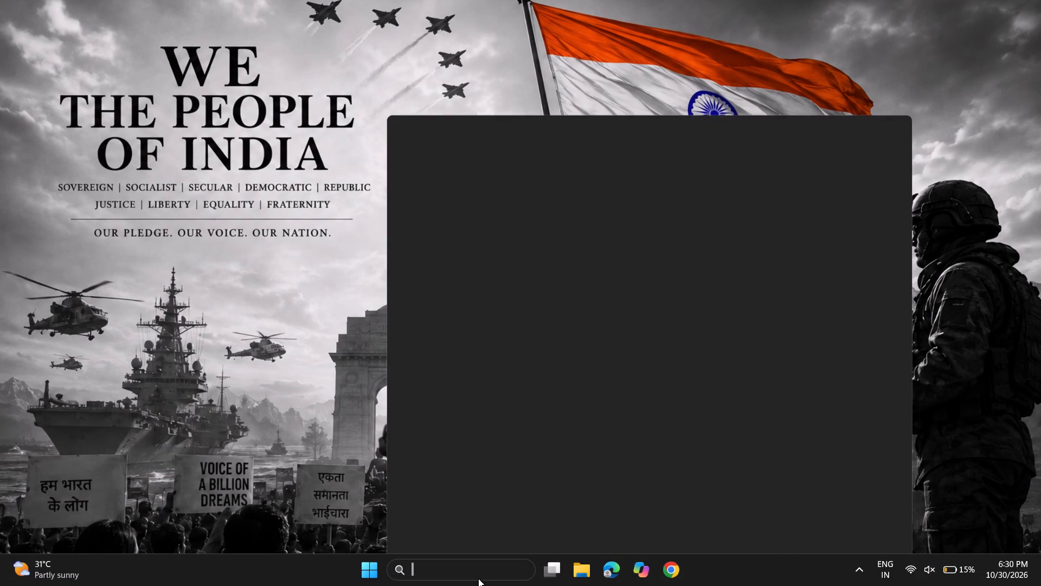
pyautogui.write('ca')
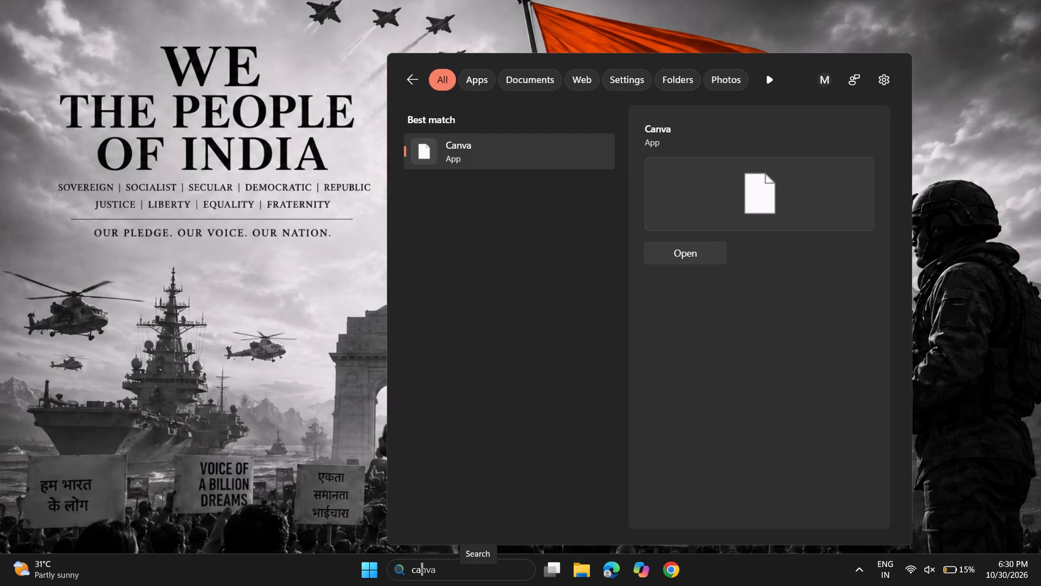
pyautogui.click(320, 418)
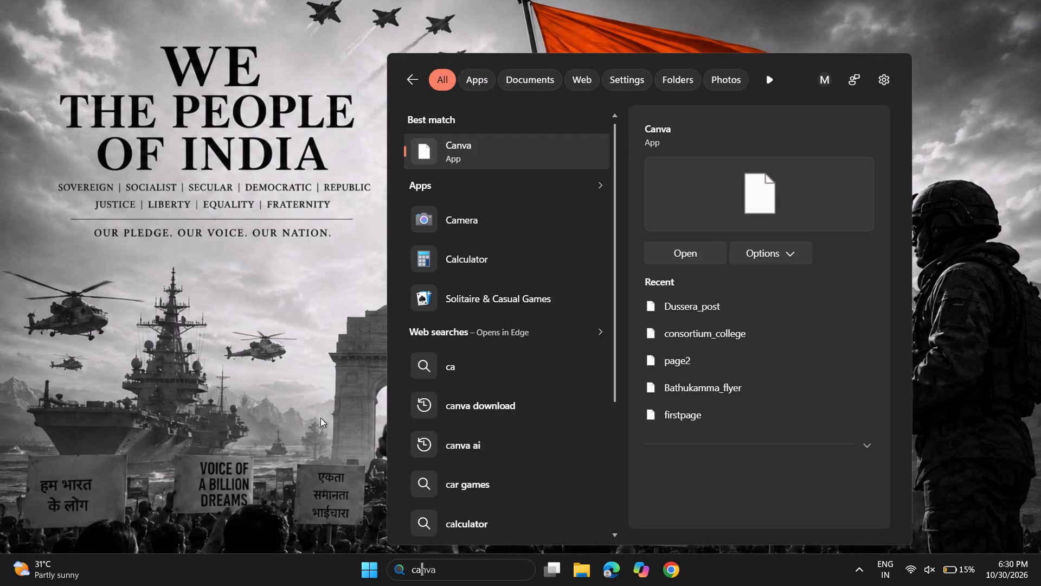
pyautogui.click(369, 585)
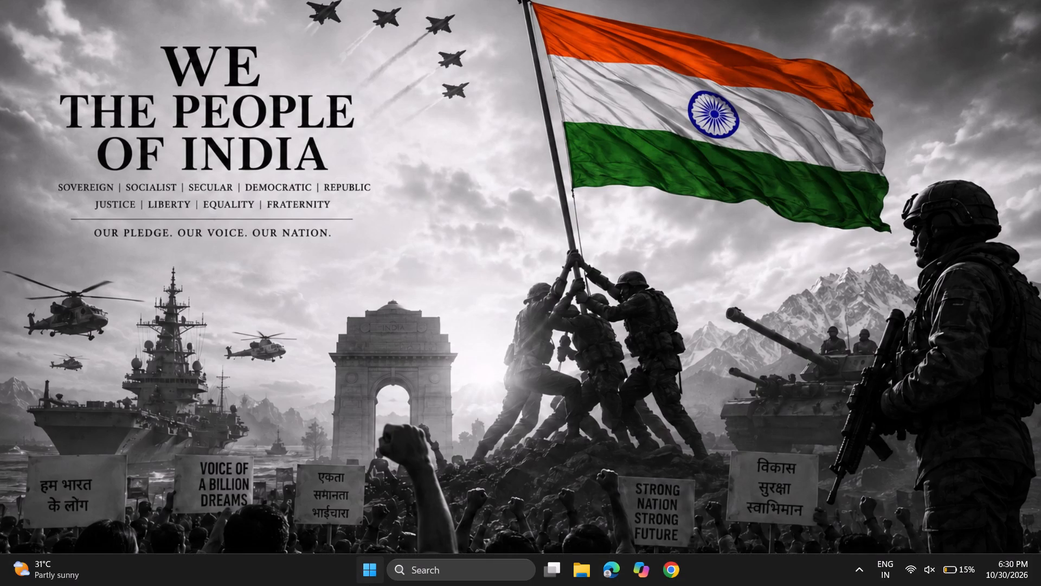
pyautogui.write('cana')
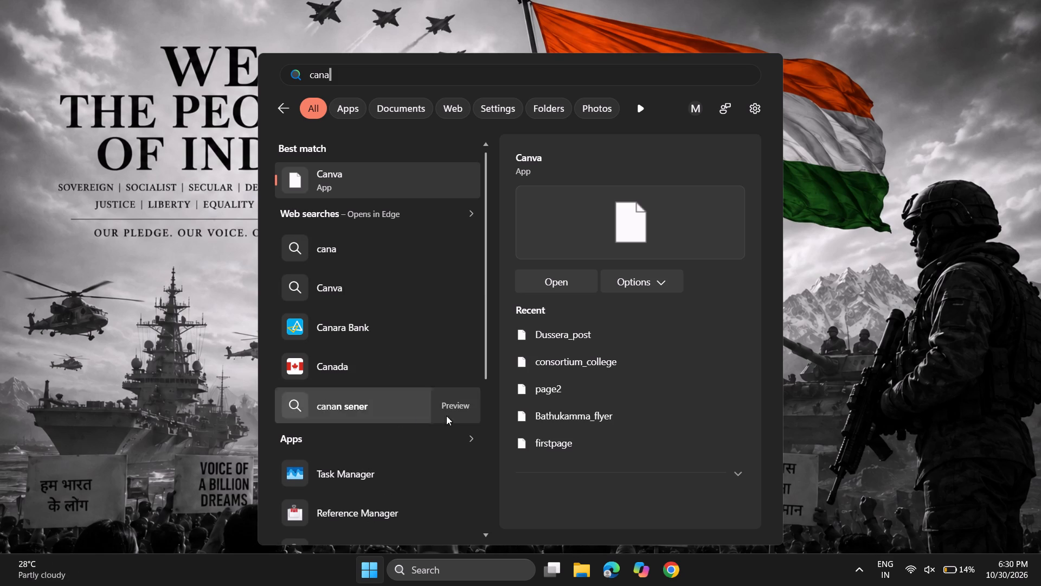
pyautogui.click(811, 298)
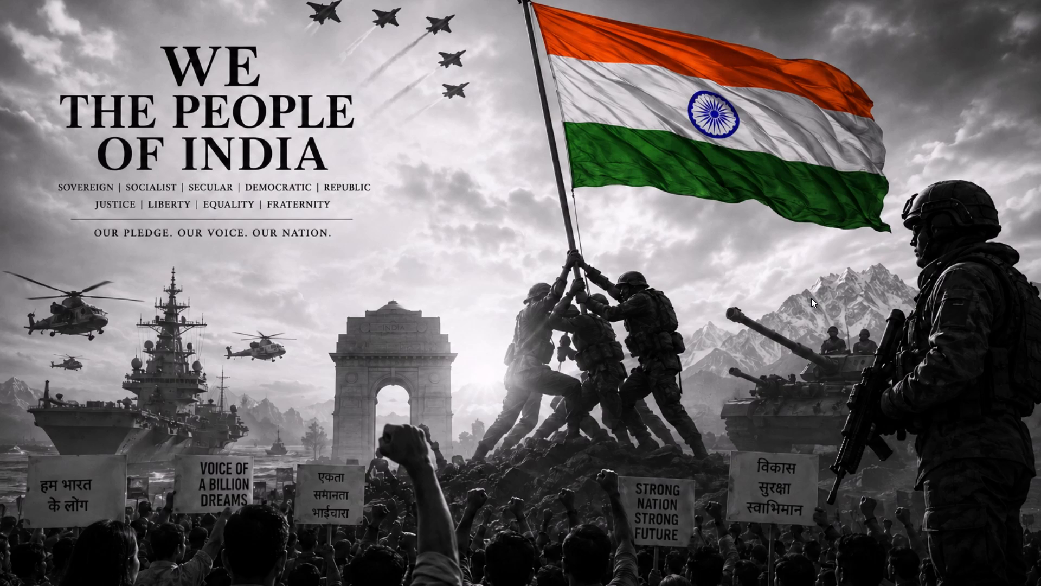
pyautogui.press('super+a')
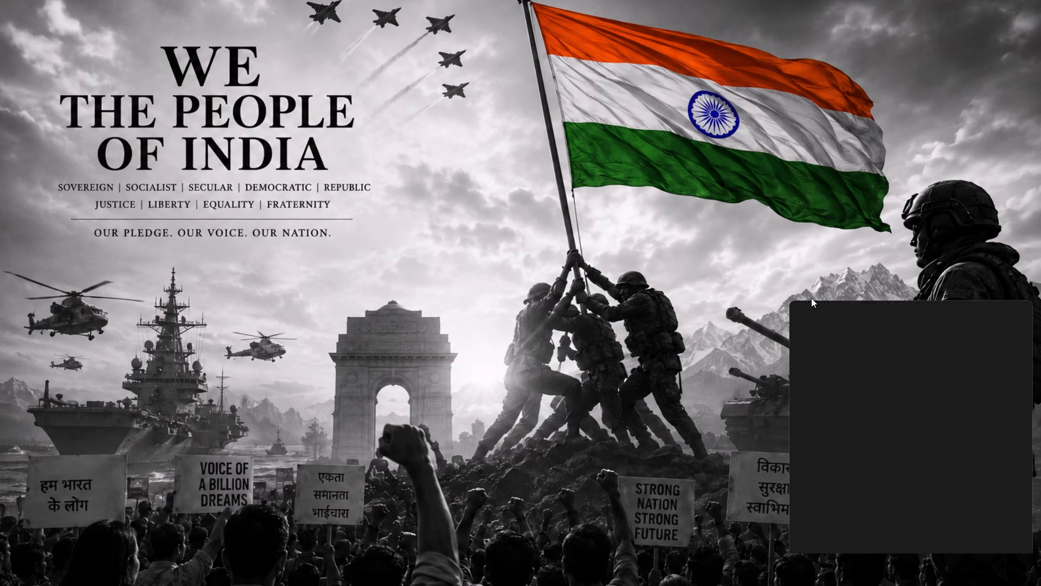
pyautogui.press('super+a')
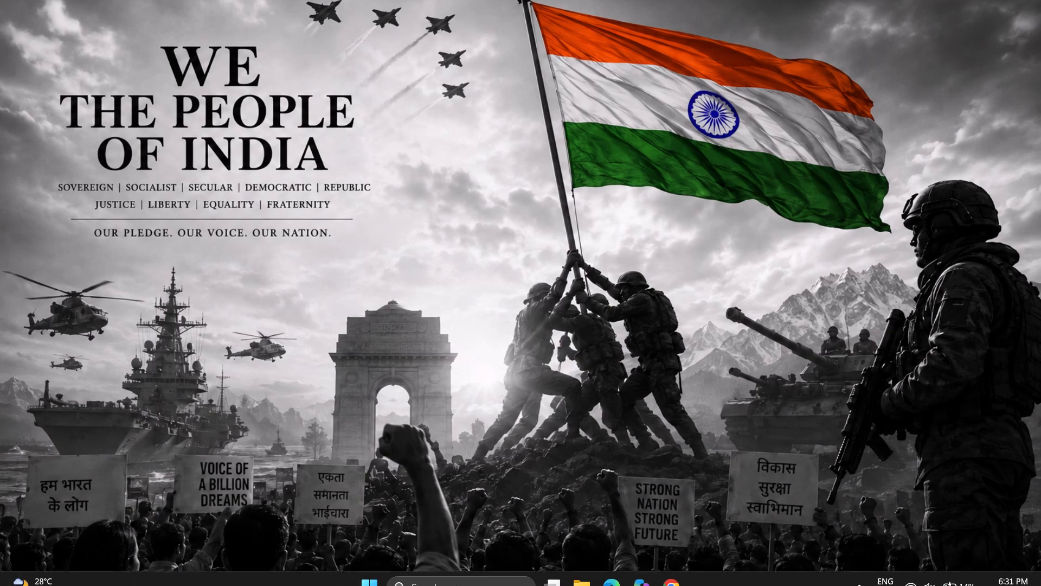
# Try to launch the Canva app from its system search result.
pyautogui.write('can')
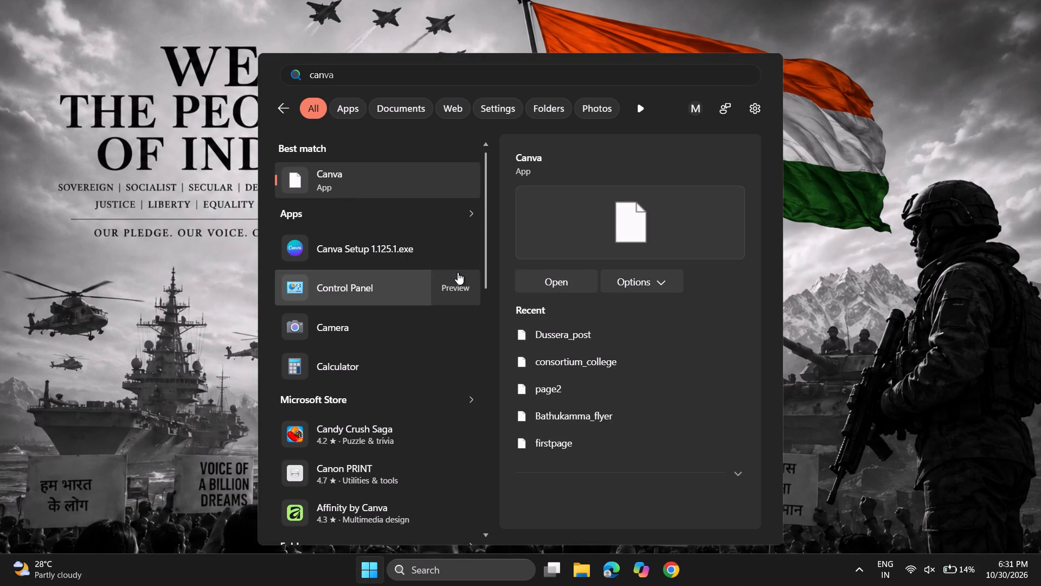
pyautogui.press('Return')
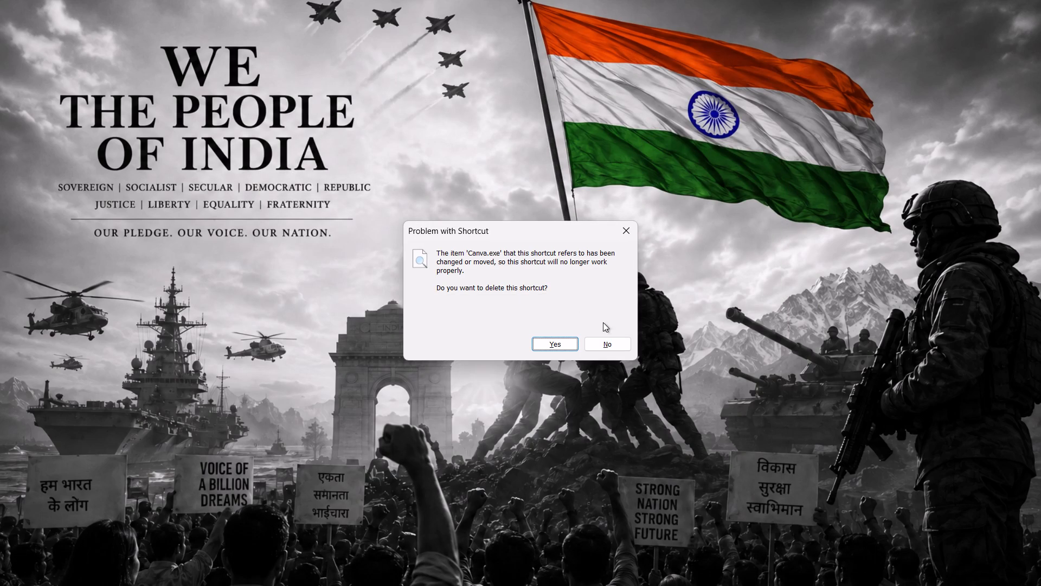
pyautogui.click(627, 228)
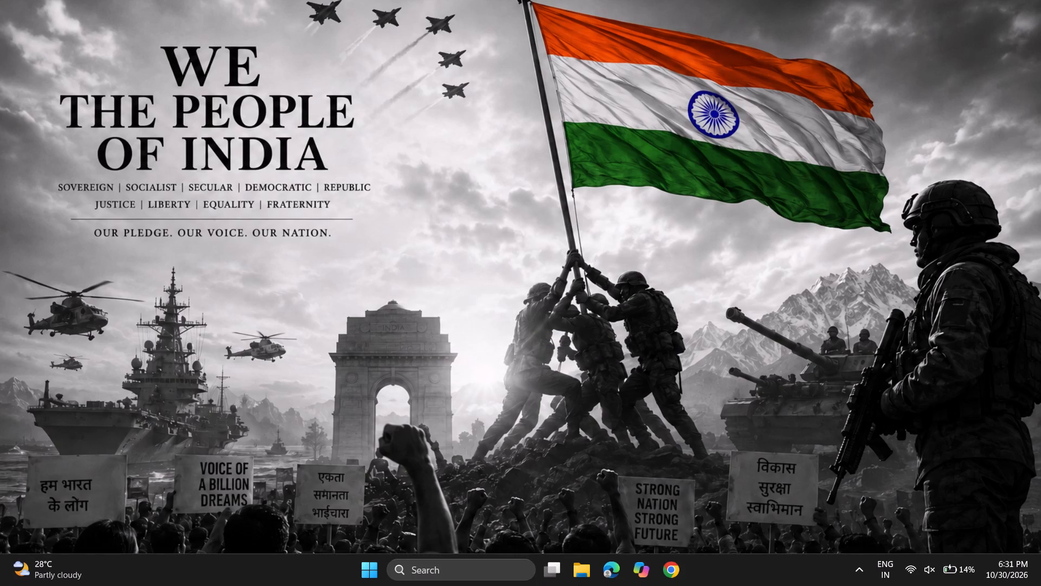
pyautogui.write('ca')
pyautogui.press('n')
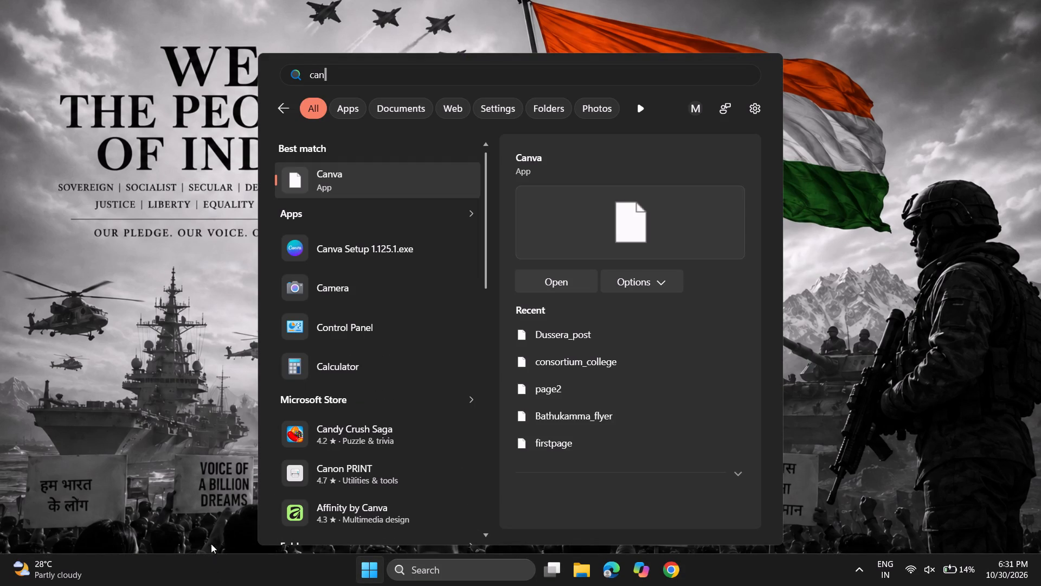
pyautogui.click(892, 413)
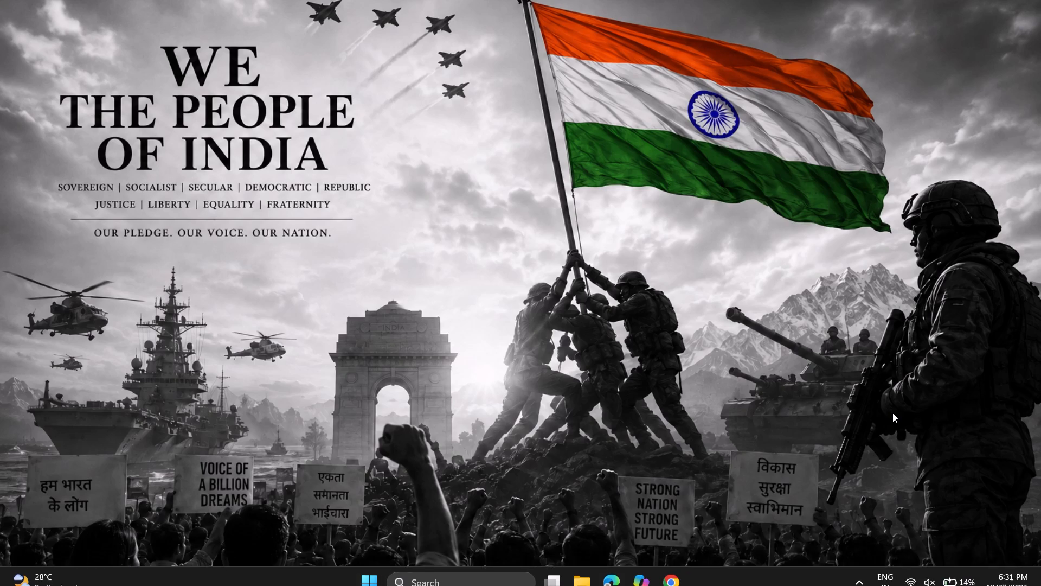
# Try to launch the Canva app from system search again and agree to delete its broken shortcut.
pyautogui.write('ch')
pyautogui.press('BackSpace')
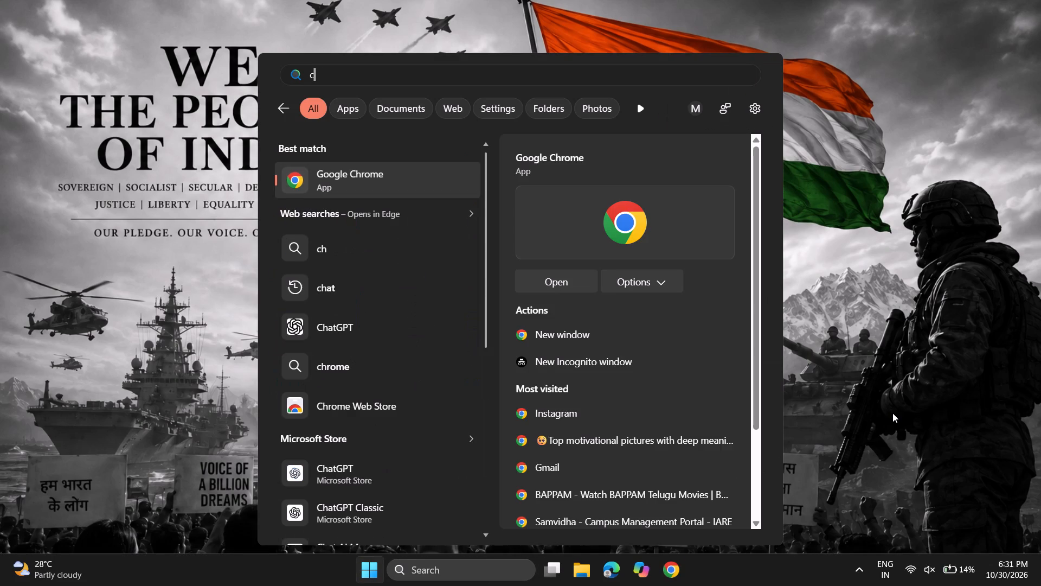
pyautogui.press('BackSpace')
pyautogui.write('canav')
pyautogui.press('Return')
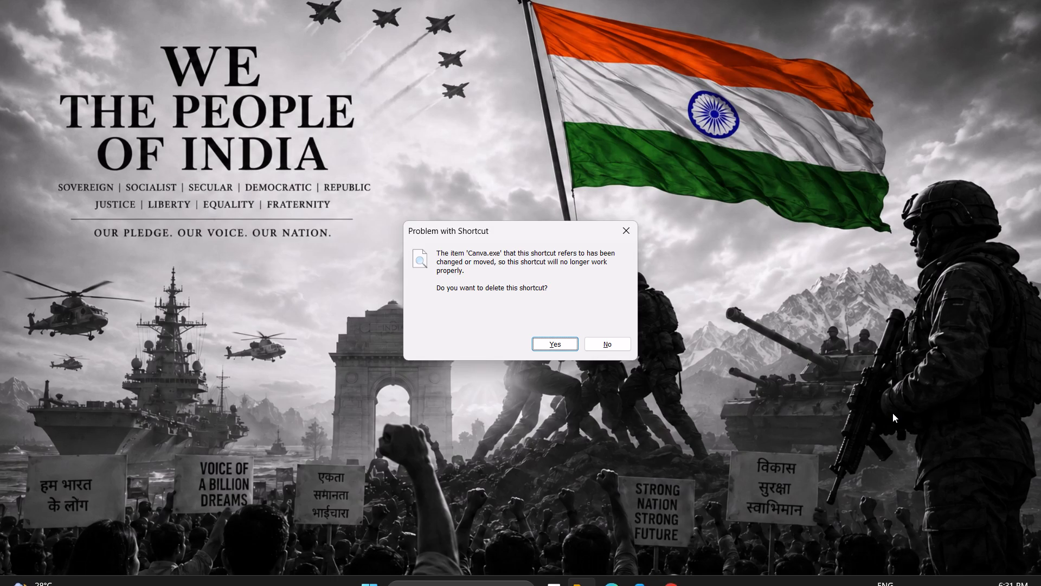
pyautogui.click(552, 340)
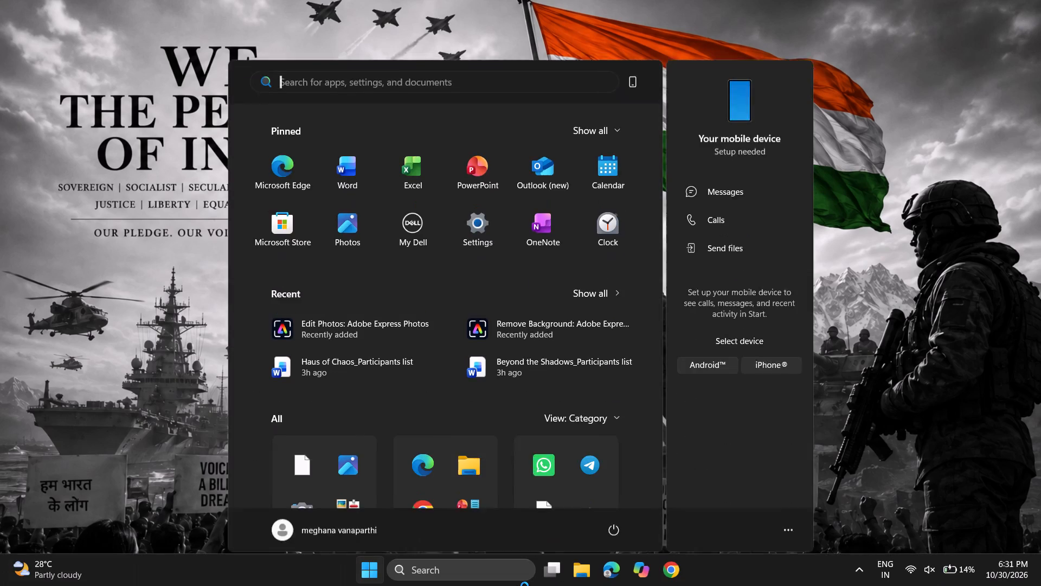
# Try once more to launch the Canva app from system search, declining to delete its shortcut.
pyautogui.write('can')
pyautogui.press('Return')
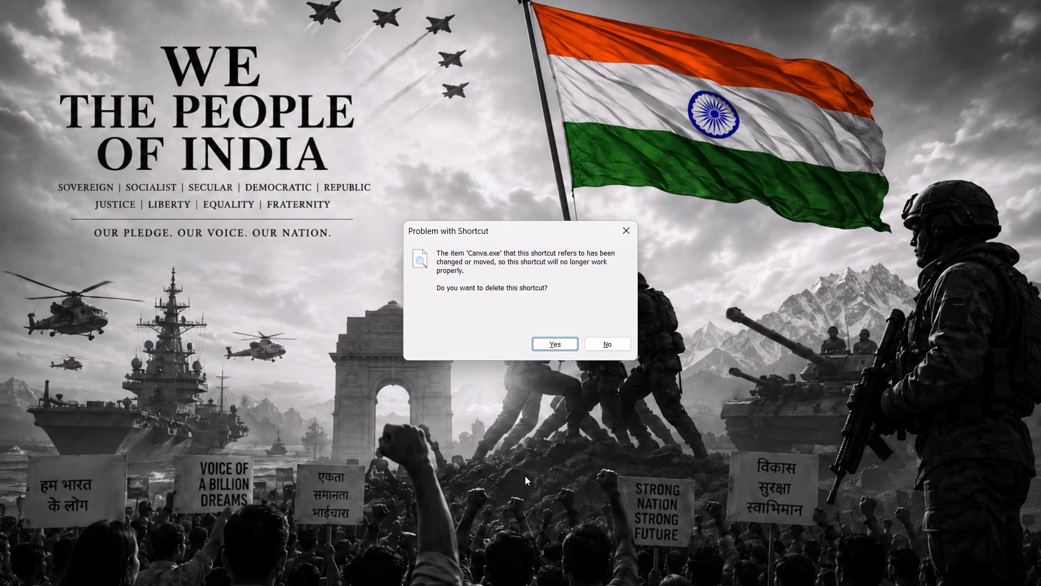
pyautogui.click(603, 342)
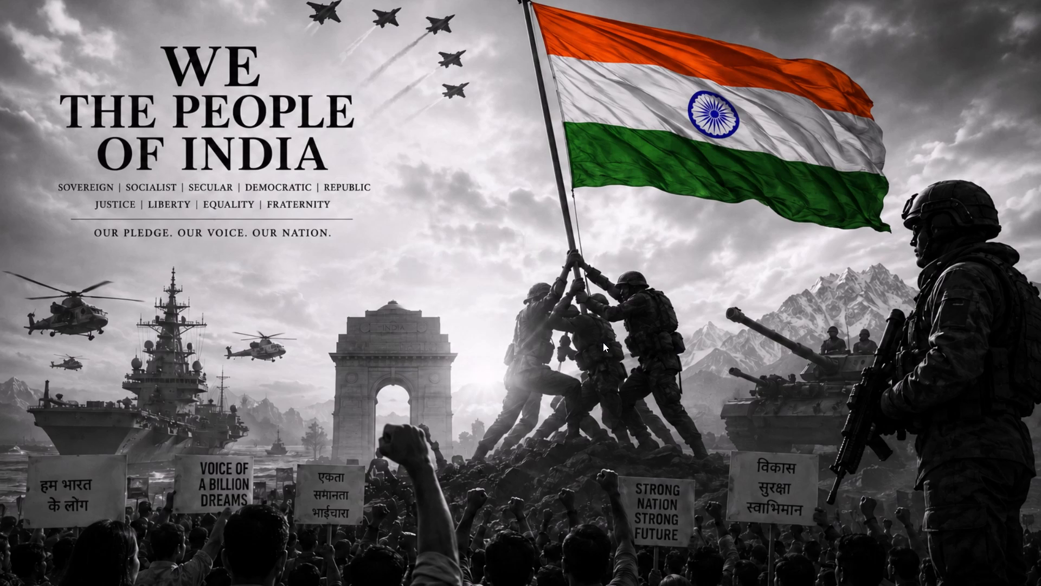
# Run Canva Setup 1.125.1.exe to start Canva and open the "happening" design.
pyautogui.write('can')
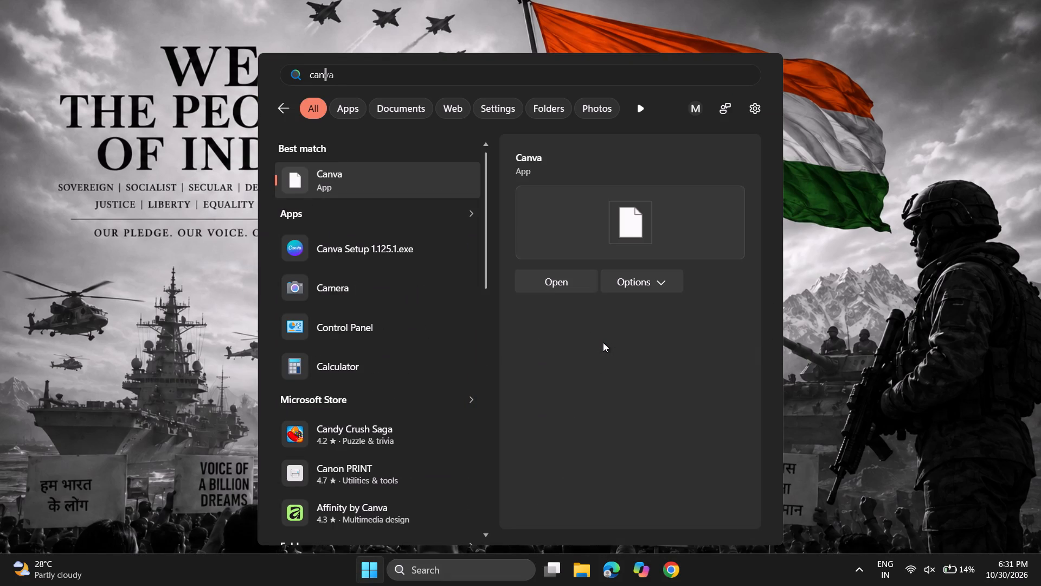
pyautogui.click(327, 253)
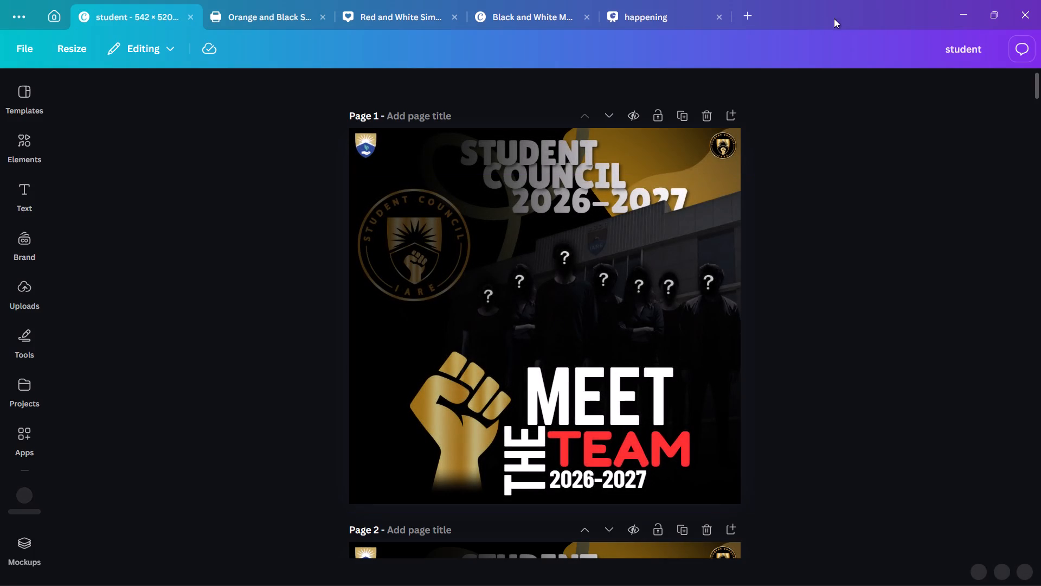
pyautogui.click(677, 20)
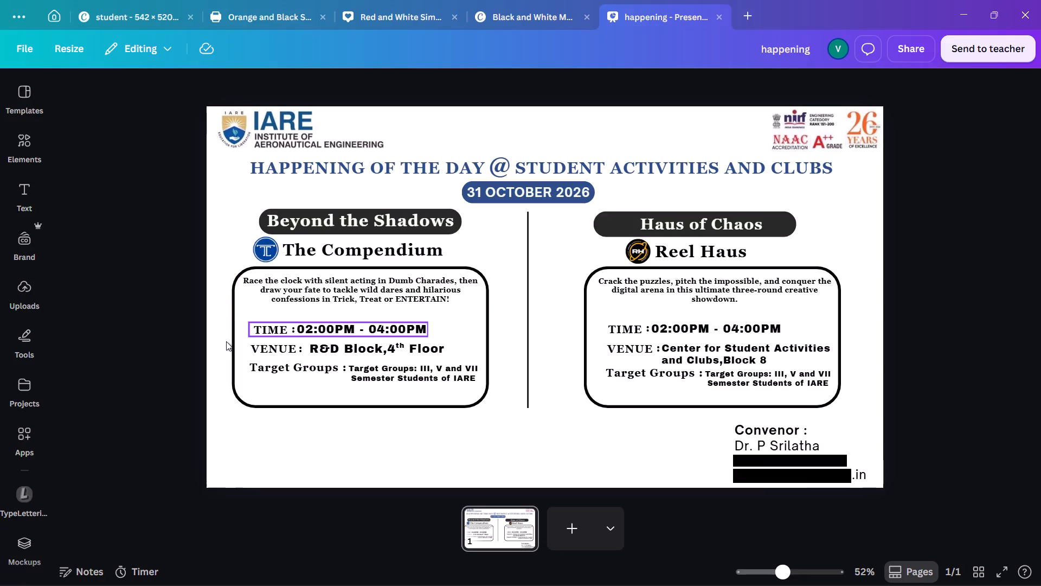
# Fully ungroup the time row in the Beyond the Shadows box into separate label, colon and time texts.
pyautogui.click(279, 328)
pyautogui.click(279, 328)
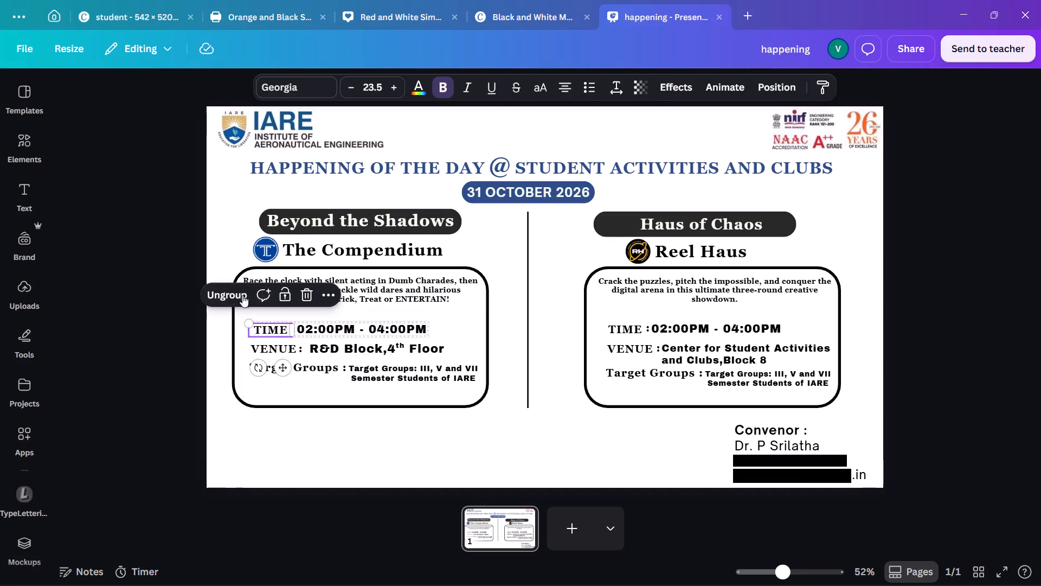
pyautogui.click(229, 292)
pyautogui.click(180, 322)
pyautogui.click(327, 321)
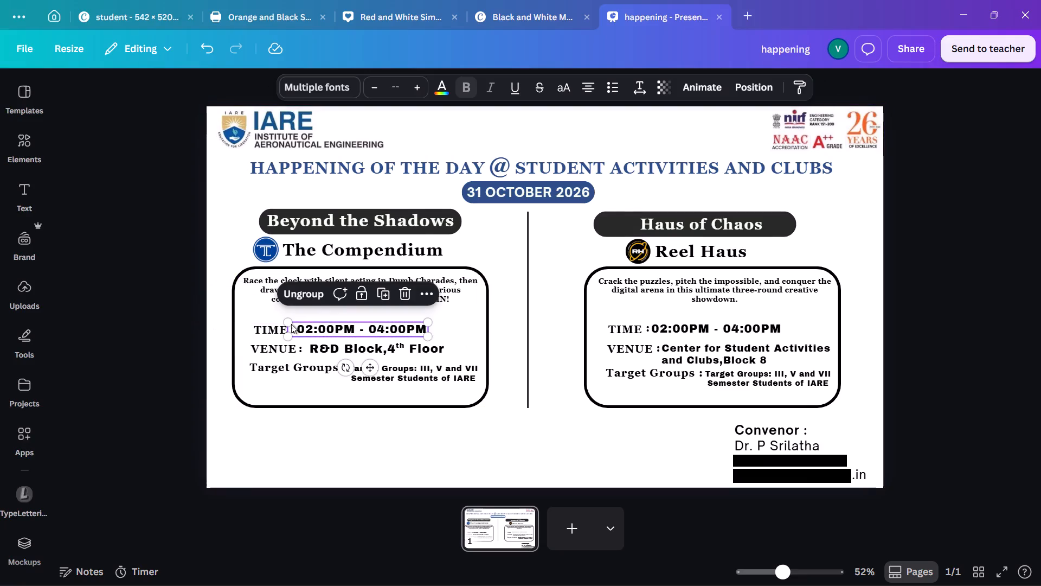
pyautogui.click(299, 289)
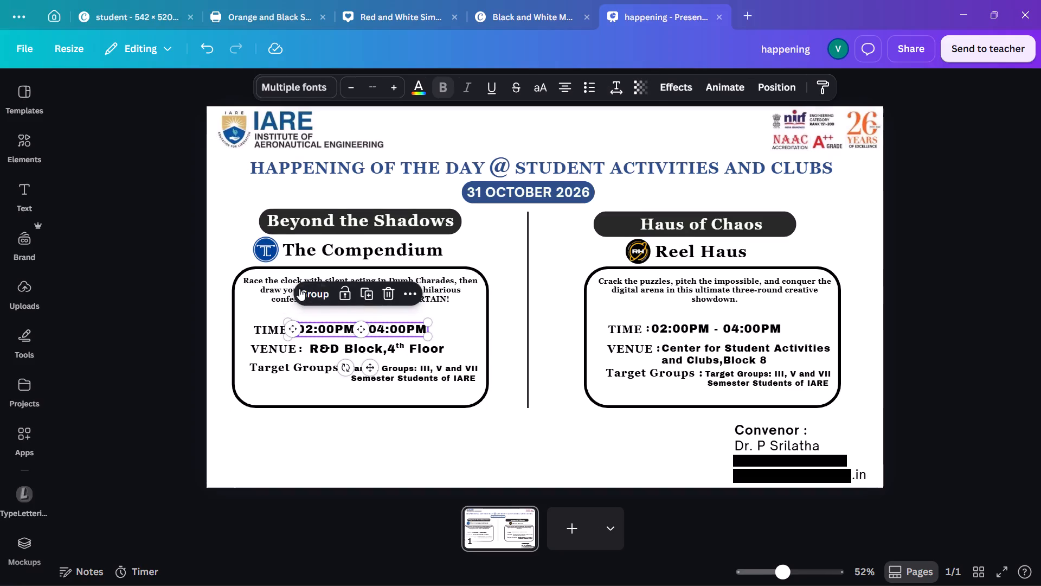
pyautogui.click(223, 316)
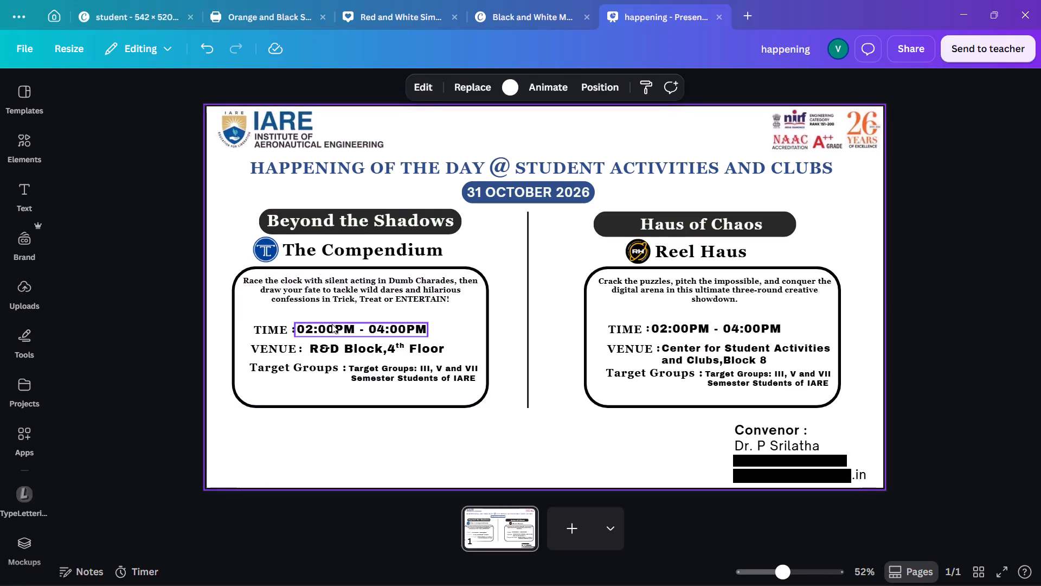
pyautogui.click(332, 324)
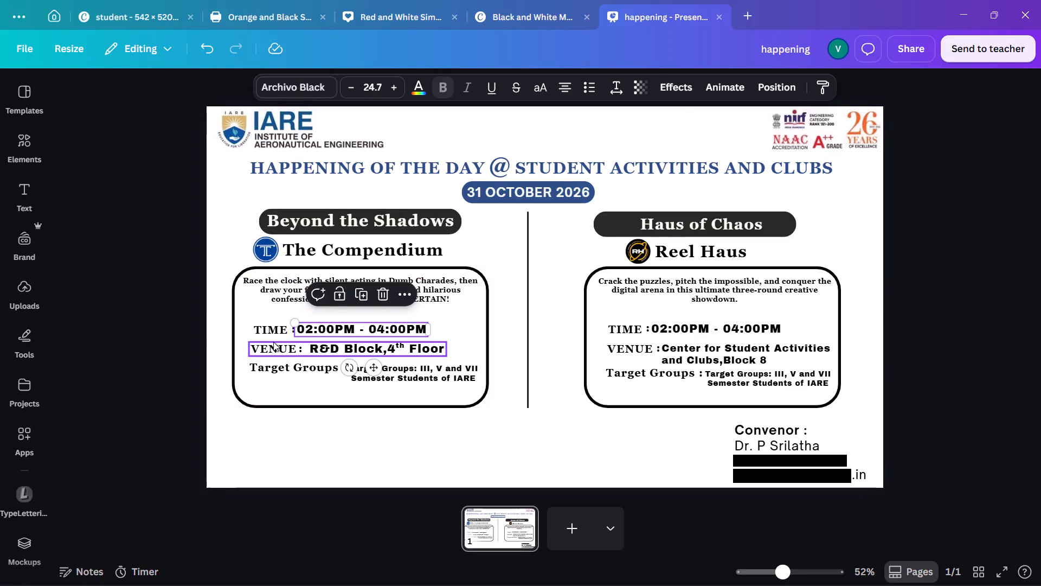
# Rewrite the time row's label in the Beyond the Shadows box as "Time".
pyautogui.doubleClick(267, 328)
pyautogui.press('Right')
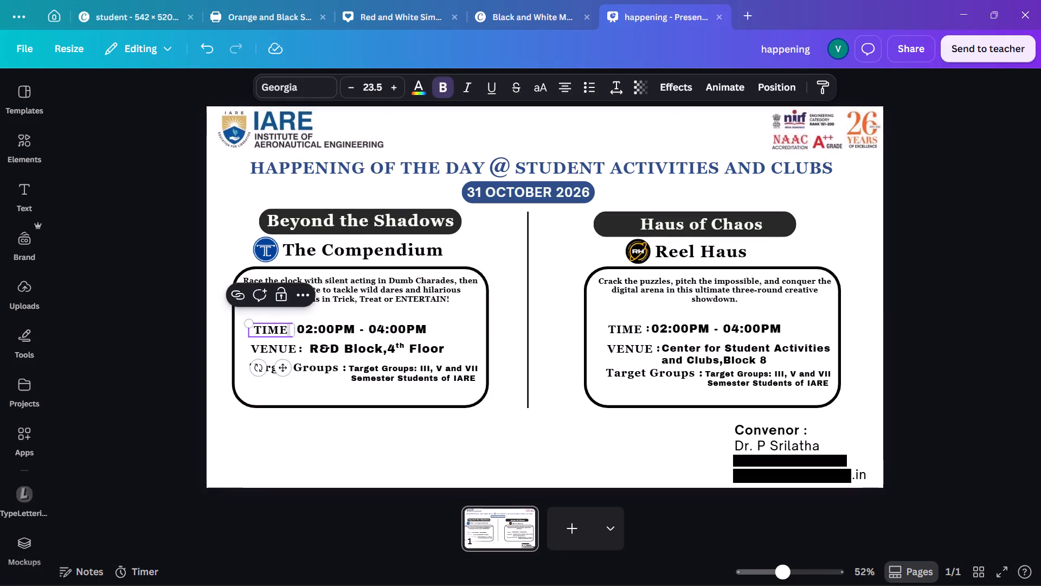
pyautogui.press('BackSpace')
pyautogui.press('BackSpace')
pyautogui.press('BackSpace')
pyautogui.write('ime')
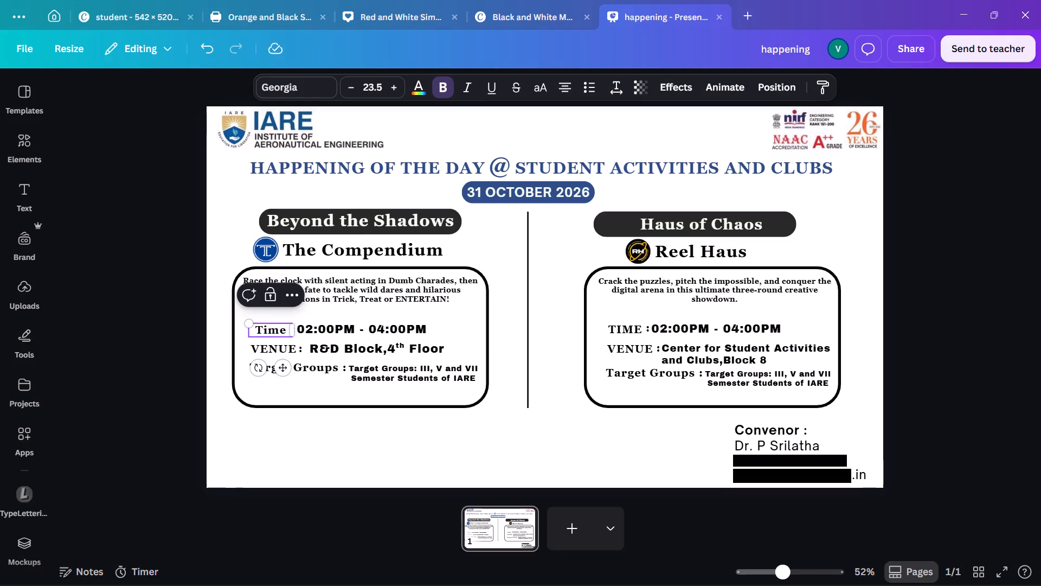
# Ungroup the venue row in the Beyond the Shadows box.
pyautogui.click(272, 349)
pyautogui.click(278, 312)
pyautogui.click(214, 319)
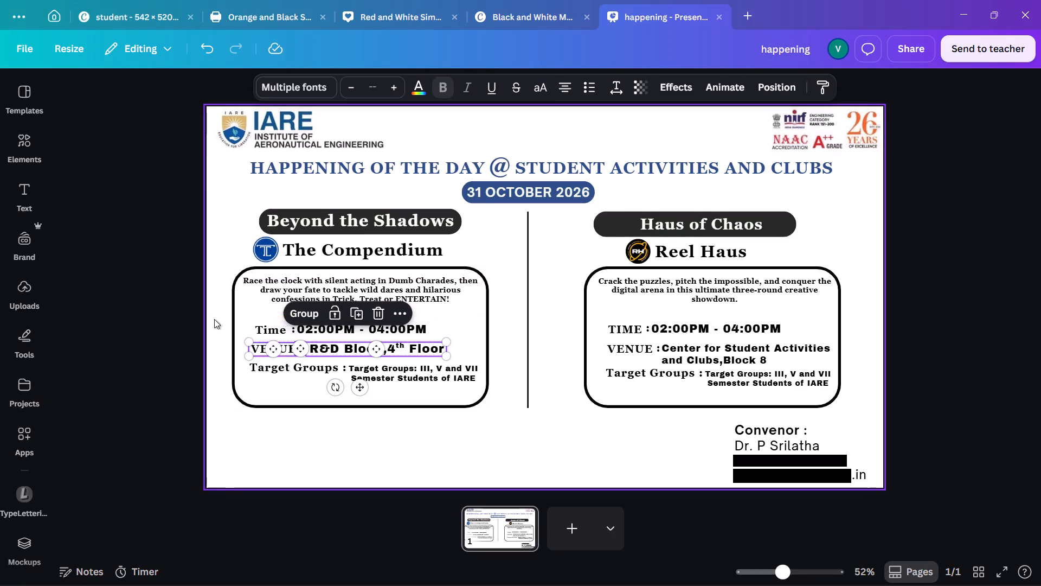
# Rewrite the venue row's label in the Beyond the Shadows box as "Venue".
pyautogui.doubleClick(270, 344)
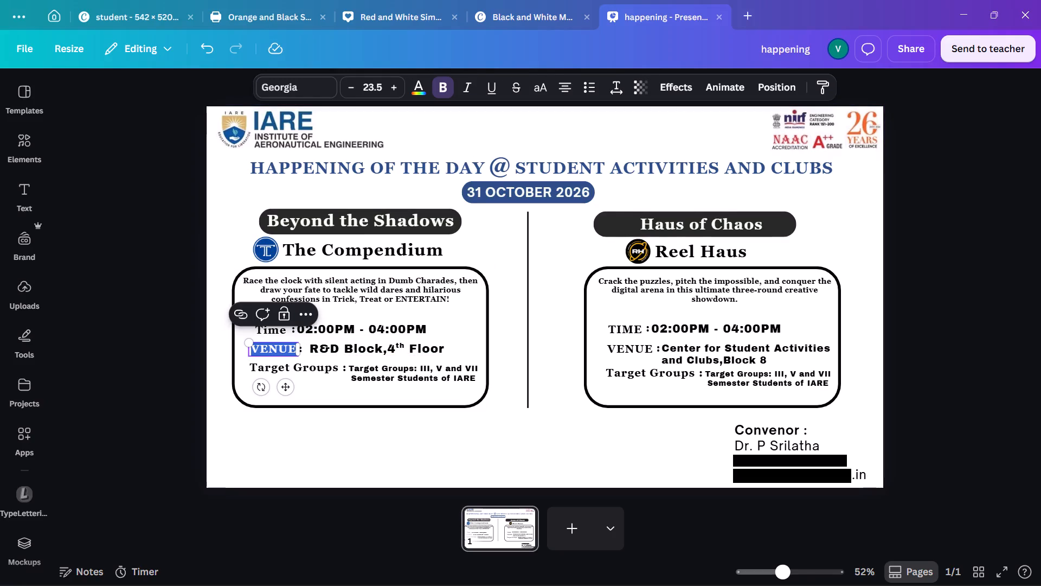
pyautogui.press('Right')
pyautogui.press('BackSpace')
pyautogui.press('BackSpace')
pyautogui.press('BackSpace')
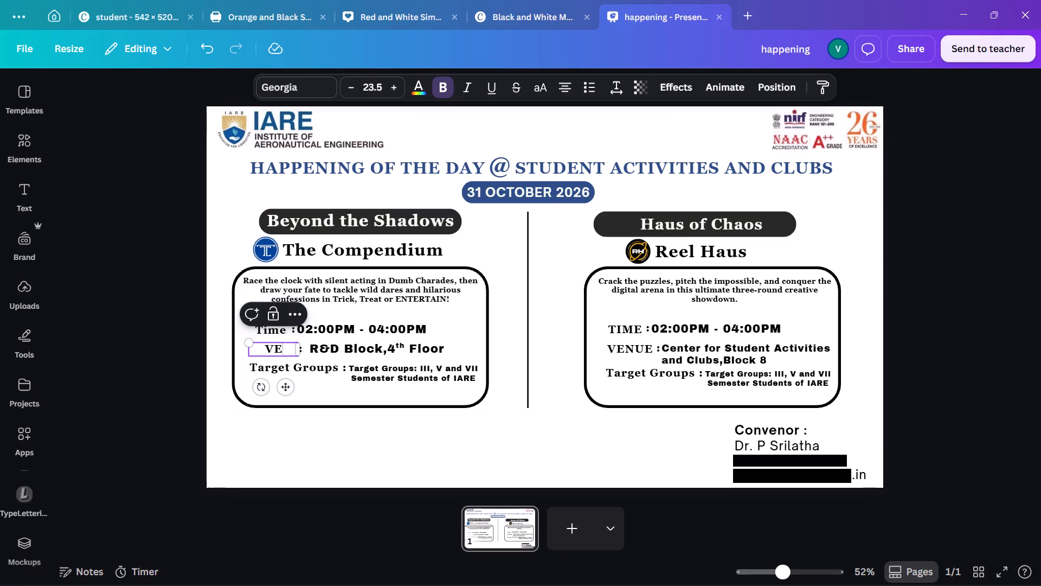
pyautogui.press('BackSpace')
pyautogui.write('enue')
pyautogui.click(220, 256)
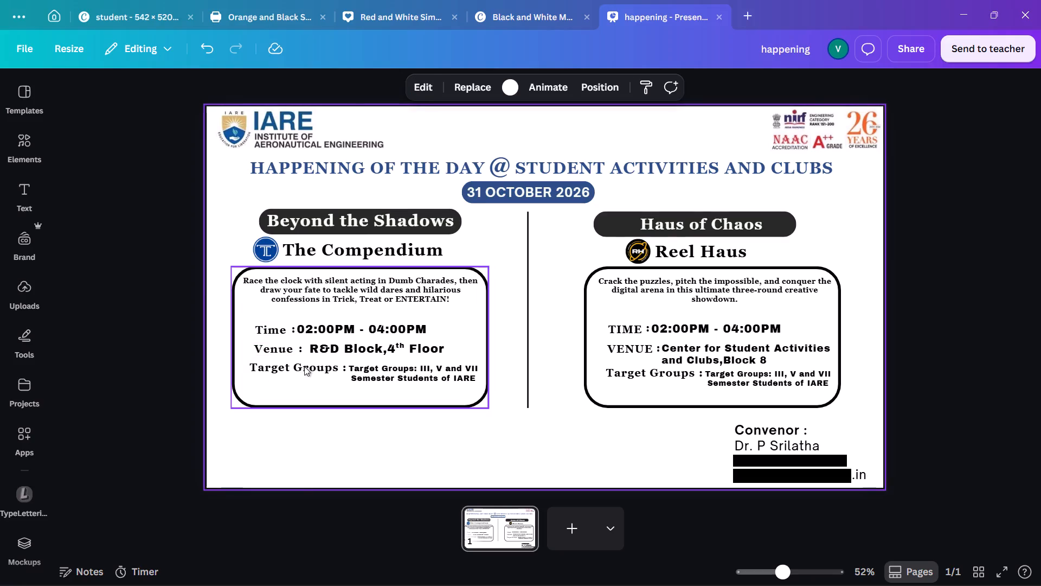
# Ungroup the Target Groups row in the Beyond the Shadows box.
pyautogui.click(304, 366)
pyautogui.click(303, 341)
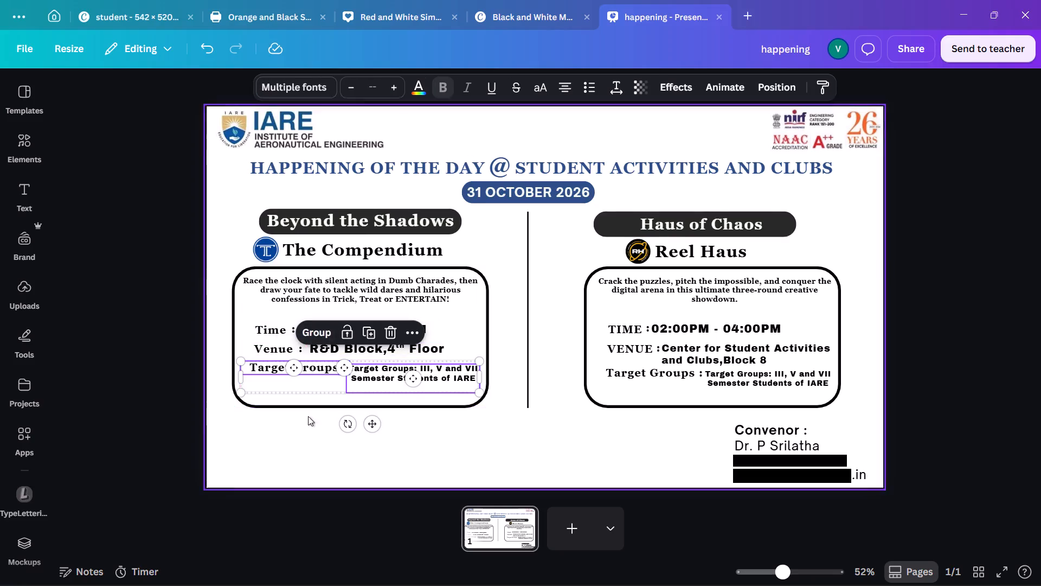
pyautogui.click(307, 422)
# Change the Target Groups row's label in the Beyond the Shadows box to "Target Group".
pyautogui.click(315, 371)
pyautogui.click(336, 371)
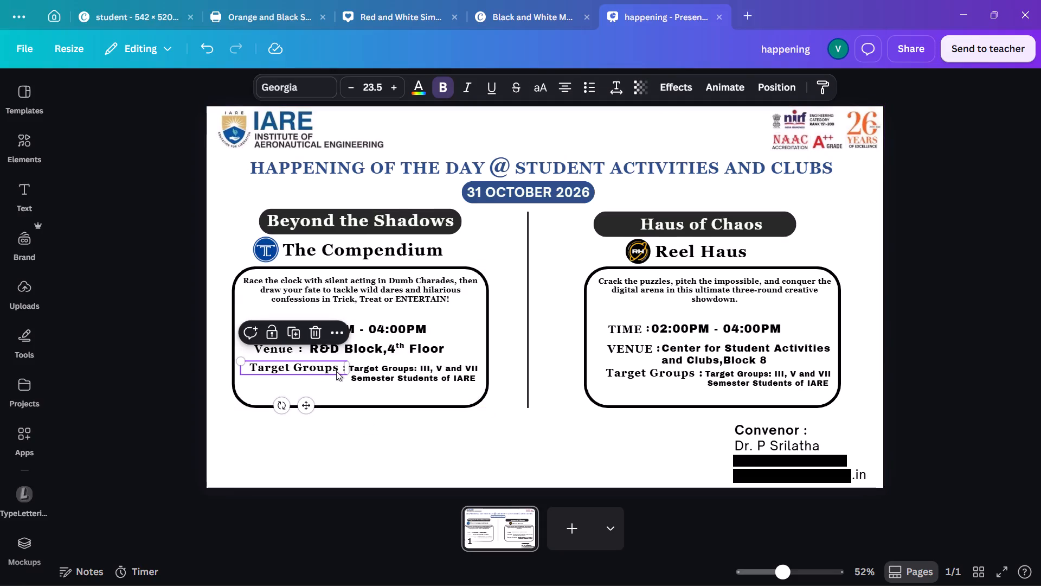
pyautogui.press('Right')
pyautogui.press('BackSpace')
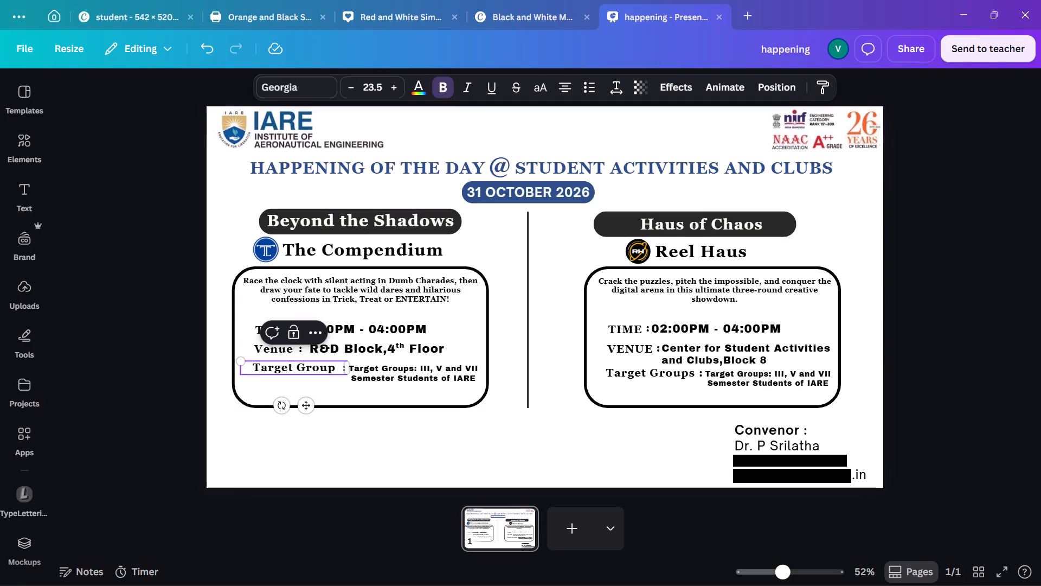
pyautogui.click(338, 431)
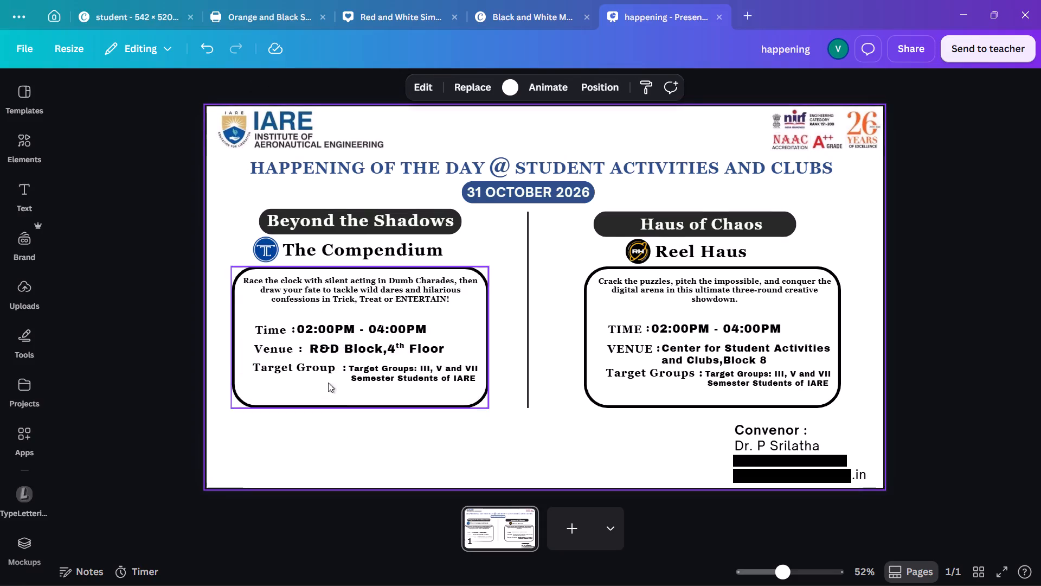
# Rewrite the Beyond the Shadows time as "02:00 PM - 04:00 PM", widening its text box so it fits on one line.
pyautogui.click(339, 329)
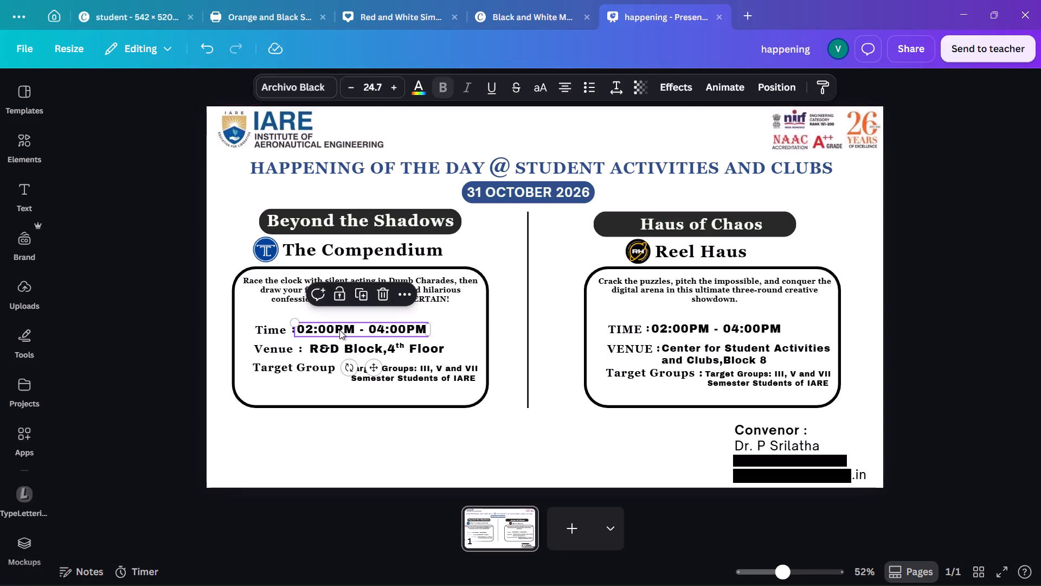
pyautogui.click(330, 326)
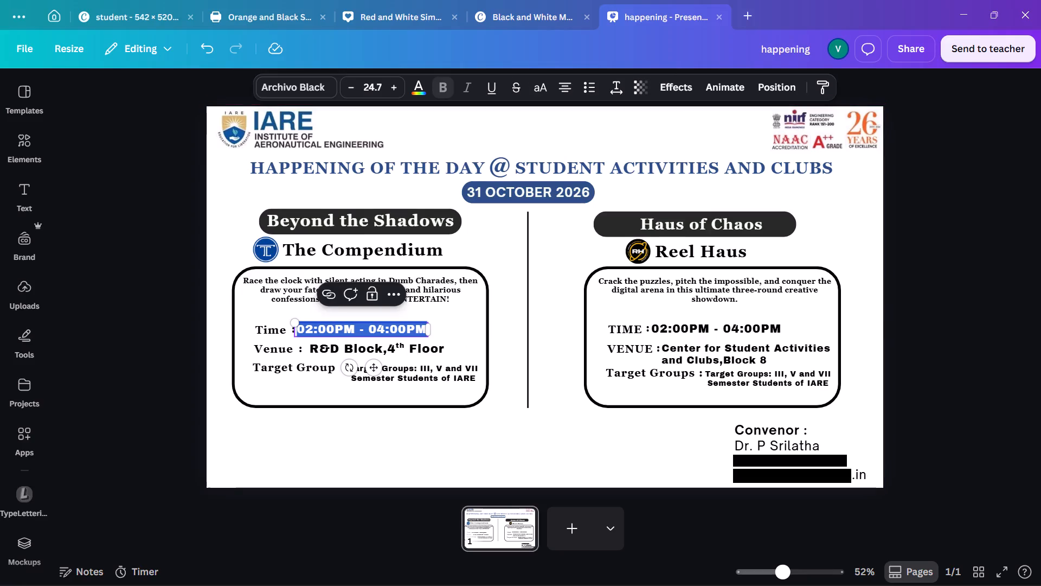
pyautogui.click(335, 327)
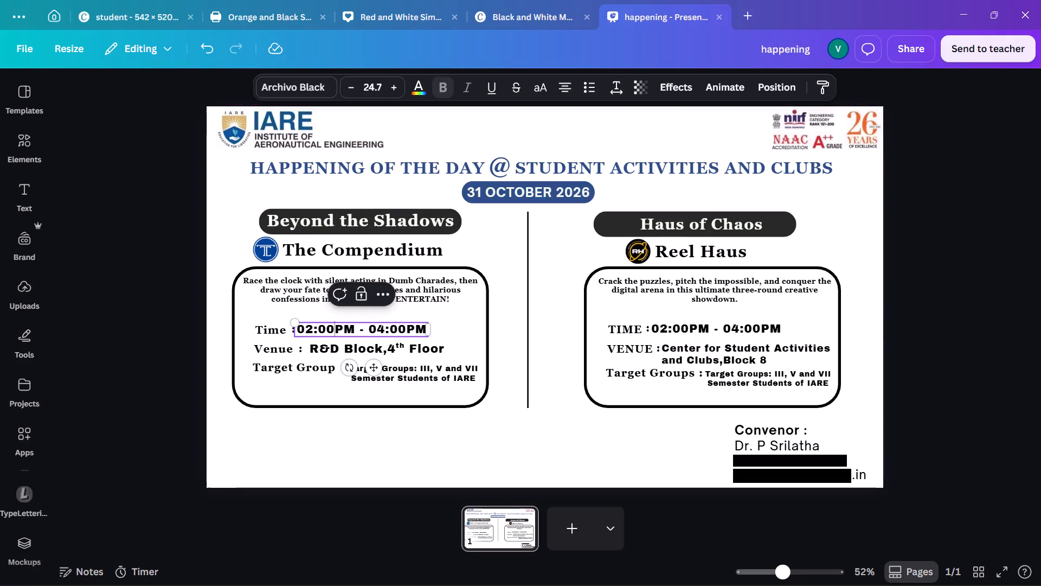
pyautogui.press('space')
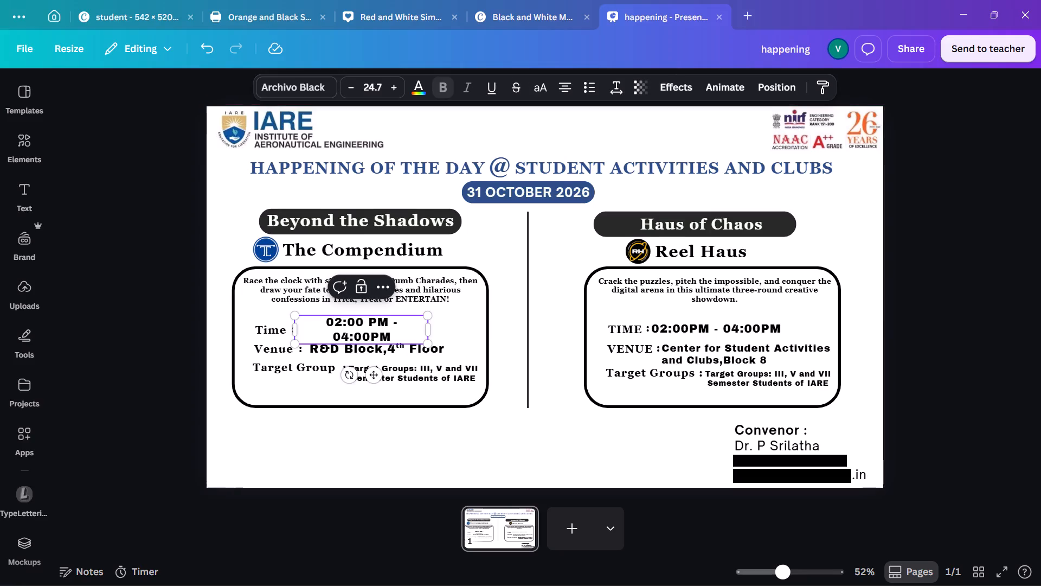
pyautogui.click(428, 330)
pyautogui.moveTo(430, 330); pyautogui.dragTo(444, 332)
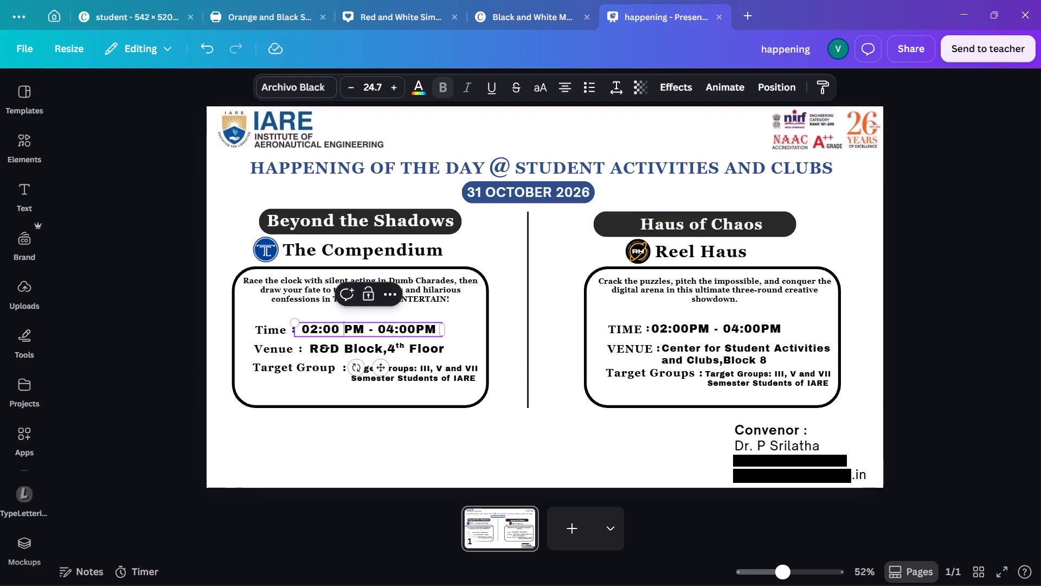
pyautogui.click(414, 325)
pyautogui.press('space')
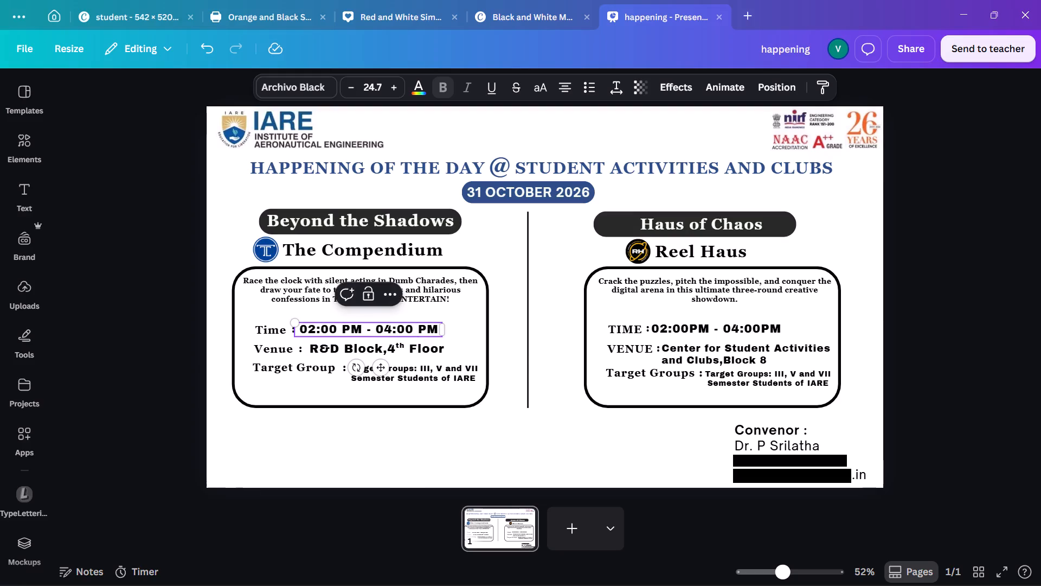
pyautogui.click(406, 487)
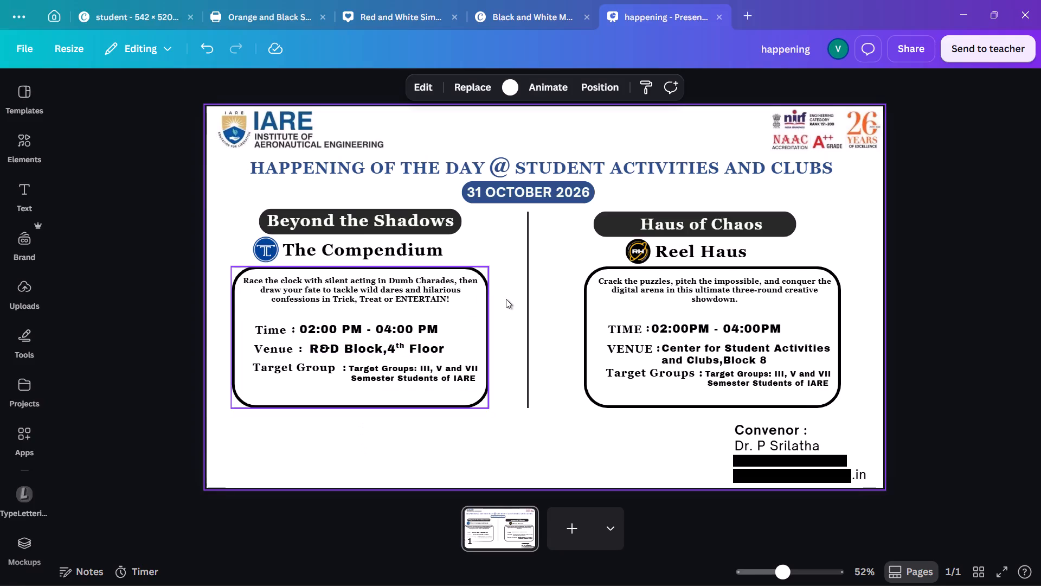
# Ungroup the time row in the Haus of Chaos box and rewrite its label as "Time".
pyautogui.click(632, 329)
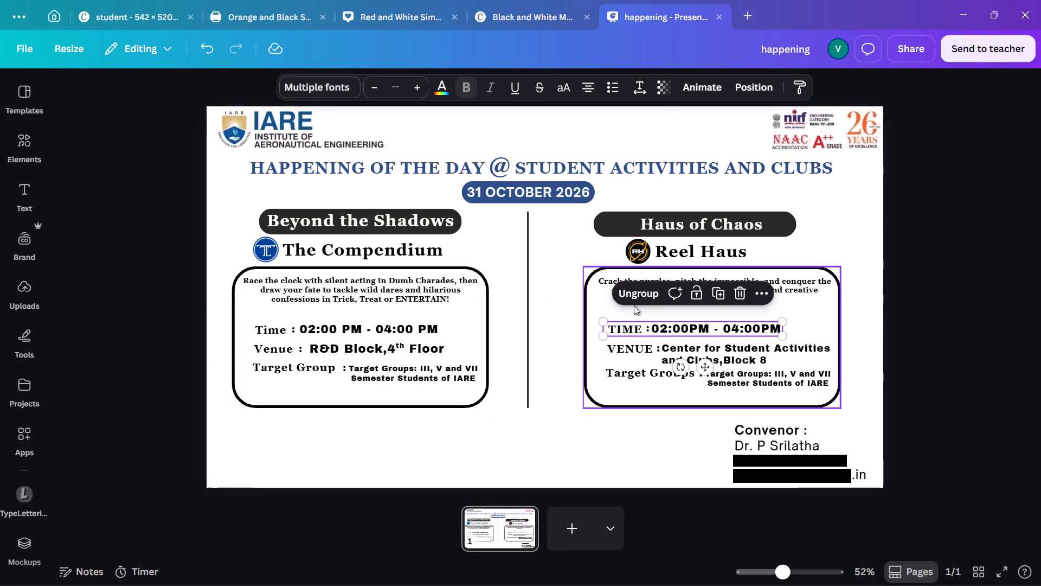
pyautogui.click(634, 290)
pyautogui.click(629, 416)
pyautogui.click(627, 324)
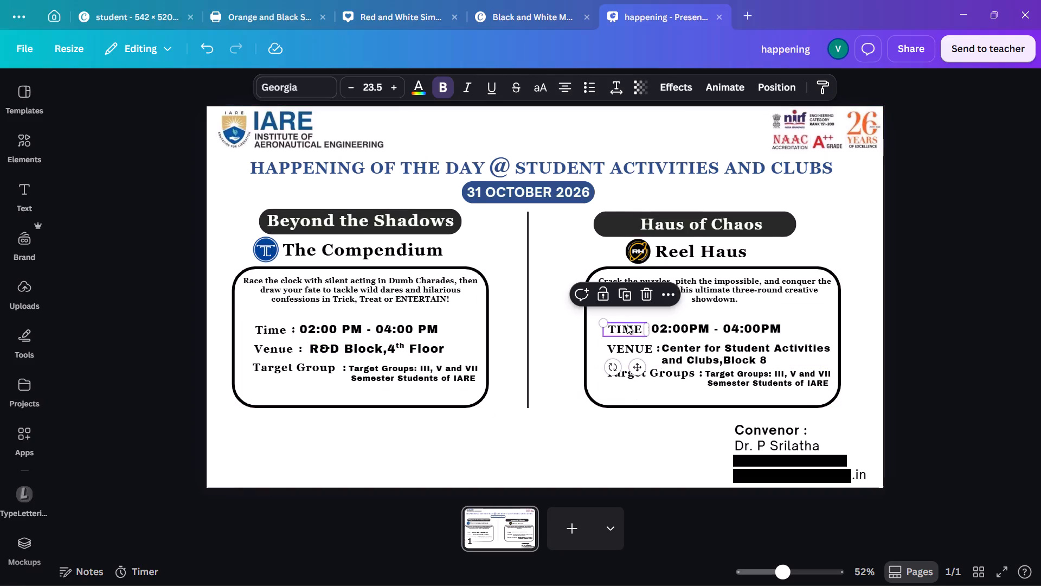
pyautogui.click(631, 327)
pyautogui.press('Right')
pyautogui.press('BackSpace')
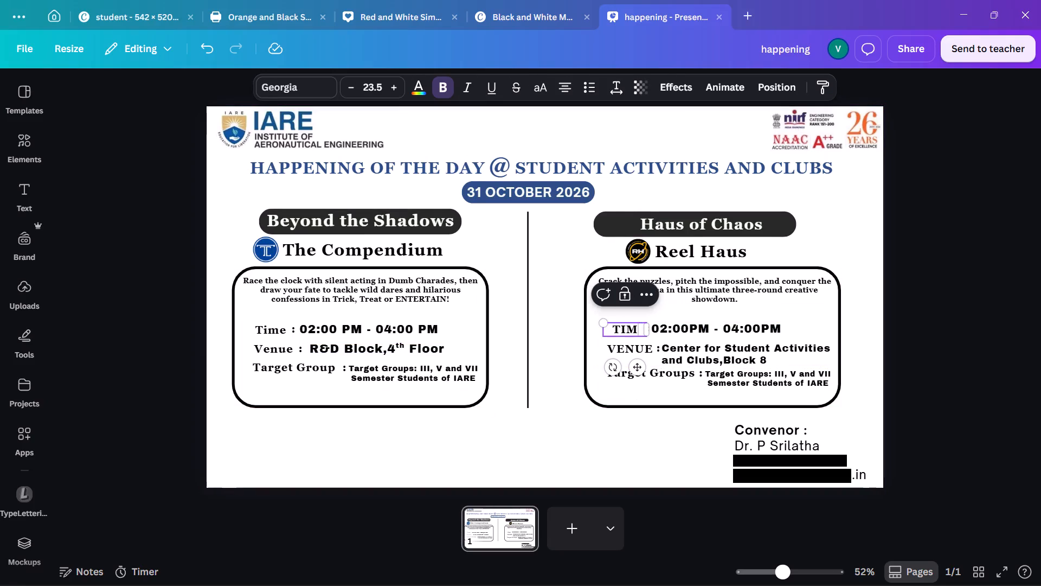
pyautogui.press('BackSpace')
pyautogui.press('BackSpace')
pyautogui.write('ime')
# Ungroup the venue row in the Haus of Chaos box and rewrite its label as "Venue".
pyautogui.click(645, 347)
pyautogui.click(656, 317)
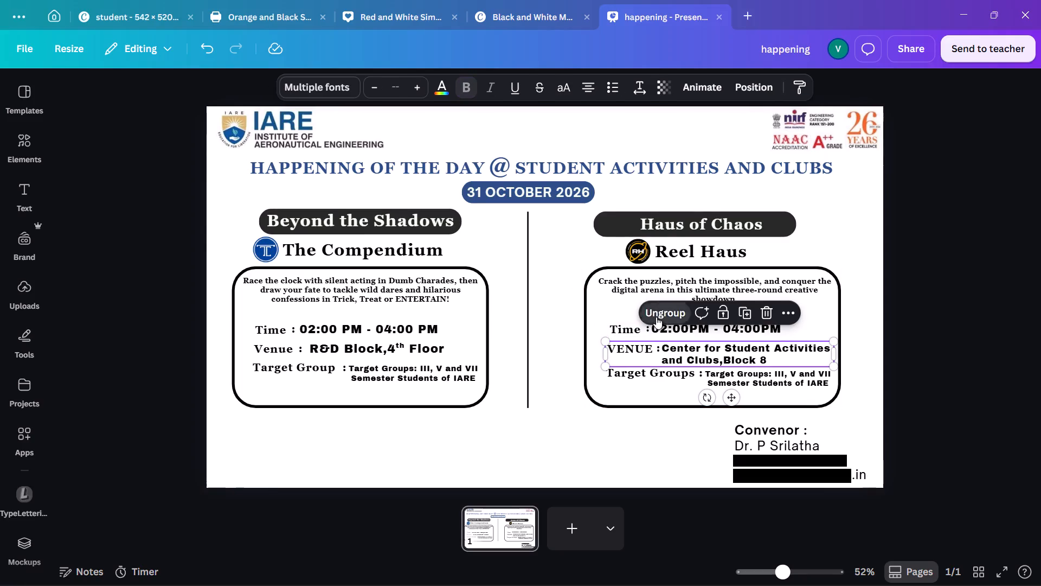
pyautogui.click(658, 469)
pyautogui.doubleClick(641, 346)
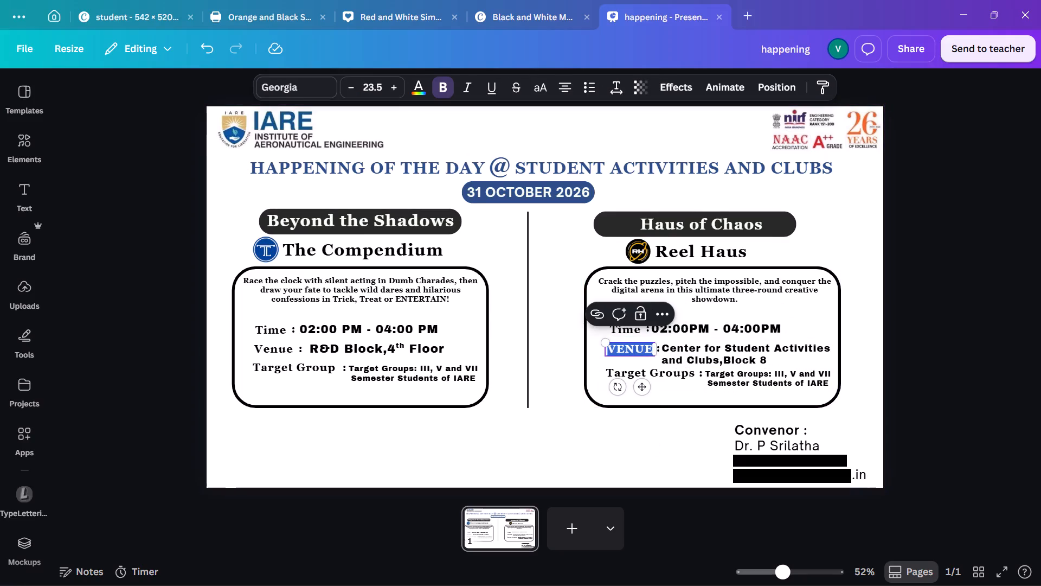
pyautogui.press('Right')
pyautogui.press('BackSpace')
pyautogui.press('BackSpace')
pyautogui.press('BackSpace')
pyautogui.press('BackSpace')
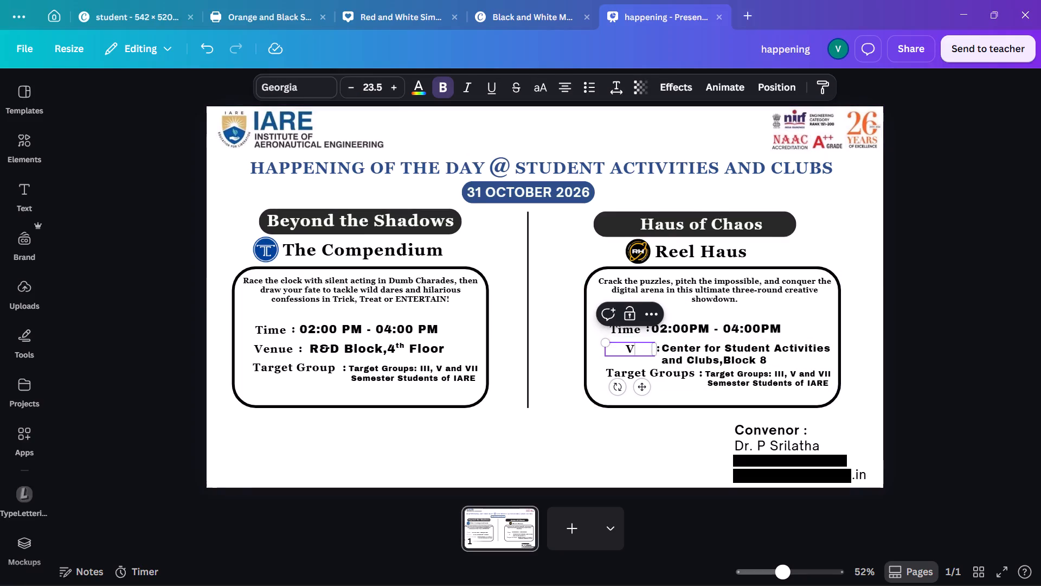
pyautogui.write('un')
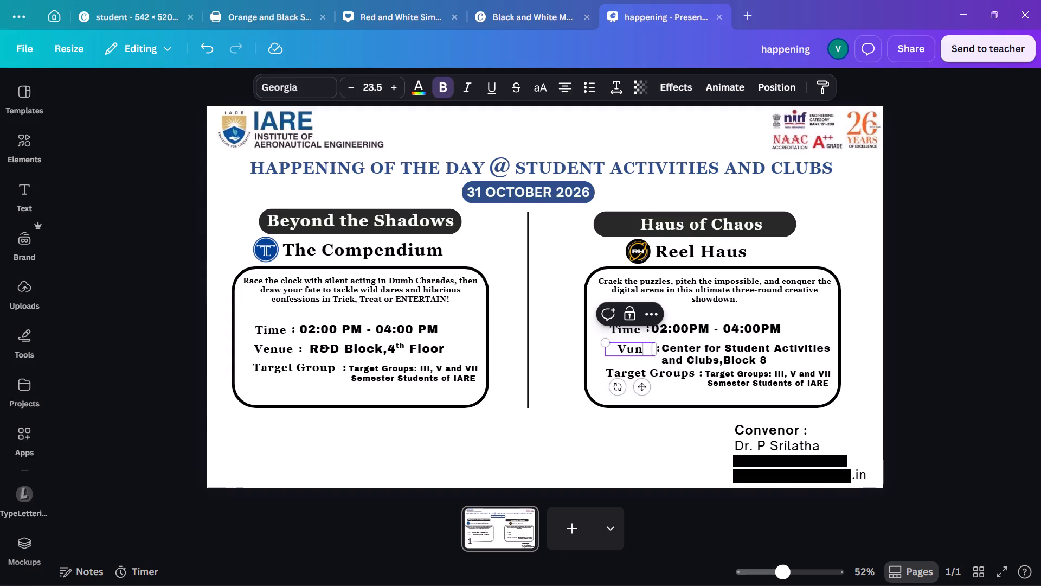
pyautogui.press('BackSpace')
pyautogui.press('BackSpace')
pyautogui.write('enue')
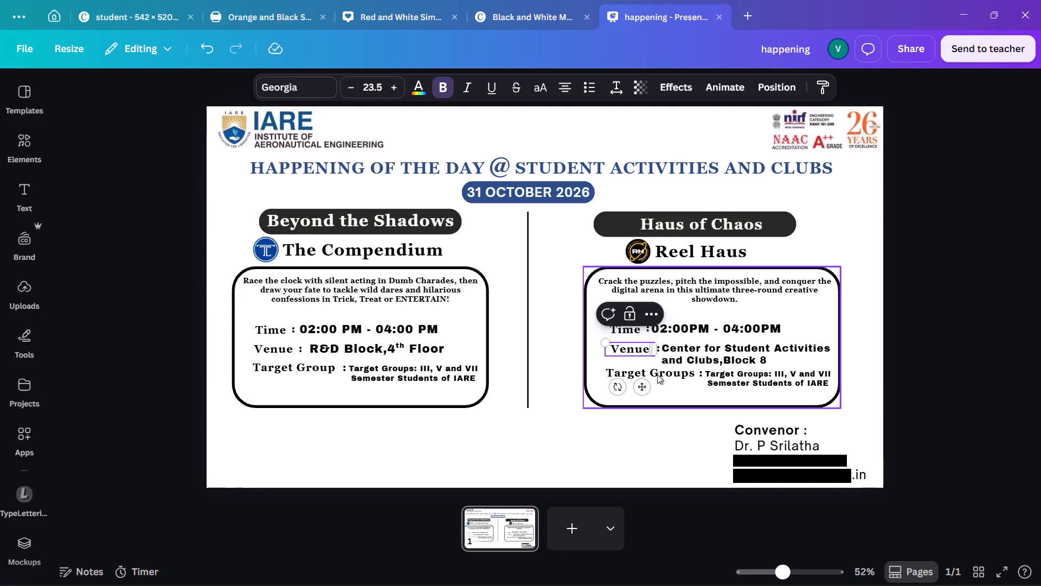
# Ungroup the Target Groups row in the Haus of Chaos box and change its label to "Target Group".
pyautogui.click(664, 373)
pyautogui.click(659, 342)
pyautogui.click(664, 448)
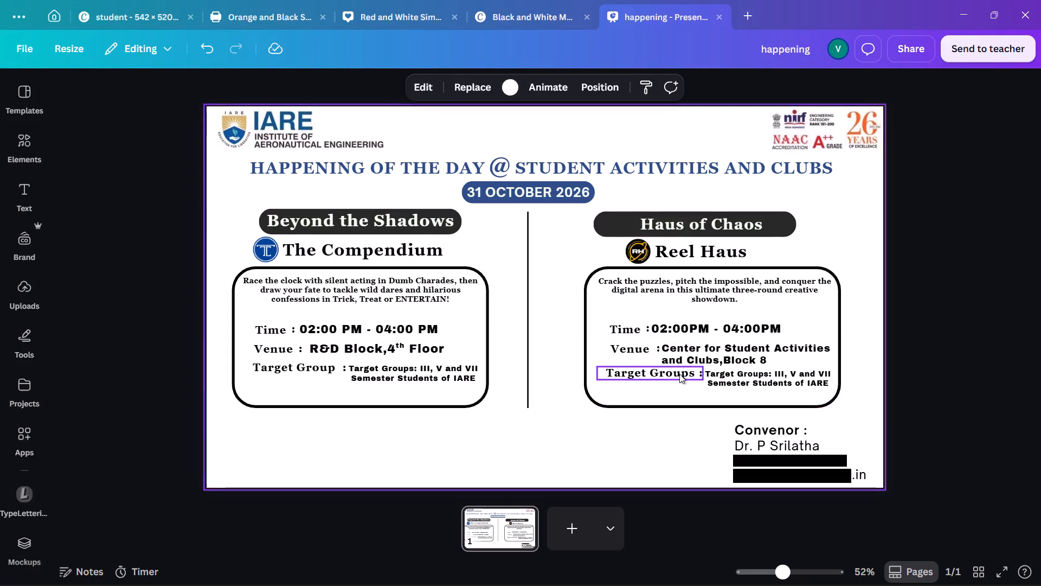
pyautogui.doubleClick(679, 374)
pyautogui.press('Right')
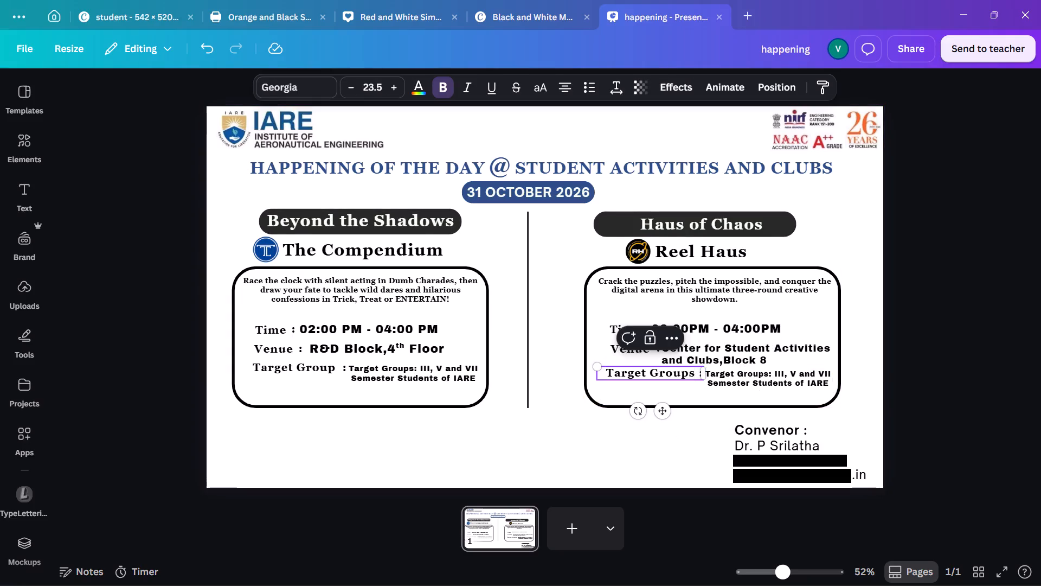
pyautogui.press('BackSpace')
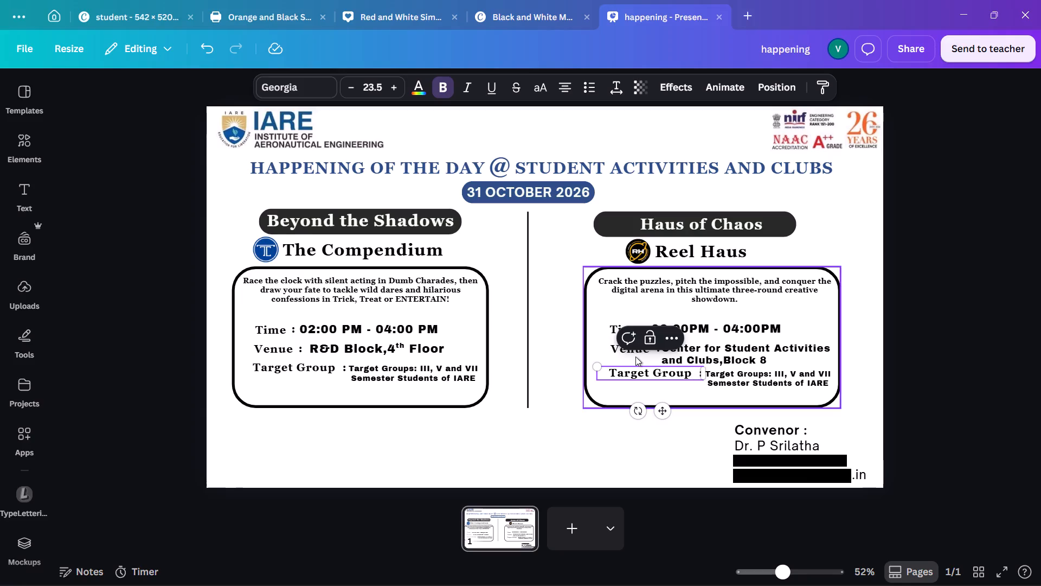
# Unlock the rounded frame around the Beyond the Shadows details and enlarge it to fill the space between the page edge and the divider line.
pyautogui.click(457, 410)
pyautogui.click(451, 406)
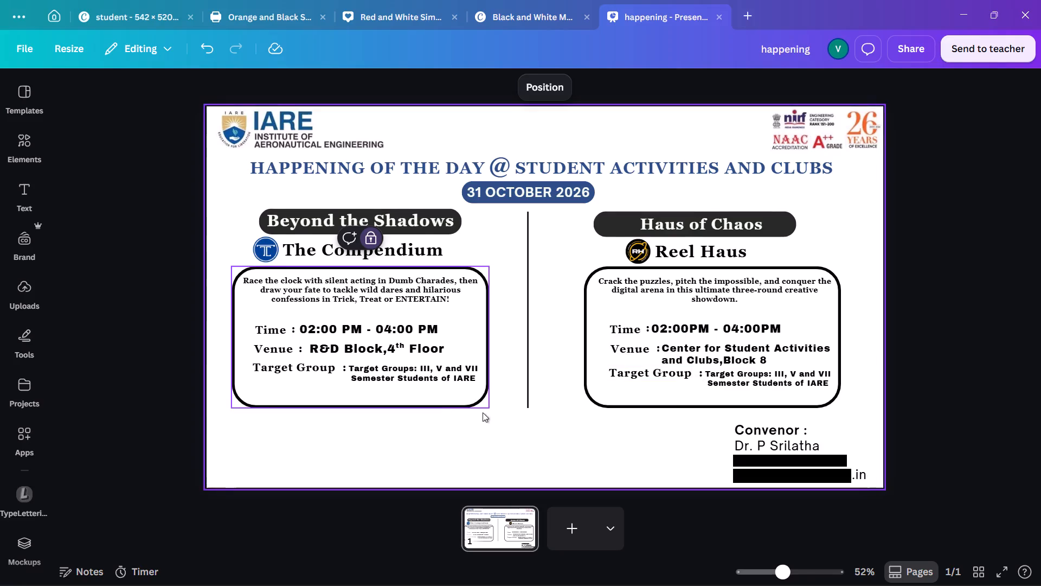
pyautogui.click(370, 239)
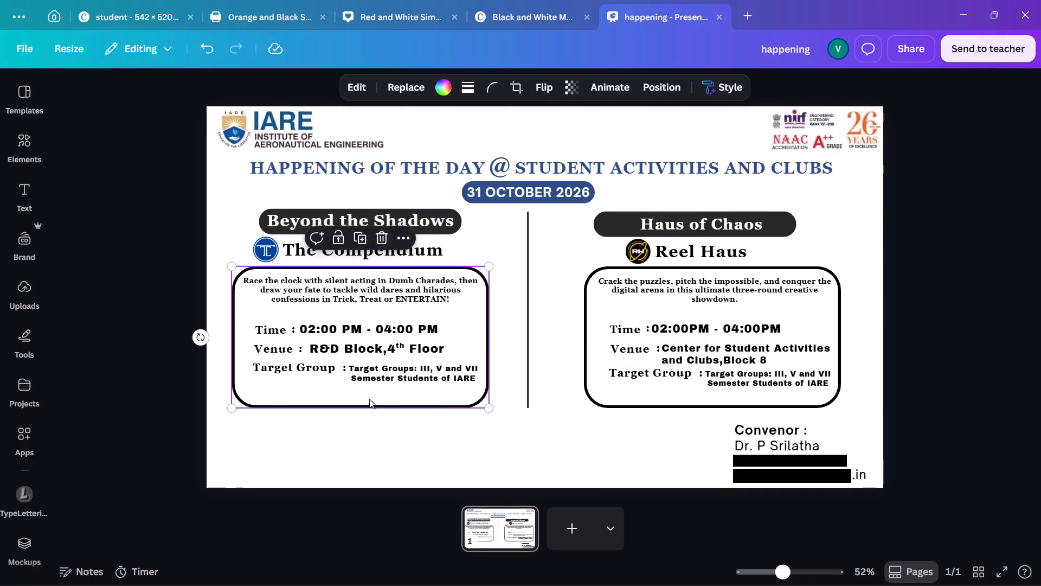
pyautogui.click(369, 428)
pyautogui.click(417, 410)
pyautogui.click(428, 405)
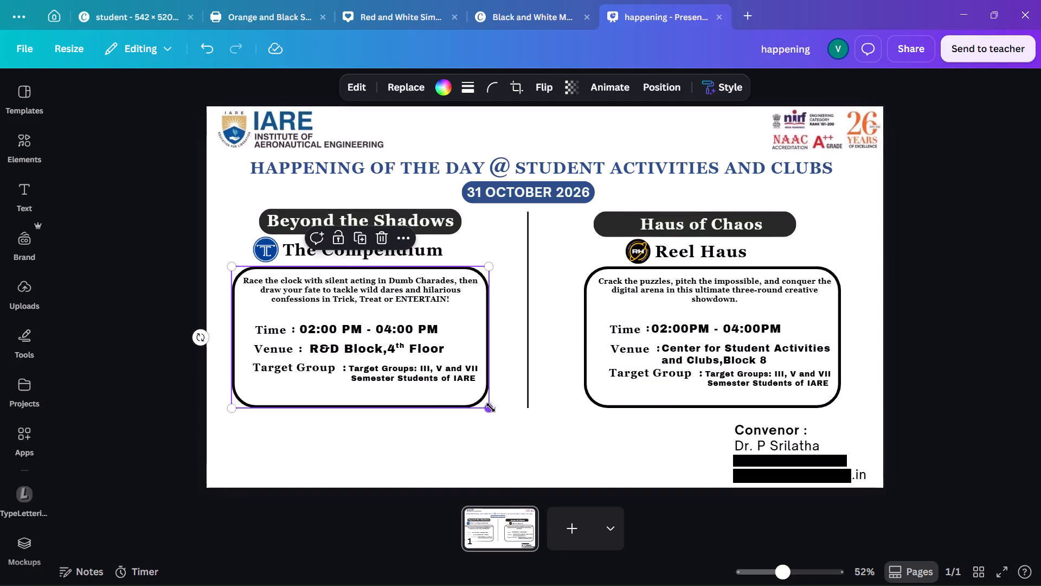
pyautogui.moveTo(491, 407); pyautogui.dragTo(537, 457)
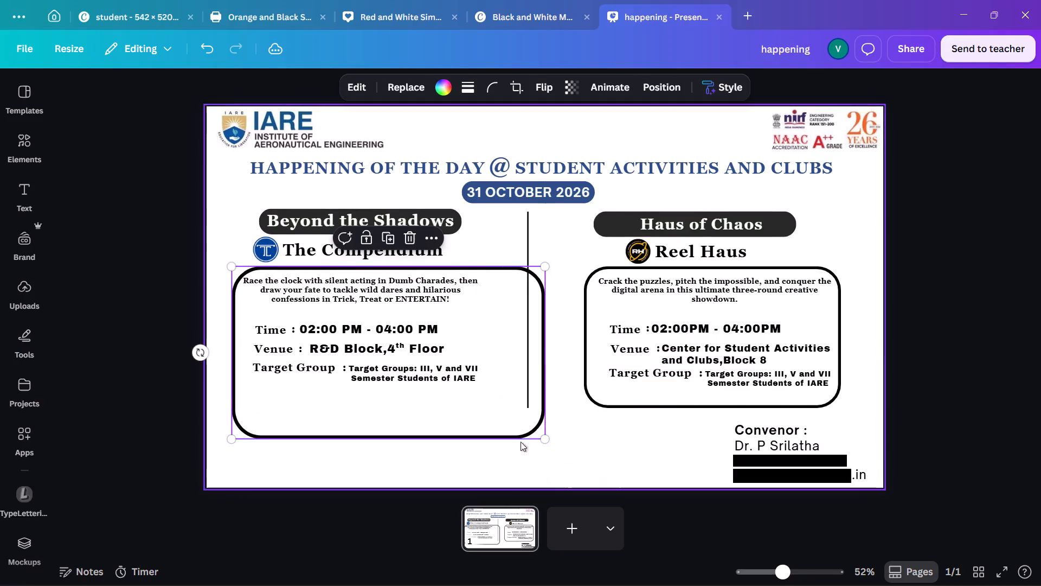
pyautogui.moveTo(499, 424); pyautogui.dragTo(478, 418)
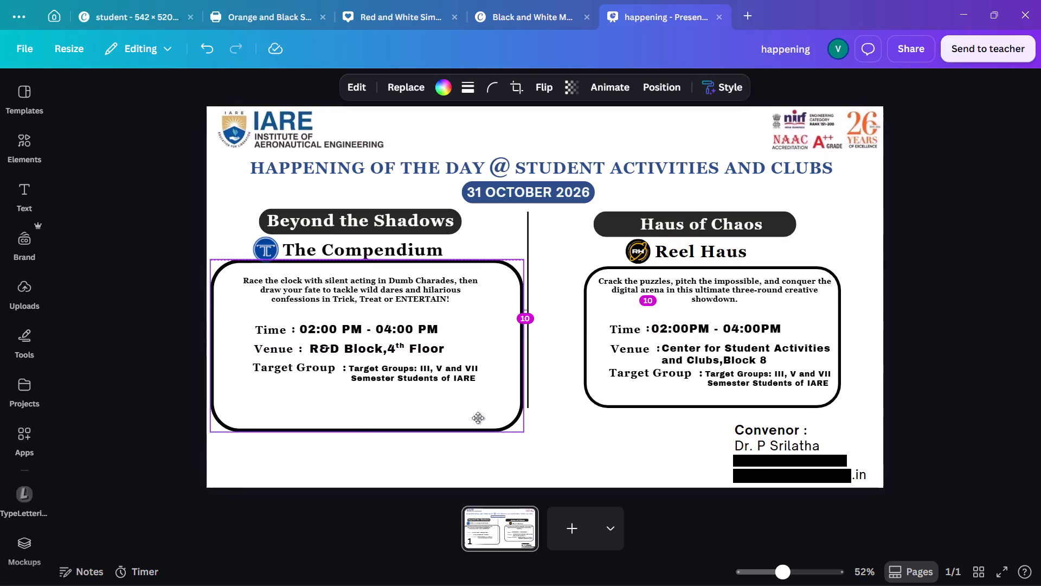
pyautogui.moveTo(478, 418); pyautogui.dragTo(476, 423)
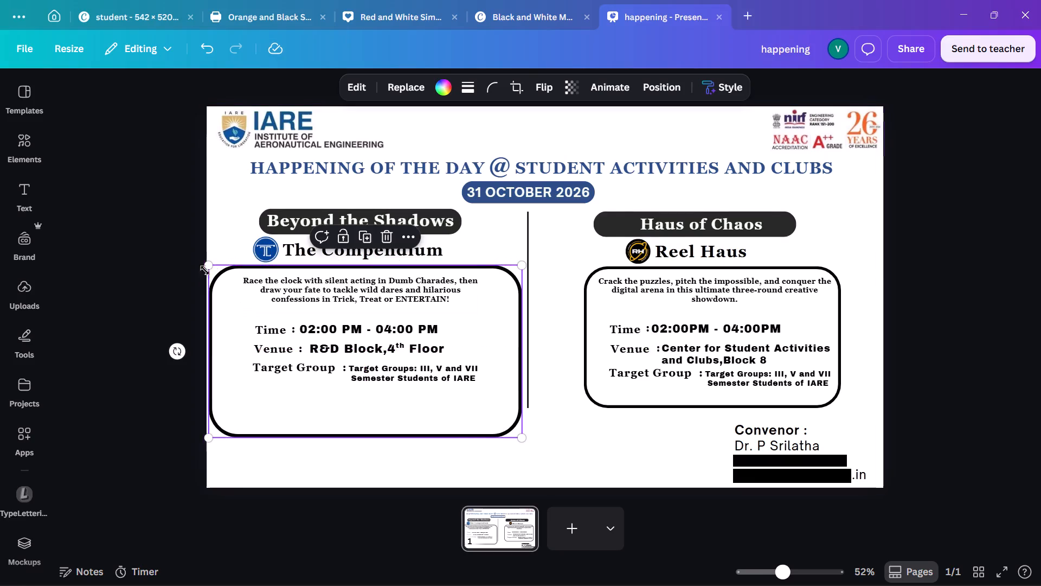
pyautogui.moveTo(211, 269); pyautogui.dragTo(220, 275)
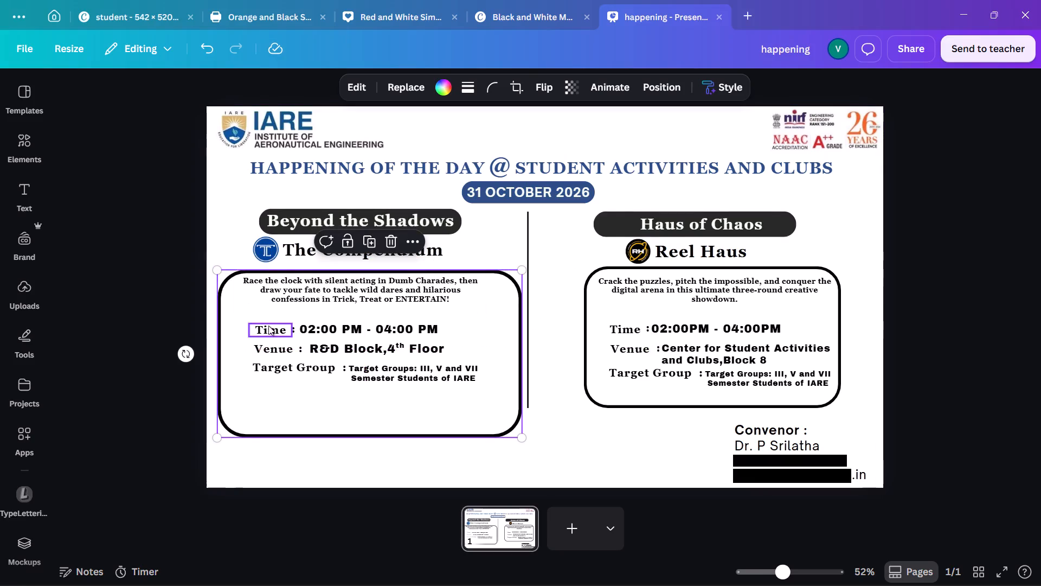
pyautogui.moveTo(309, 425); pyautogui.dragTo(307, 419)
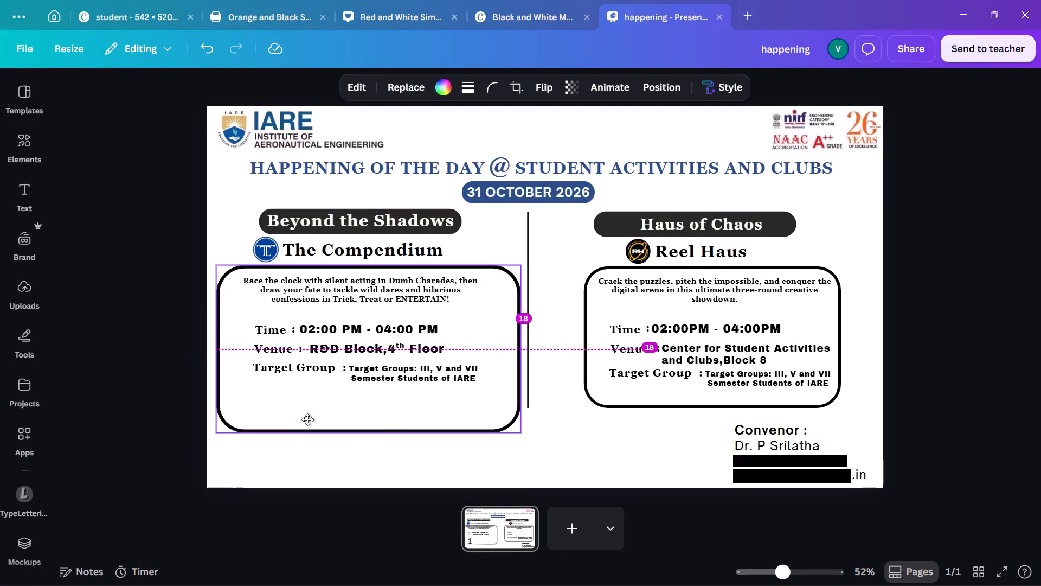
pyautogui.moveTo(307, 419); pyautogui.dragTo(306, 419)
# Unlock and delete the rounded frame around the Haus of Chaos details.
pyautogui.click(613, 402)
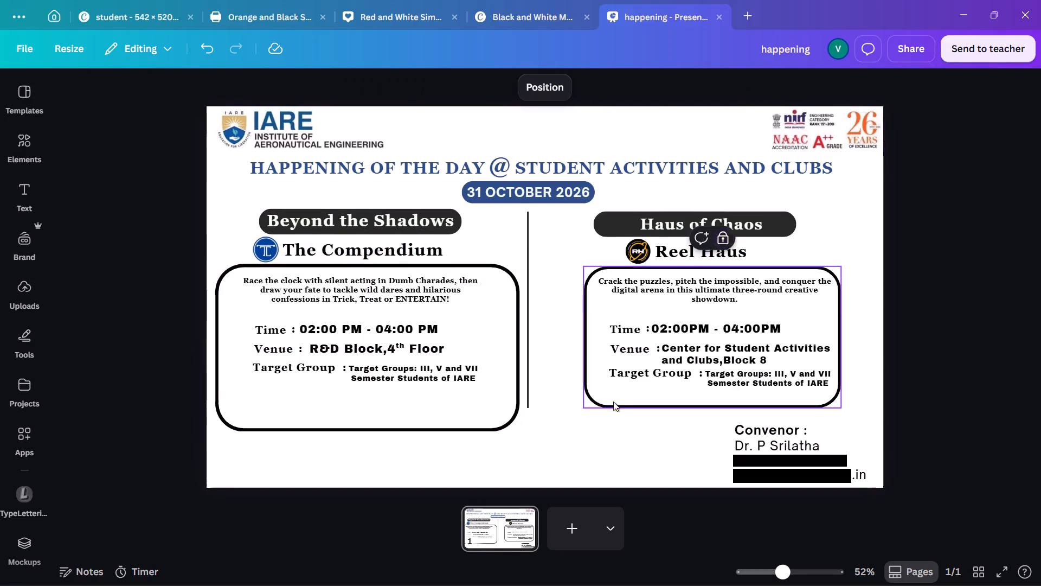
pyautogui.click(718, 235)
pyautogui.click(734, 247)
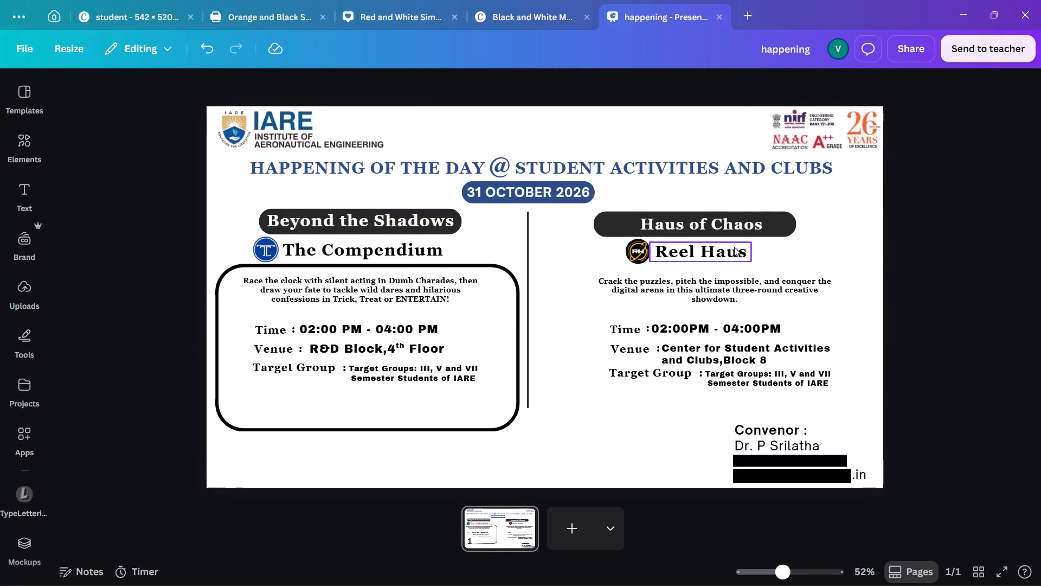
# Move the convenor block into the page's bottom-right corner and shrink it to a font size of about 21.
pyautogui.moveTo(780, 429); pyautogui.dragTo(785, 431)
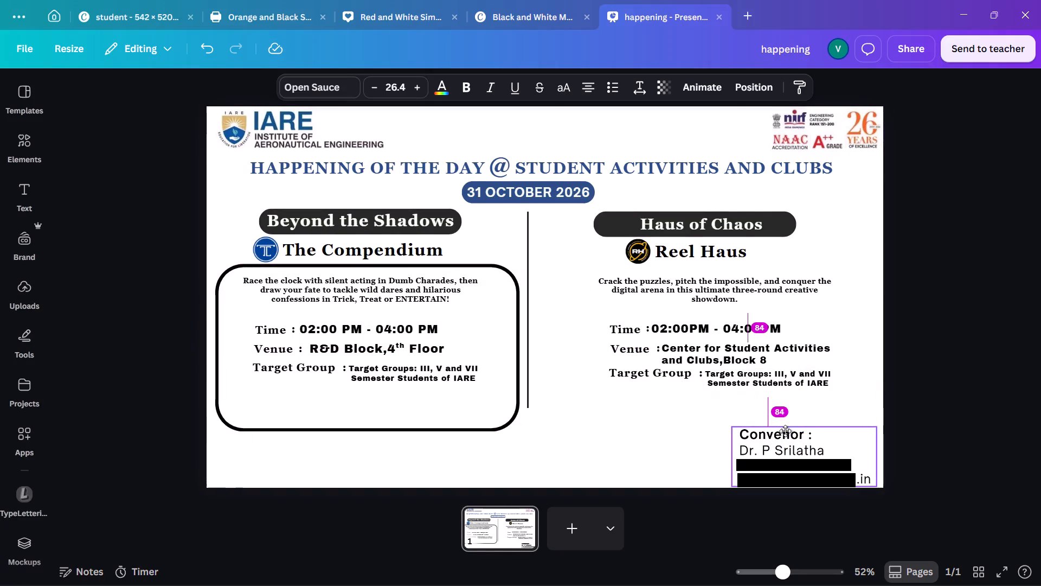
pyautogui.moveTo(785, 431); pyautogui.dragTo(789, 432)
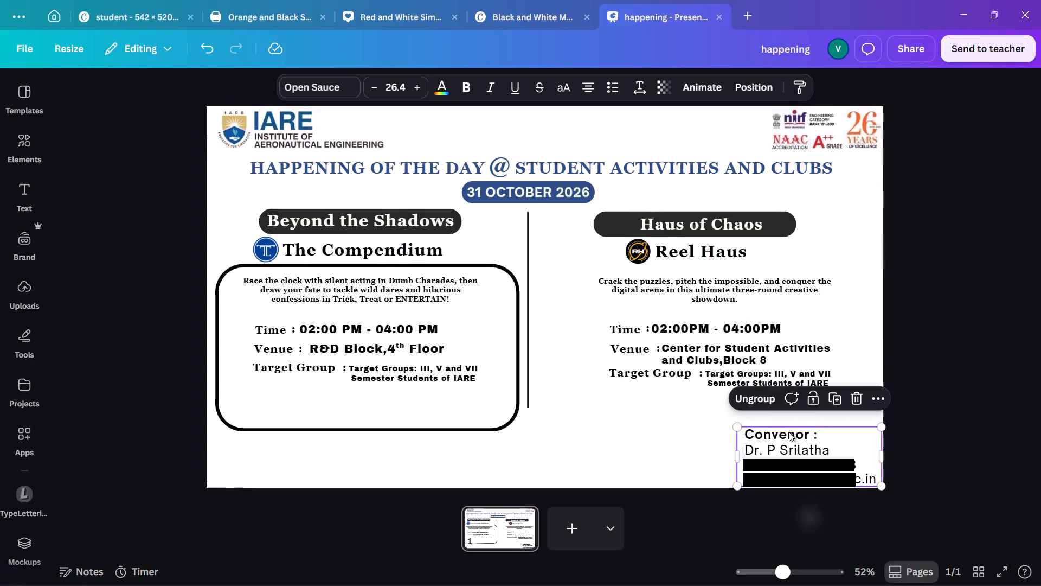
pyautogui.moveTo(737, 425); pyautogui.dragTo(757, 439)
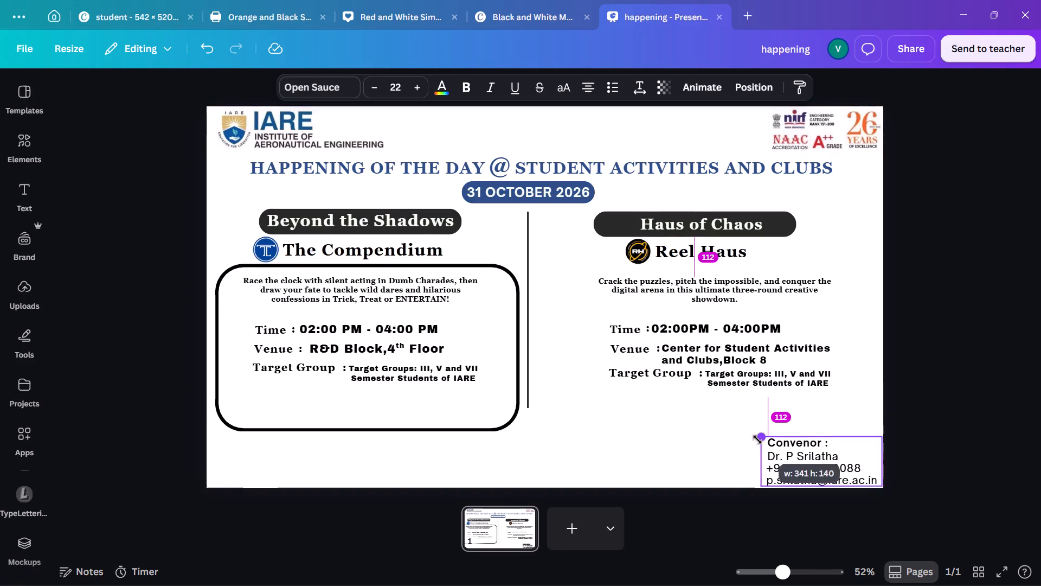
pyautogui.moveTo(757, 439); pyautogui.dragTo(763, 442)
pyautogui.click(778, 454)
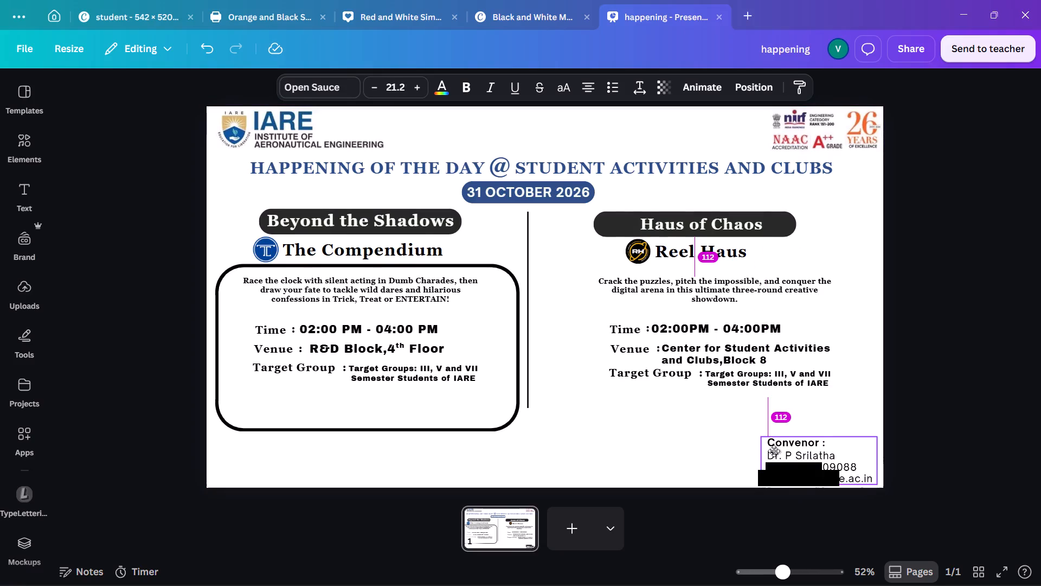
# Duplicate the rounded frame around the Beyond the Shadows details and position the copy around the Haus of Chaos details.
pyautogui.doubleClick(415, 402)
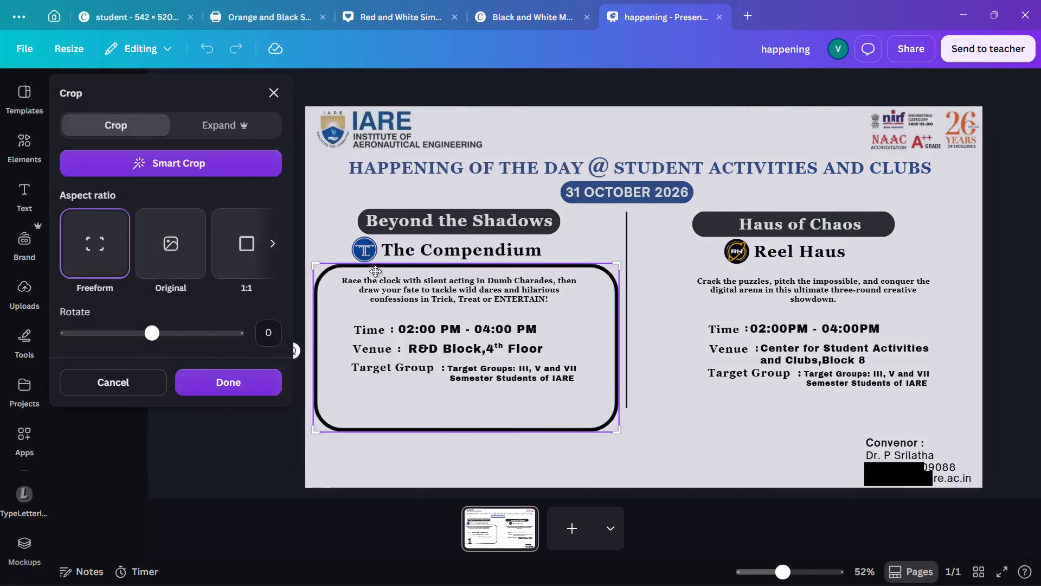
pyautogui.press('Escape')
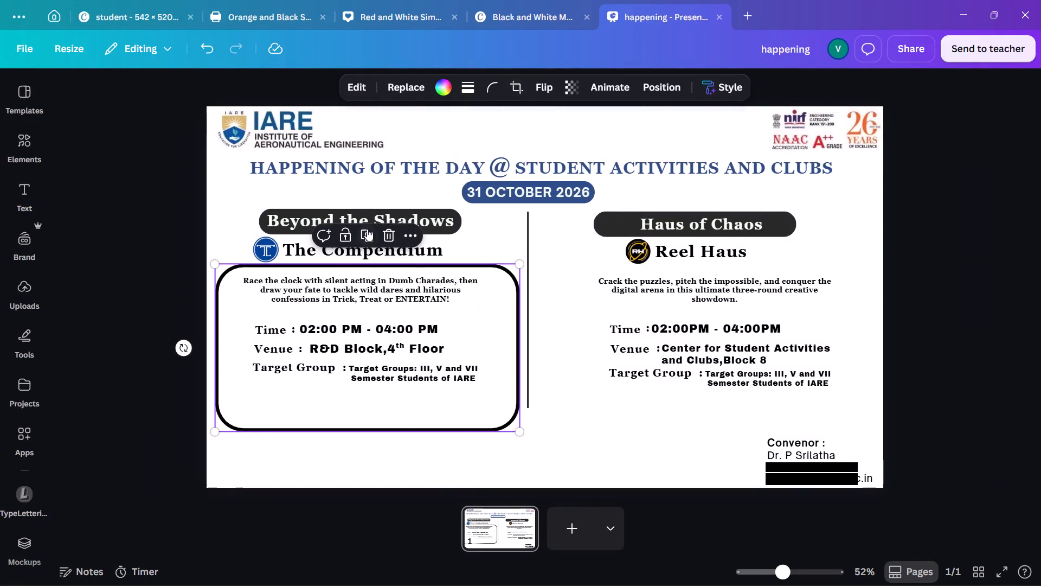
pyautogui.click(368, 230)
pyautogui.moveTo(390, 392); pyautogui.dragTo(712, 389)
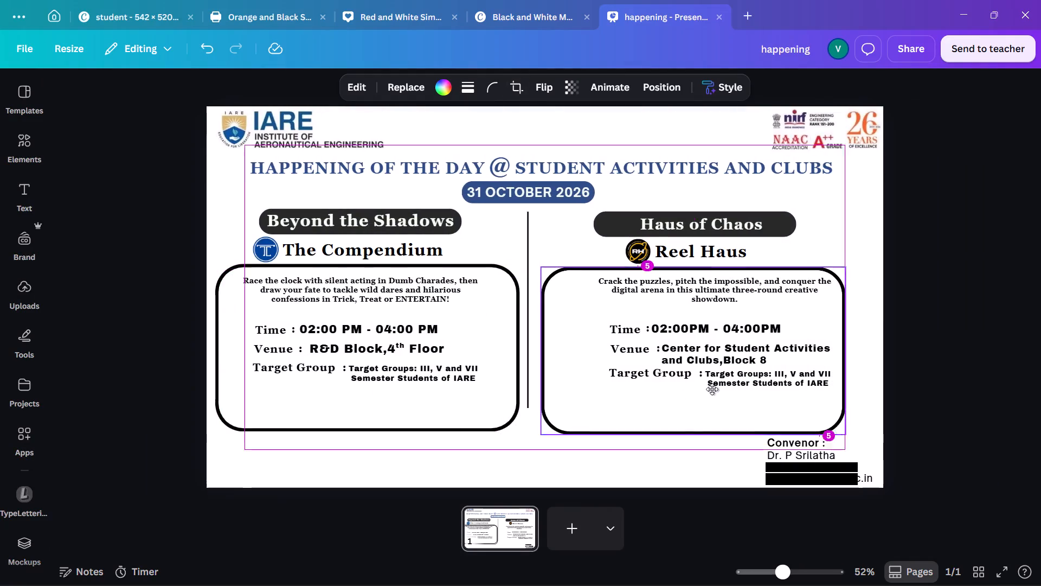
pyautogui.moveTo(712, 389); pyautogui.dragTo(731, 385)
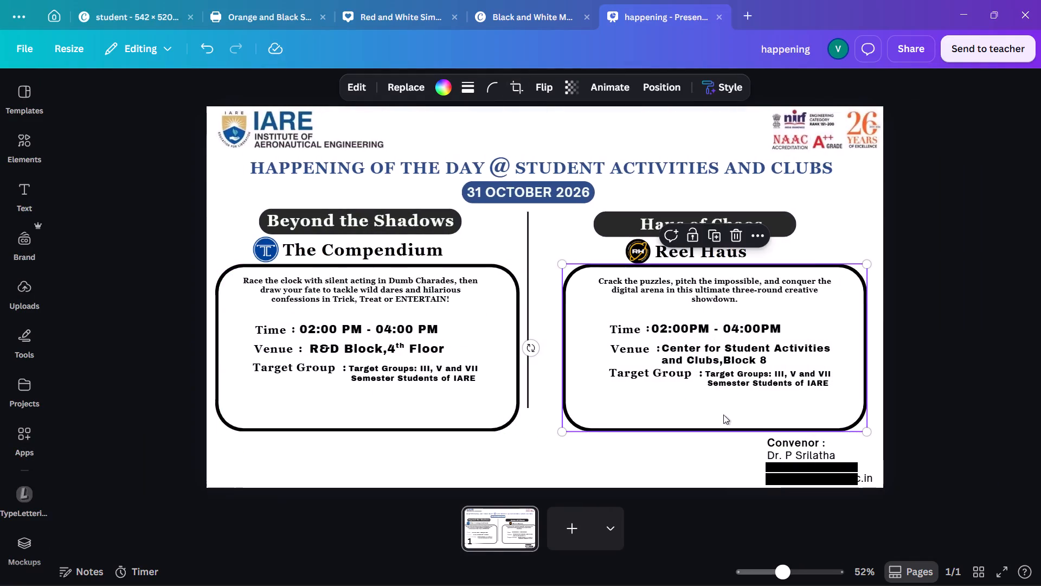
pyautogui.press('Down')
pyautogui.press('Down')
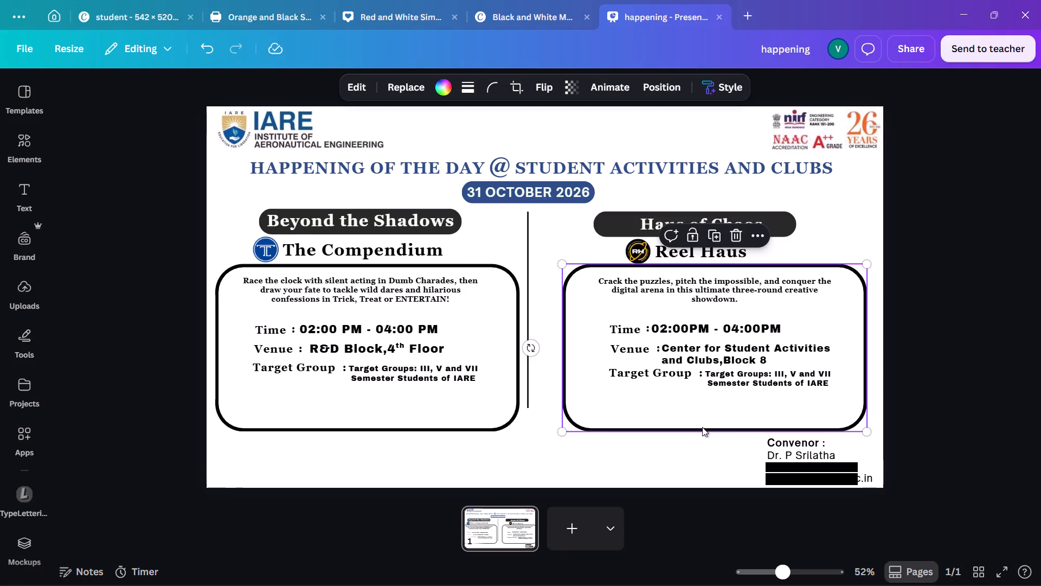
pyautogui.click(702, 427)
pyautogui.click(682, 521)
pyautogui.click(683, 432)
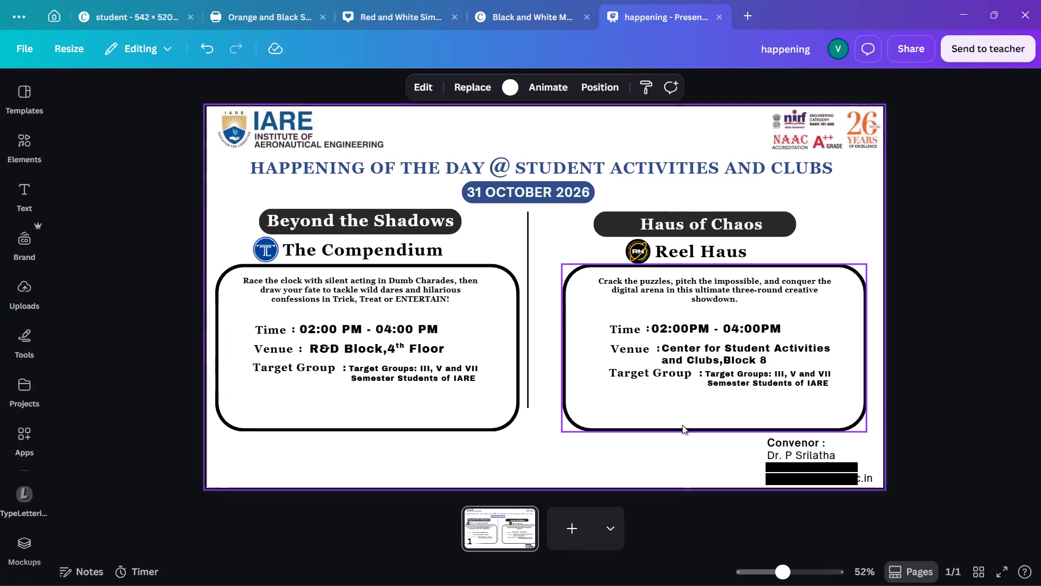
pyautogui.click(682, 423)
pyautogui.press('Down')
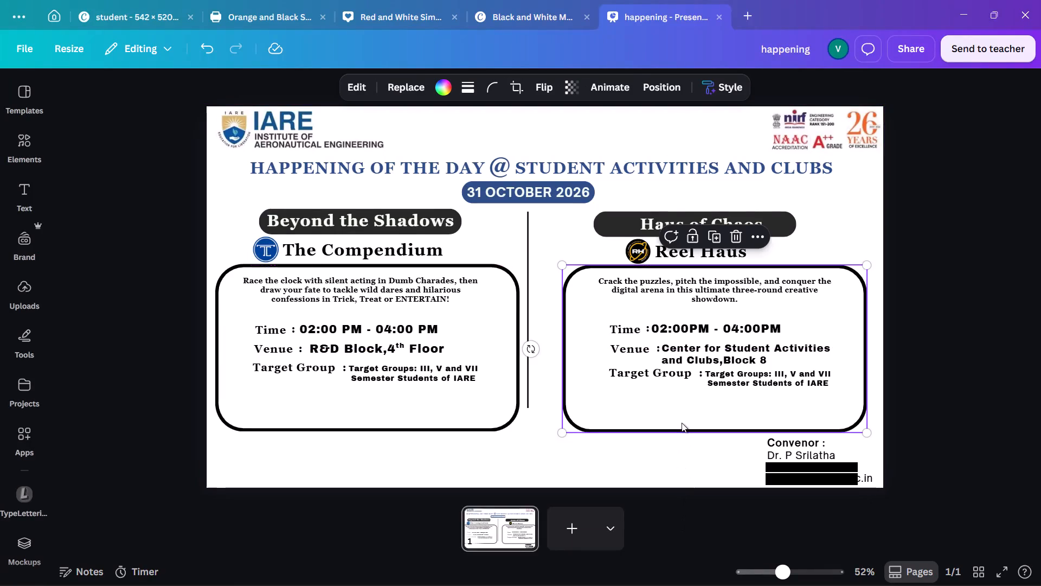
pyautogui.click(669, 480)
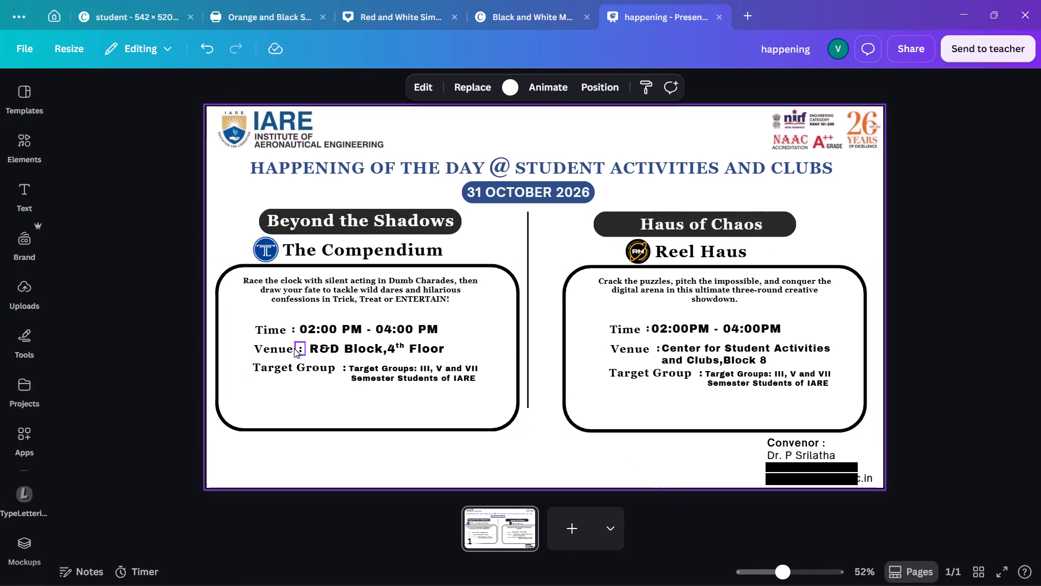
# Change the Beyond the Shadows time value to the Garet font without bold.
pyautogui.keyDown('ctrl'); pyautogui.scroll(2, 260, 327); pyautogui.keyUp('ctrl')
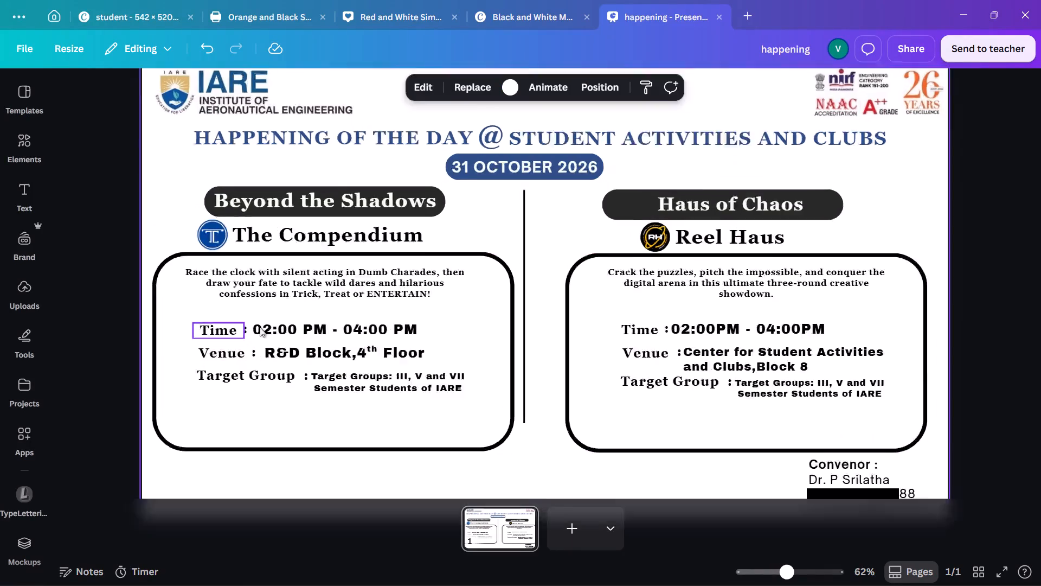
pyautogui.keyDown('ctrl'); pyautogui.scroll(2, 260, 327); pyautogui.keyUp('ctrl')
pyautogui.keyDown('ctrl'); pyautogui.scroll(-1, 259, 327); pyautogui.keyUp('ctrl')
pyautogui.click(259, 329)
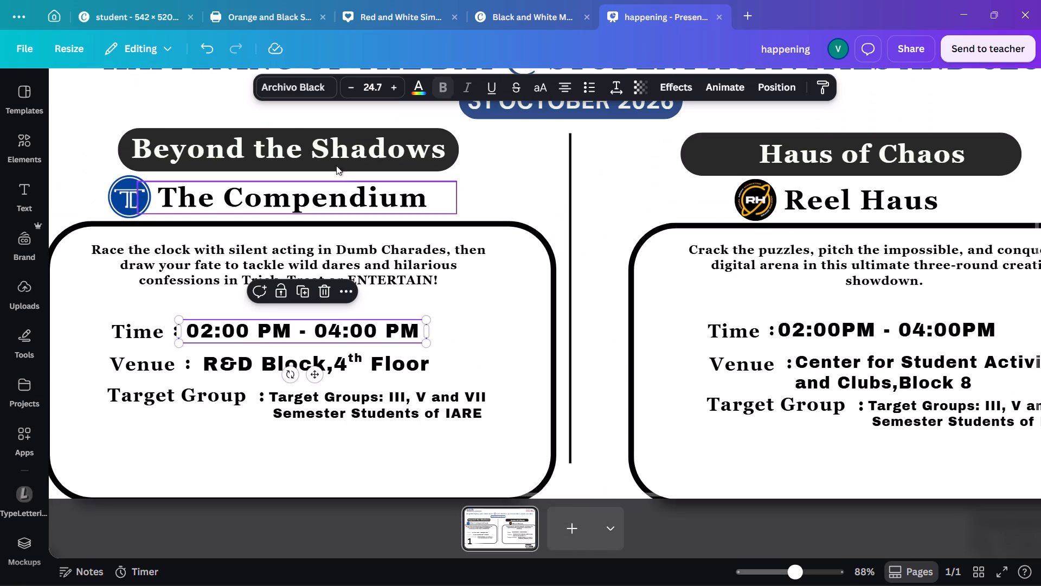
pyautogui.click(294, 84)
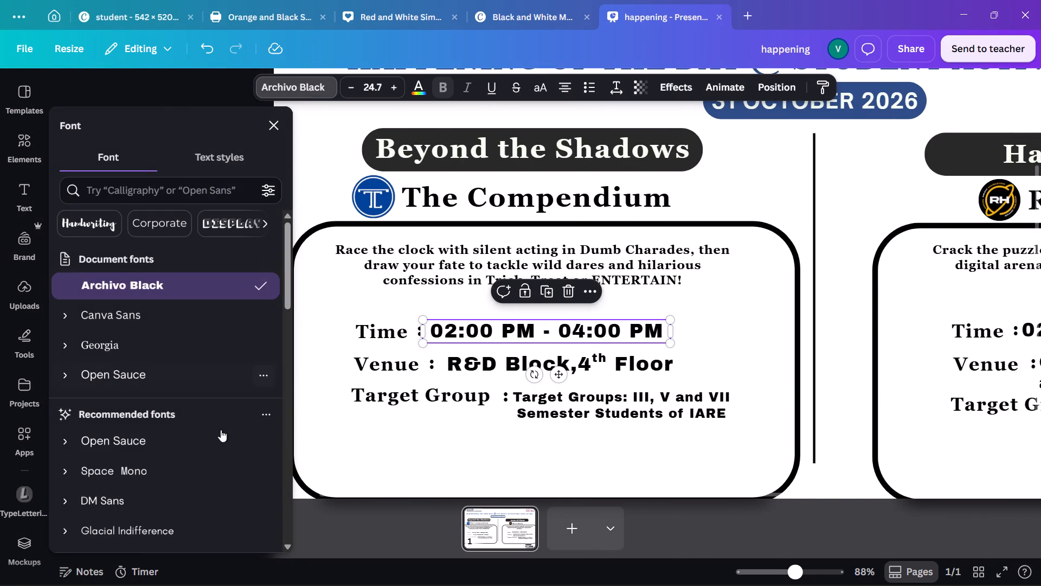
pyautogui.scroll(-3, 153, 468)
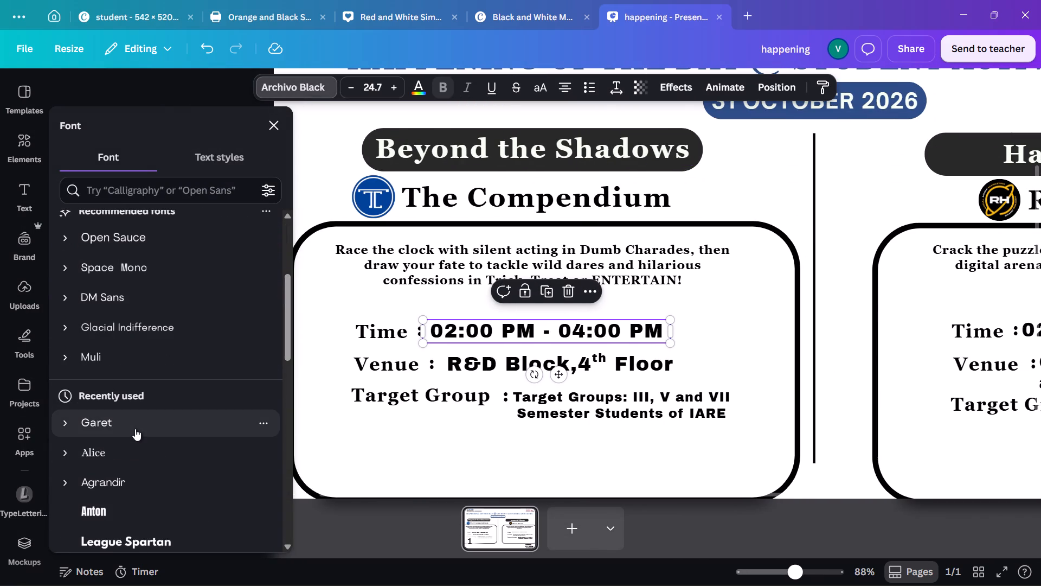
pyautogui.click(135, 428)
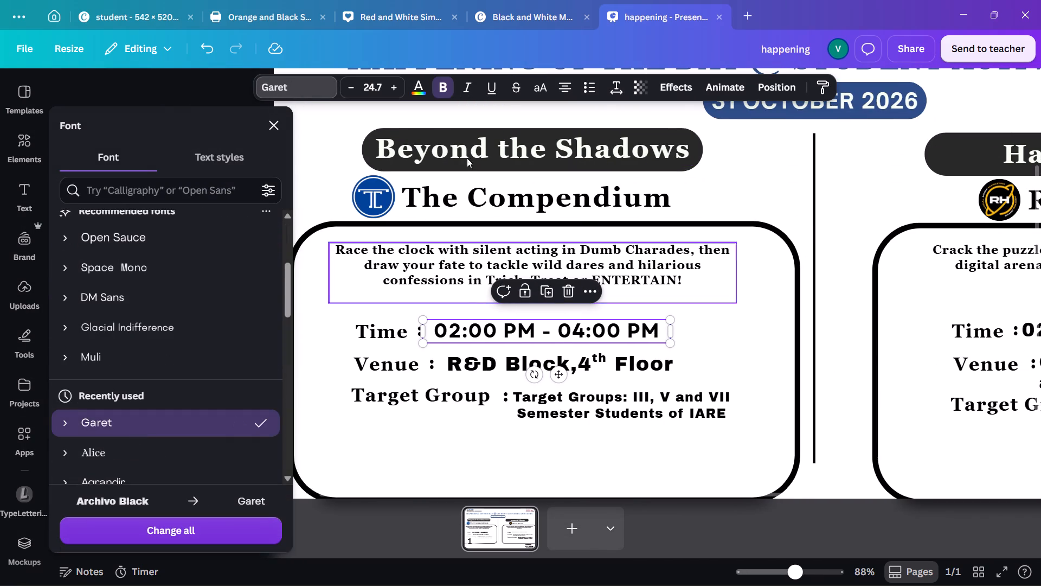
pyautogui.click(446, 80)
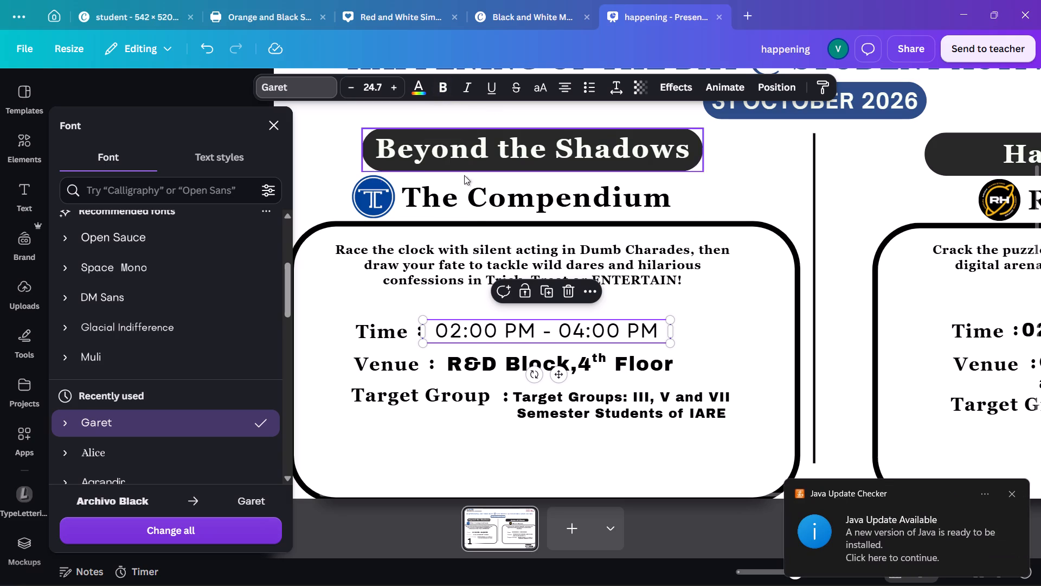
# Change the venue value and the target group value under Beyond the Shadows to non-bold Garet.
pyautogui.click(494, 361)
pyautogui.click(134, 412)
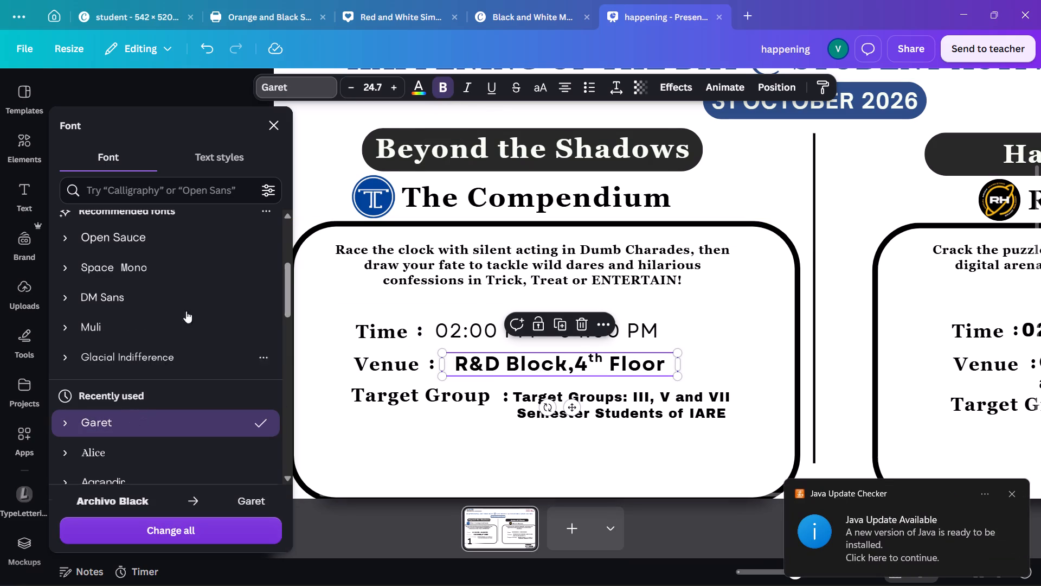
pyautogui.click(437, 87)
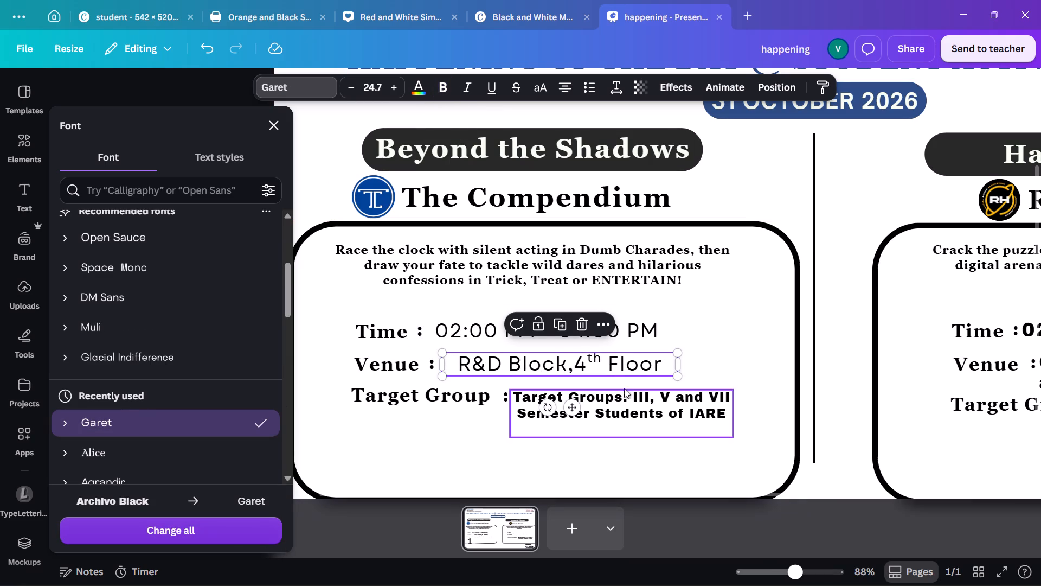
pyautogui.click(627, 402)
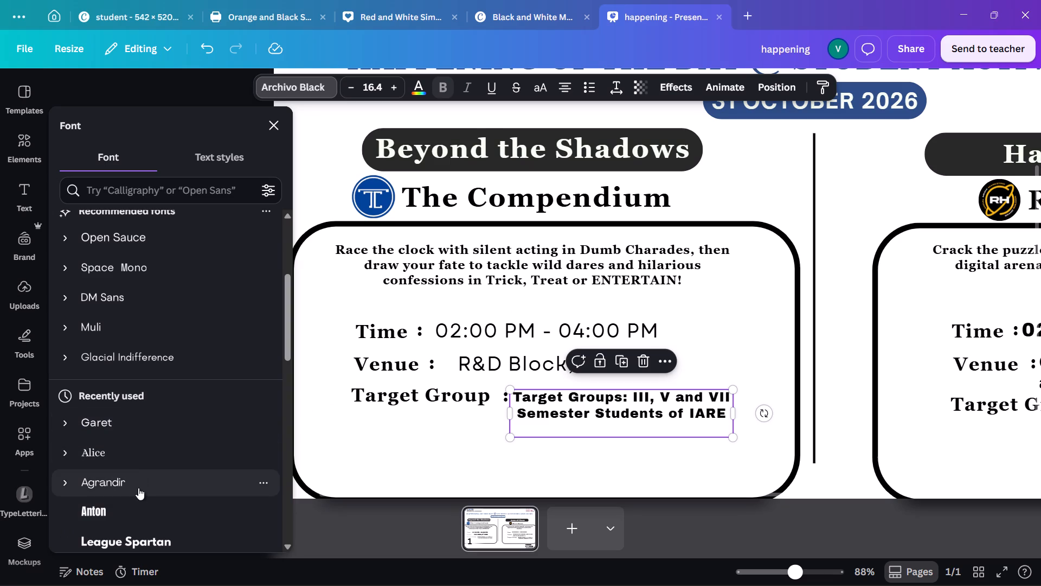
pyautogui.click(151, 423)
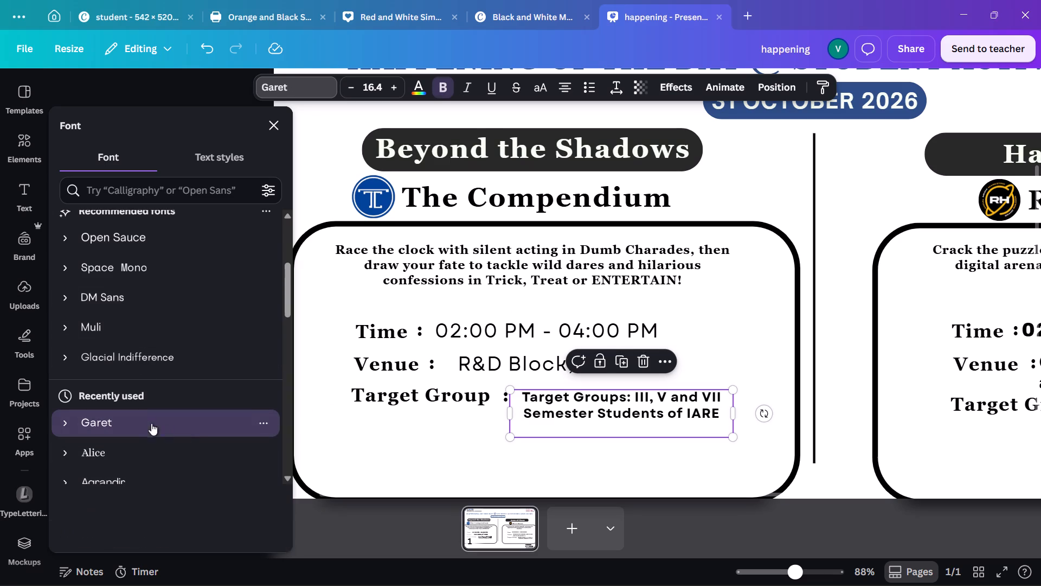
pyautogui.click(441, 84)
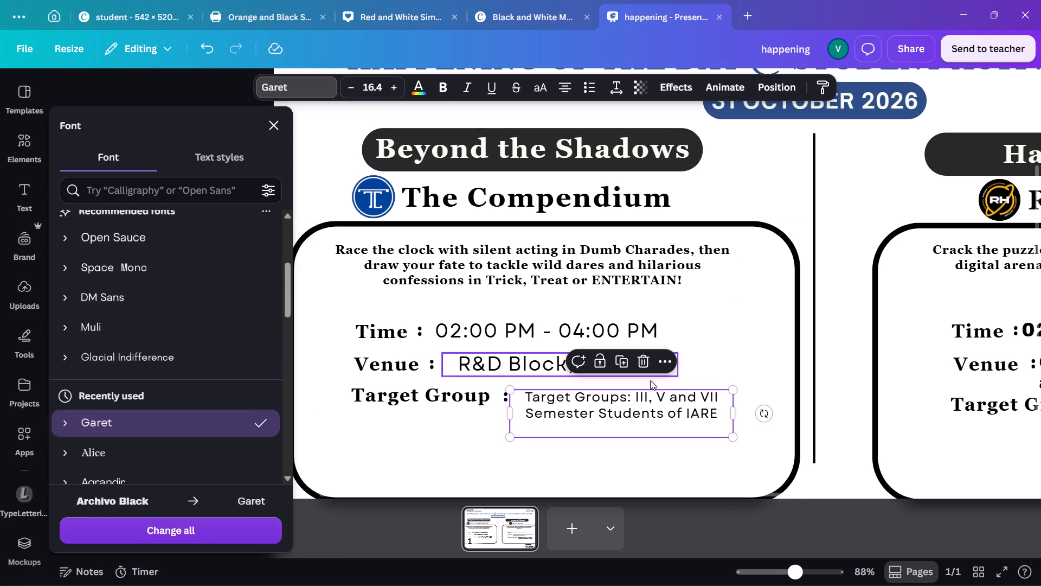
# Replace "Semester" with "Registered" in the Beyond the Shadows target group text.
pyautogui.doubleClick(584, 414)
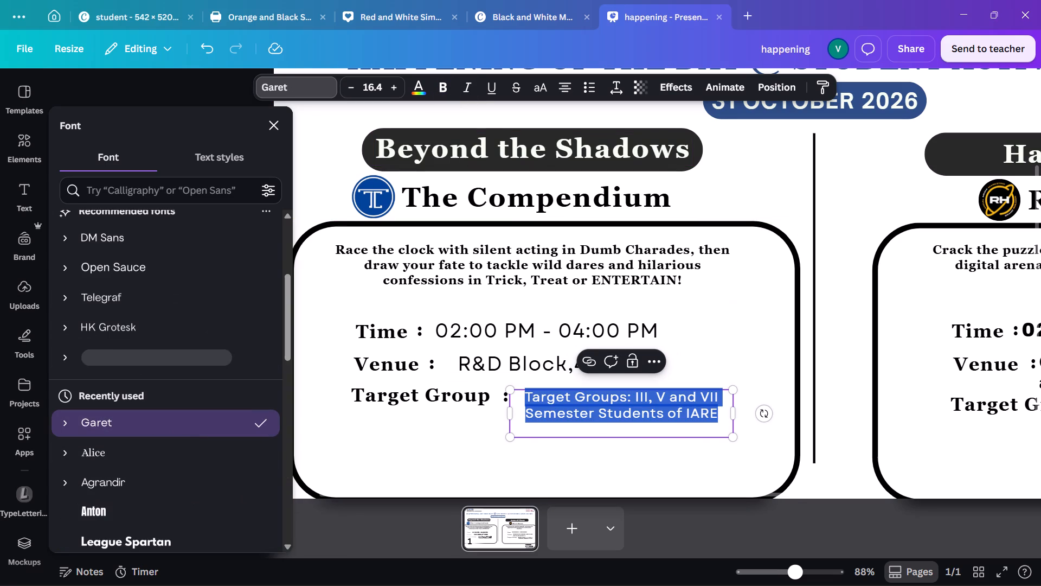
pyautogui.click(584, 414)
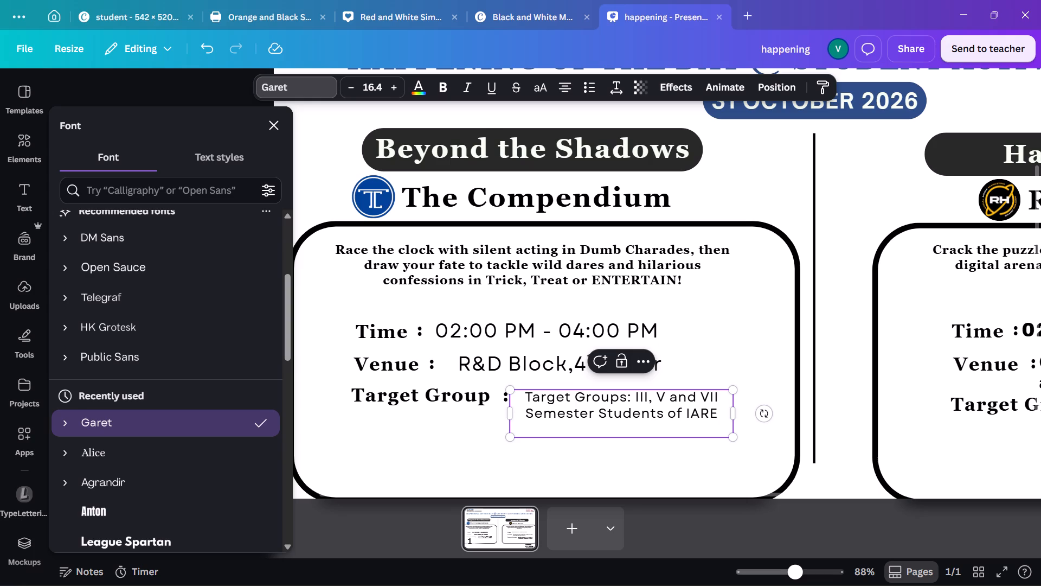
pyautogui.hotkey('ctrl', 'BackSpace')
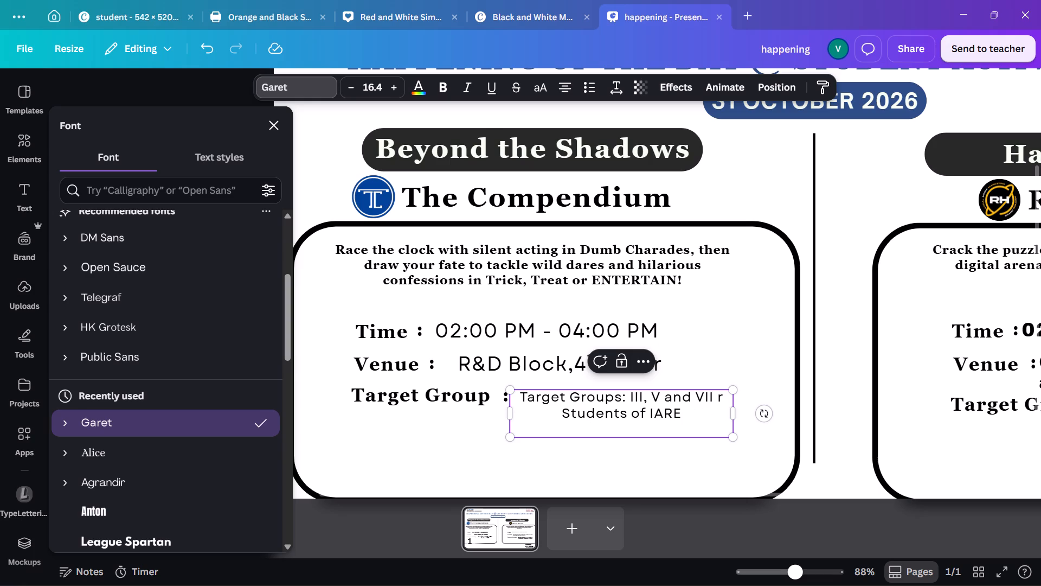
pyautogui.write('Re')
pyautogui.write('gis')
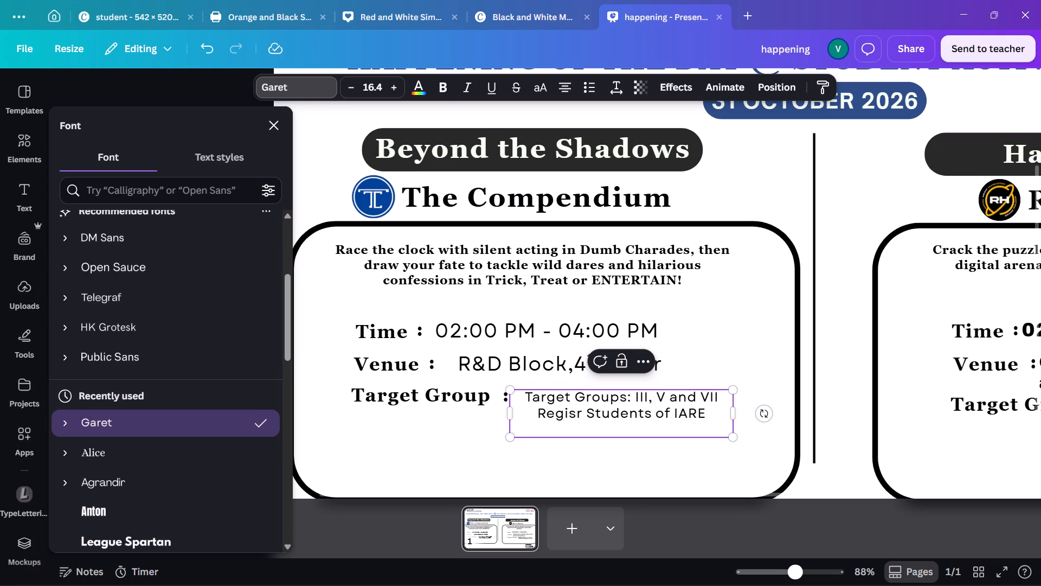
pyautogui.write('ter')
pyautogui.write('ed')
pyautogui.press('space')
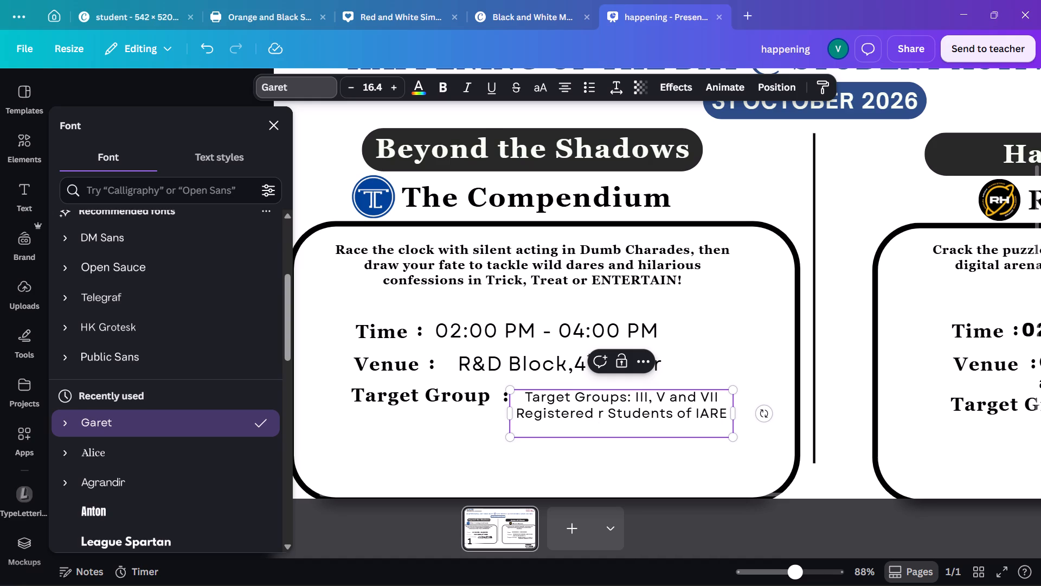
pyautogui.press('Right')
pyautogui.press('BackSpace')
pyautogui.press('BackSpace')
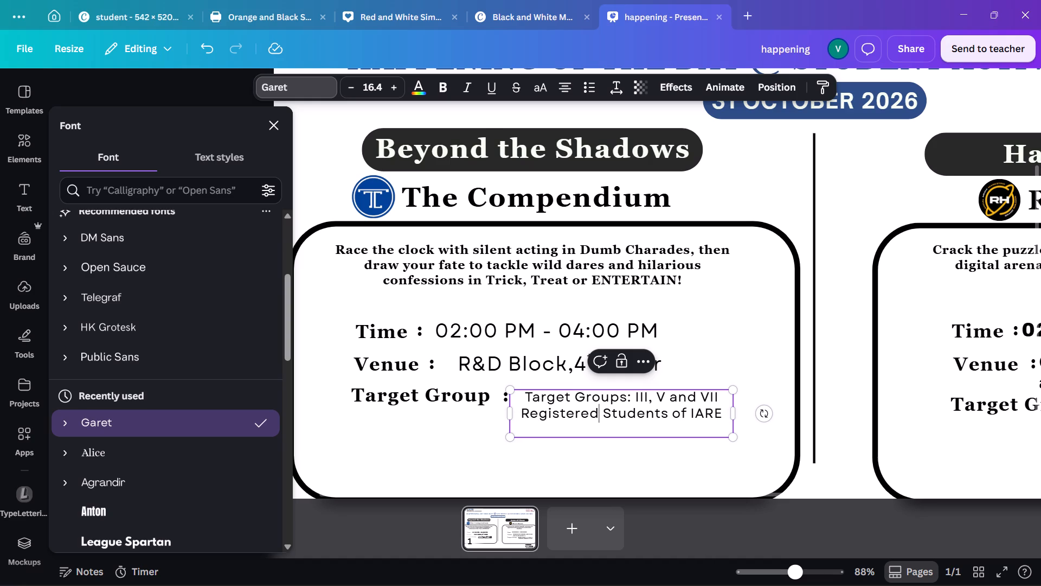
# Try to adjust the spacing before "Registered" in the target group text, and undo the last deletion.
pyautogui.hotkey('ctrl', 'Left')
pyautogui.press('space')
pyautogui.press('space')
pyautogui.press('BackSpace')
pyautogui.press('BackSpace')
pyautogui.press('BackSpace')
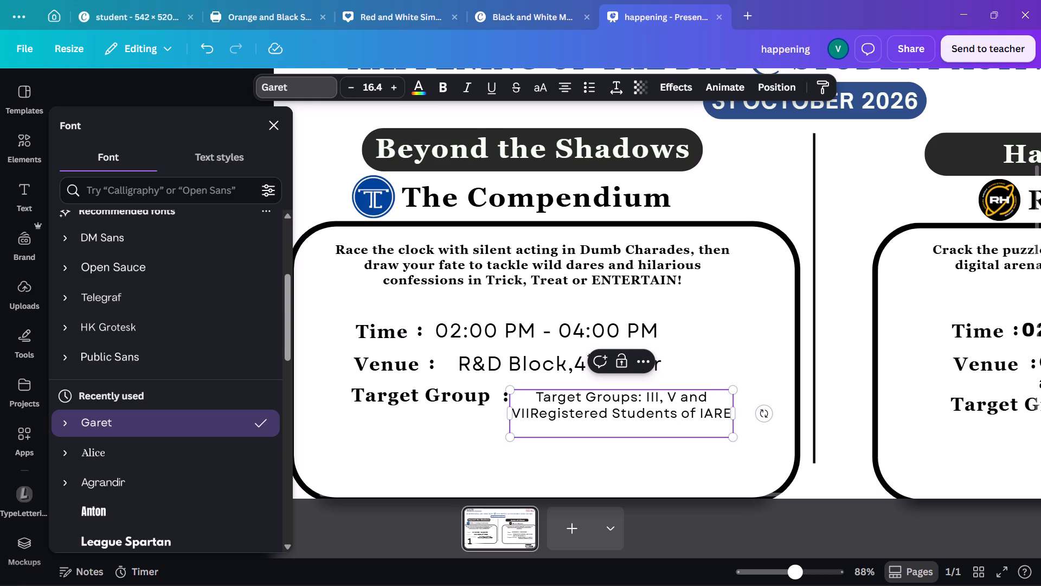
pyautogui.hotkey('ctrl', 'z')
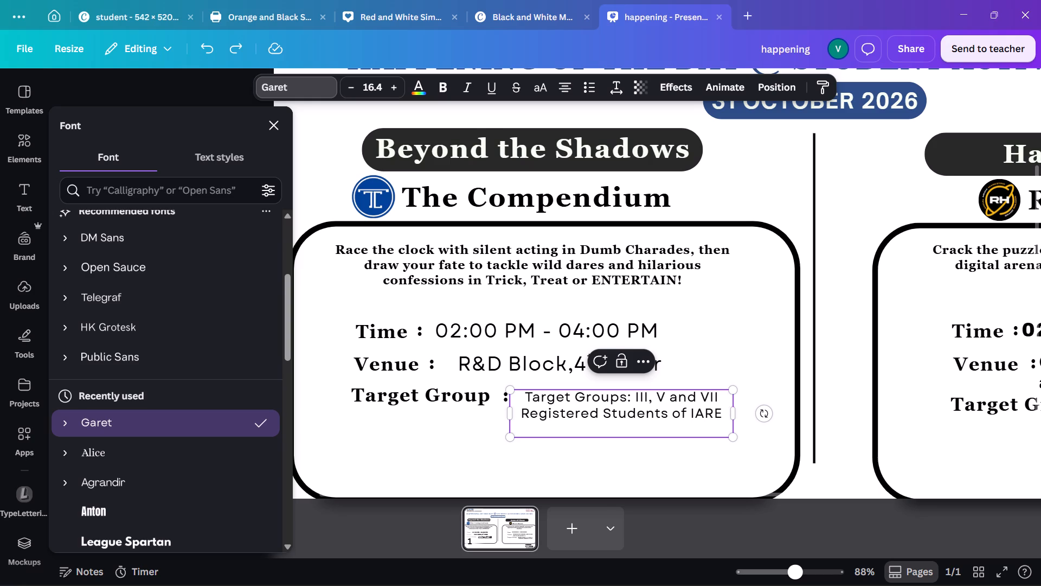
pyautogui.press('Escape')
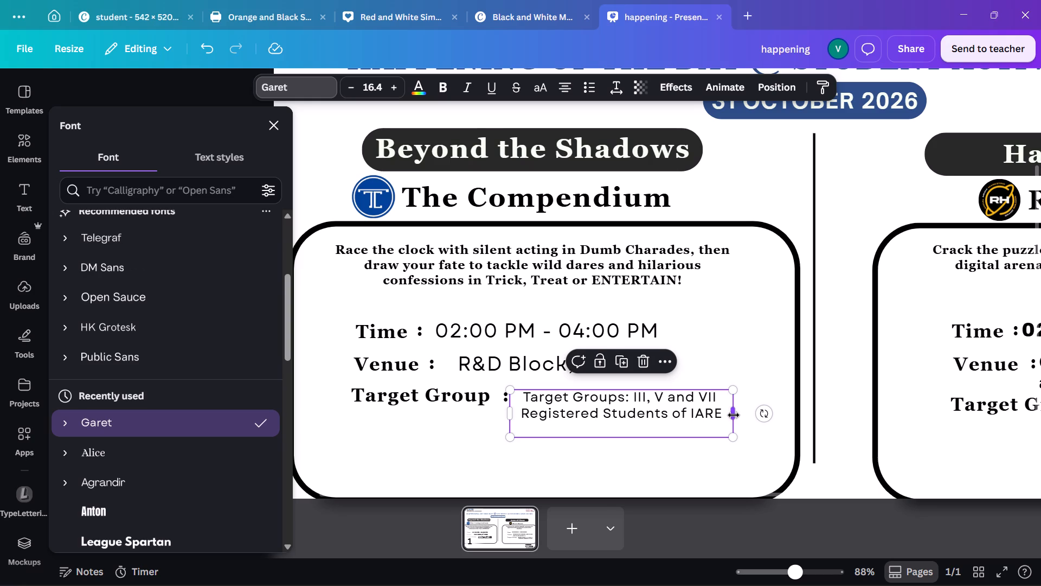
# Narrow the Beyond the Shadows target group text box slightly.
pyautogui.click(734, 415)
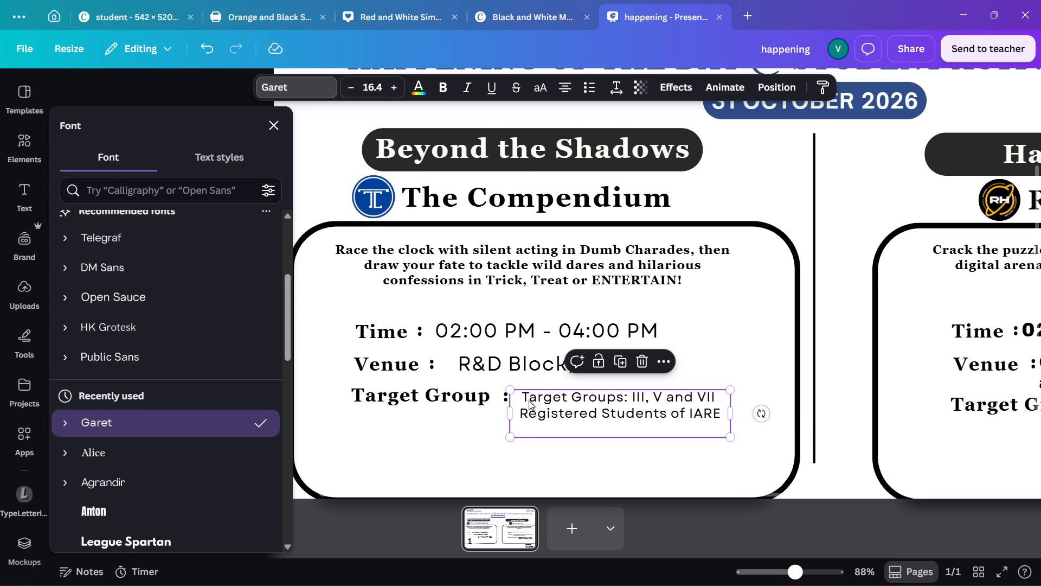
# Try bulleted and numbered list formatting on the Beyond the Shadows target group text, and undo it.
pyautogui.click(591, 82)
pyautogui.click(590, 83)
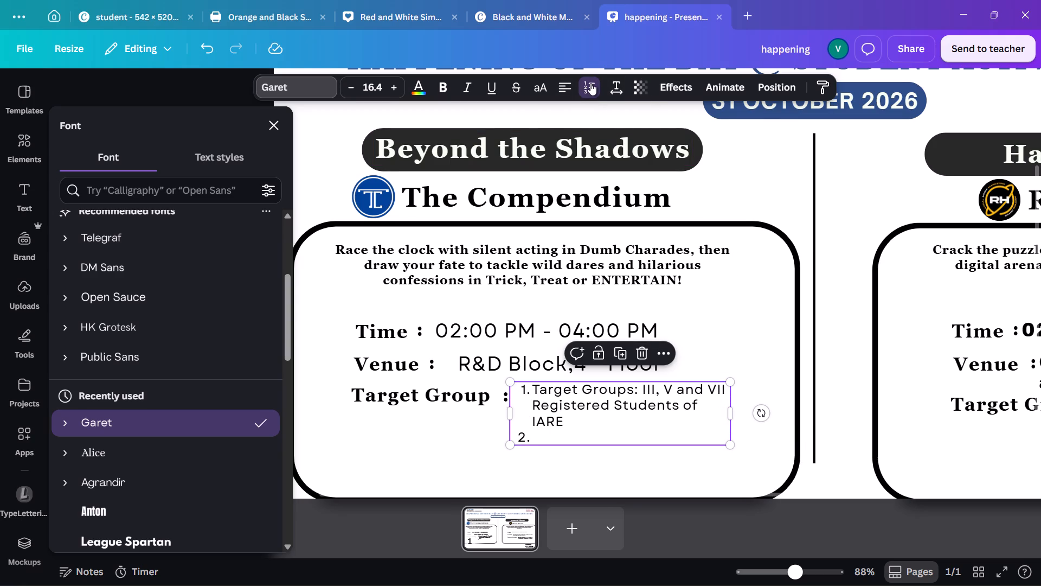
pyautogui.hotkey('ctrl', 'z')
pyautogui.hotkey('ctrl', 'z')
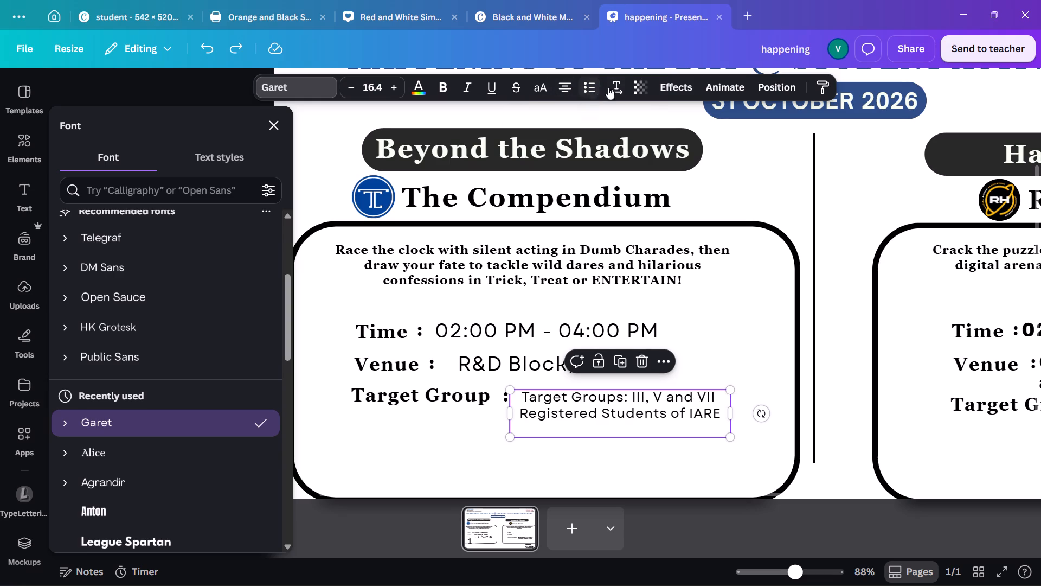
# Left-align the Beyond the Shadows target group text.
pyautogui.click(614, 85)
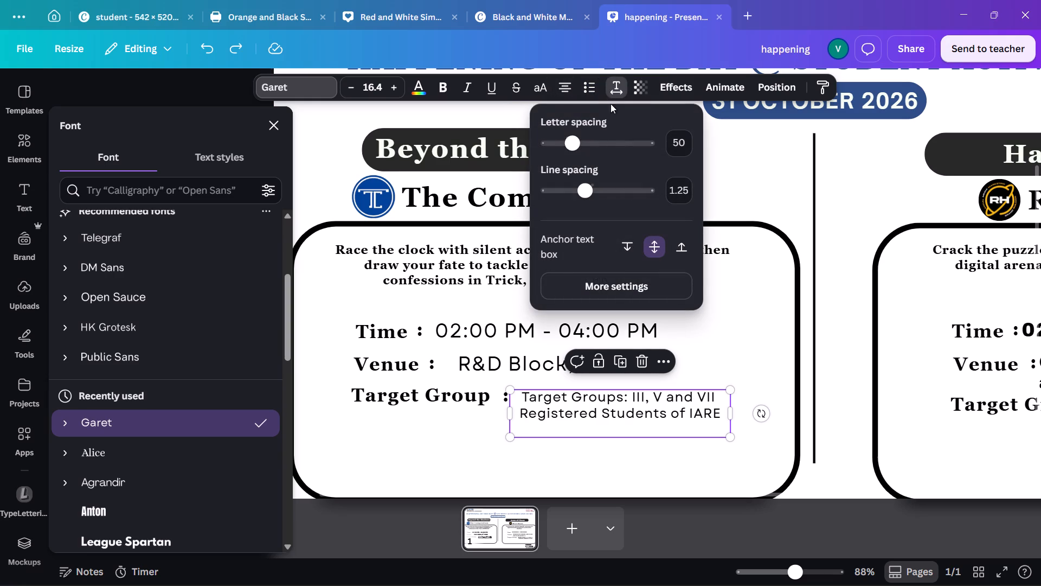
pyautogui.click(562, 80)
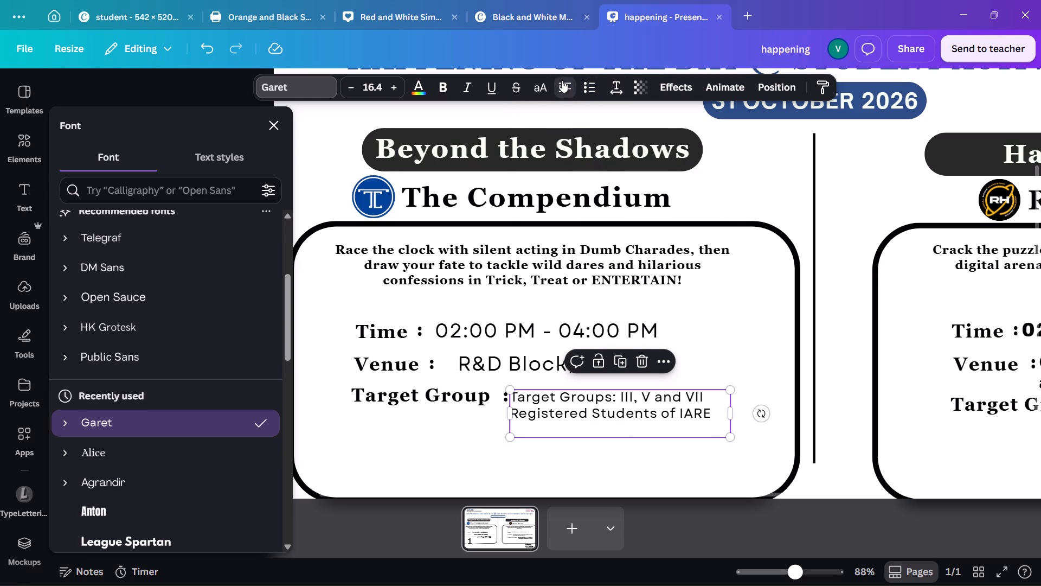
pyautogui.click(656, 239)
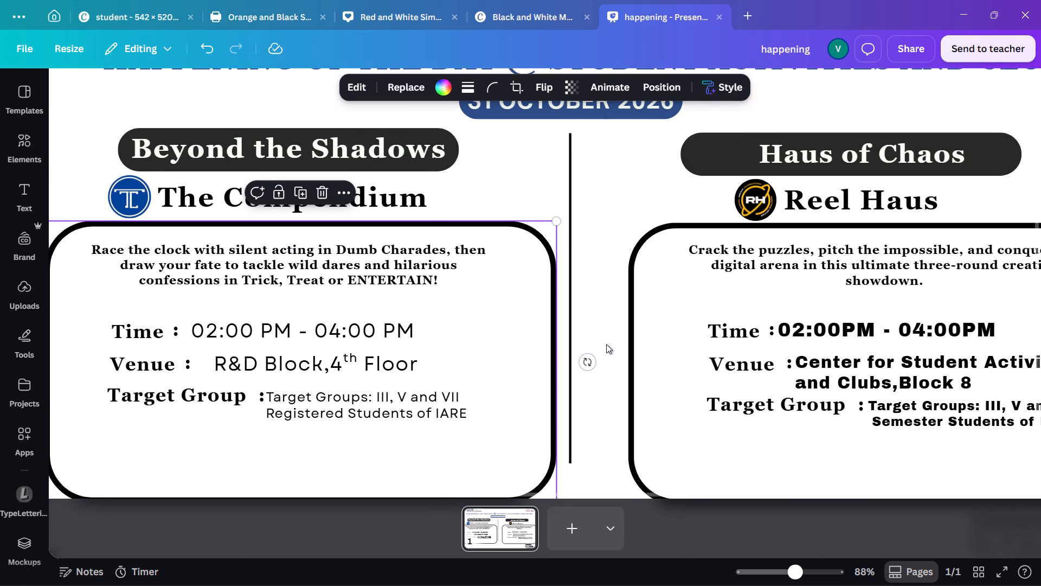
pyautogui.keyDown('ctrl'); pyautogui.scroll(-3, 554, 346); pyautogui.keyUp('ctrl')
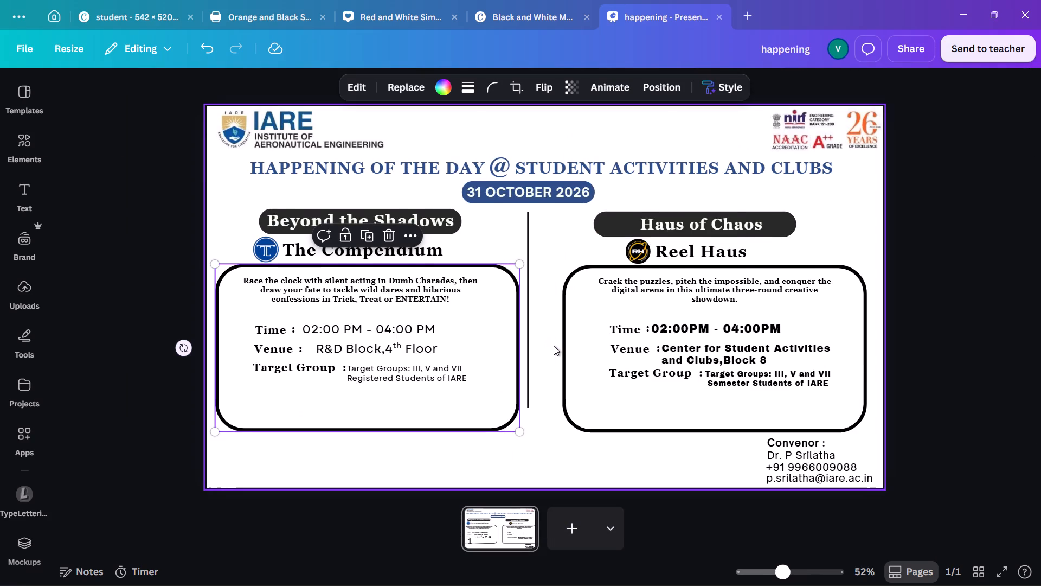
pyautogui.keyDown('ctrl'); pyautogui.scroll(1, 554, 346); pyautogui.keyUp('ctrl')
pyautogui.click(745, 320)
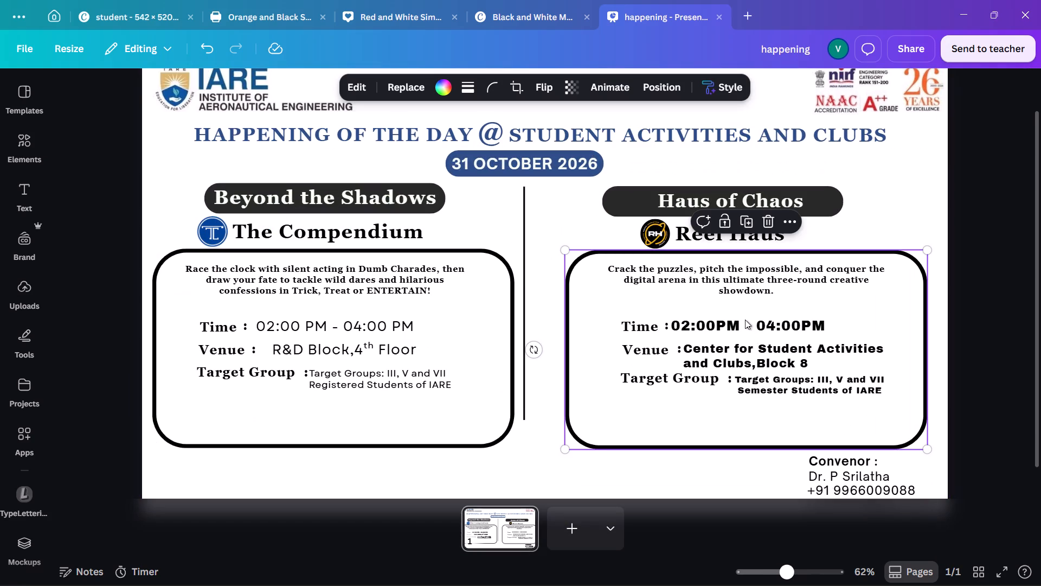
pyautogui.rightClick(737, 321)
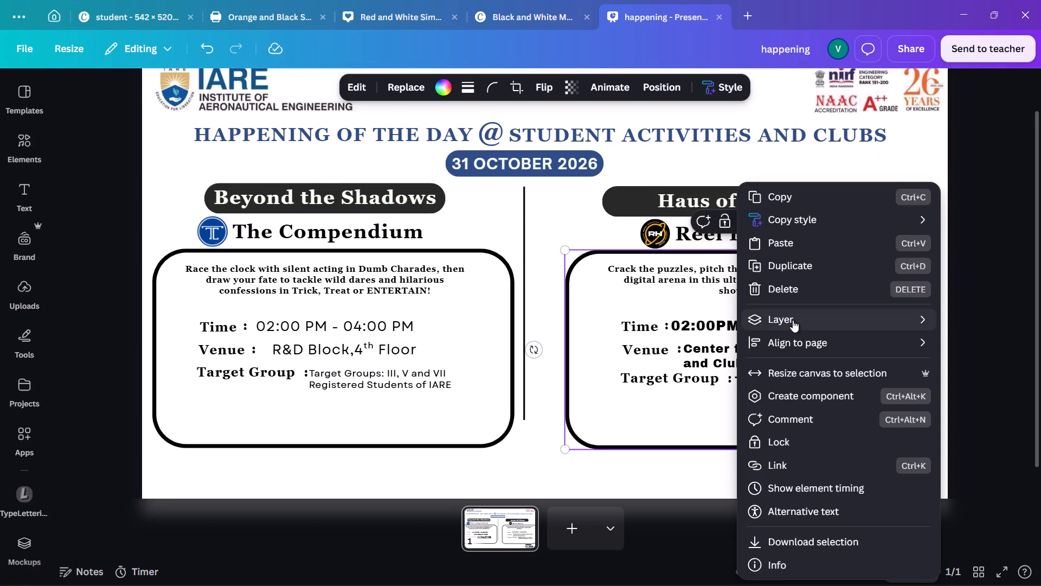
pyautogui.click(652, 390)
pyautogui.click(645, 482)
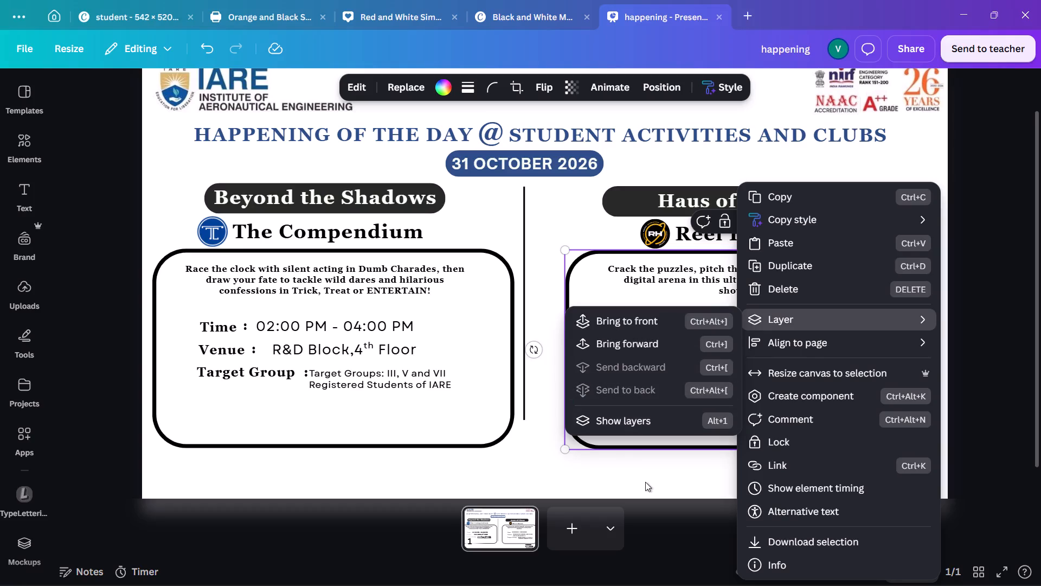
# Change the time value under Haus of Chaos to non-bold Garet.
pyautogui.click(701, 327)
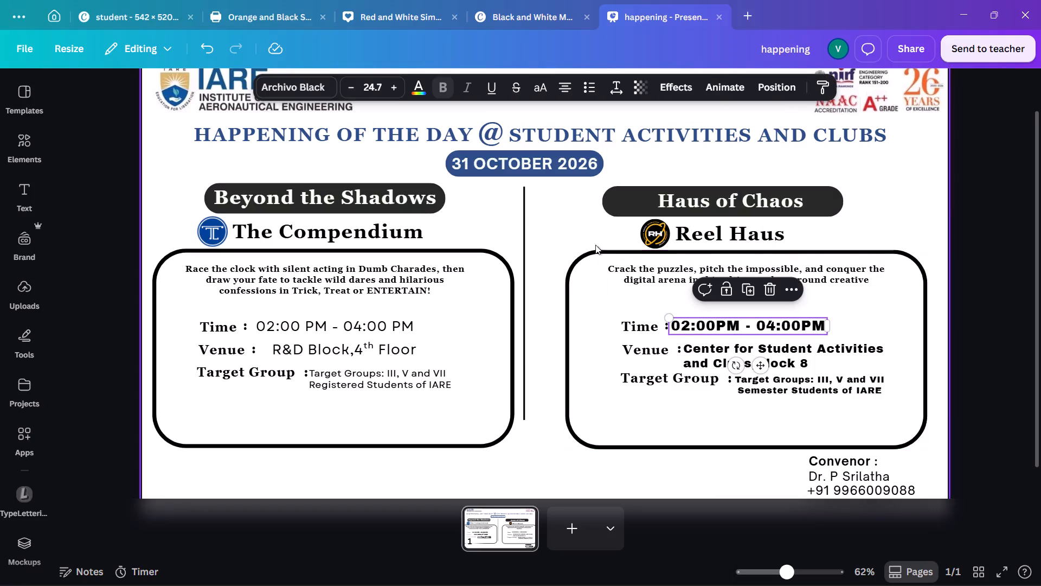
pyautogui.click(308, 87)
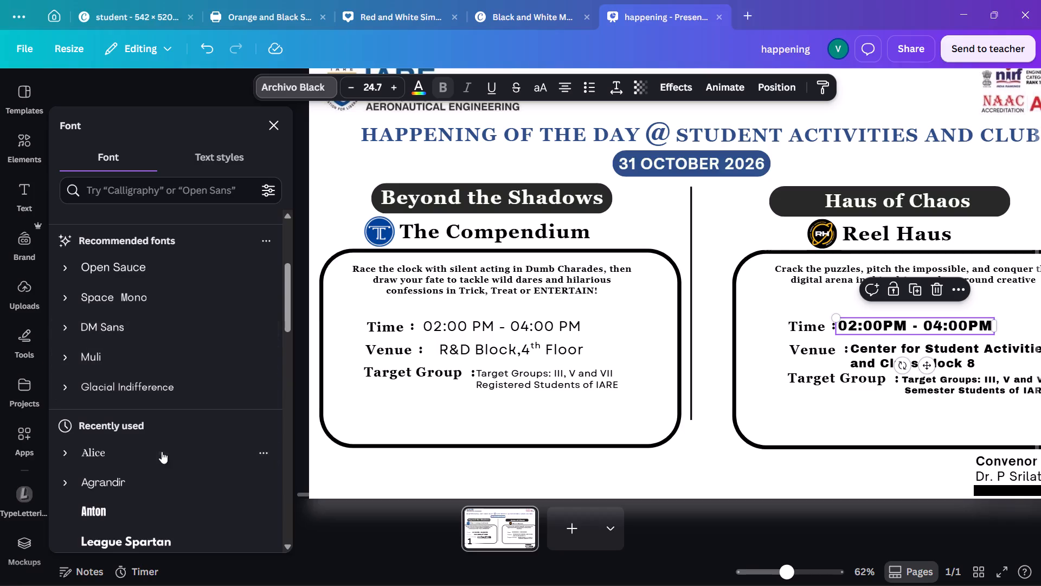
pyautogui.scroll(-1, 169, 469)
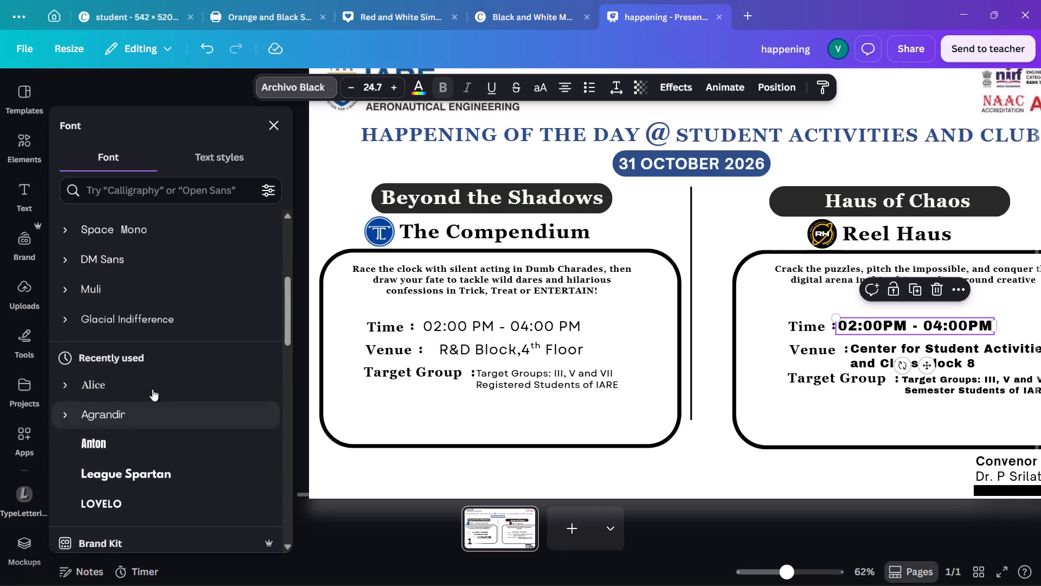
pyautogui.scroll(4, 145, 353)
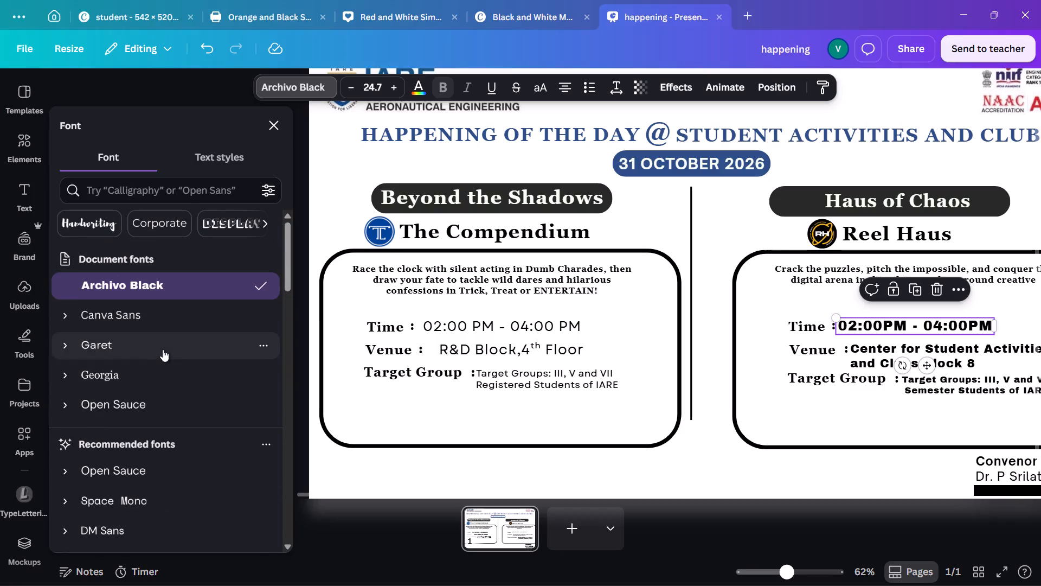
pyautogui.click(163, 349)
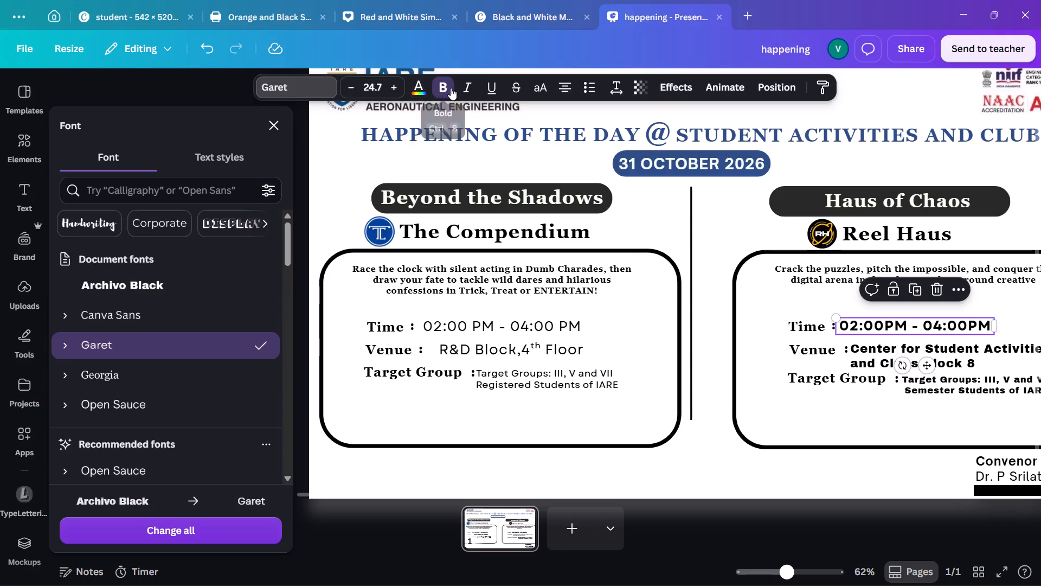
pyautogui.click(449, 88)
# Change the venue value and the target group value under Haus of Chaos to non-bold Garet.
pyautogui.click(981, 359)
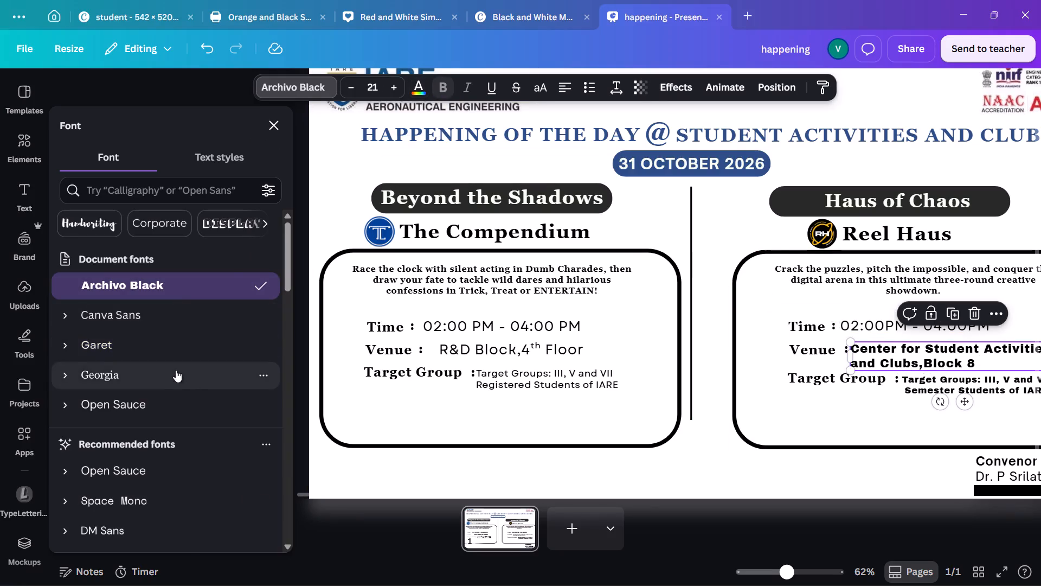
pyautogui.click(165, 348)
pyautogui.click(446, 93)
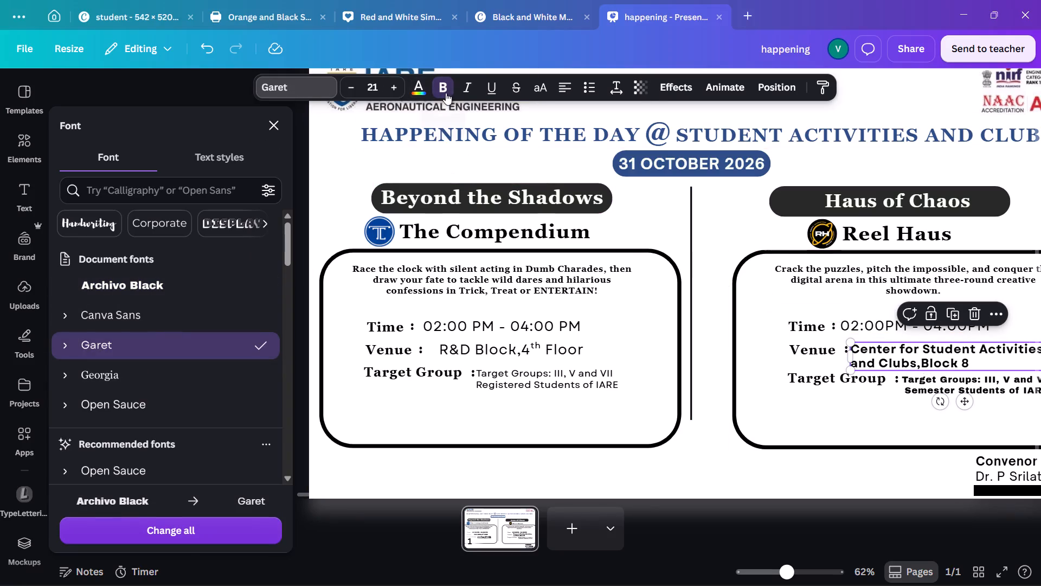
pyautogui.click(976, 385)
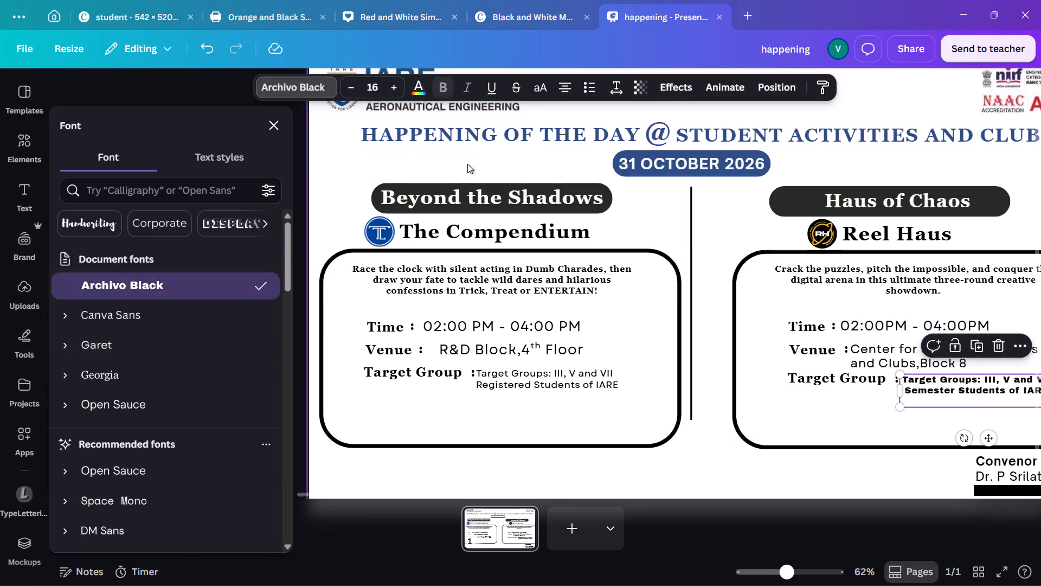
pyautogui.click(190, 349)
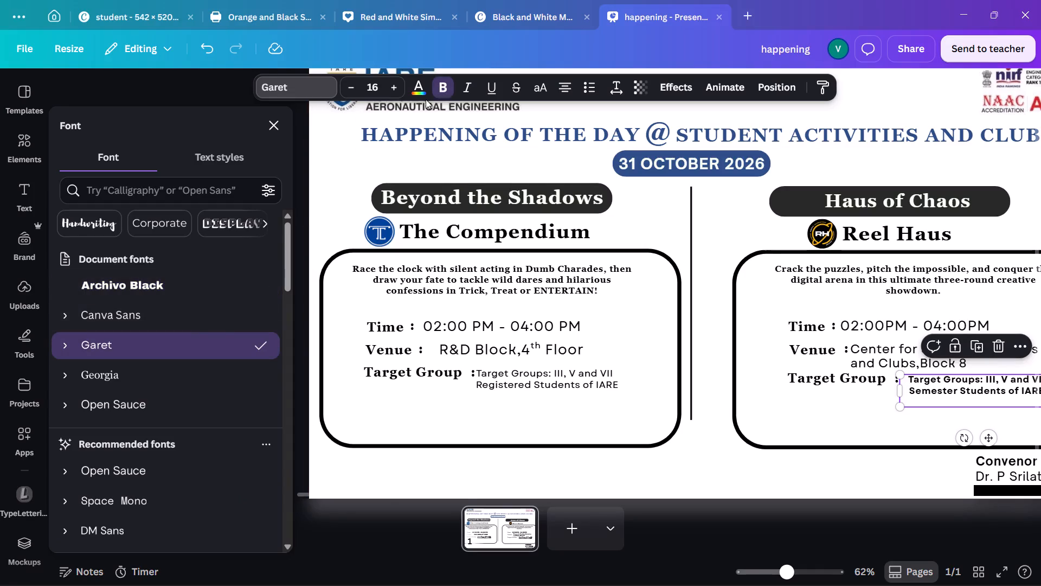
pyautogui.click(440, 93)
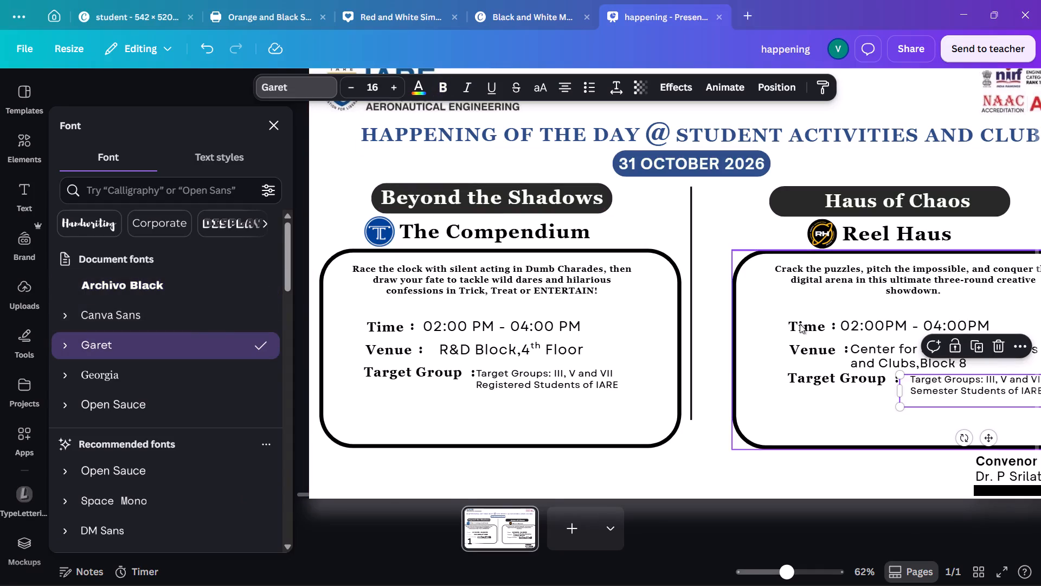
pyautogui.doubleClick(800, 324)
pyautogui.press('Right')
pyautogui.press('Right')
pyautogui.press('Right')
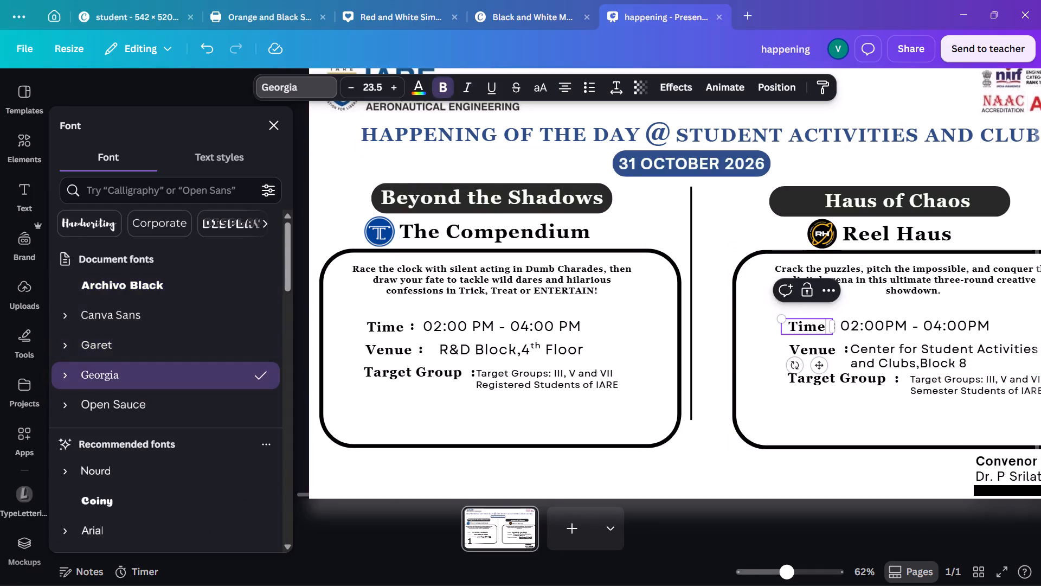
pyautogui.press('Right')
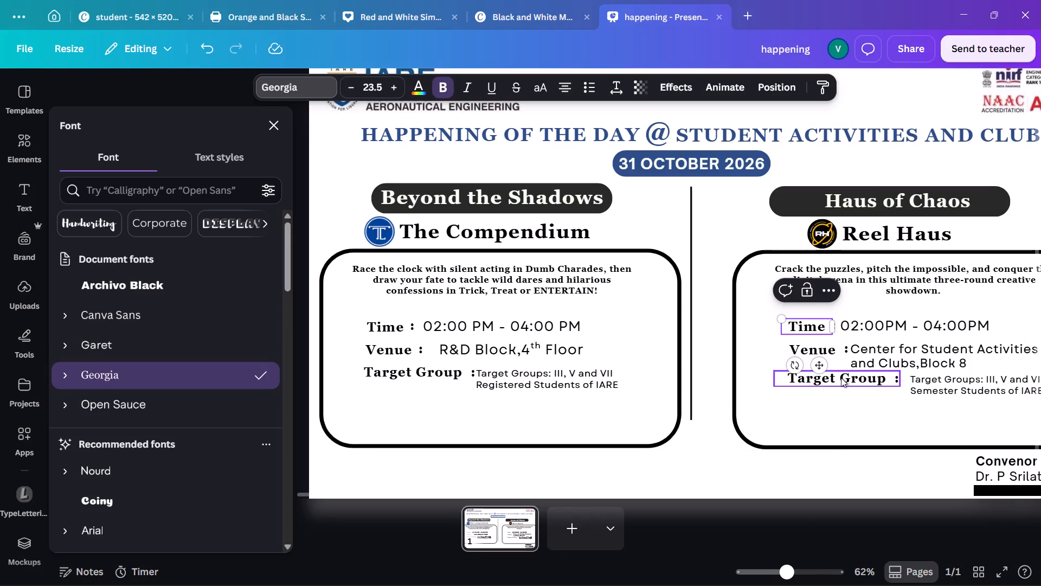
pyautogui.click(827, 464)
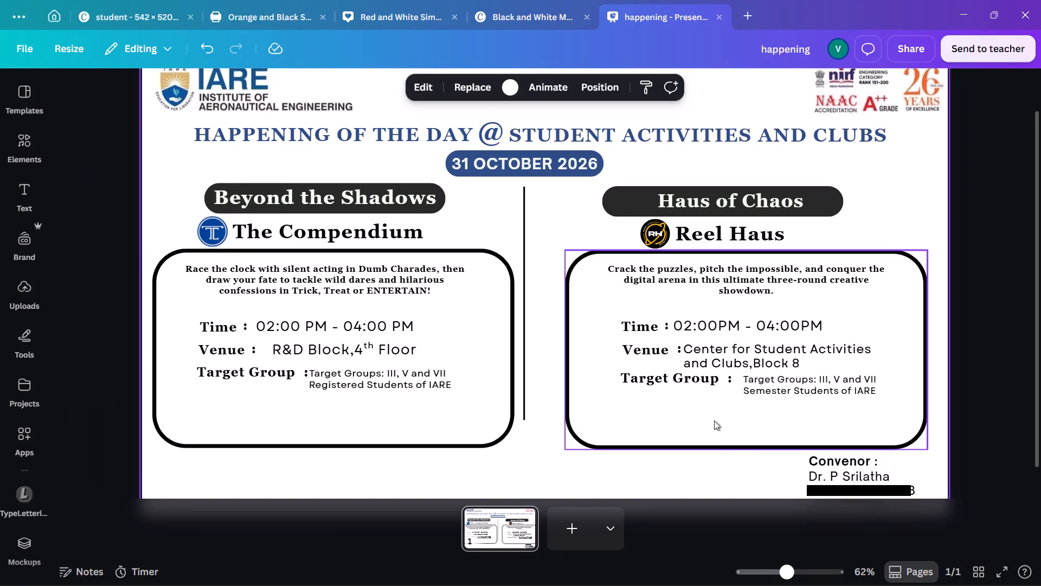
# Insert a space after the comma before "Block 8" in the Haus of Chaos venue text.
pyautogui.click(750, 365)
pyautogui.click(750, 365)
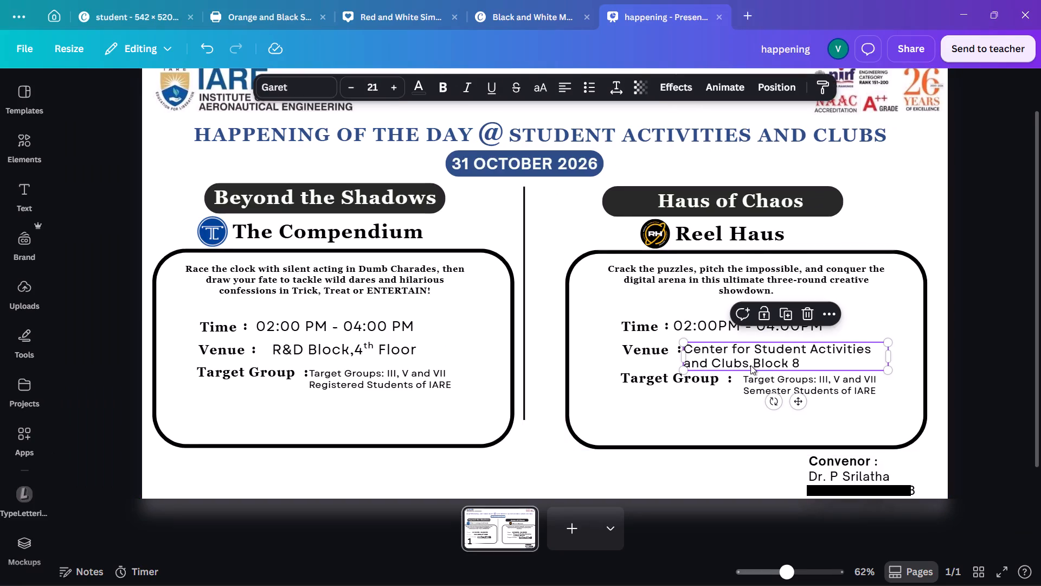
pyautogui.click(750, 365)
pyautogui.press('Right')
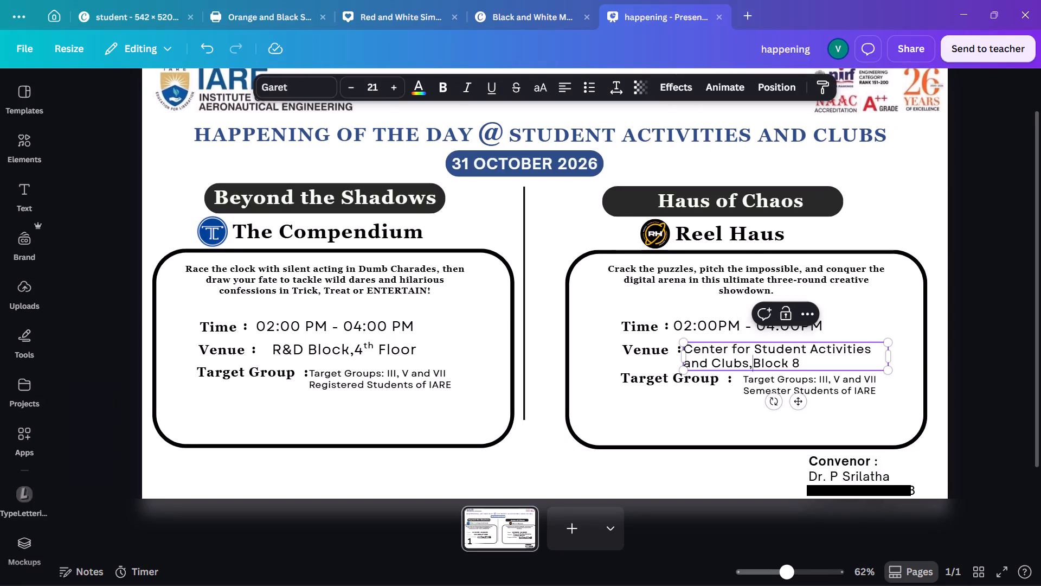
pyautogui.press('space')
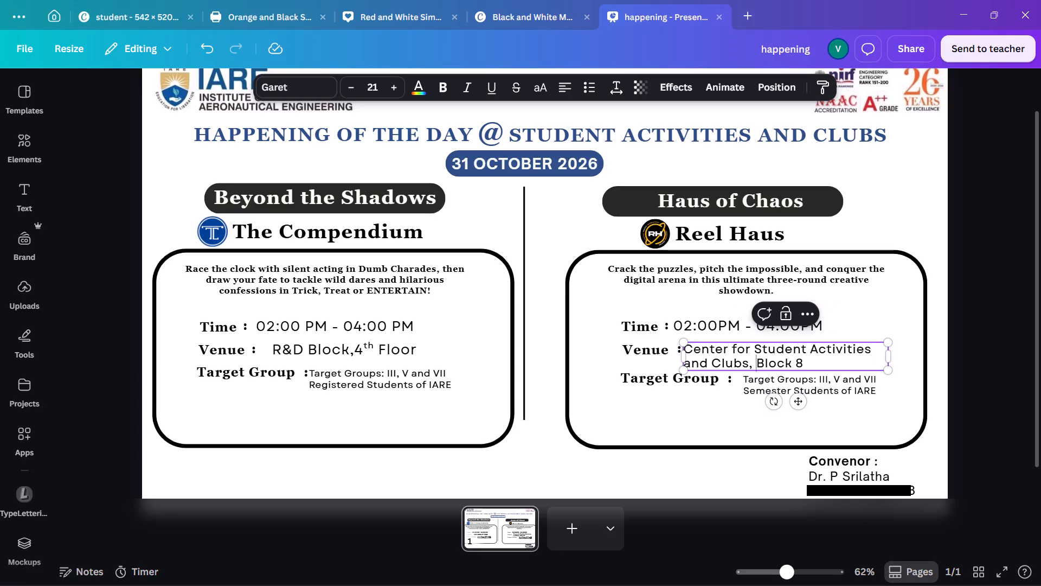
pyautogui.click(683, 469)
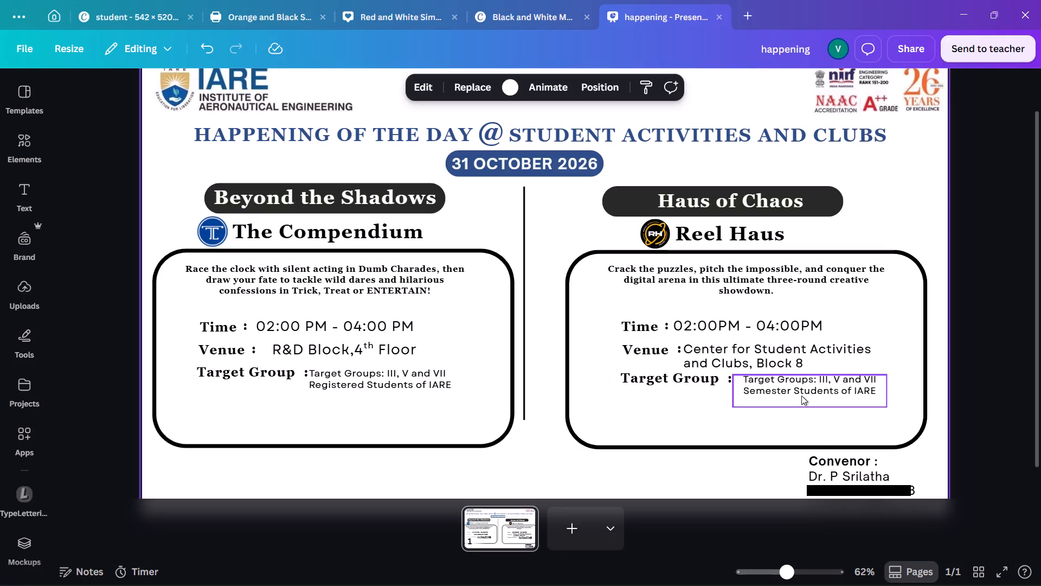
# Replace "Semester" with "Registered" in the Haus of Chaos target group text.
pyautogui.click(786, 393)
pyautogui.doubleClick(780, 393)
pyautogui.click(780, 393)
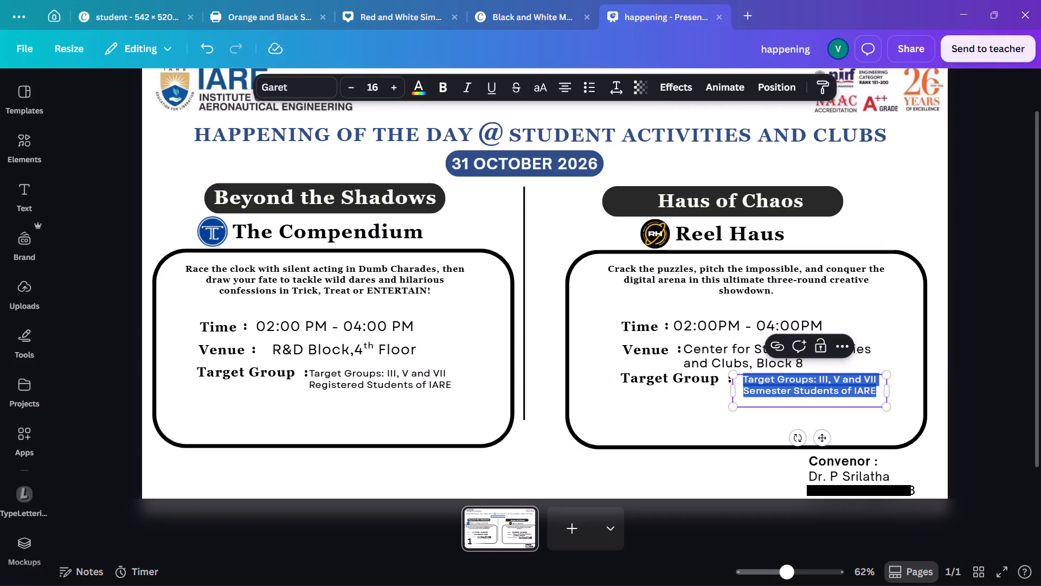
pyautogui.press('Right')
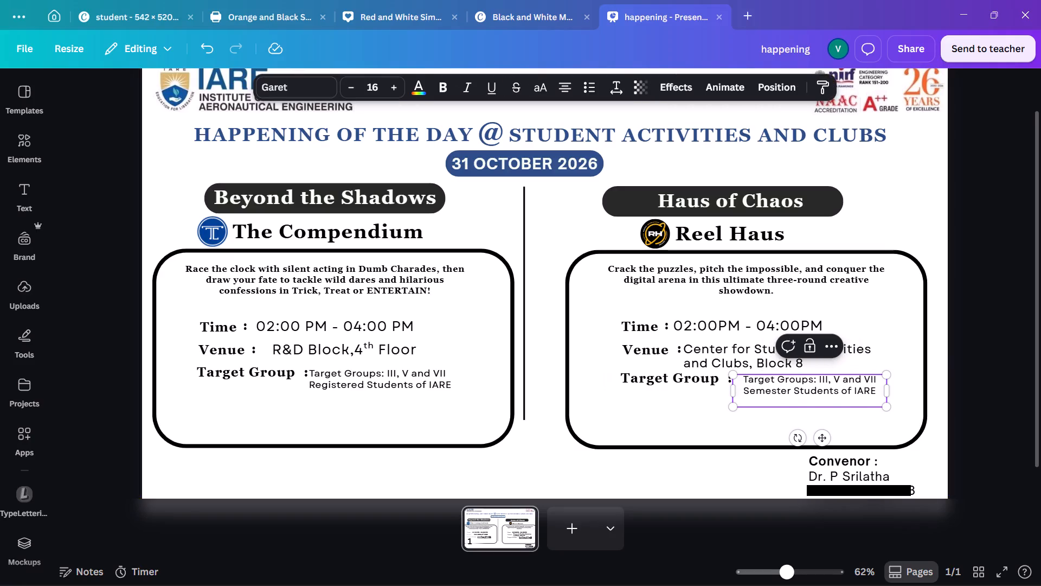
pyautogui.press('Right')
pyautogui.hotkey('ctrl', 'BackSpace')
pyautogui.write('Re')
pyautogui.write('gistered')
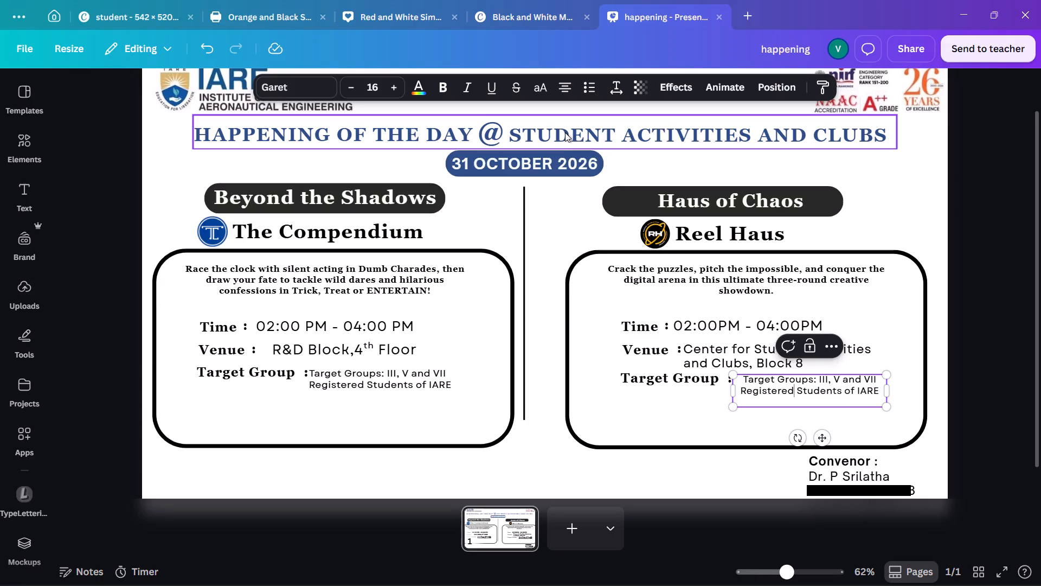
# Left-align the Haus of Chaos target group text.
pyautogui.press('Escape')
pyautogui.click(563, 82)
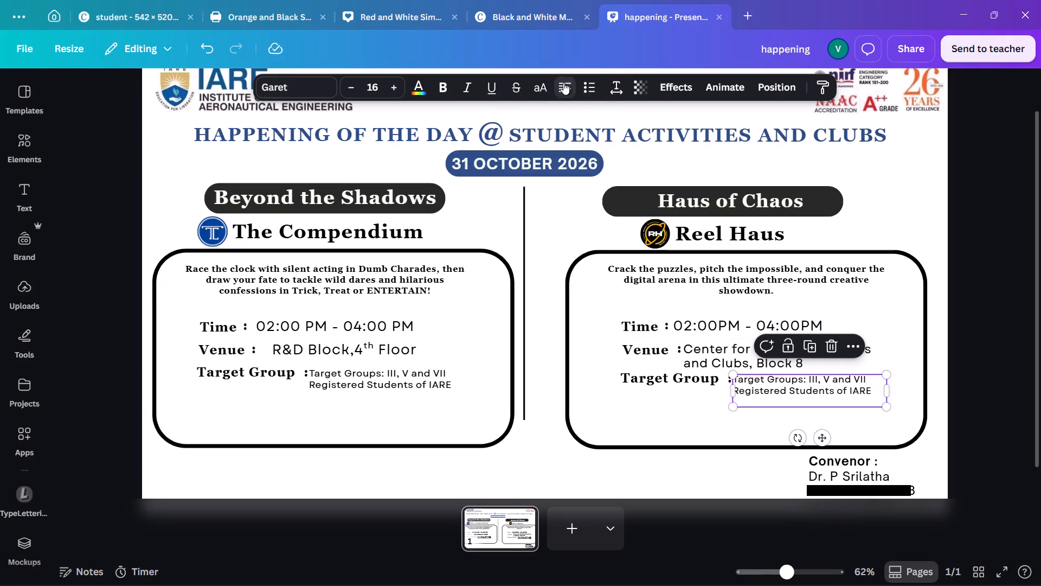
pyautogui.press('Escape')
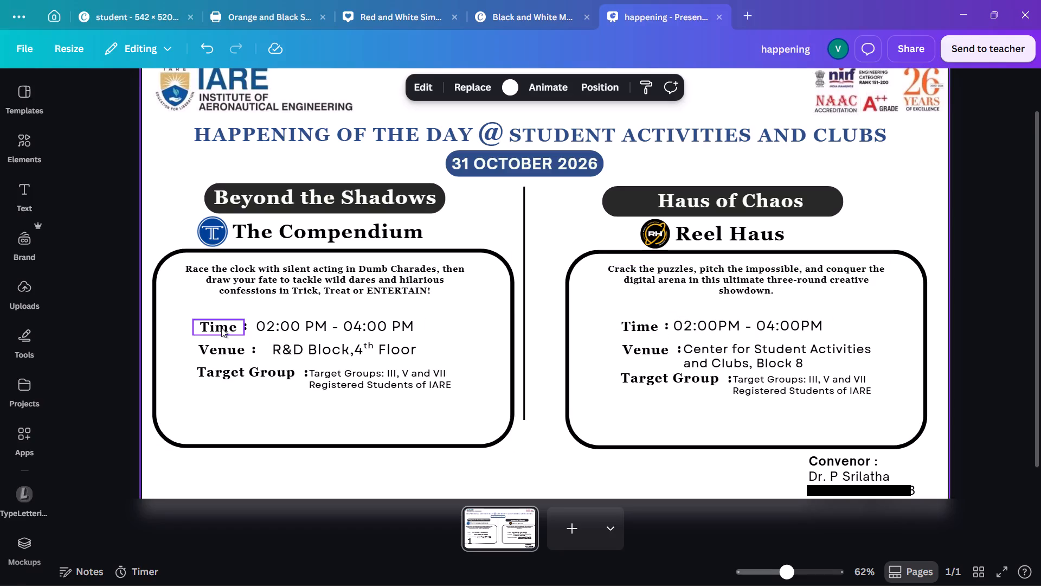
# Move the "Time" label under Beyond the Shadows slightly above its value and enlarge it to font size 28.1.
pyautogui.moveTo(221, 328); pyautogui.dragTo(222, 317)
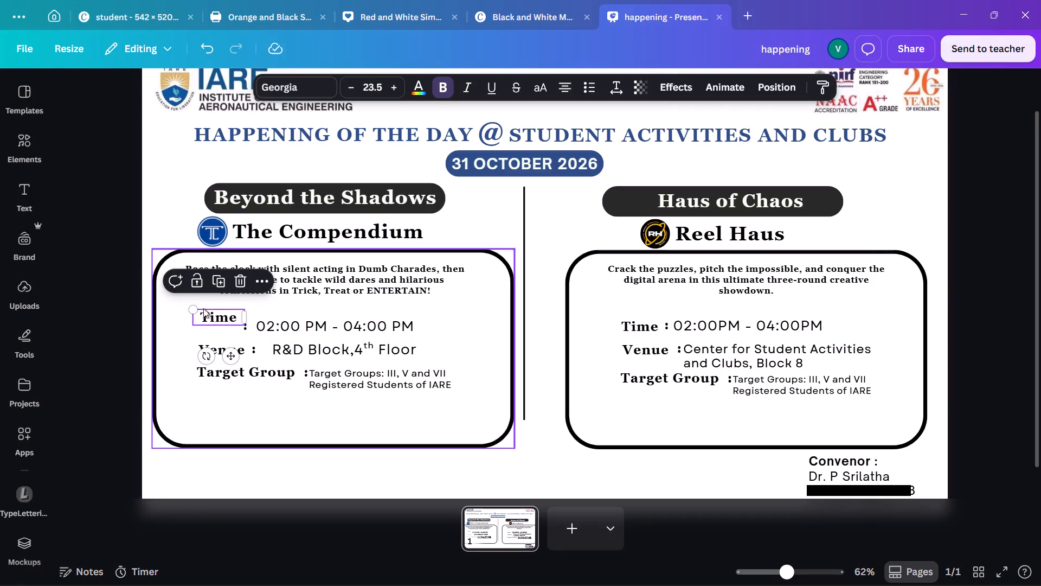
pyautogui.moveTo(196, 308); pyautogui.dragTo(182, 297)
pyautogui.moveTo(175, 303); pyautogui.dragTo(181, 306)
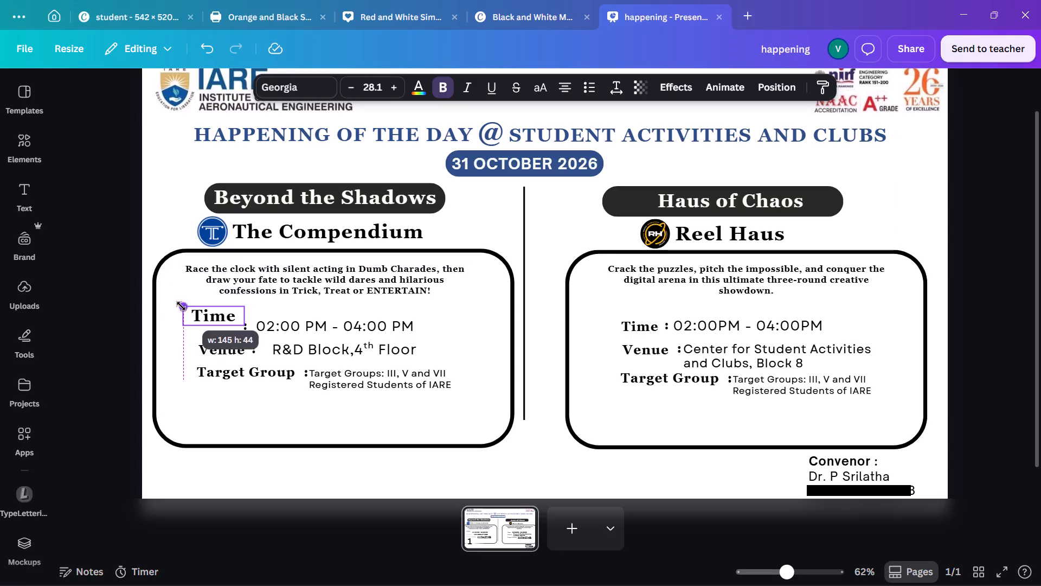
pyautogui.moveTo(181, 306); pyautogui.dragTo(181, 306)
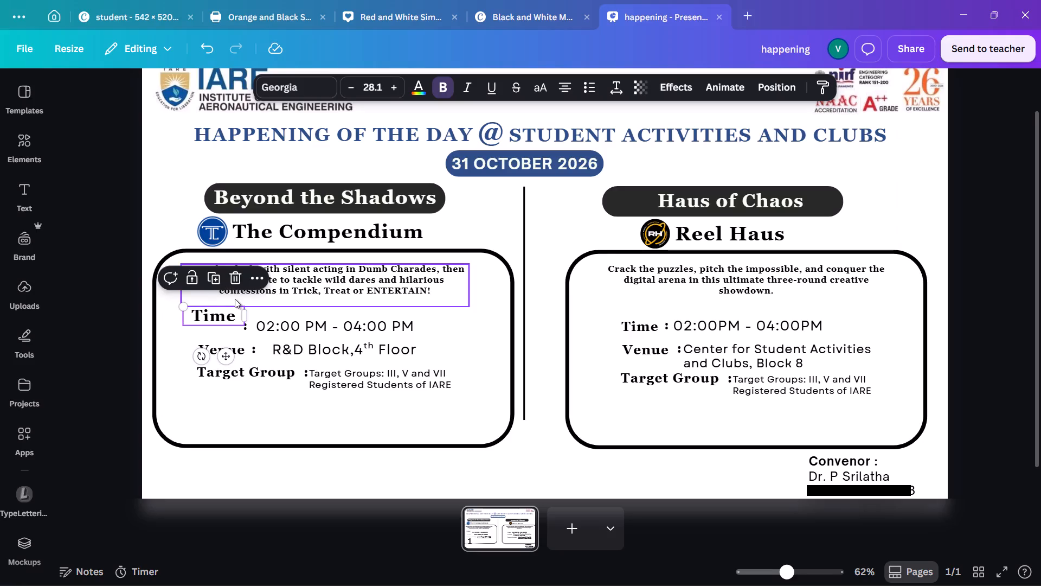
pyautogui.moveTo(203, 313); pyautogui.dragTo(208, 313)
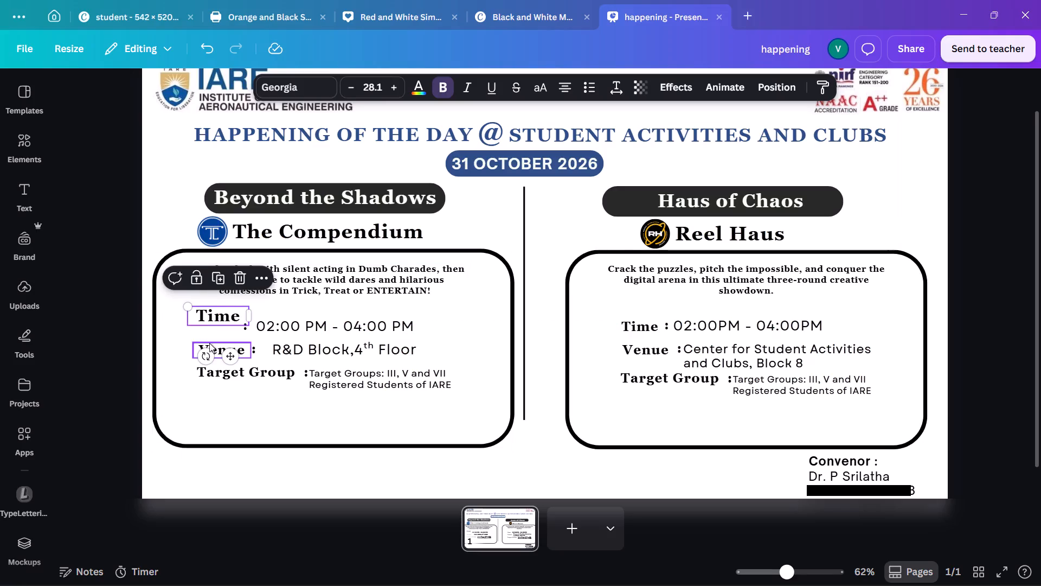
# Enlarge the Beyond the Shadows "Venue" label to font size 27.5 and place it directly beneath the "Time" label.
pyautogui.click(209, 343)
pyautogui.moveTo(195, 339); pyautogui.dragTo(185, 330)
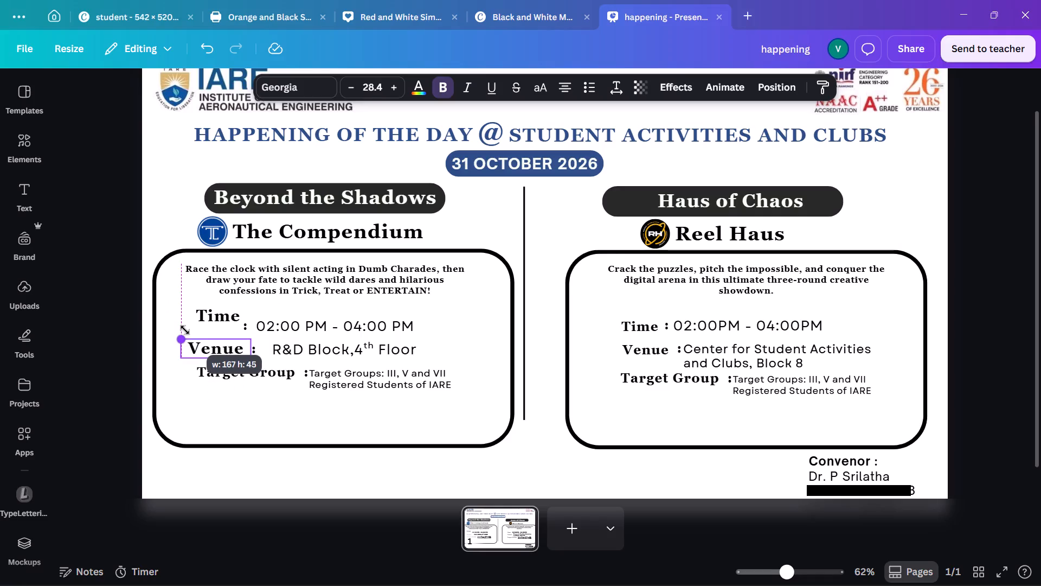
pyautogui.moveTo(185, 330); pyautogui.dragTo(187, 331)
pyautogui.keyDown('ctrl'); pyautogui.scroll(2, 187, 331); pyautogui.keyUp('ctrl')
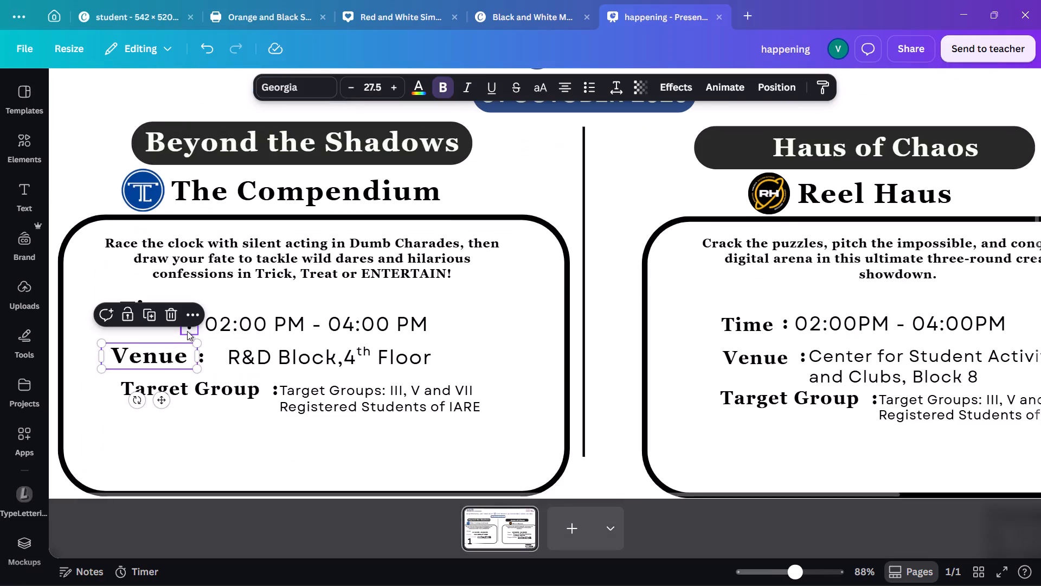
pyautogui.moveTo(157, 356); pyautogui.dragTo(166, 306)
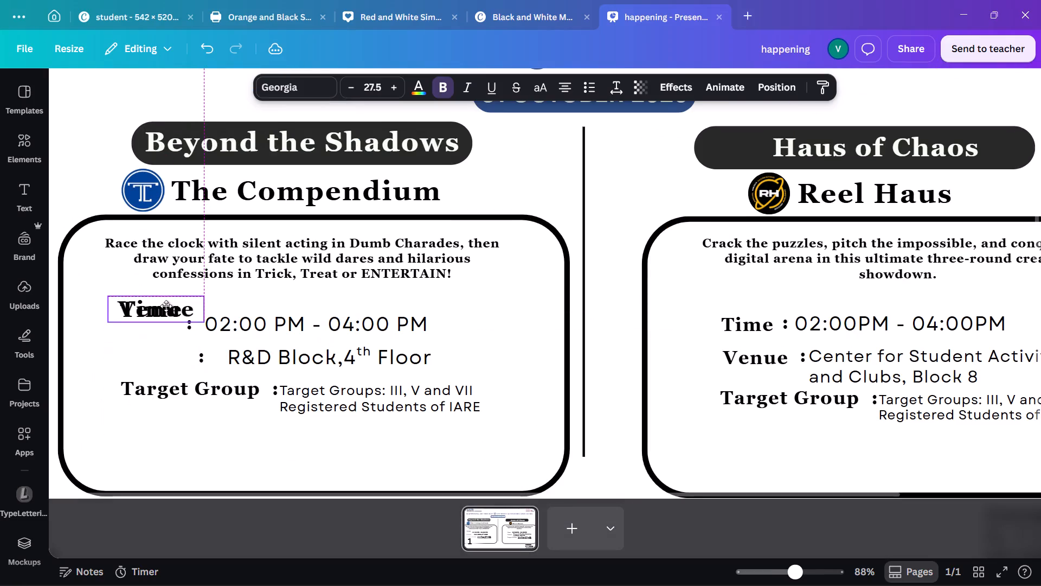
pyautogui.moveTo(166, 306); pyautogui.dragTo(163, 337)
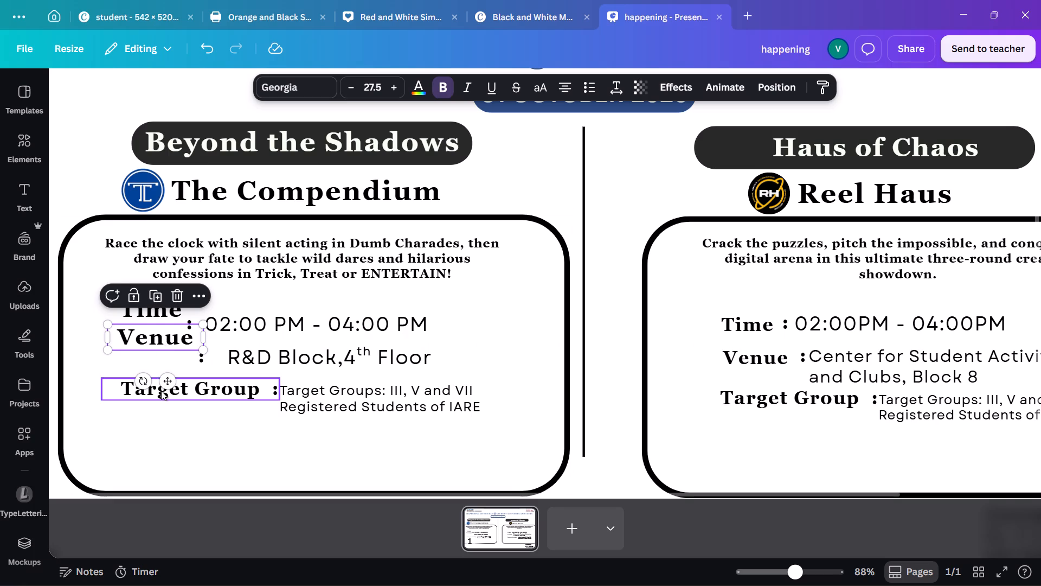
# Narrow the Beyond the Shadows "Target Group" label's text box to fit one line and enlarge it to font size 25.5.
pyautogui.click(161, 391)
pyautogui.moveTo(161, 391); pyautogui.dragTo(156, 339)
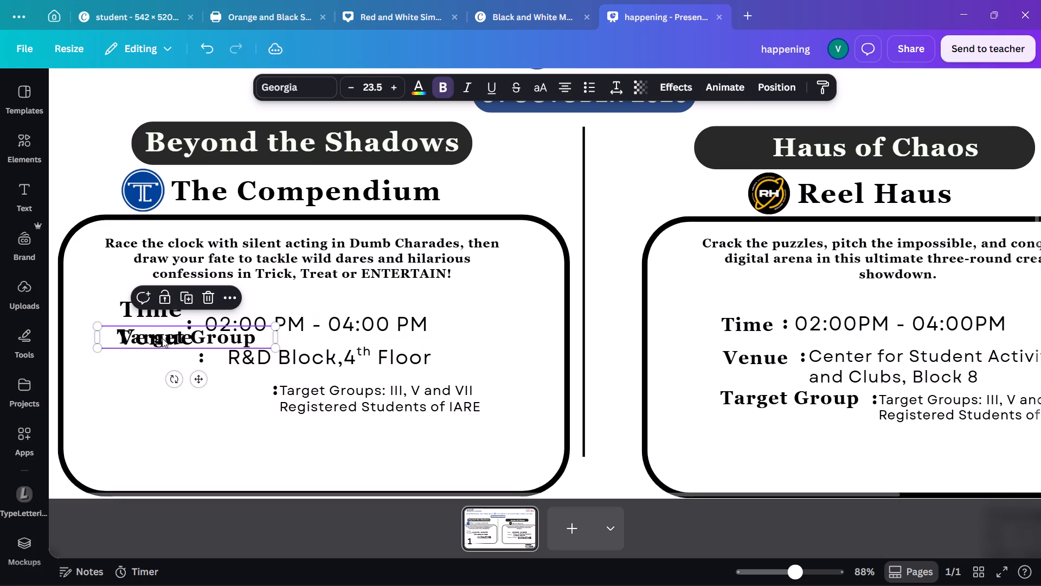
pyautogui.moveTo(278, 336); pyautogui.dragTo(229, 329)
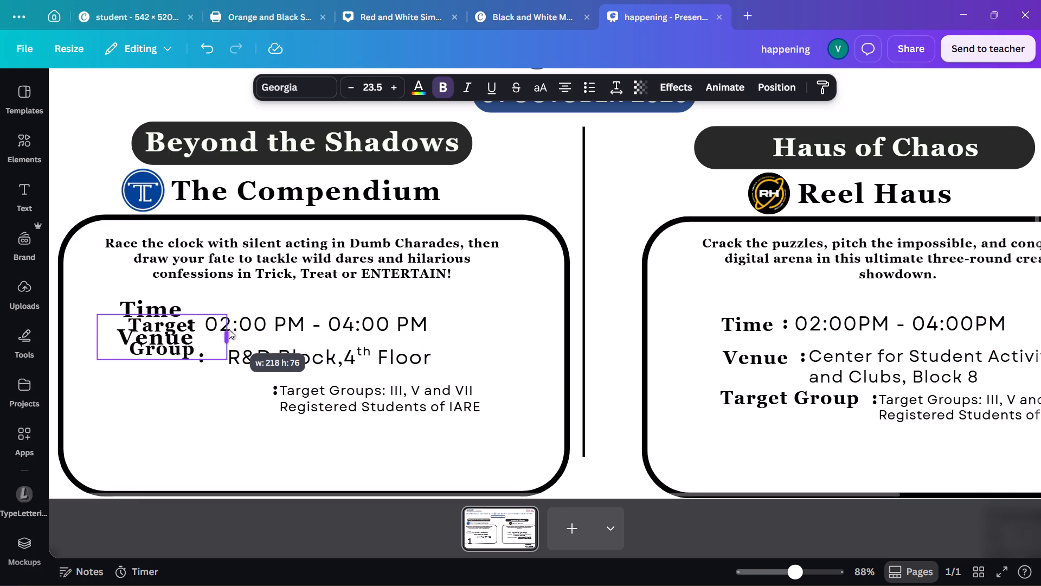
pyautogui.moveTo(229, 329); pyautogui.dragTo(240, 336)
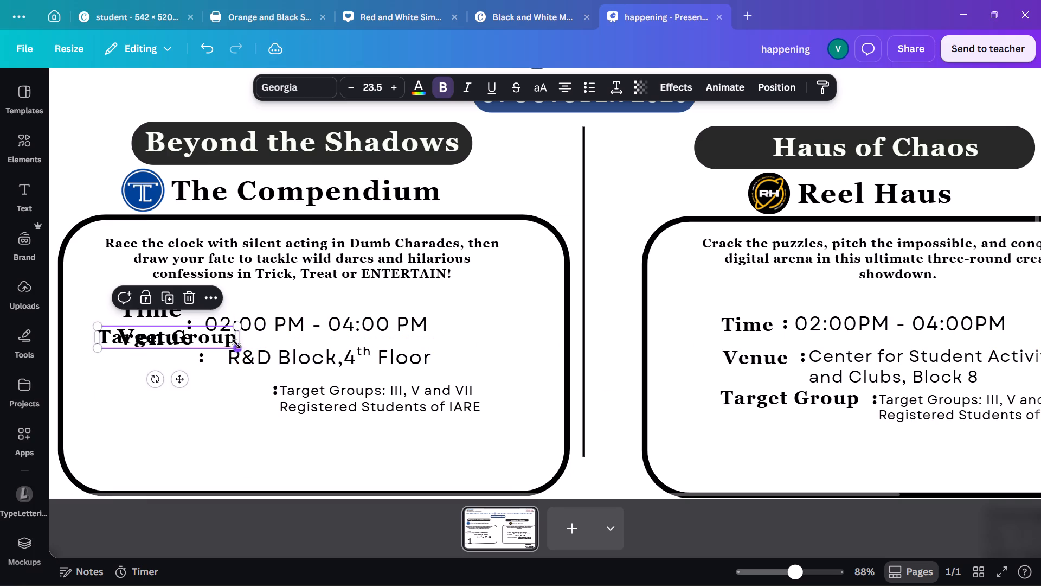
pyautogui.moveTo(236, 347); pyautogui.dragTo(259, 359)
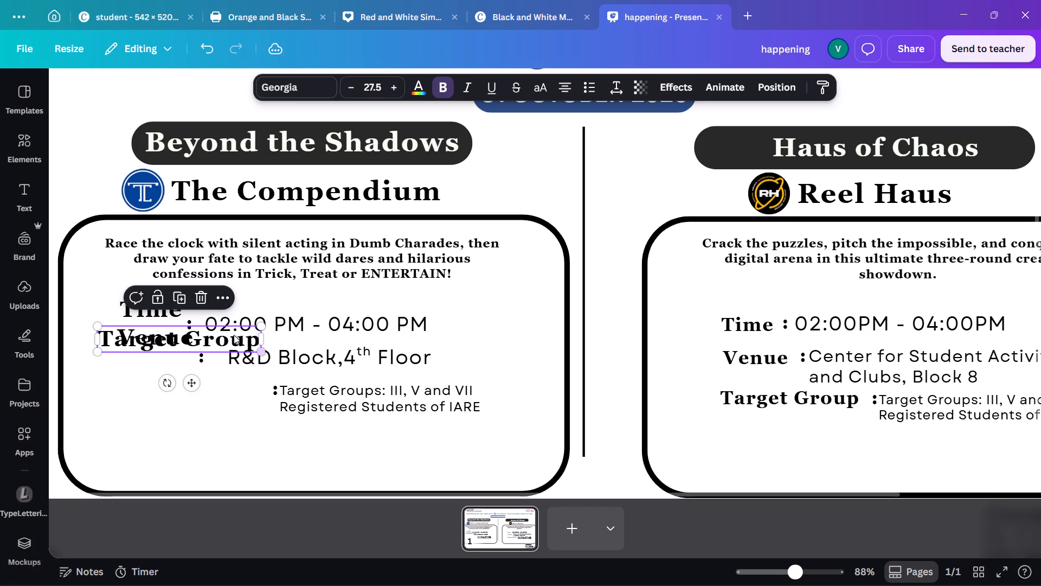
pyautogui.moveTo(223, 333); pyautogui.dragTo(240, 332)
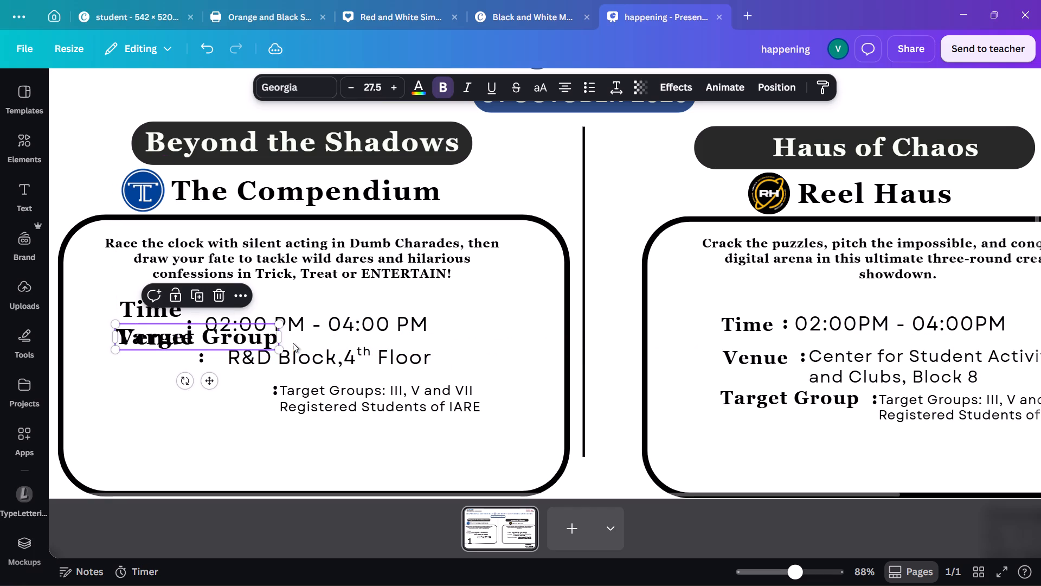
pyautogui.moveTo(278, 347); pyautogui.dragTo(269, 345)
pyautogui.click(233, 326)
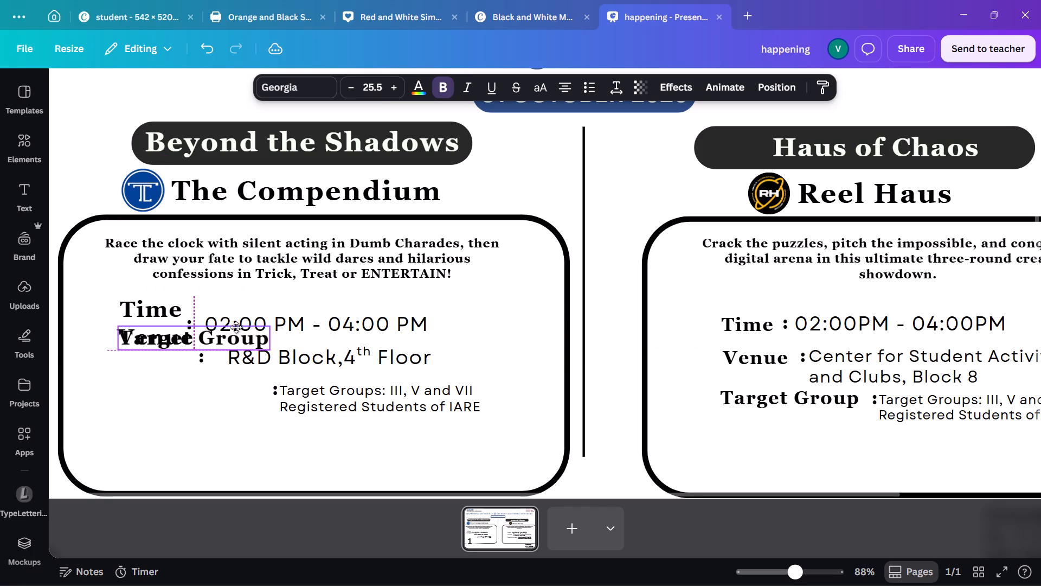
# Place the "Target Group" label directly beneath "Venue" in the Beyond the Shadows frame, lining up their left edges.
pyautogui.moveTo(191, 332); pyautogui.dragTo(192, 347)
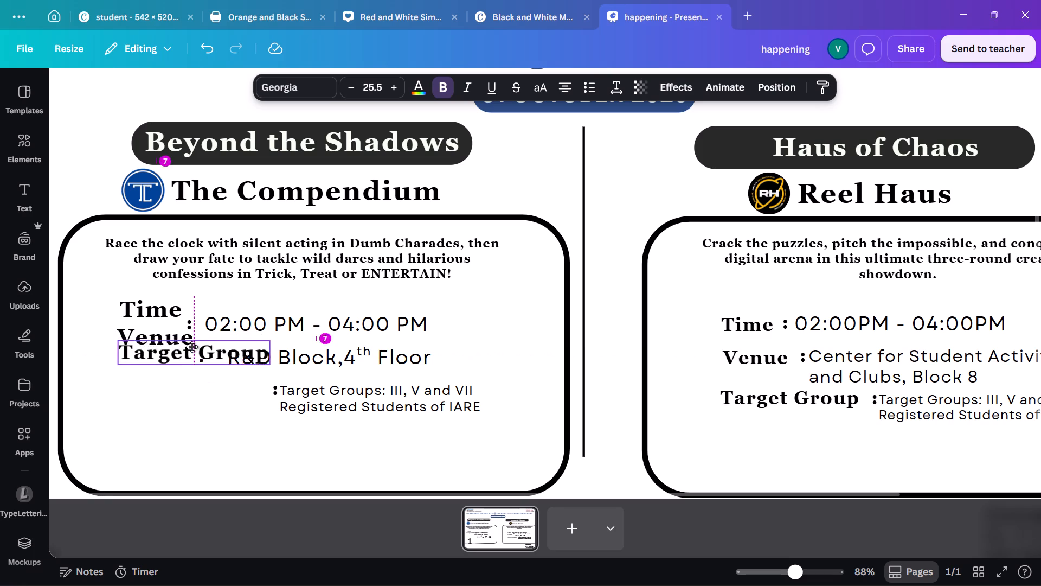
pyautogui.moveTo(192, 347); pyautogui.dragTo(189, 358)
pyautogui.click(189, 358)
pyautogui.doubleClick(178, 442)
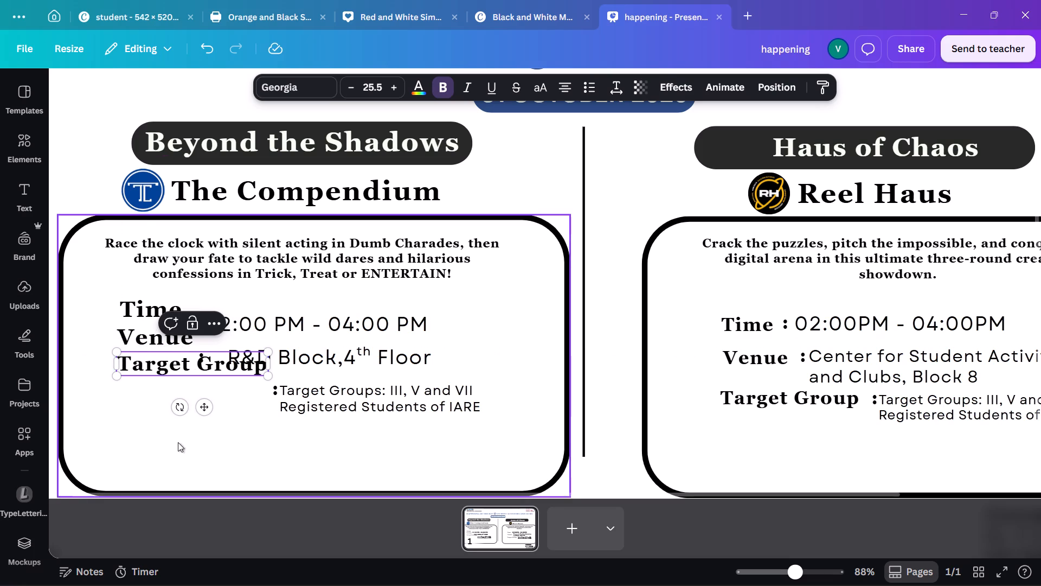
pyautogui.click(178, 442)
pyautogui.click(187, 430)
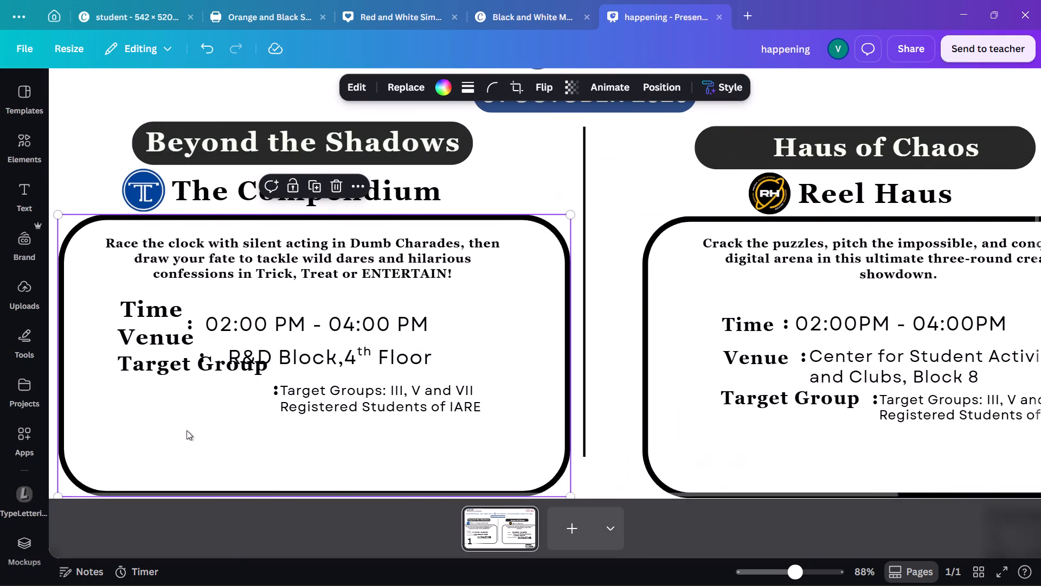
# Move the "02:00 PM - 04:00 PM" value in the Beyond the Shadows frame rightward, away from the labels.
pyautogui.moveTo(228, 323); pyautogui.dragTo(340, 333)
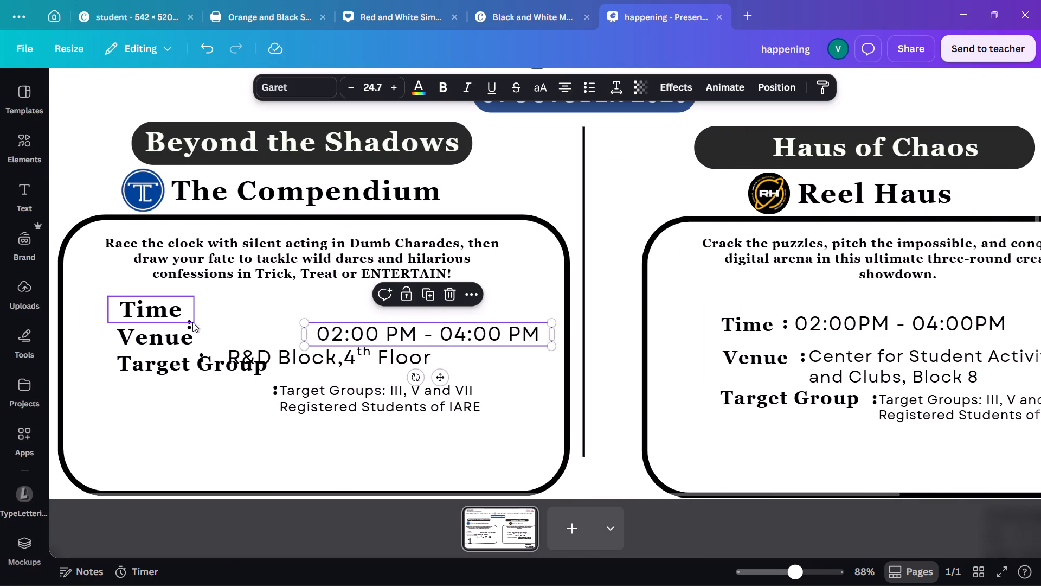
# Separate the three colons in the Beyond the Shadows frame from the overlapping labels and values, using the layer list.
pyautogui.hotkey('alt', '1')
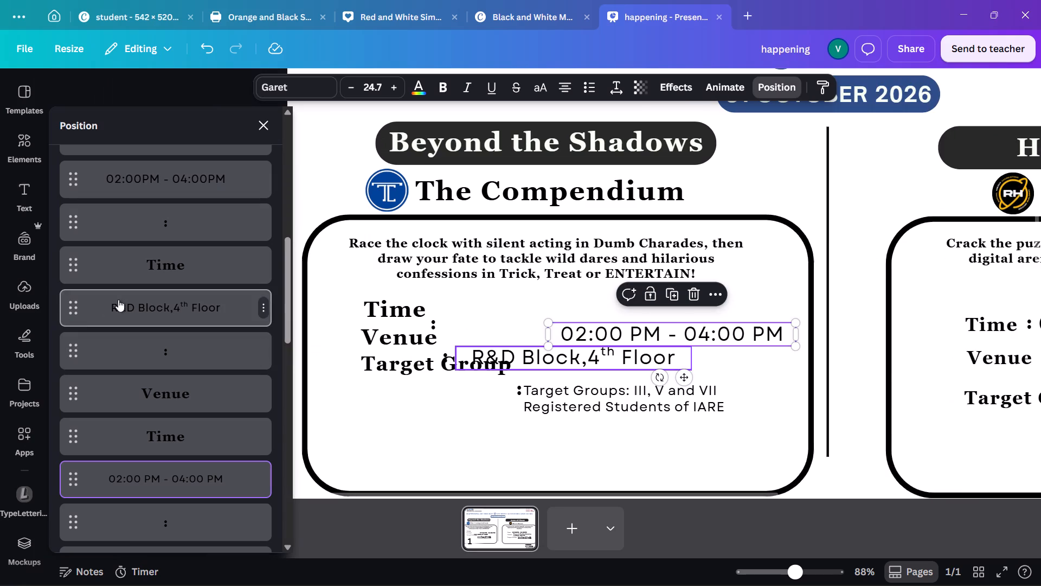
pyautogui.click(178, 239)
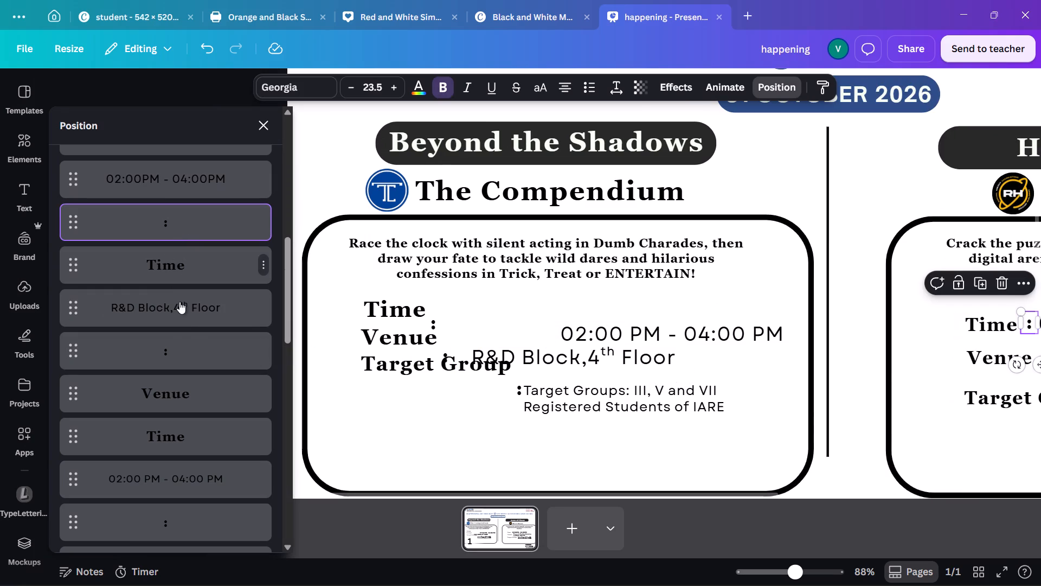
pyautogui.click(188, 349)
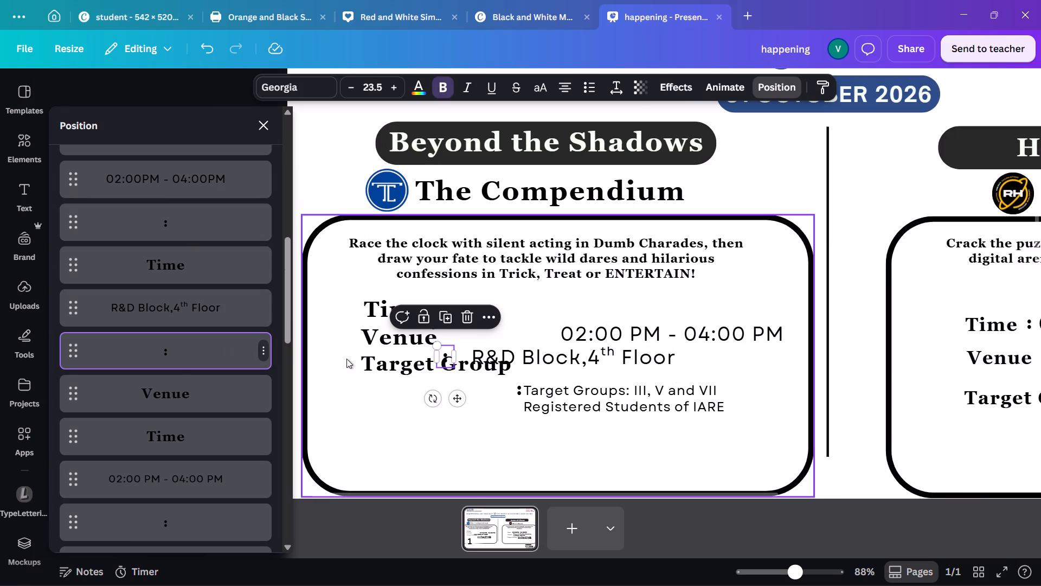
pyautogui.moveTo(456, 402); pyautogui.dragTo(453, 365)
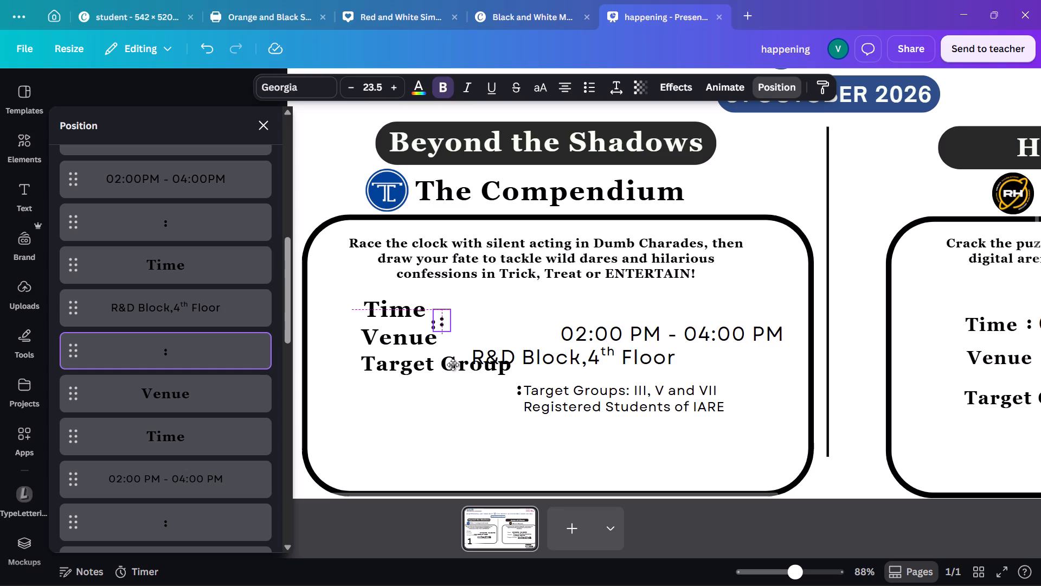
pyautogui.moveTo(453, 365); pyautogui.dragTo(477, 350)
pyautogui.click(201, 505)
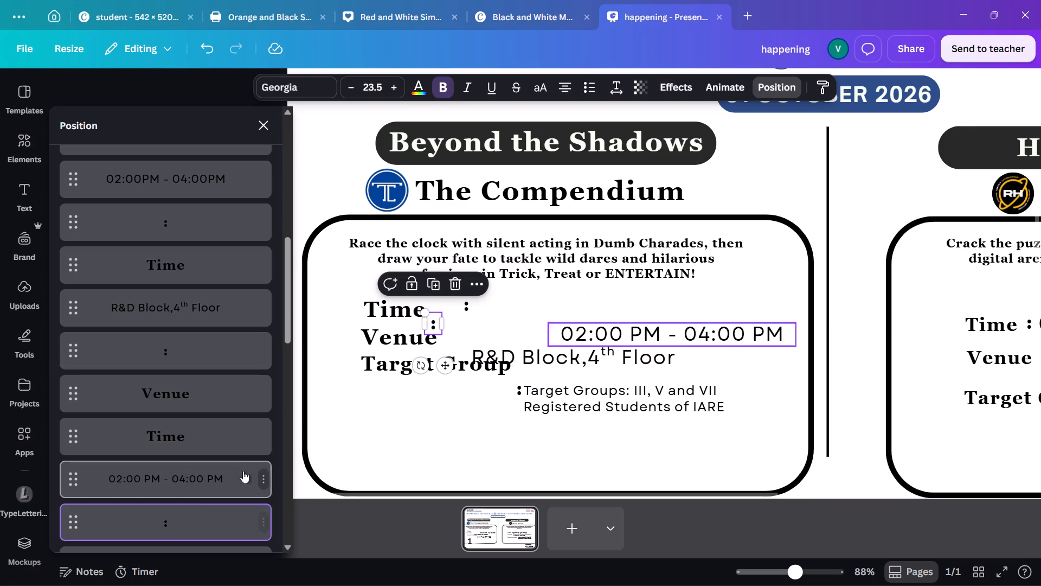
pyautogui.moveTo(441, 371); pyautogui.dragTo(491, 370)
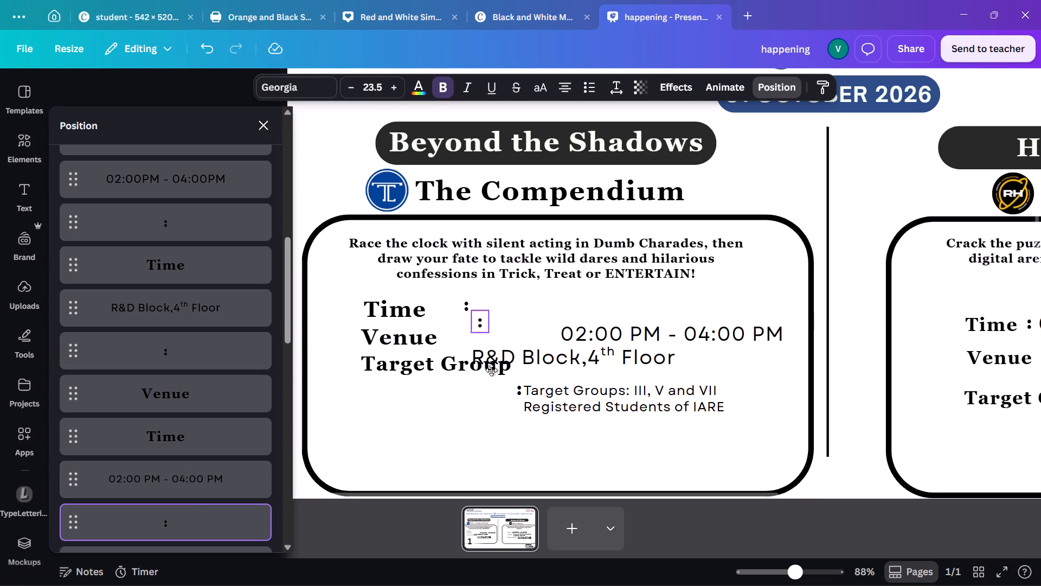
pyautogui.moveTo(491, 370); pyautogui.dragTo(506, 377)
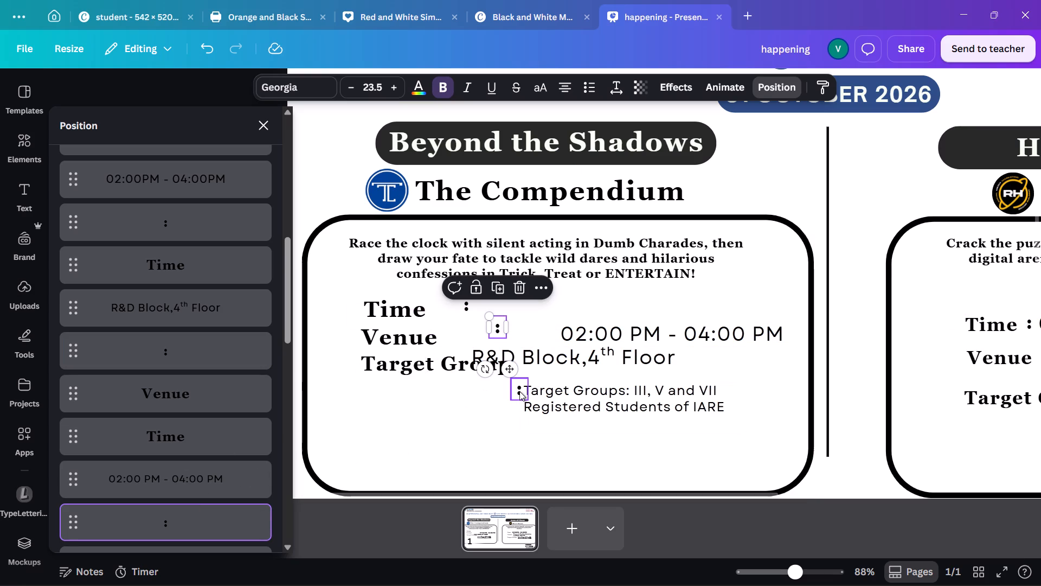
pyautogui.moveTo(519, 391); pyautogui.dragTo(507, 407)
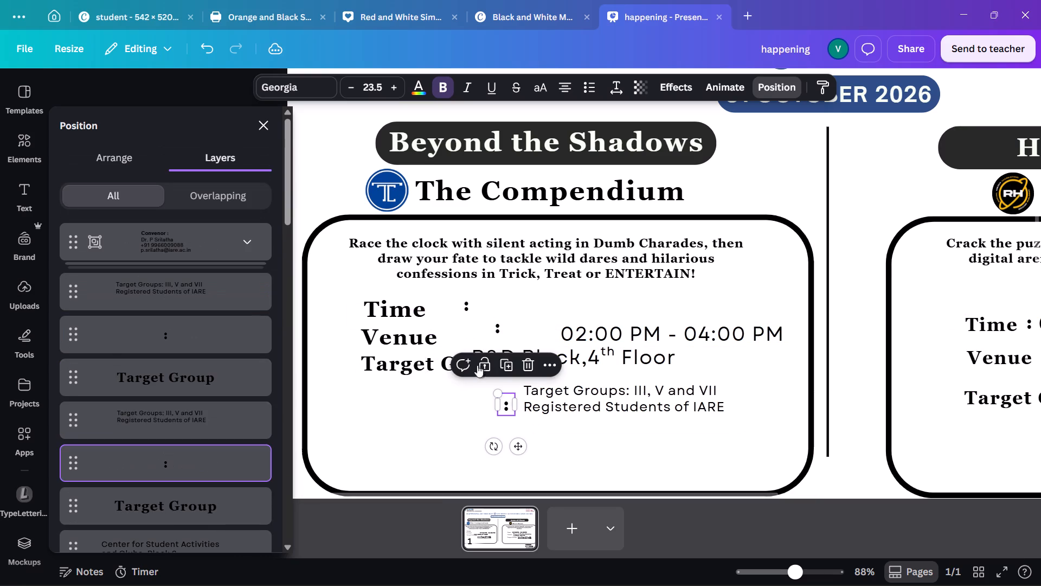
# Place a colon just after the Beyond the Shadows "Time" label, vertically centred on it with a small gap.
pyautogui.click(472, 301)
pyautogui.moveTo(479, 349); pyautogui.dragTo(466, 358)
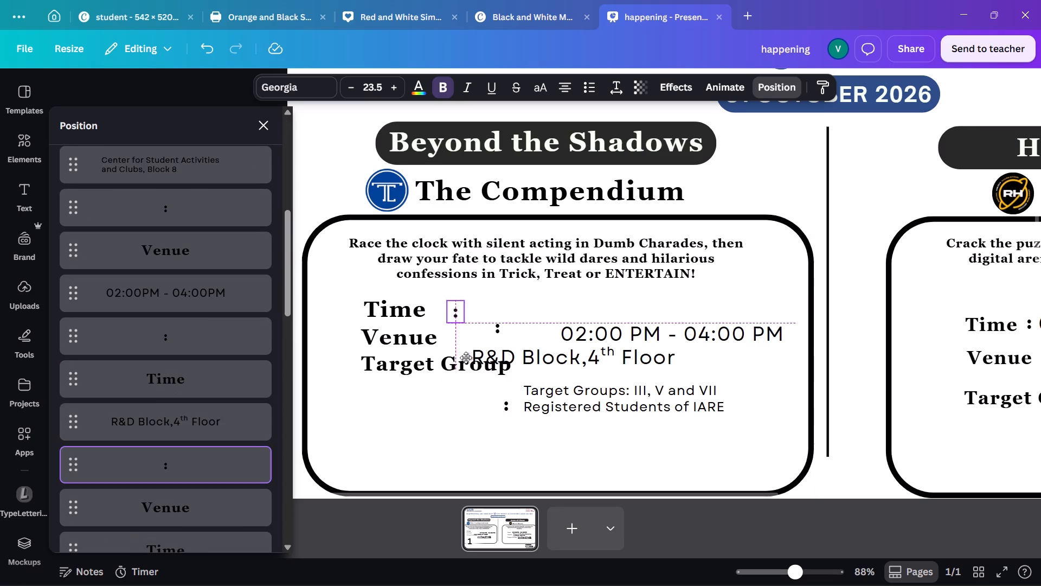
pyautogui.moveTo(466, 358); pyautogui.dragTo(448, 355)
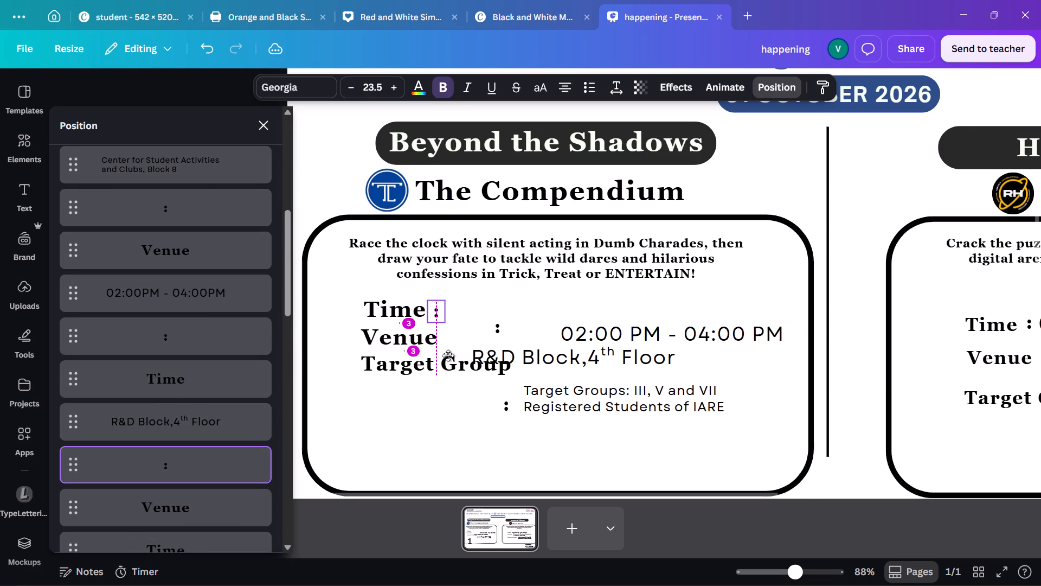
pyautogui.moveTo(448, 355); pyautogui.dragTo(448, 355)
pyautogui.keyDown('ctrl'); pyautogui.scroll(7, 354, 313); pyautogui.keyUp('ctrl')
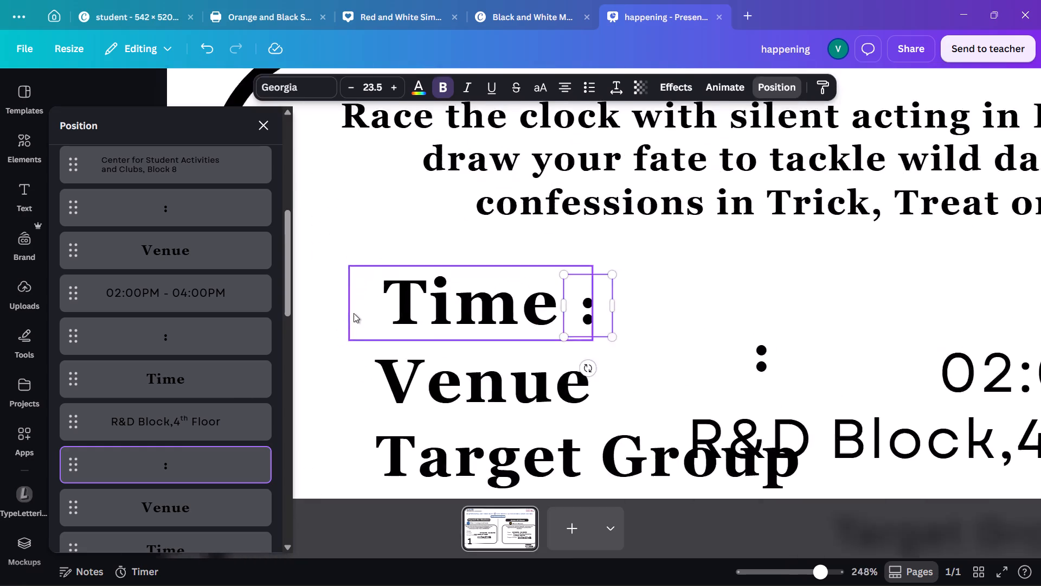
pyautogui.keyDown('ctrl'); pyautogui.scroll(2, 354, 313); pyautogui.keyUp('ctrl')
pyautogui.keyDown('ctrl'); pyautogui.scroll(3, 755, 295); pyautogui.keyUp('ctrl')
pyautogui.moveTo(768, 341); pyautogui.dragTo(783, 341)
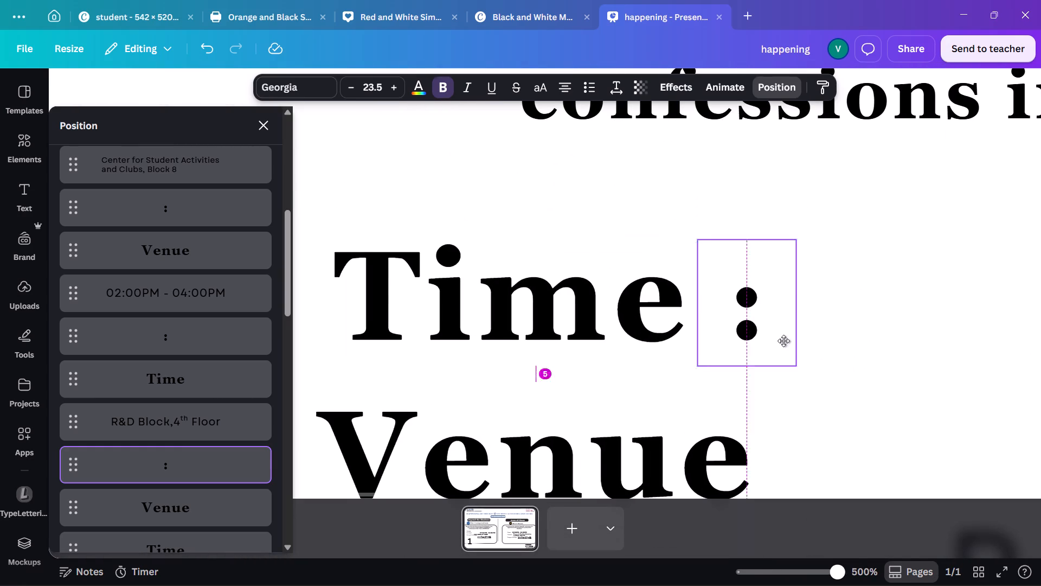
pyautogui.moveTo(783, 341); pyautogui.dragTo(819, 340)
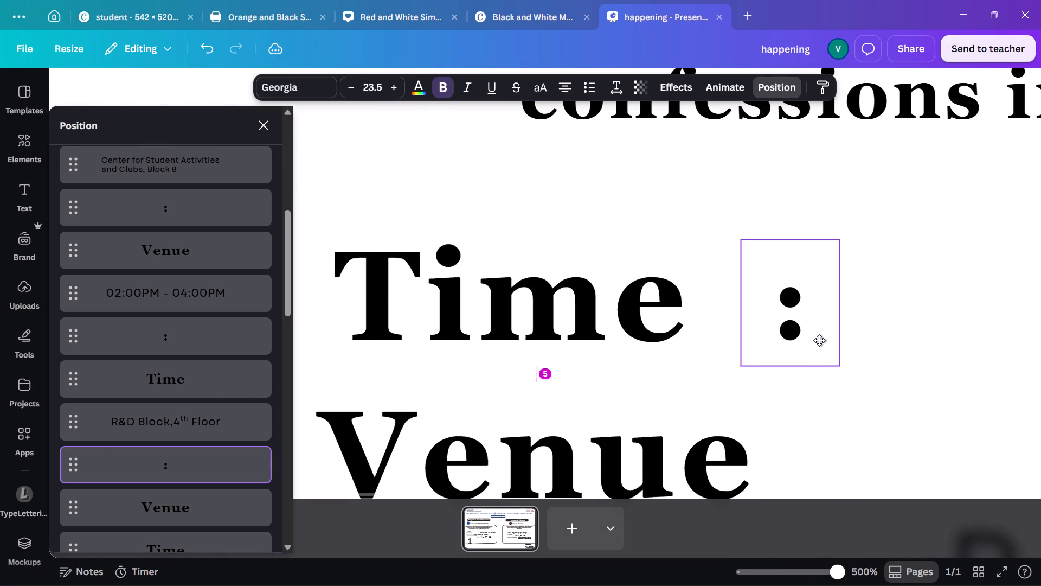
pyautogui.moveTo(819, 340); pyautogui.dragTo(797, 339)
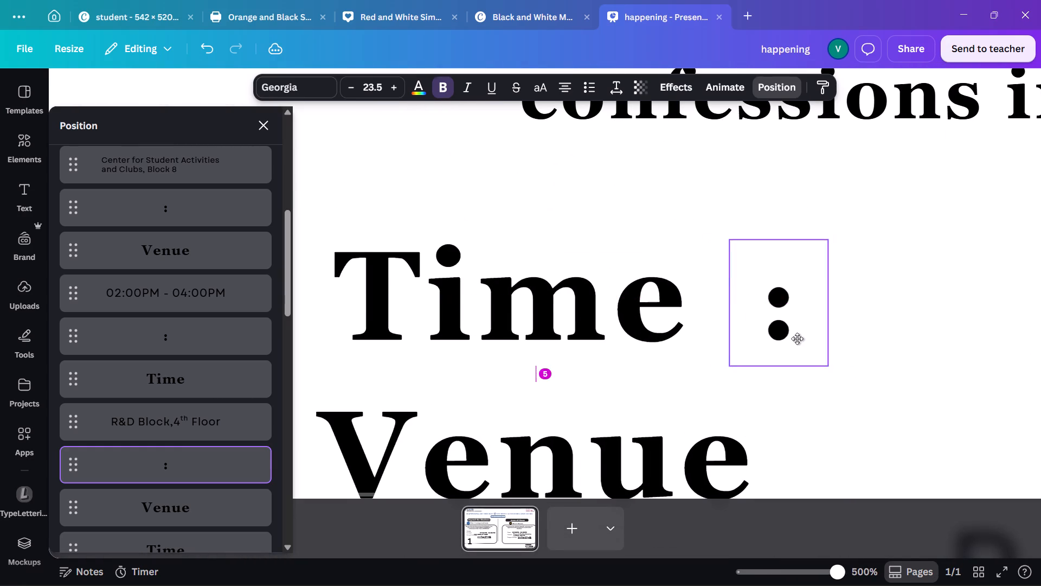
pyautogui.moveTo(797, 339); pyautogui.dragTo(791, 337)
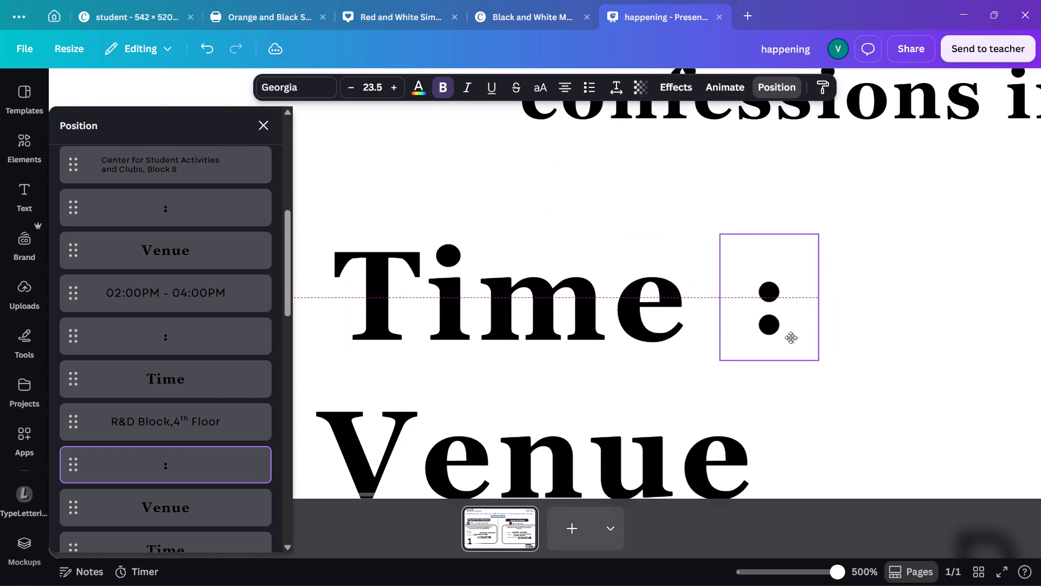
pyautogui.moveTo(791, 337); pyautogui.dragTo(788, 339)
pyautogui.click(864, 340)
# Place the second loose colon just after the "Venue" label in the Beyond the Shadows frame.
pyautogui.keyDown('ctrl'); pyautogui.scroll(-6, 865, 340); pyautogui.keyUp('ctrl')
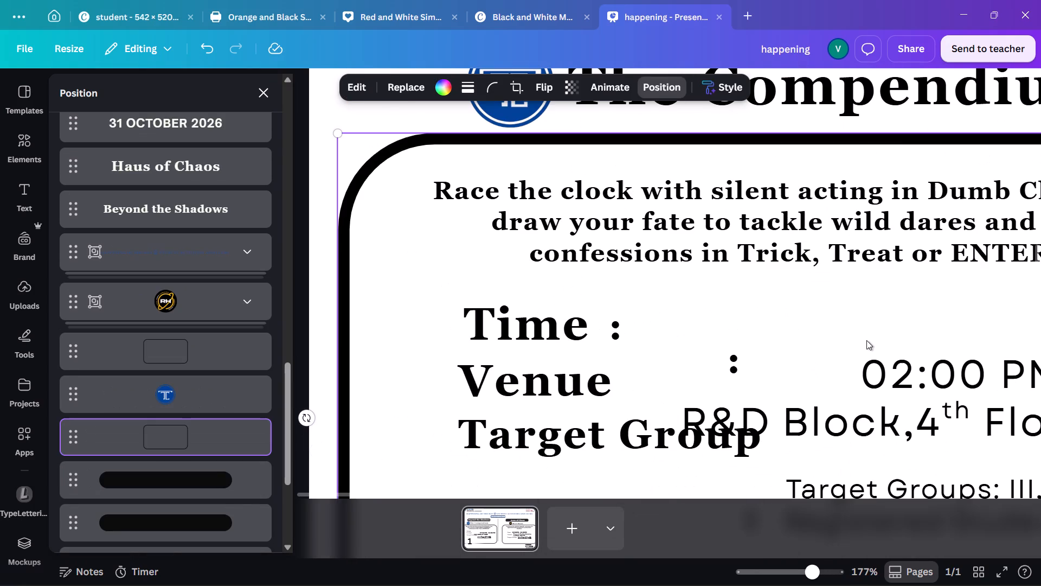
pyautogui.click(733, 361)
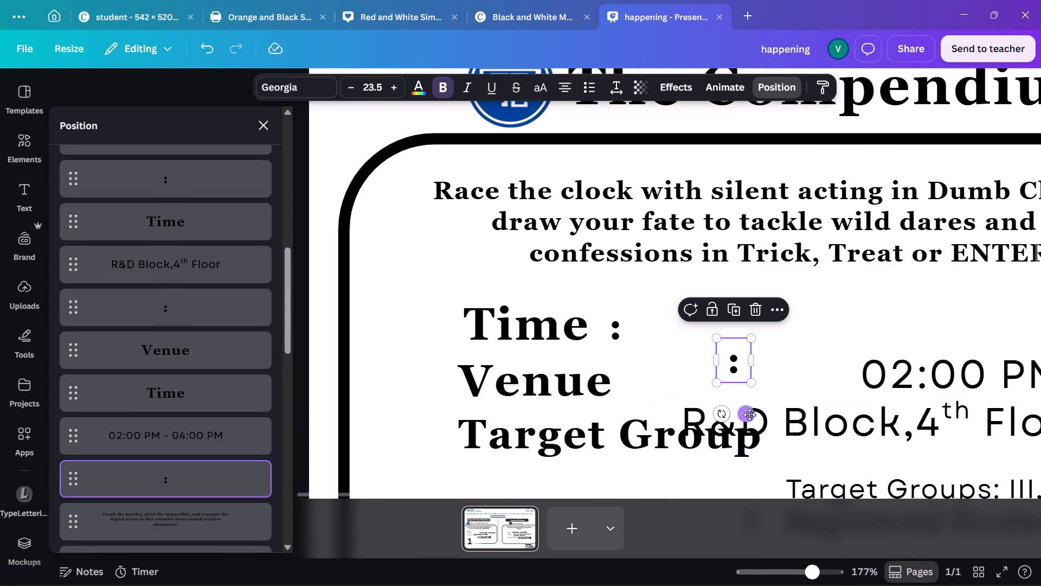
pyautogui.moveTo(748, 417); pyautogui.dragTo(649, 442)
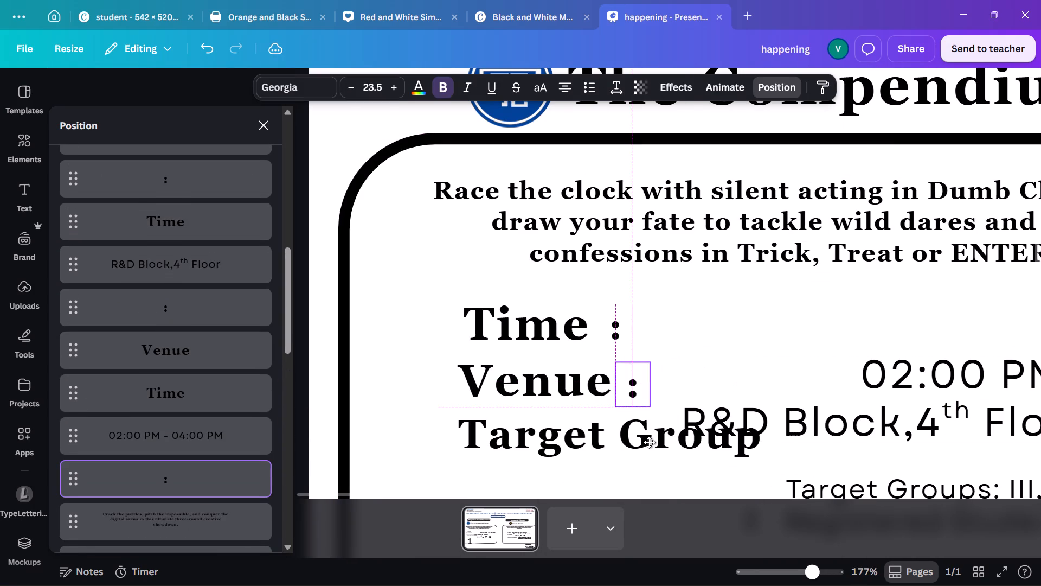
pyautogui.moveTo(649, 442); pyautogui.dragTo(650, 441)
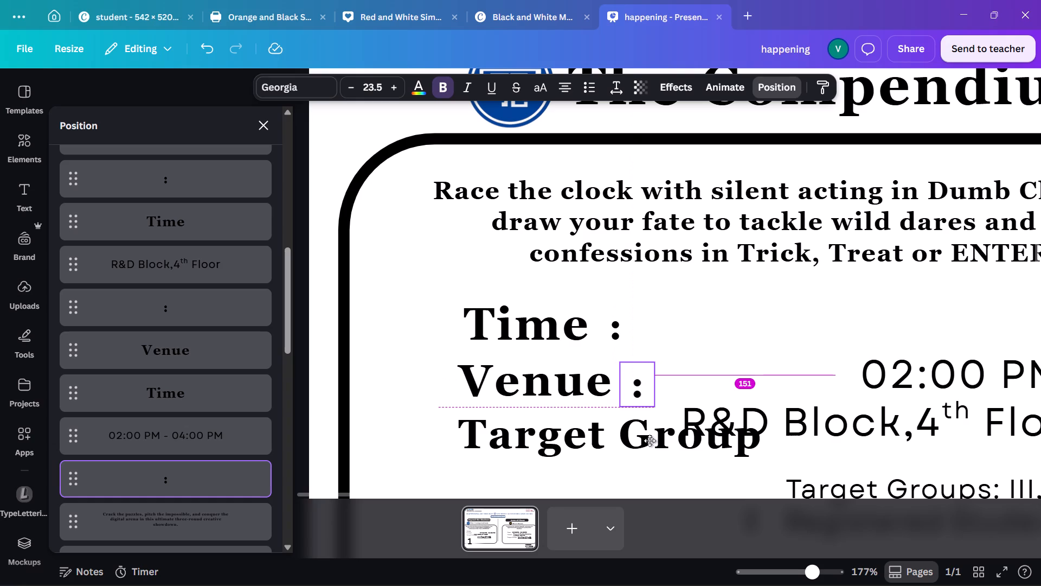
pyautogui.moveTo(650, 441); pyautogui.dragTo(651, 440)
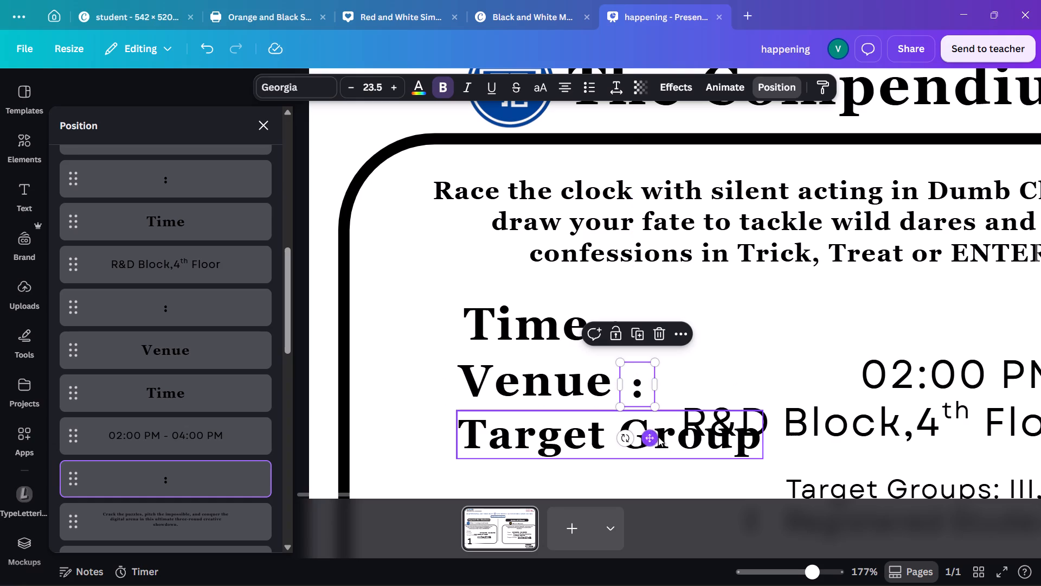
# Move the "R&D Block,4th Floor" value up and rightward, off the "Target Group" label.
pyautogui.moveTo(832, 429); pyautogui.dragTo(882, 397)
# Place the third loose colon just after the "Target Group" label in the Beyond the Shadows frame, leaving a small gap.
pyautogui.scroll(-2, 852, 423)
pyautogui.click(758, 398)
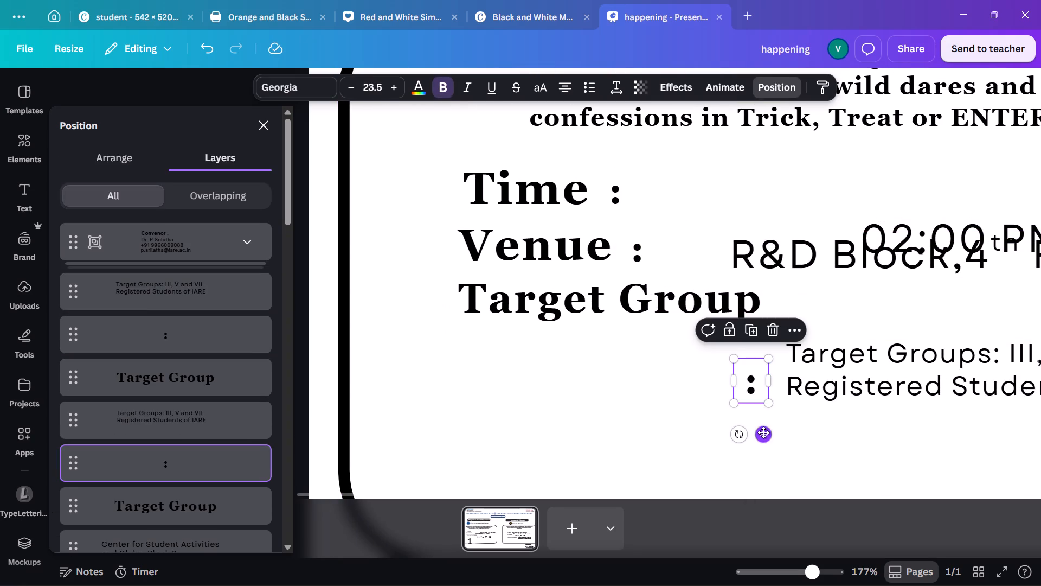
pyautogui.moveTo(763, 433); pyautogui.dragTo(802, 356)
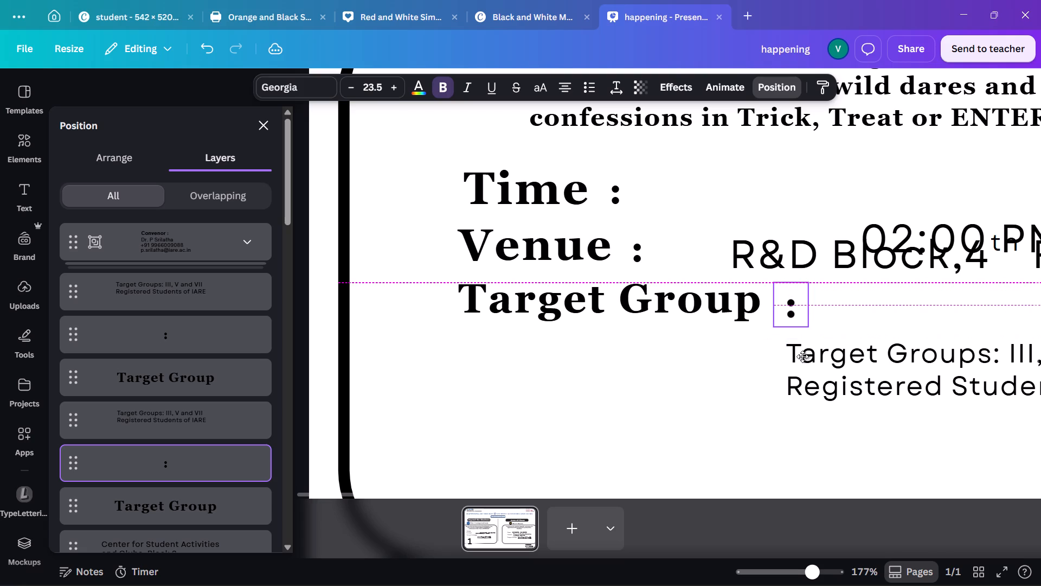
pyautogui.moveTo(802, 356); pyautogui.dragTo(798, 357)
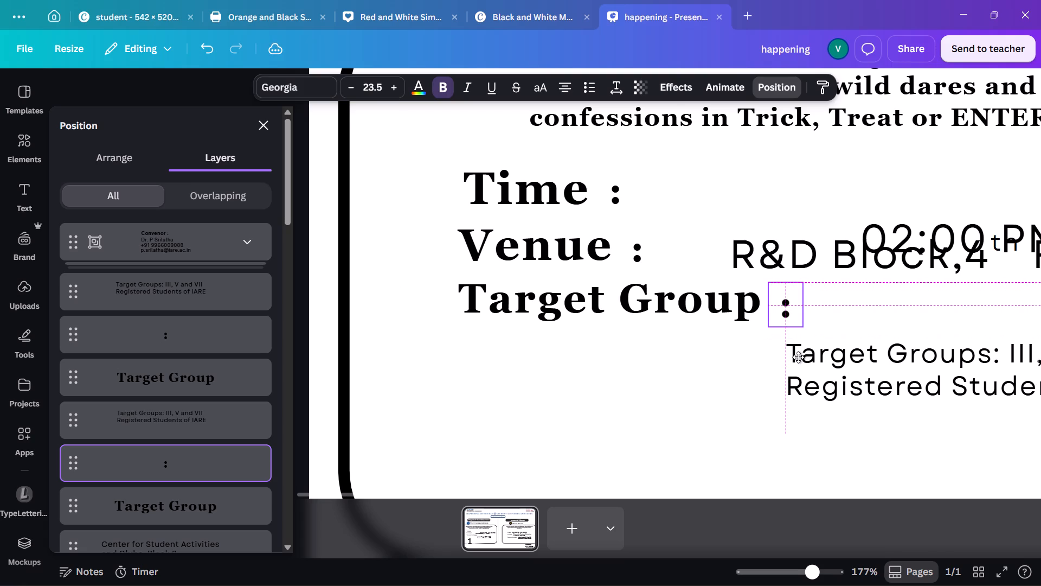
pyautogui.moveTo(798, 357); pyautogui.dragTo(798, 357)
pyautogui.click(672, 403)
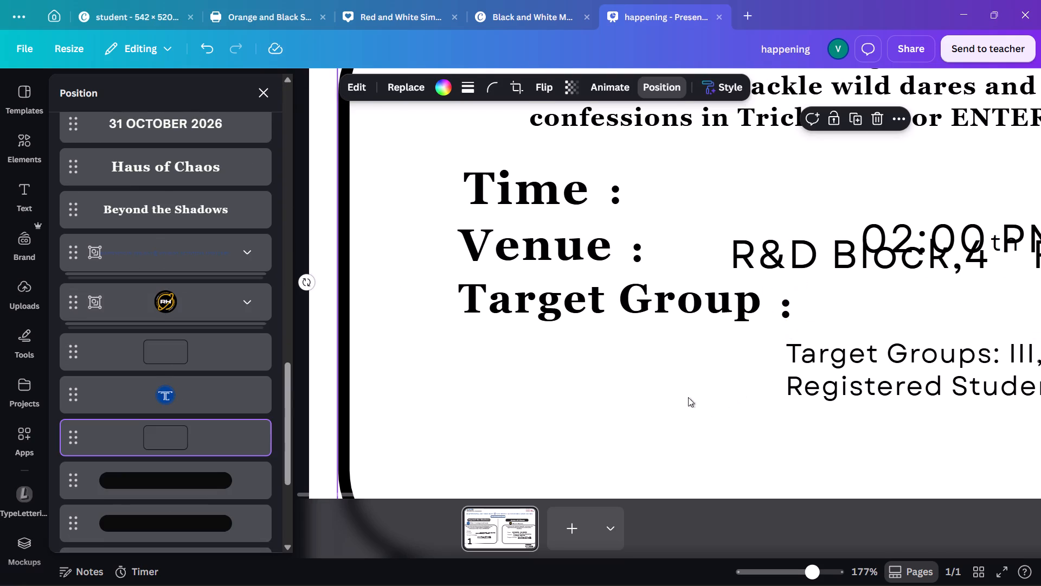
pyautogui.click(800, 310)
pyautogui.click(795, 356)
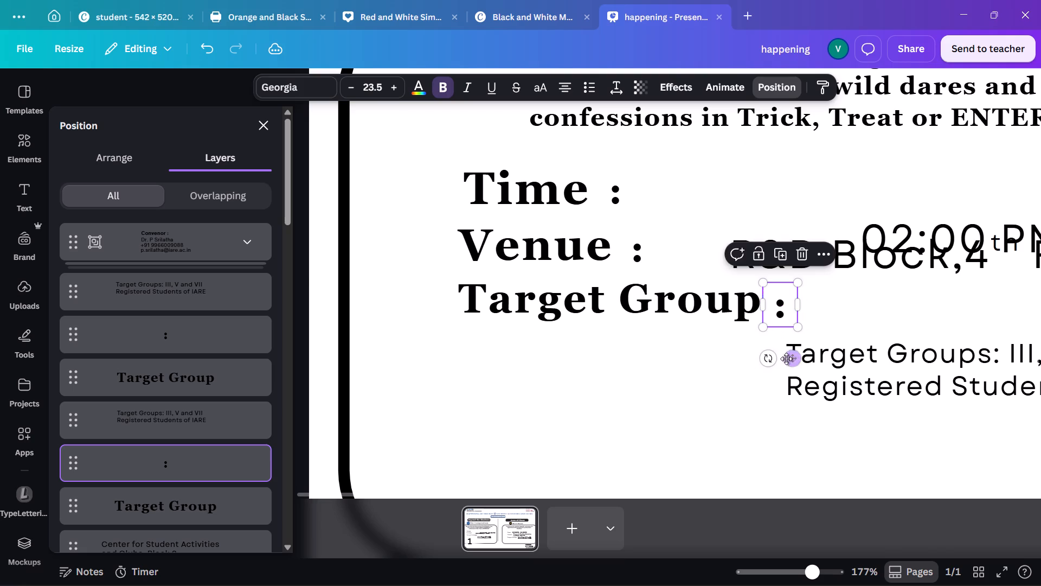
pyautogui.click(731, 374)
# Move the "02:00 PM - 04:00 PM" value up beside the "Time" label, directly after its colon.
pyautogui.scroll(1, 731, 375)
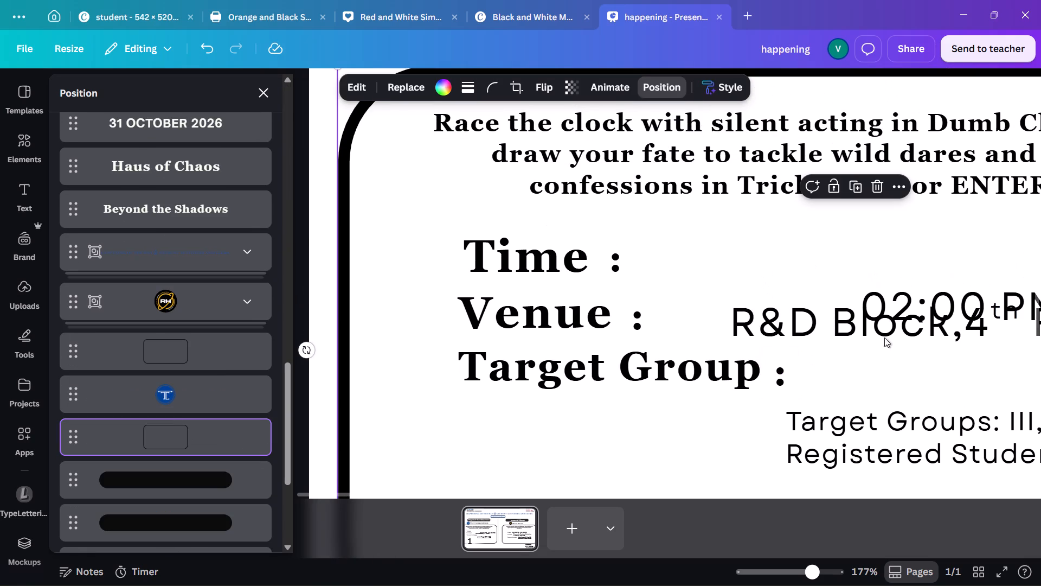
pyautogui.click(955, 286)
pyautogui.moveTo(953, 296); pyautogui.dragTo(894, 289)
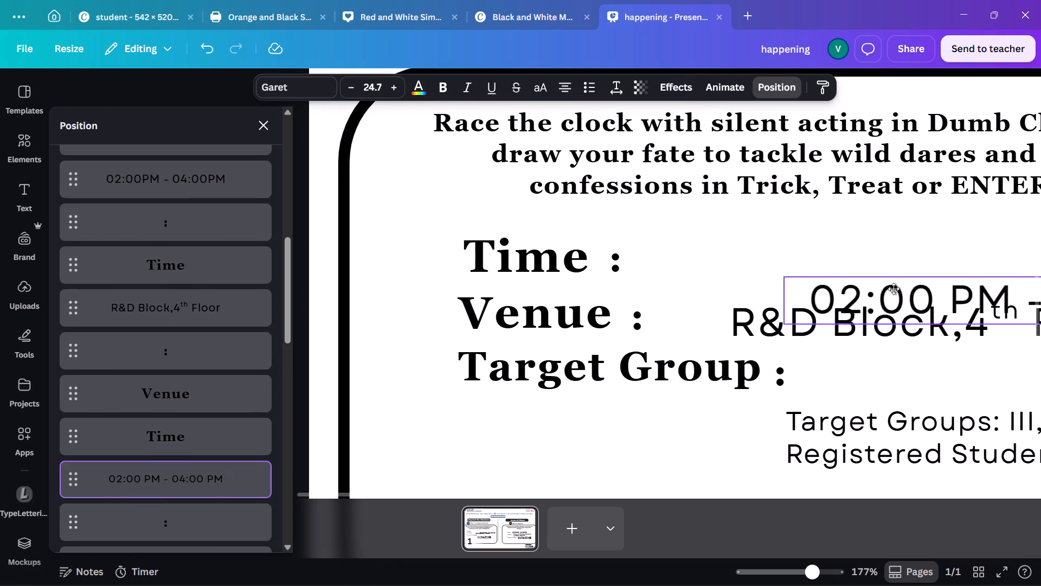
pyautogui.moveTo(894, 289); pyautogui.dragTo(721, 251)
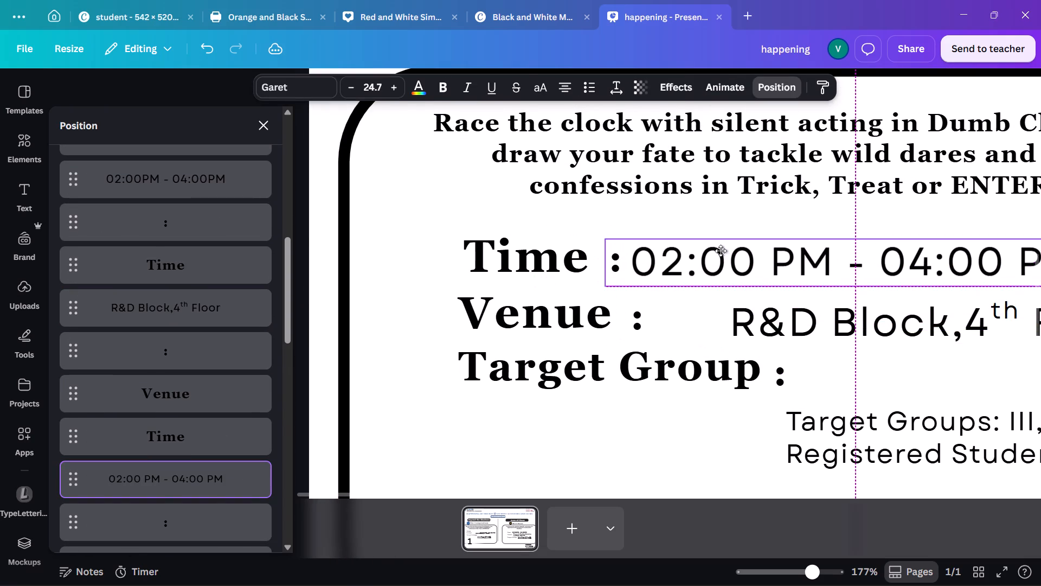
pyautogui.moveTo(721, 251); pyautogui.dragTo(721, 251)
# Move the "R&D Block,4th Floor" value leftward so it starts directly after the "Venue" colon.
pyautogui.click(807, 315)
pyautogui.moveTo(812, 322); pyautogui.dragTo(734, 321)
# Enlarge the two-line target group value to font size 21 and place it directly after the "Target Group" colon.
pyautogui.keyDown('ctrl'); pyautogui.scroll(-4, 732, 328); pyautogui.keyUp('ctrl')
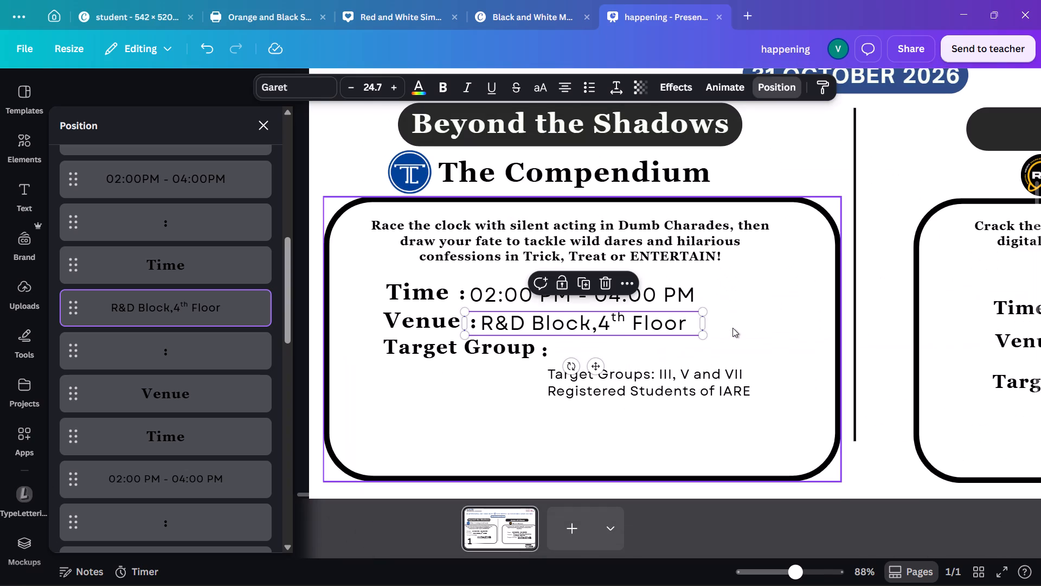
pyautogui.keyDown('ctrl'); pyautogui.scroll(1, 732, 328); pyautogui.keyUp('ctrl')
pyautogui.click(686, 397)
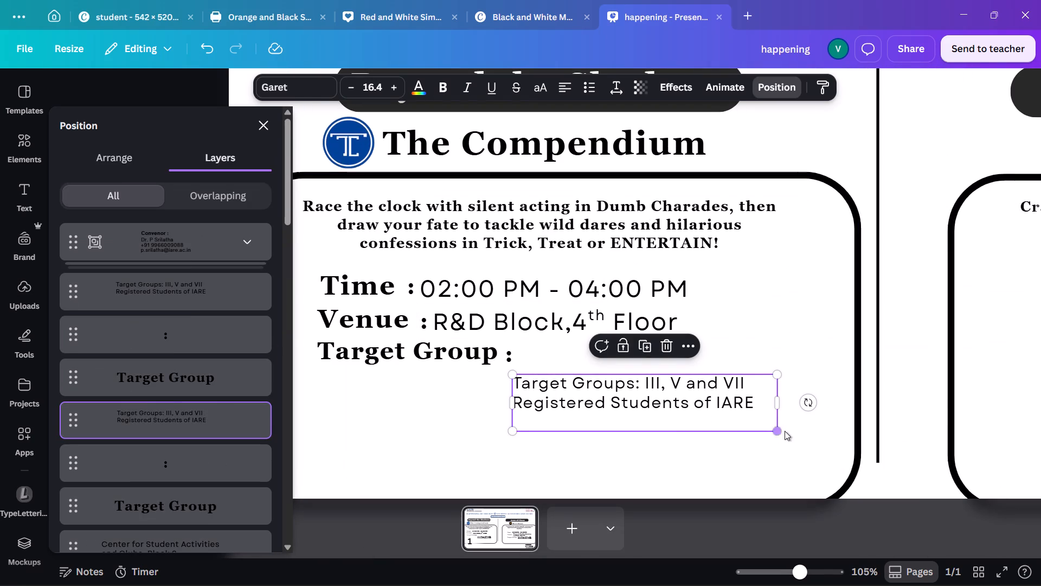
pyautogui.moveTo(775, 431); pyautogui.dragTo(824, 458)
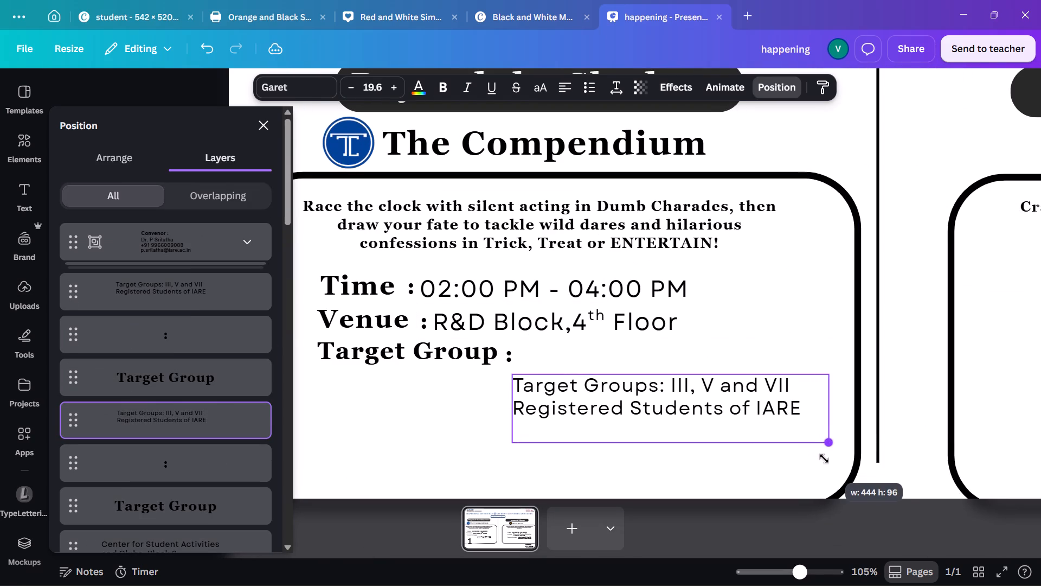
pyautogui.moveTo(824, 458); pyautogui.dragTo(844, 469)
pyautogui.moveTo(799, 402); pyautogui.dragTo(799, 398)
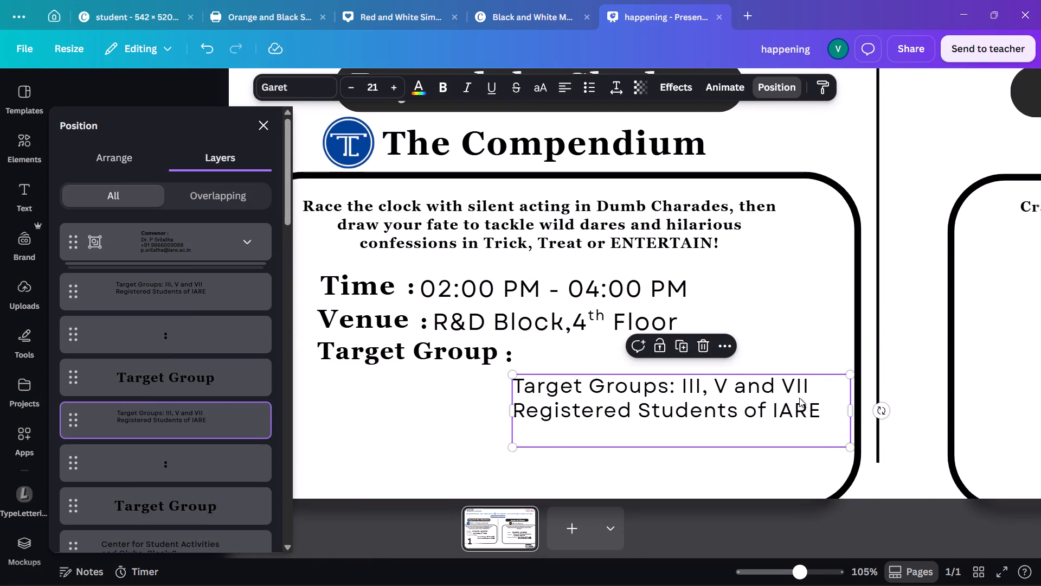
pyautogui.moveTo(799, 398); pyautogui.dragTo(802, 372)
pyautogui.click(802, 449)
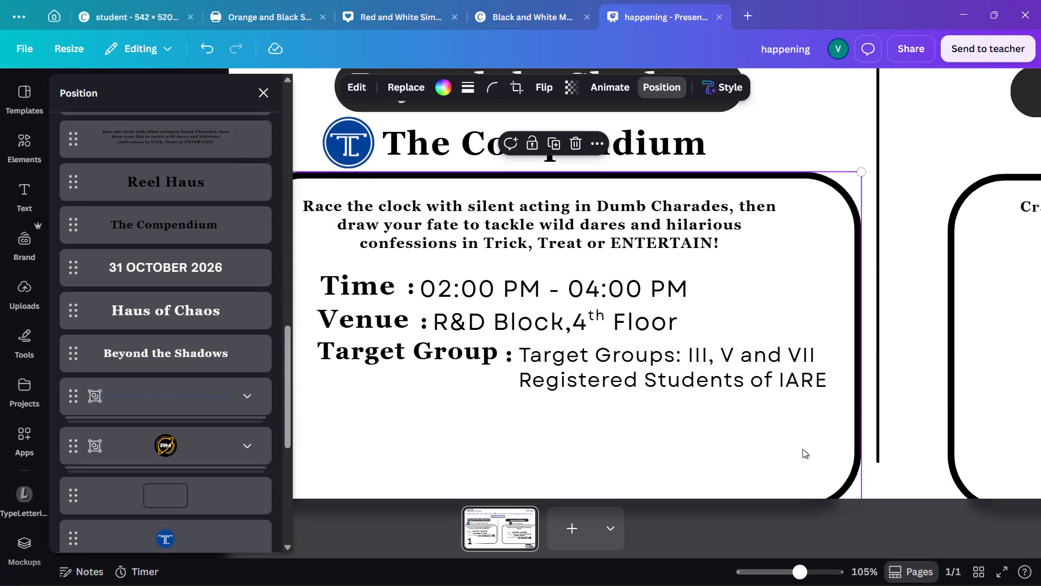
# Duplicate the "Target Group" label in the Beyond the Shadows frame.
pyautogui.click(429, 360)
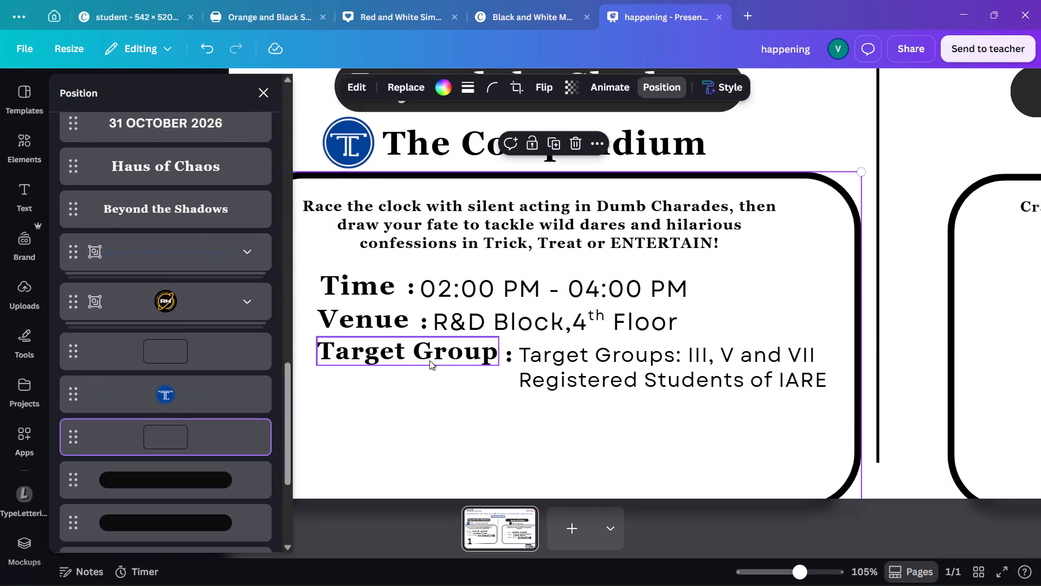
pyautogui.click(413, 305)
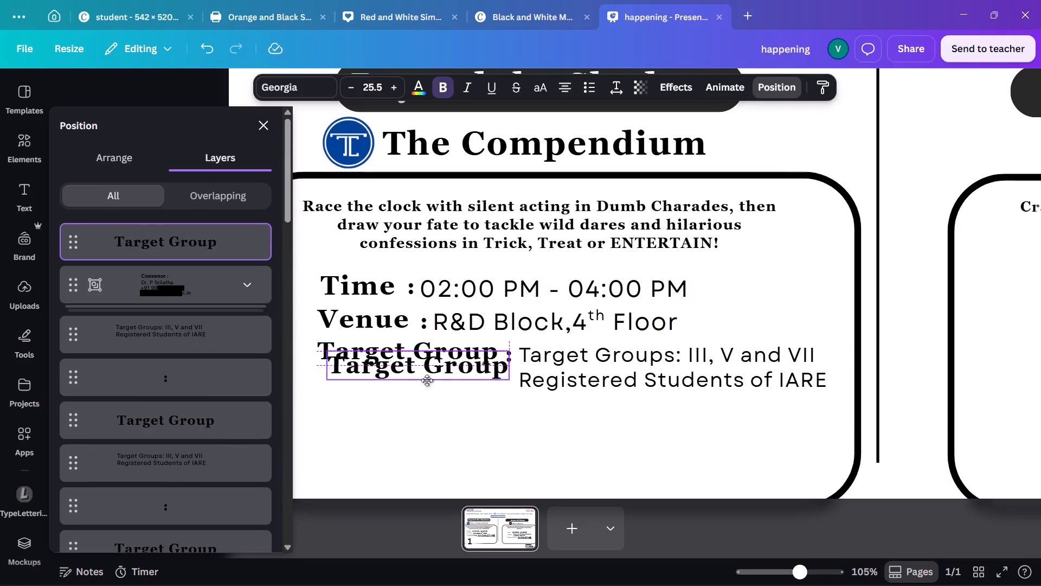
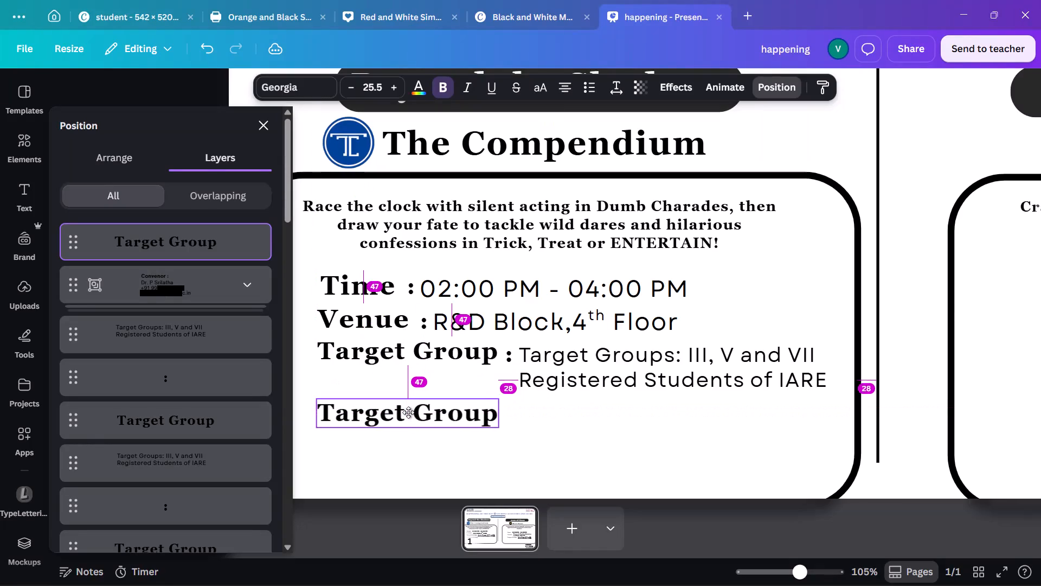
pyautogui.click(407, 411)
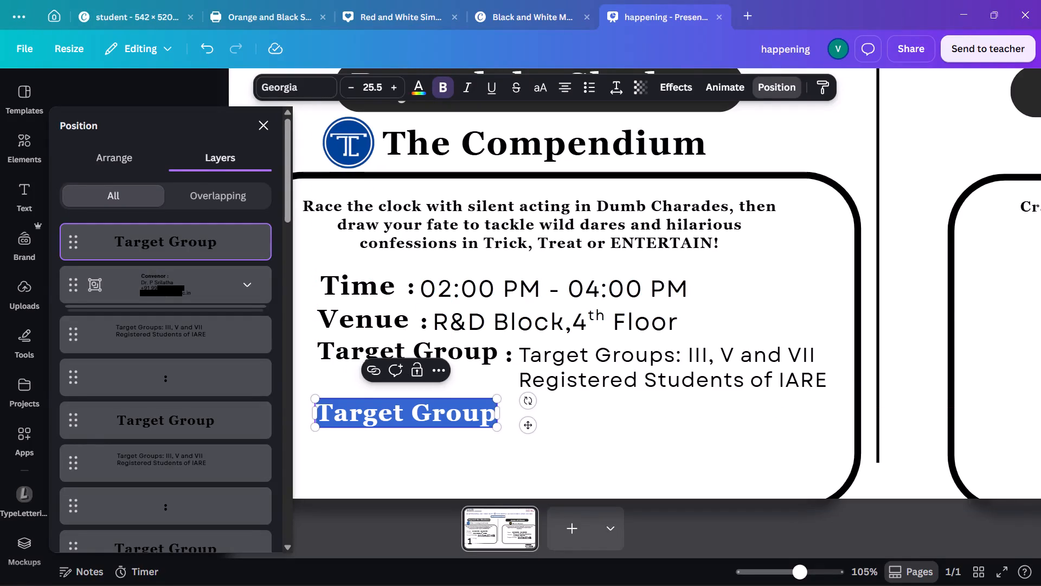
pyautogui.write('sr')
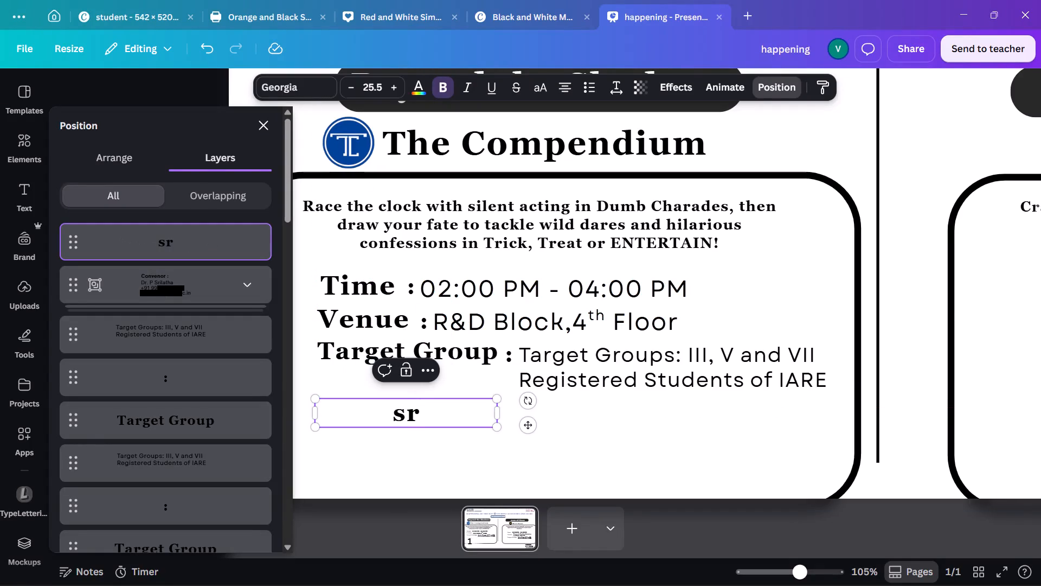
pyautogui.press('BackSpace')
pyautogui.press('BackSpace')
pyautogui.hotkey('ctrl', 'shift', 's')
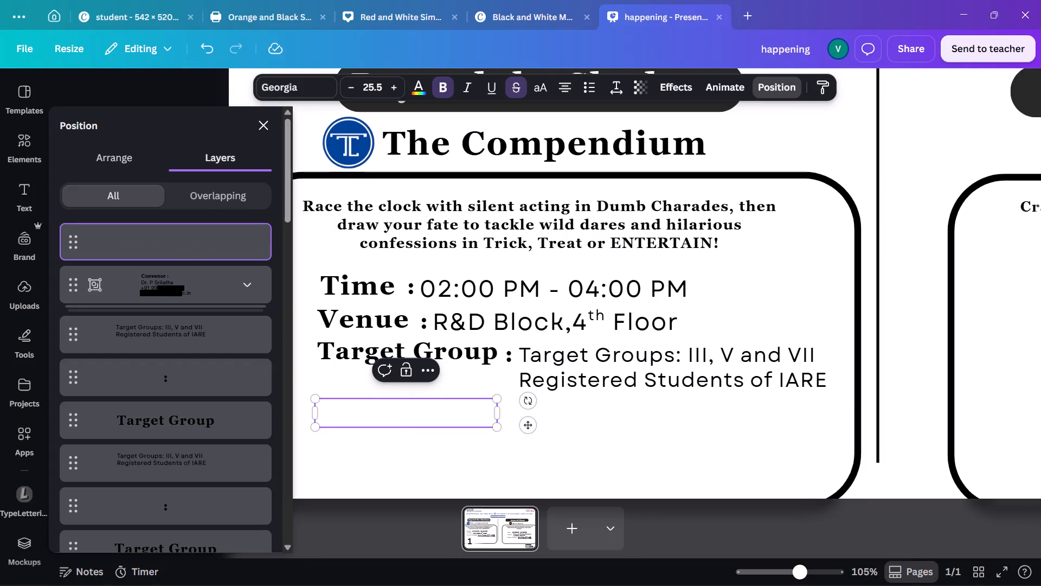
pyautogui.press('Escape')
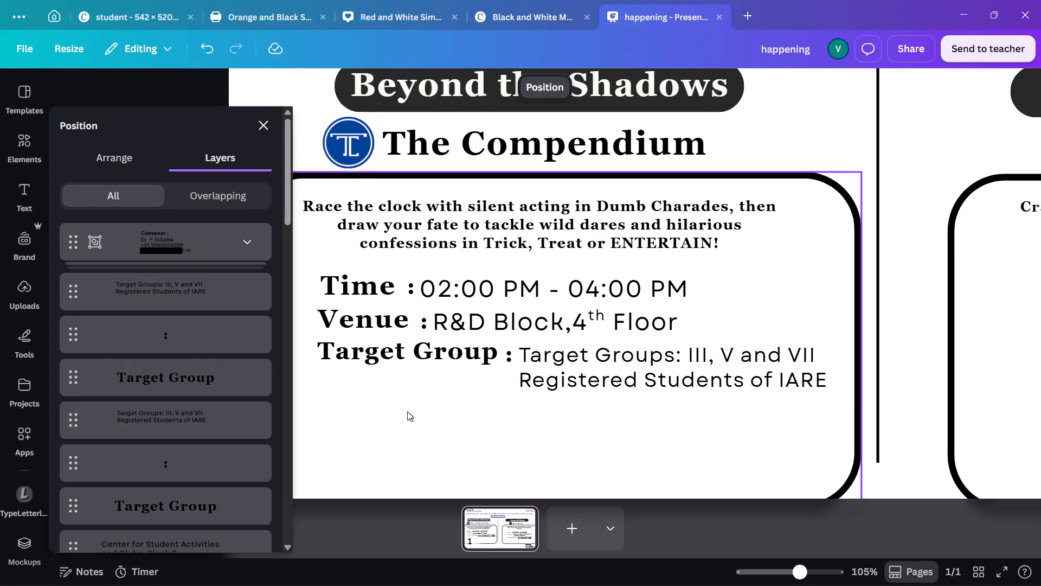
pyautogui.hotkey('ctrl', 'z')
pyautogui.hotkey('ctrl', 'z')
# Replace the text of the duplicated label below the Target Group row with "Student Coordinators".
pyautogui.doubleClick(407, 411)
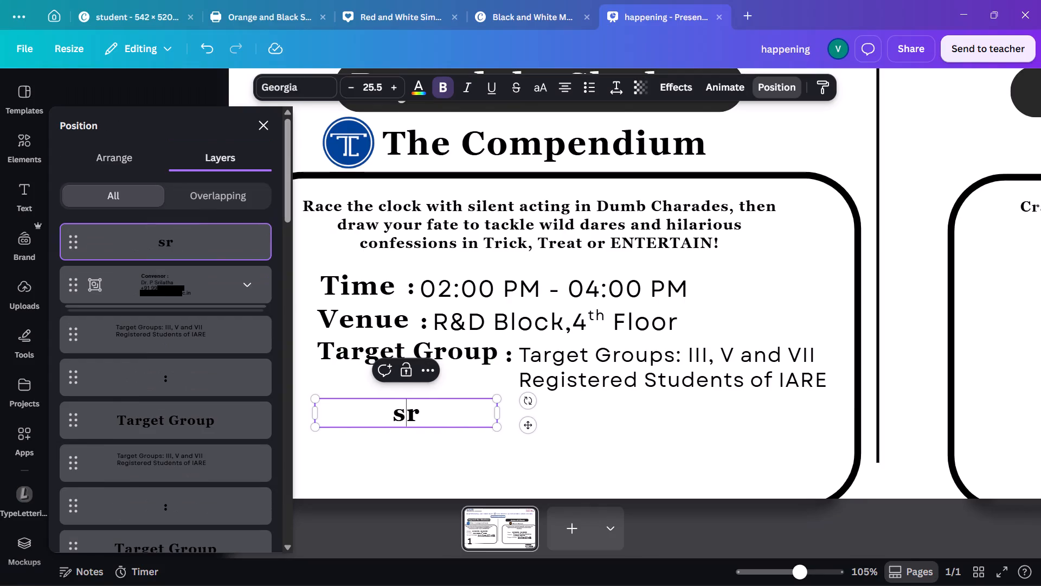
pyautogui.press('Right')
pyautogui.press('BackSpace')
pyautogui.press('BackSpace')
pyautogui.write('Student')
pyautogui.press('space')
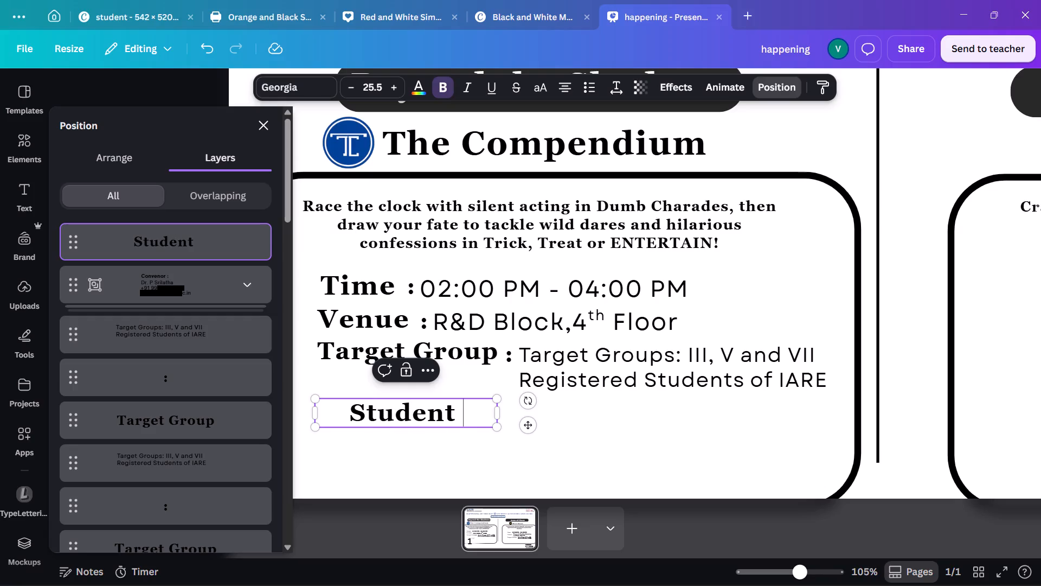
pyautogui.hotkey('shift', 'x')
pyautogui.hotkey('shift', 'BackSpace')
pyautogui.write('Co')
pyautogui.write('or')
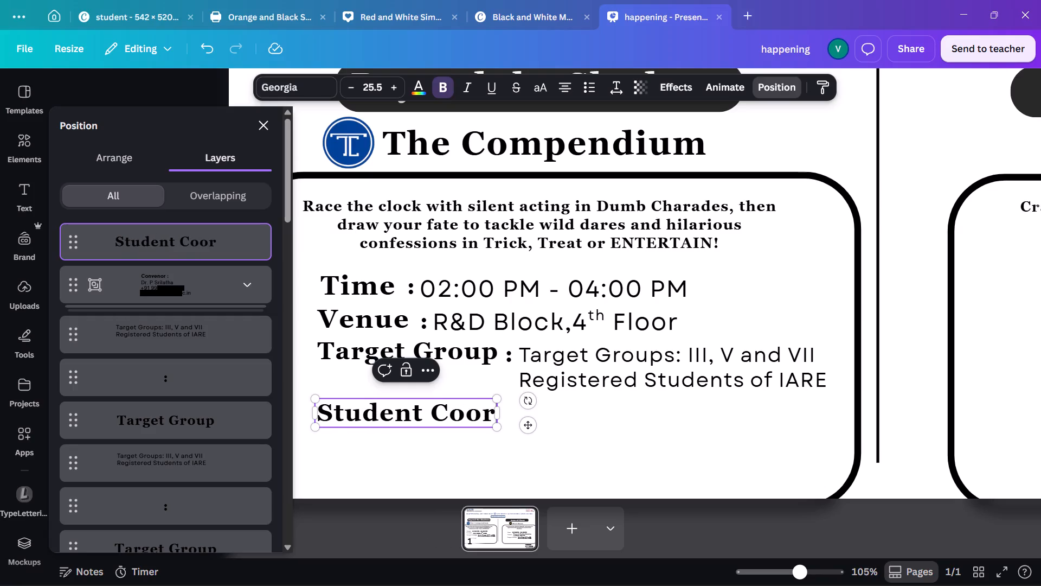
pyautogui.press('d')
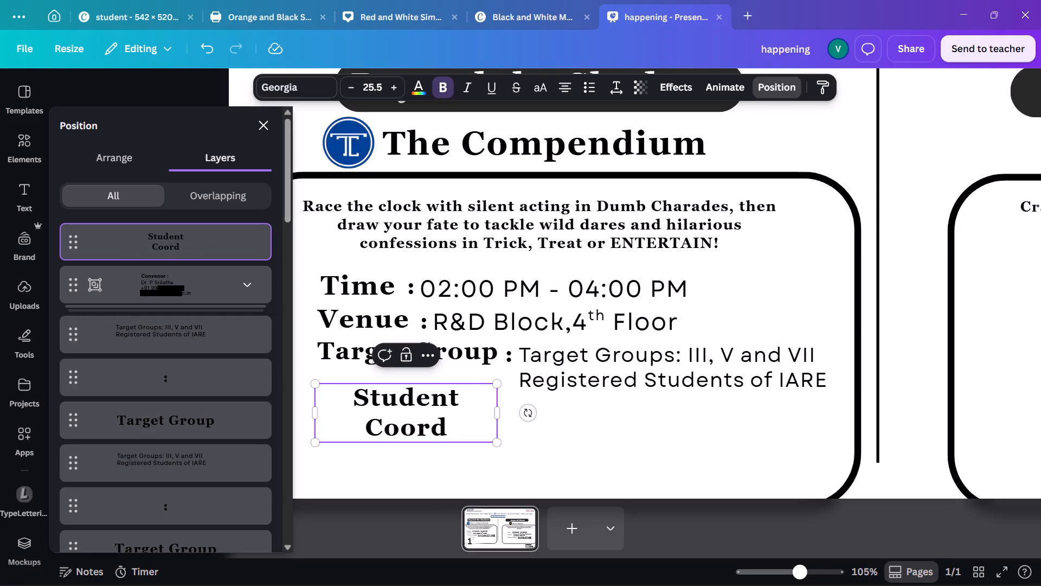
pyautogui.write('inators')
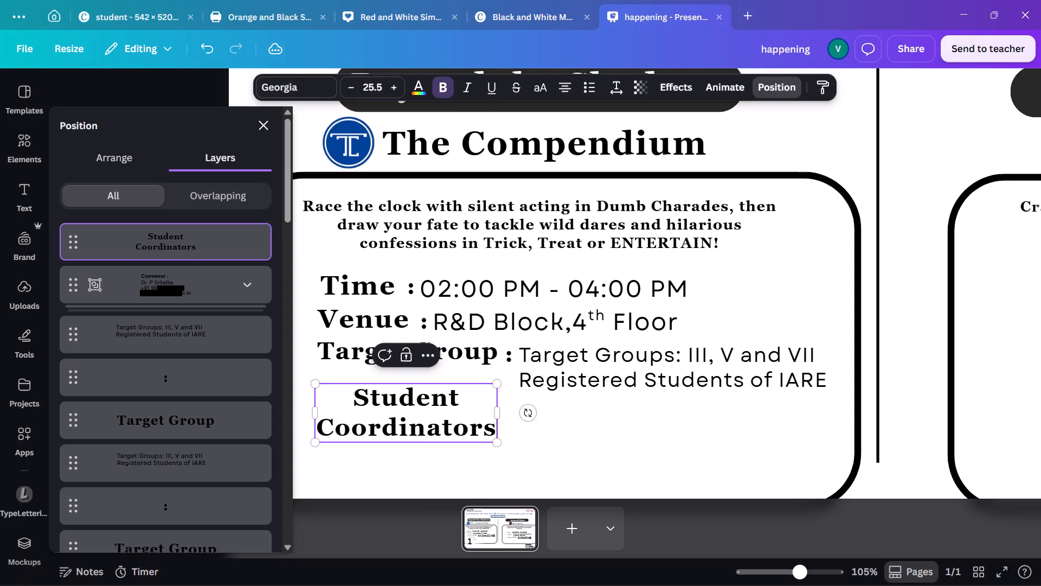
pyautogui.press('Escape')
pyautogui.press('Escape')
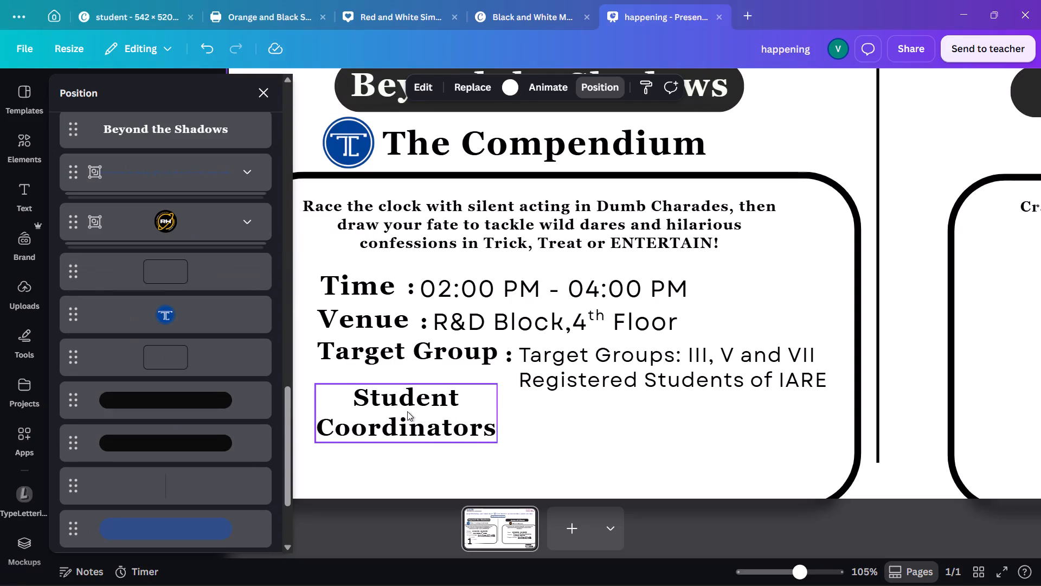
# Widen the "Student Coordinators" text box so it fits on one line and move it up just below the target group row.
pyautogui.click(407, 411)
pyautogui.moveTo(499, 411); pyautogui.dragTo(662, 418)
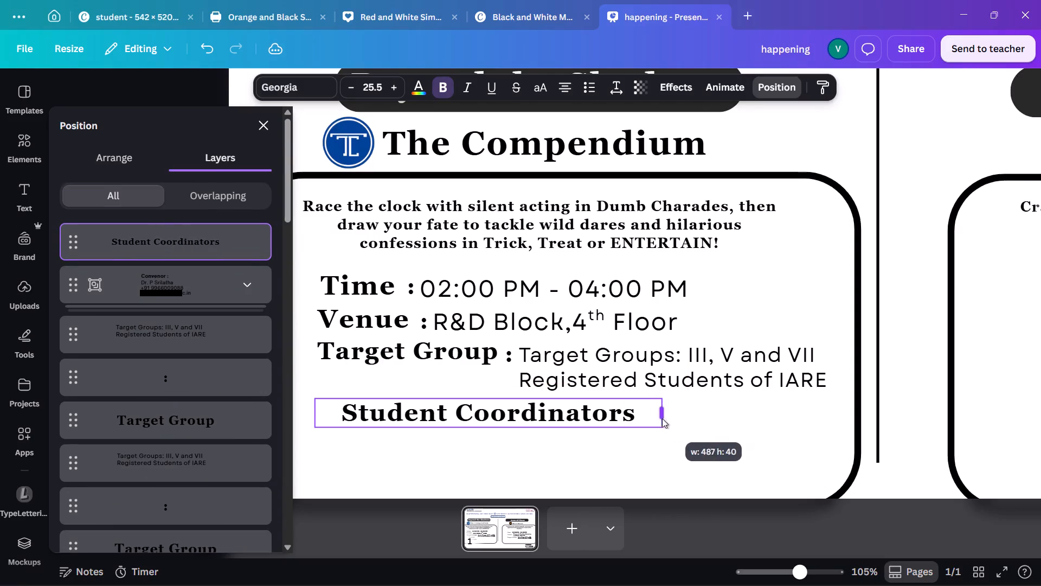
pyautogui.moveTo(662, 418); pyautogui.dragTo(617, 422)
pyautogui.click(613, 434)
pyautogui.click(539, 427)
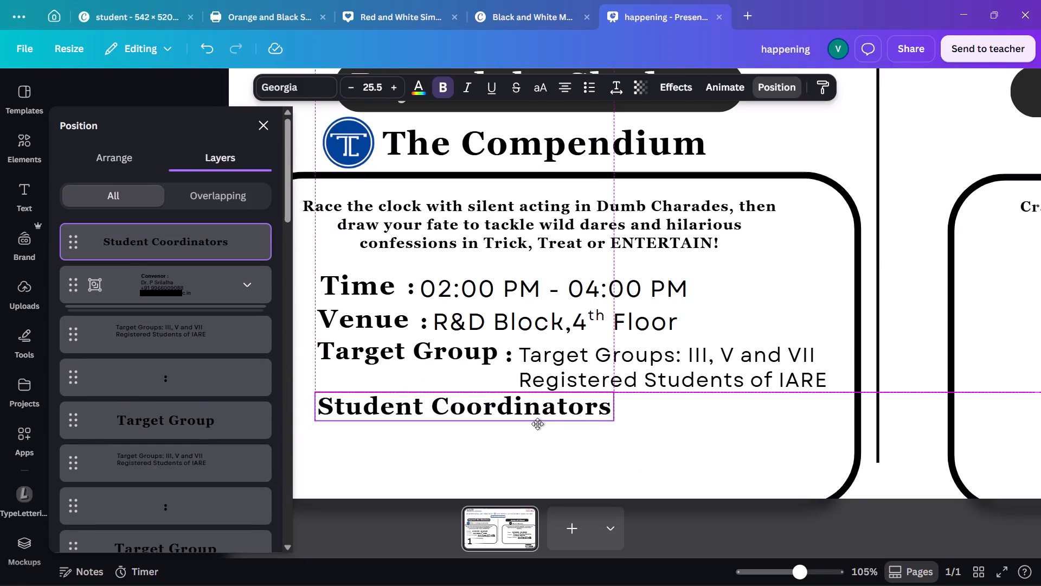
pyautogui.click(587, 450)
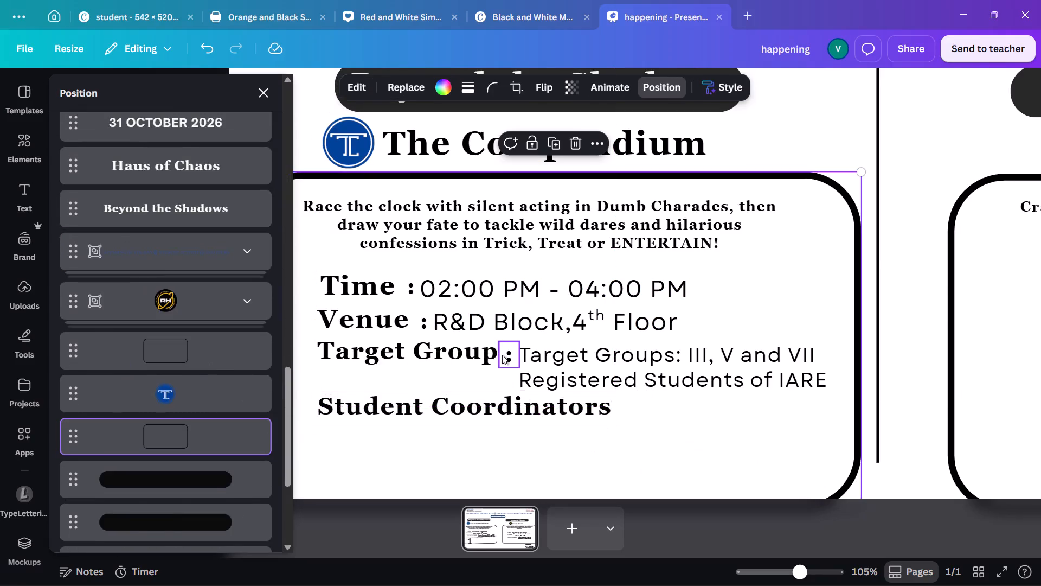
# Duplicate the "Target Group" colon and place the copy directly after the "Student Coordinators" label, level with it.
pyautogui.click(502, 355)
pyautogui.click(513, 314)
pyautogui.moveTo(532, 410); pyautogui.dragTo(532, 412)
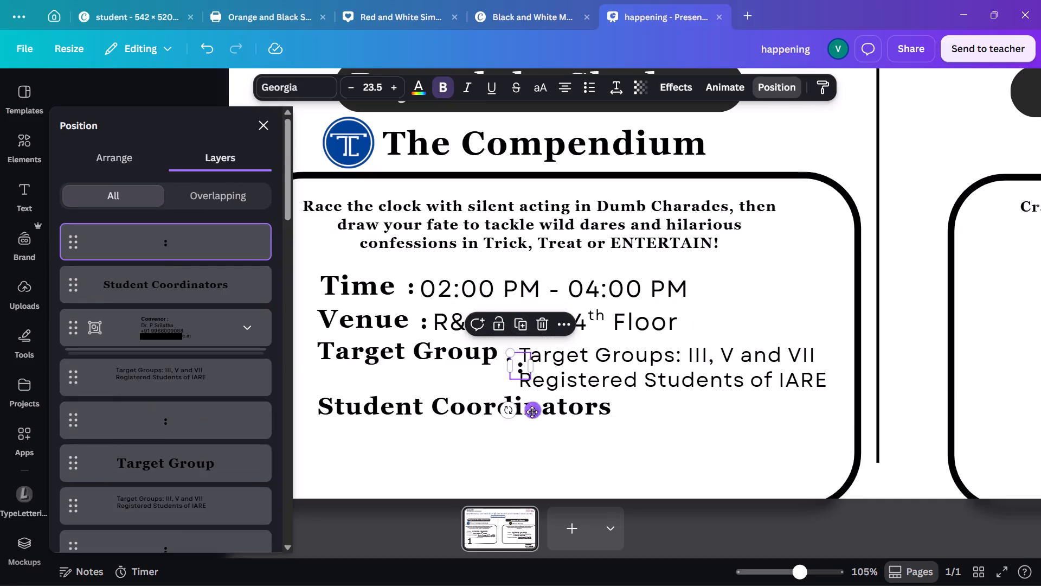
pyautogui.moveTo(532, 412); pyautogui.dragTo(632, 450)
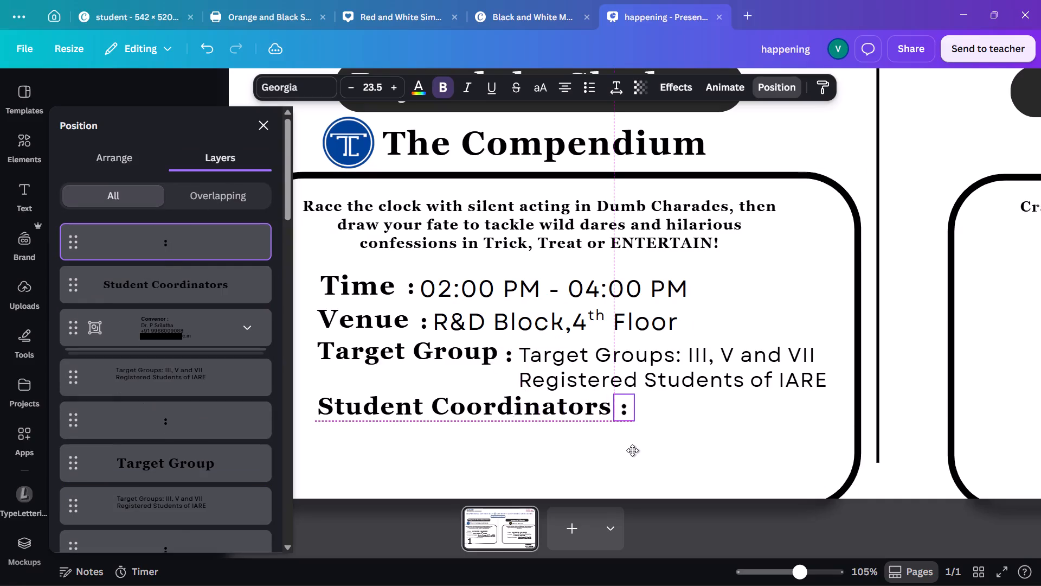
pyautogui.moveTo(632, 450); pyautogui.dragTo(632, 451)
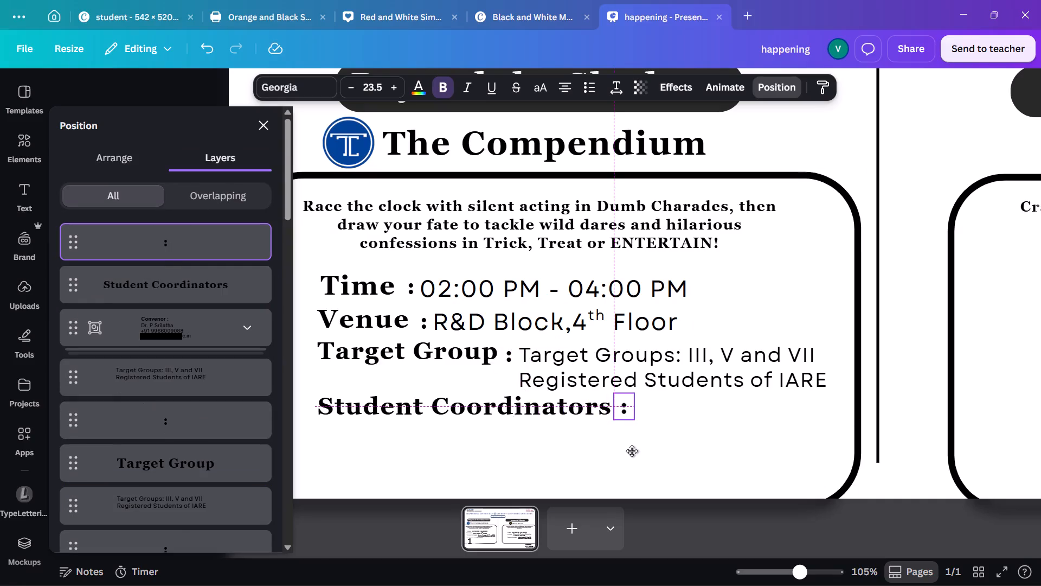
pyautogui.moveTo(632, 451); pyautogui.dragTo(632, 451)
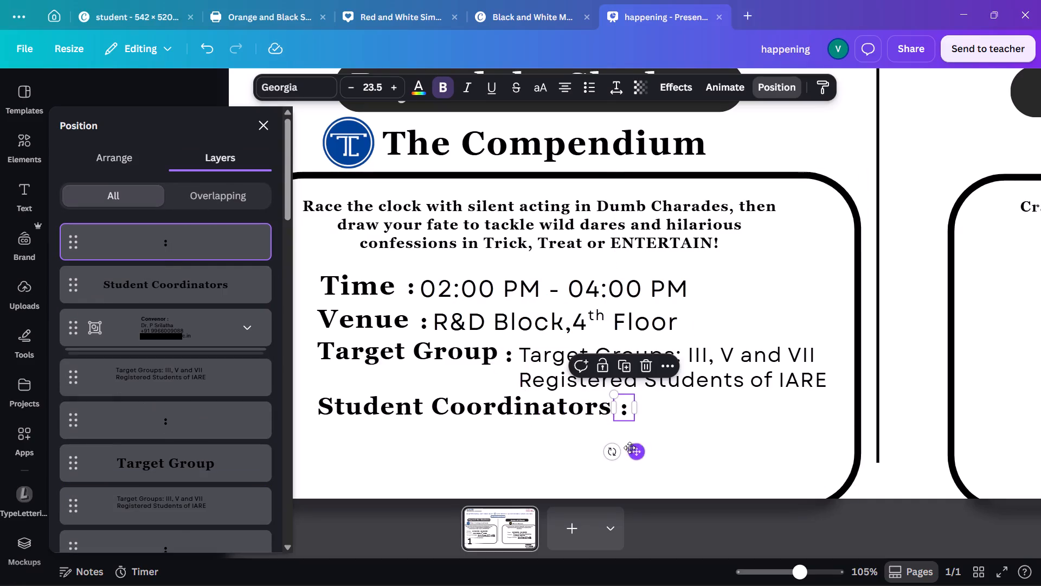
pyautogui.click(547, 445)
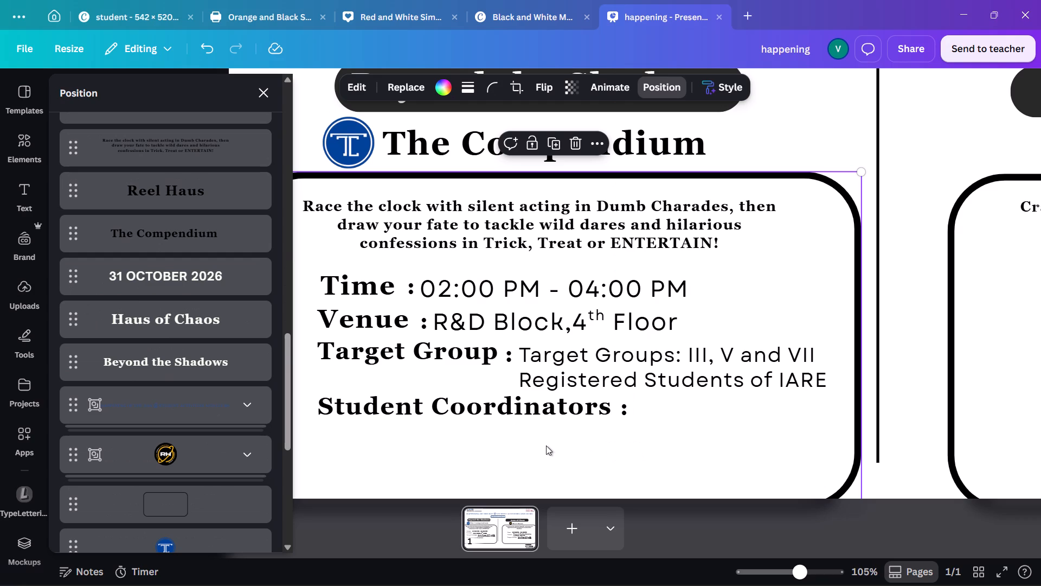
# Nudge the "Time" label slightly left so its text lines up with the labels beneath it.
pyautogui.click(361, 276)
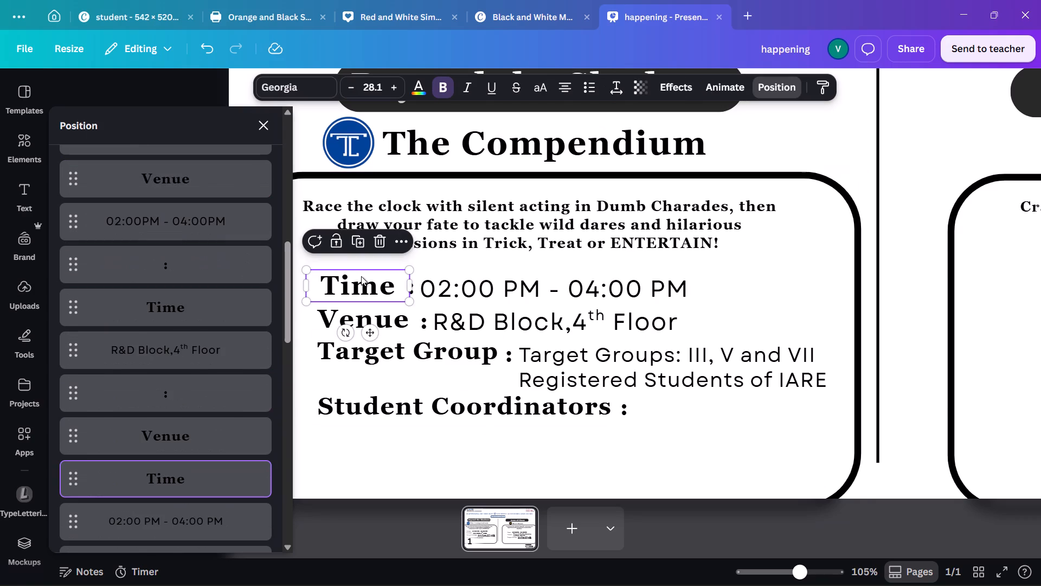
pyautogui.press('Left')
pyautogui.press('Left')
pyautogui.press('Left')
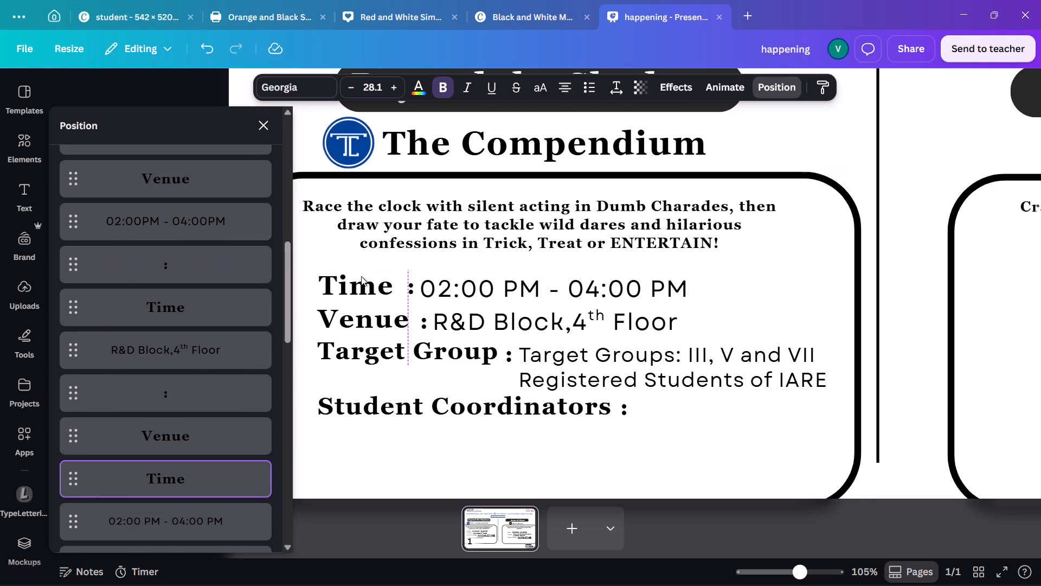
pyautogui.press('Left')
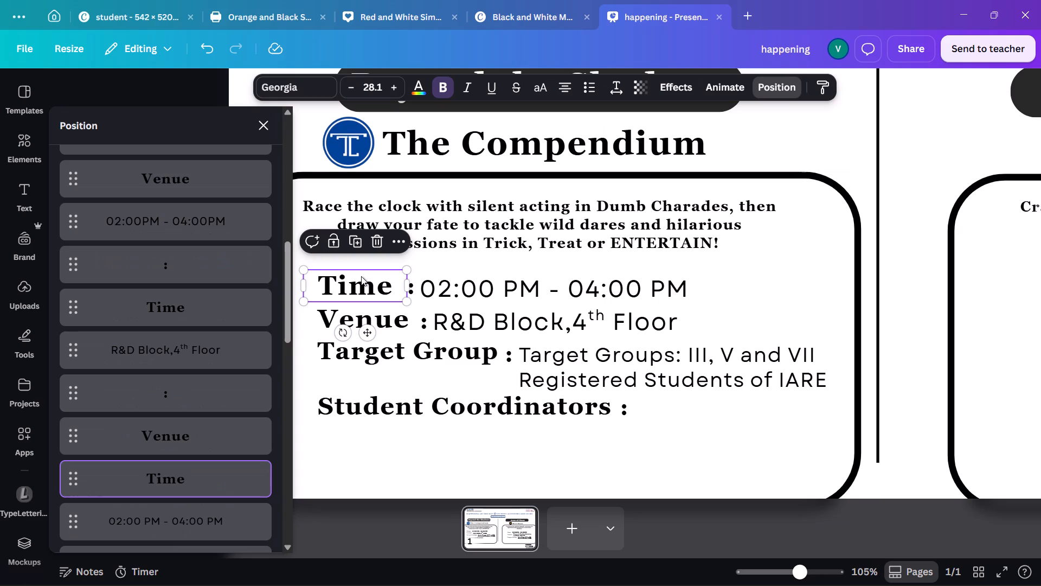
pyautogui.click(370, 440)
# Fine-tune the horizontal positions of the "Target Group" and "Student Coordinators" labels so their left edges line up with "Time" and "Venue".
pyautogui.click(367, 359)
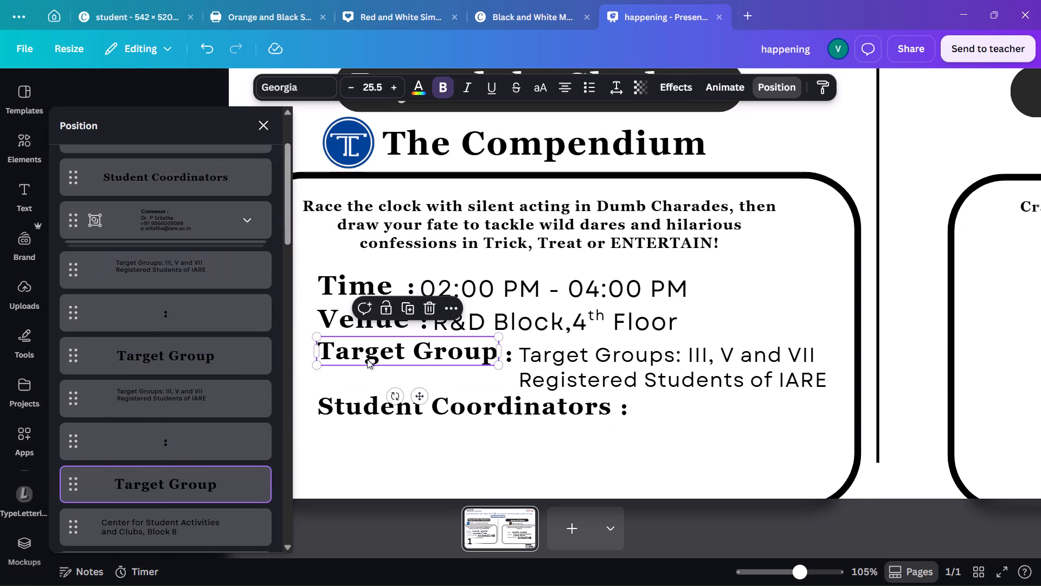
pyautogui.press('Left')
pyautogui.press('Right')
pyautogui.press('Right')
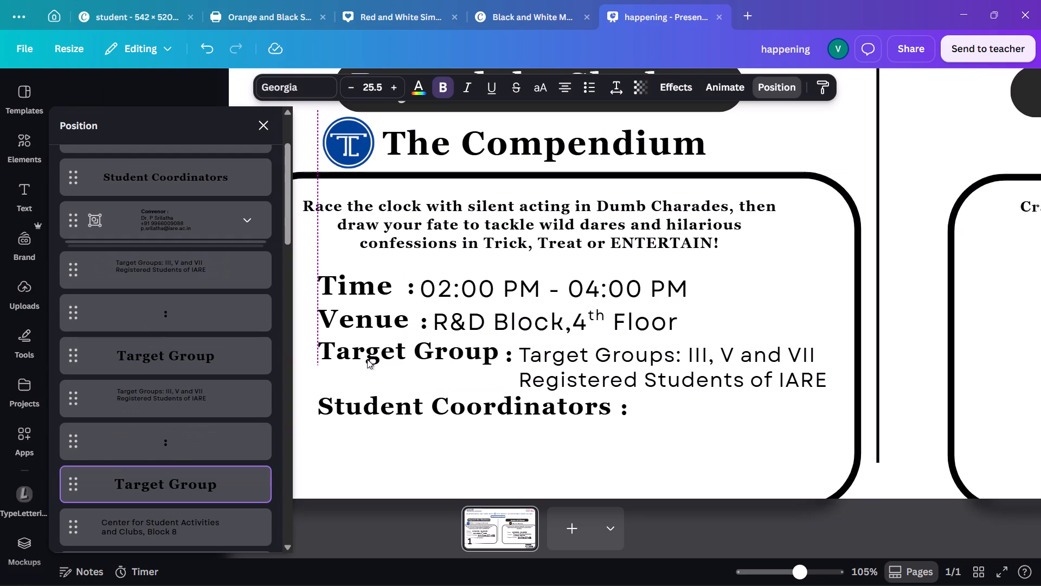
pyautogui.click(352, 404)
pyautogui.press('Right')
pyautogui.press('Left')
pyautogui.press('Left')
pyautogui.press('Left')
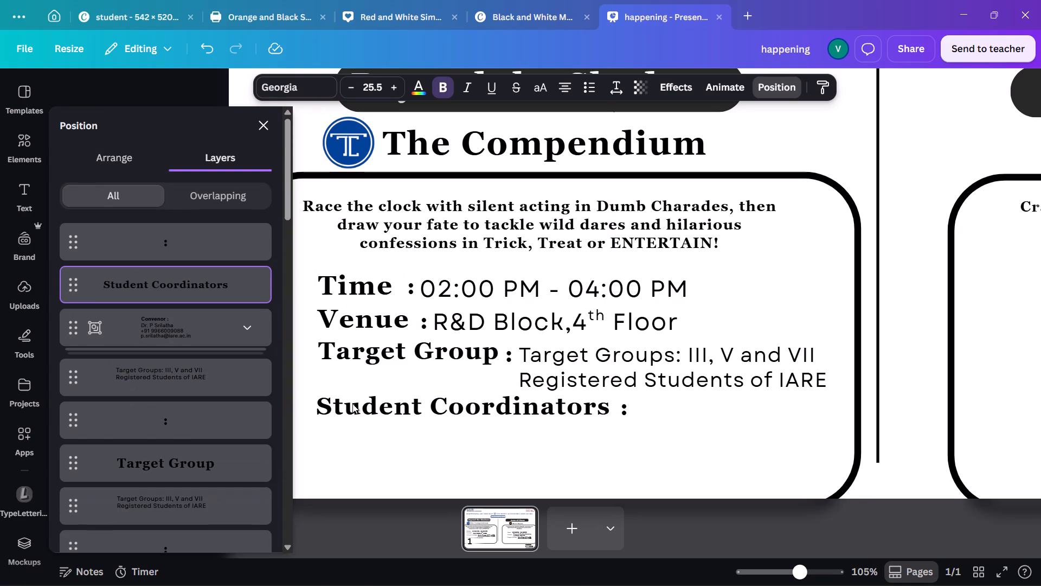
pyautogui.press('Right')
pyautogui.press('Right')
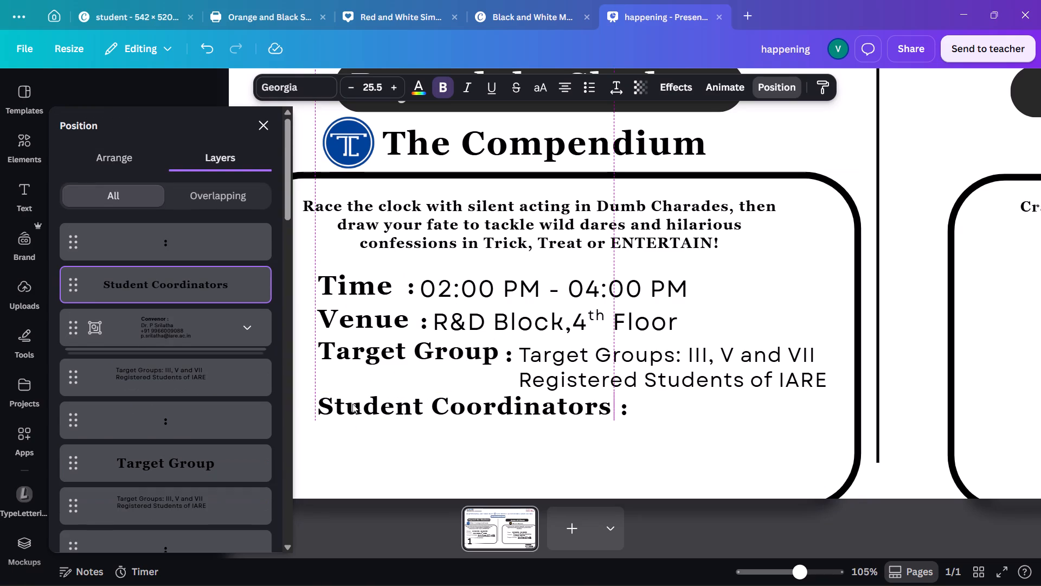
pyautogui.click(467, 435)
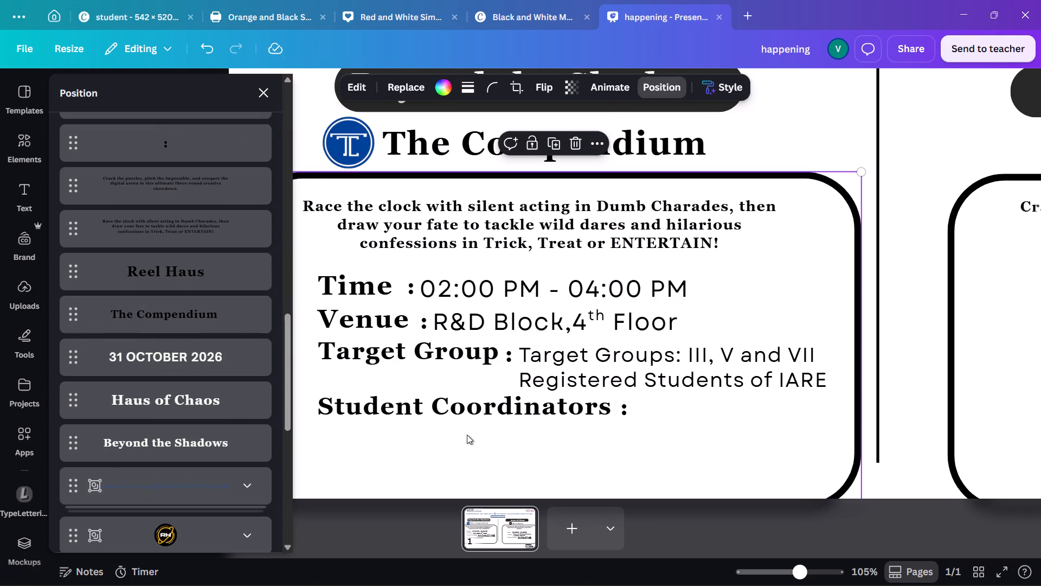
# Move the "Target Group" colon and its two-line value slightly left and up, closer to the label and level with it.
pyautogui.click(511, 353)
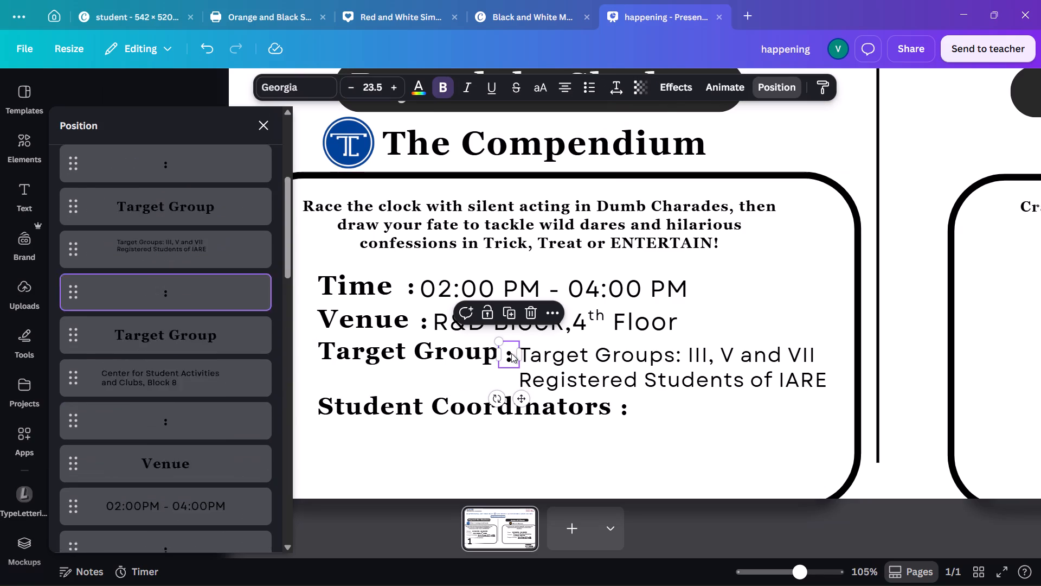
pyautogui.moveTo(520, 396); pyautogui.dragTo(515, 393)
pyautogui.doubleClick(571, 374)
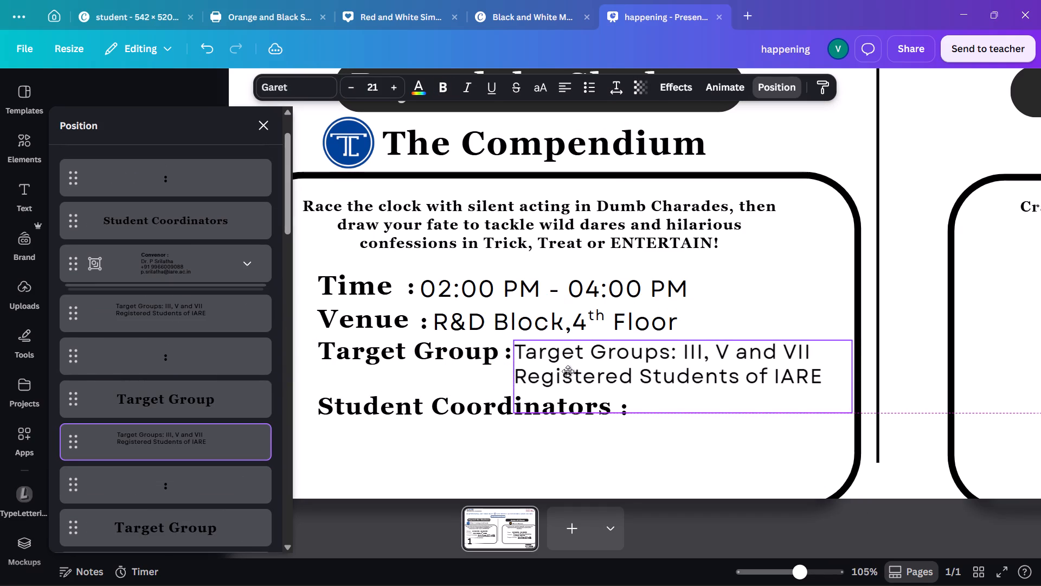
pyautogui.click(602, 432)
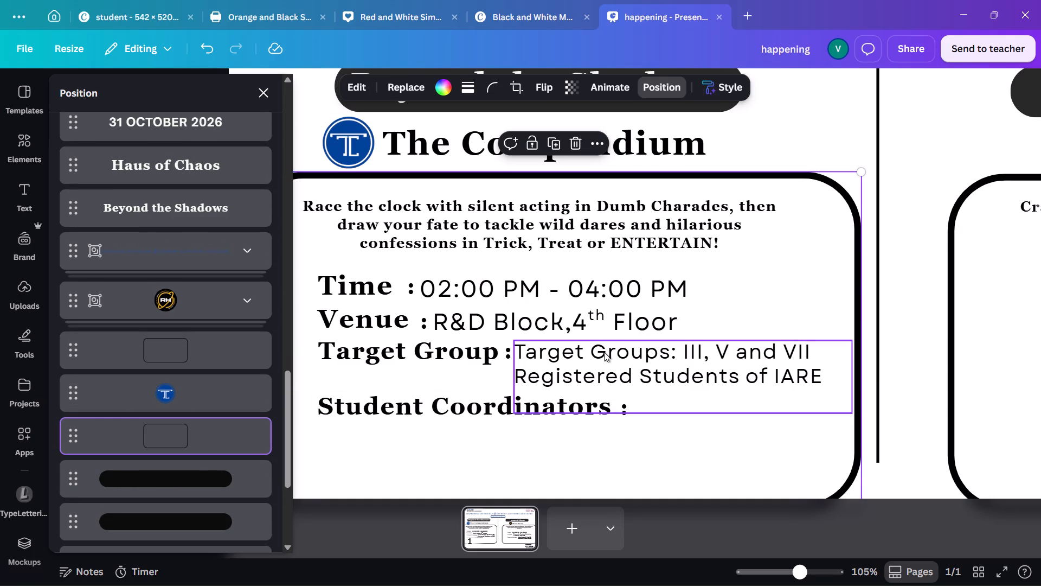
# Delete the "Target Groups:" prefix from the target group value in the Beyond the Shadows frame.
pyautogui.click(676, 346)
pyautogui.click(676, 346)
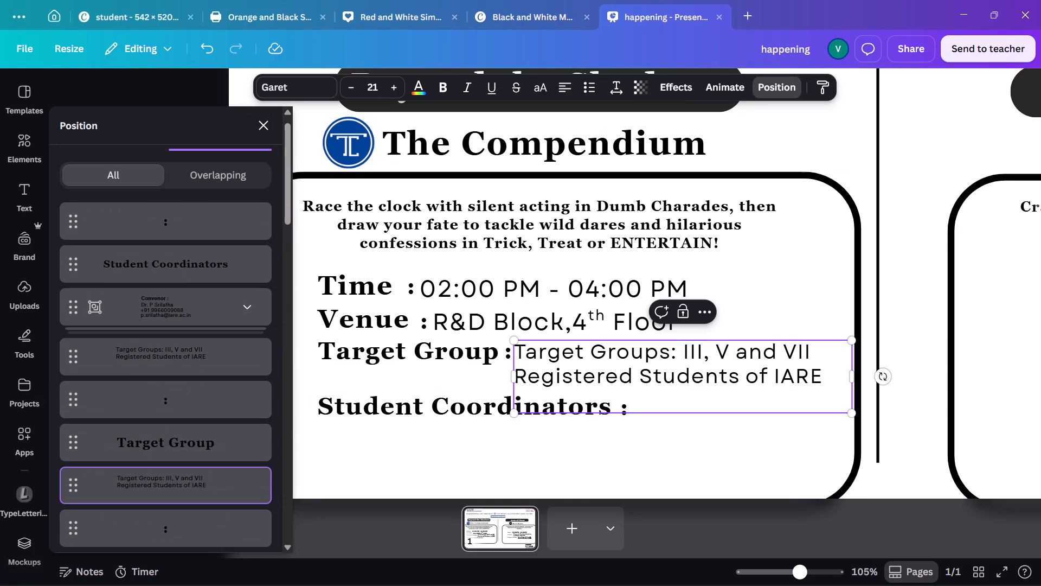
pyautogui.hotkey('ctrl', 'BackSpace')
pyautogui.hotkey('ctrl', 'BackSpace')
pyautogui.hotkey('ctrl', 'BackSpace')
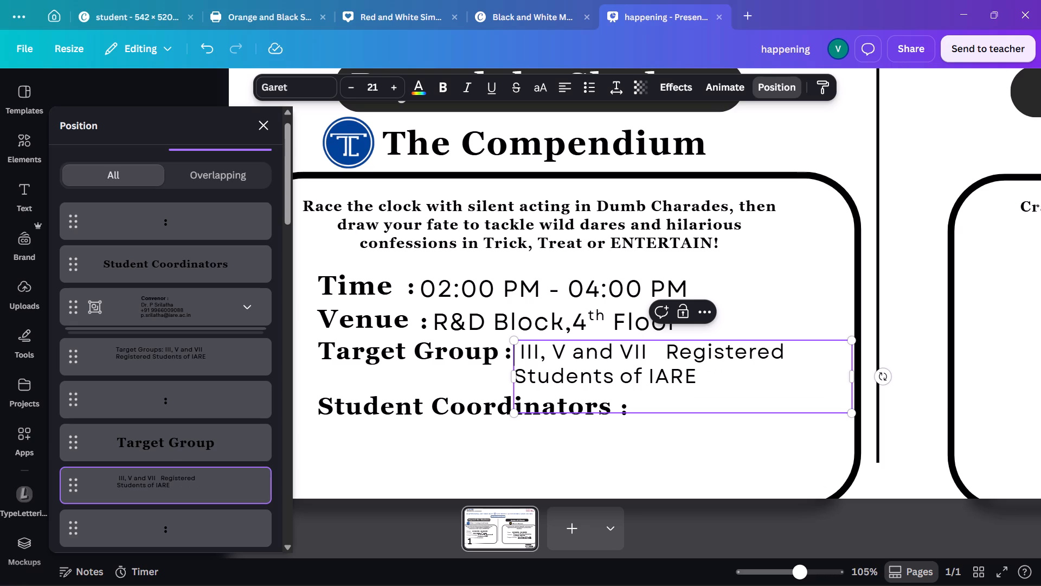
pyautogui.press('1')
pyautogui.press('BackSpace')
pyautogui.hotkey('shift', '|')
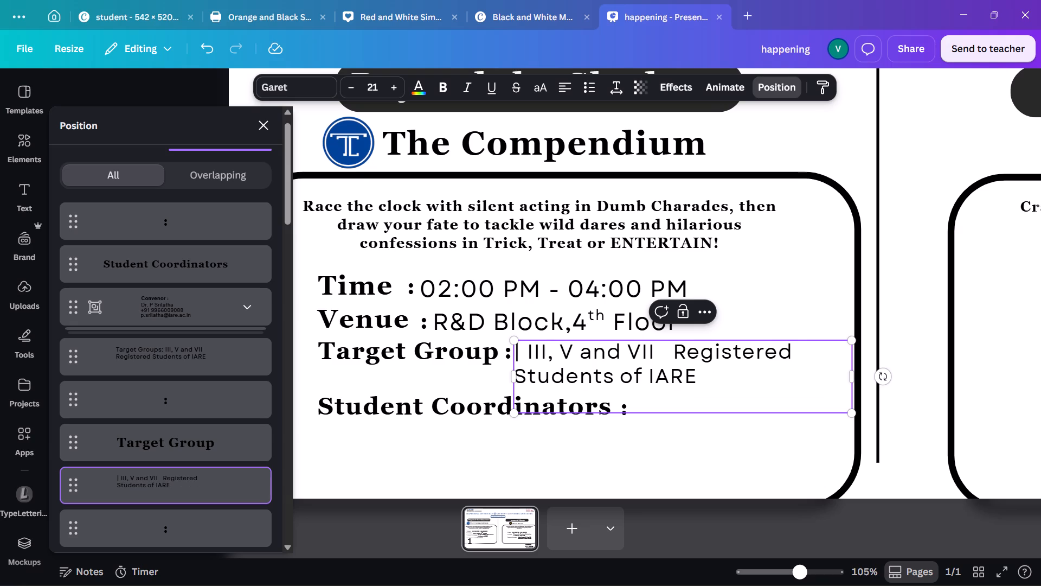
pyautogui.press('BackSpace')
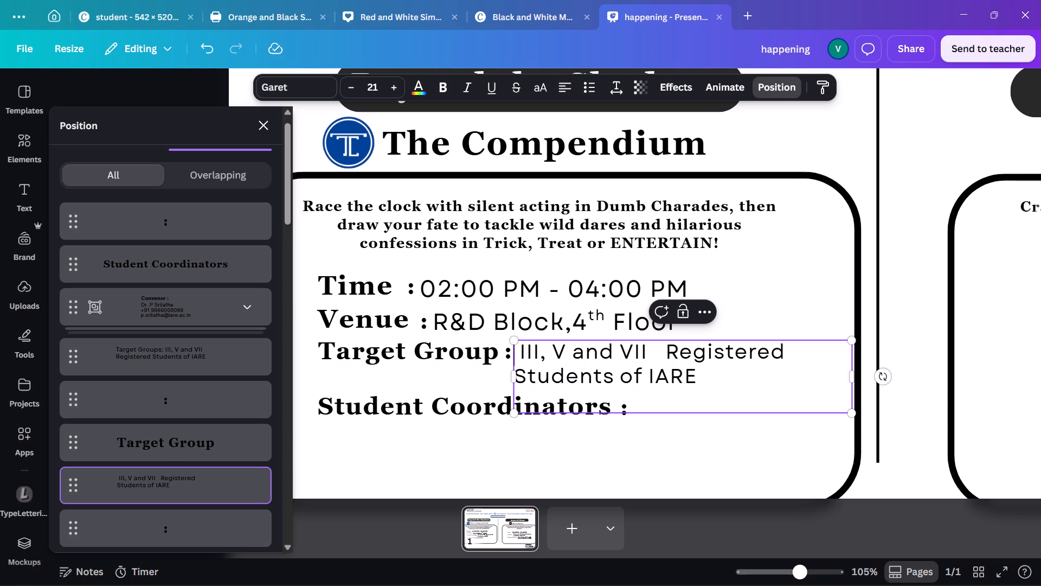
# Change the Beyond the Shadows target group value to "I,III, V and VII Registered Students of IARE", removing the extra spaces before "Registered".
pyautogui.moveTo(537, 356); pyautogui.dragTo(523, 356)
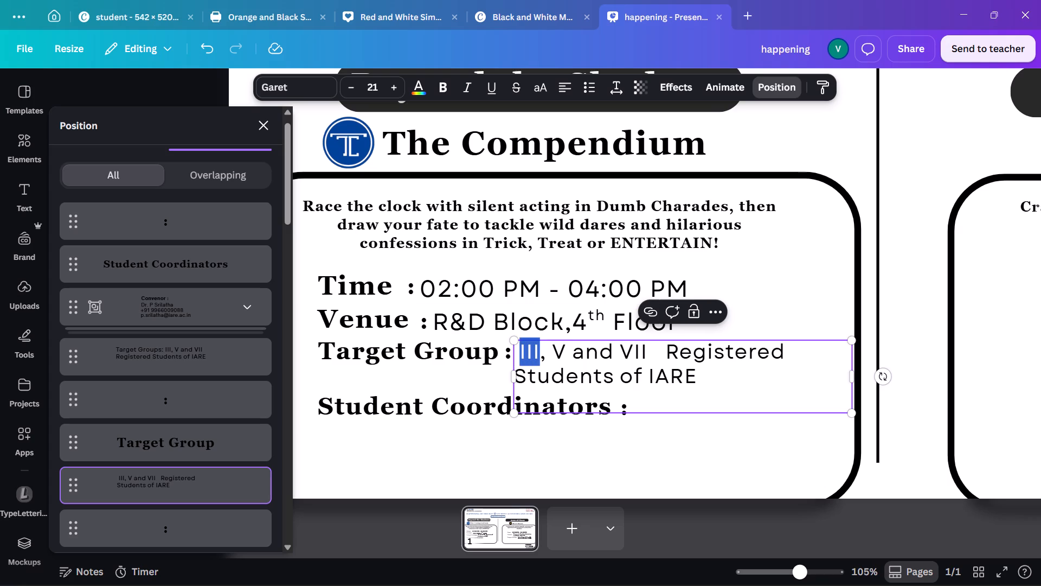
pyautogui.hotkey('ctrl', 'c')
pyautogui.press('Left')
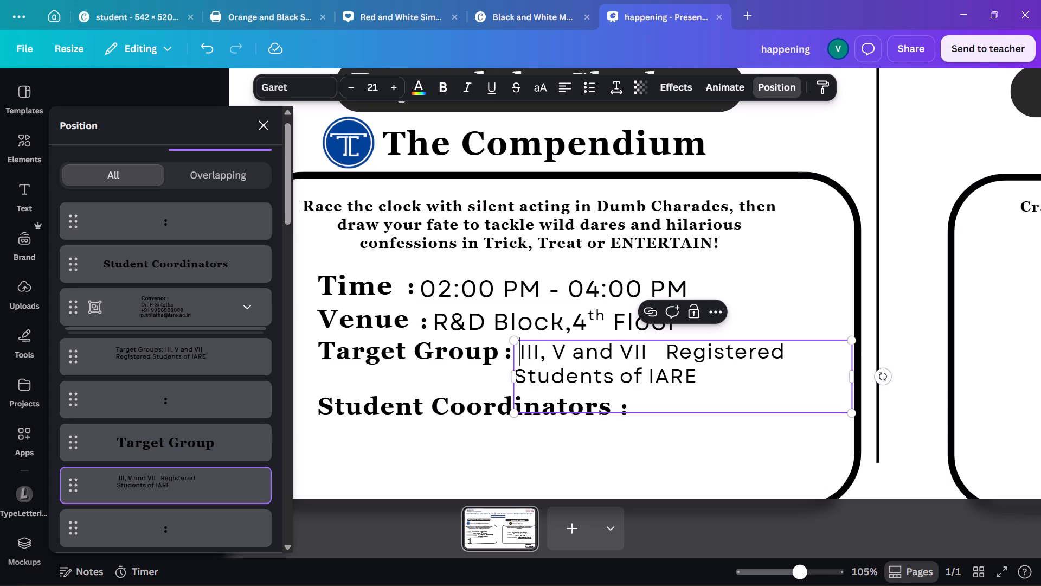
pyautogui.press(',')
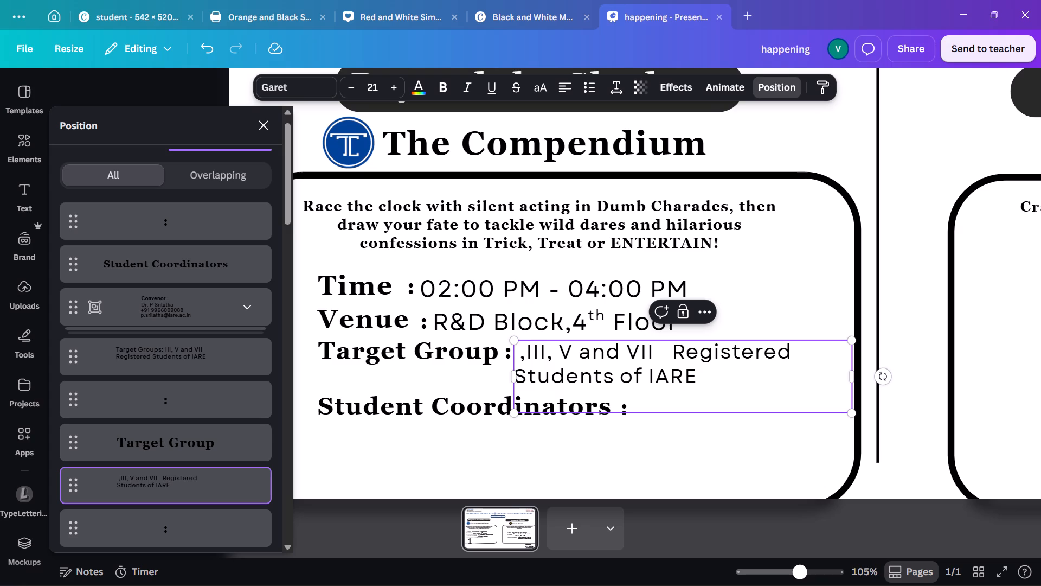
pyautogui.press('Left')
pyautogui.hotkey('ctrl', 'v')
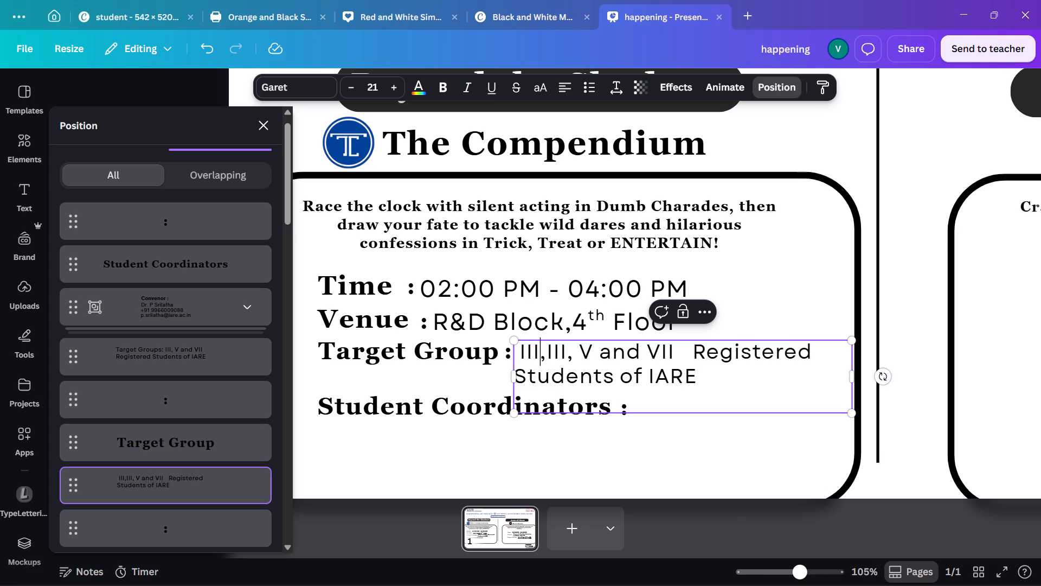
pyautogui.press('BackSpace')
pyautogui.press('BackSpace')
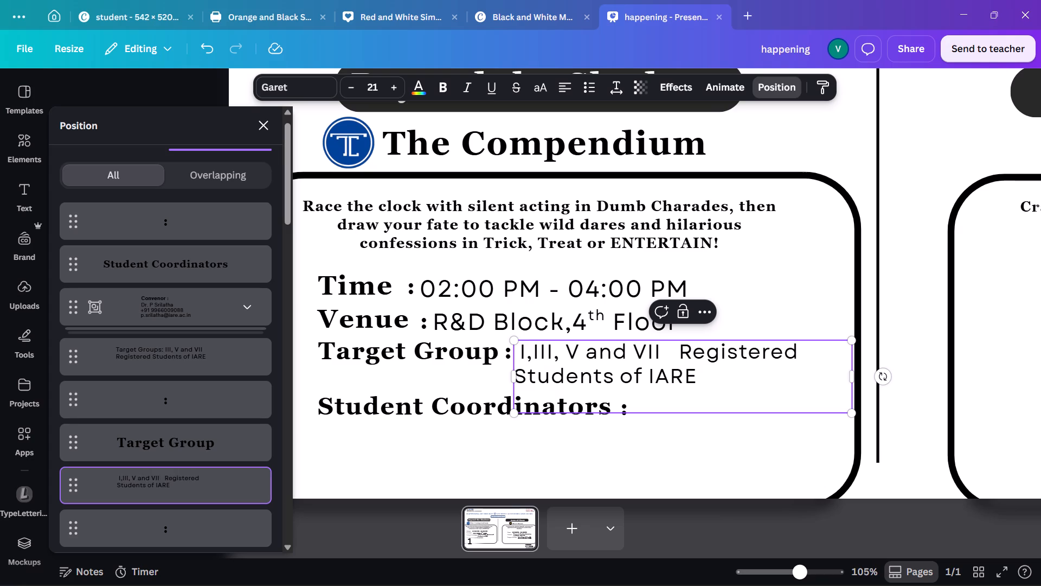
pyautogui.click(672, 354)
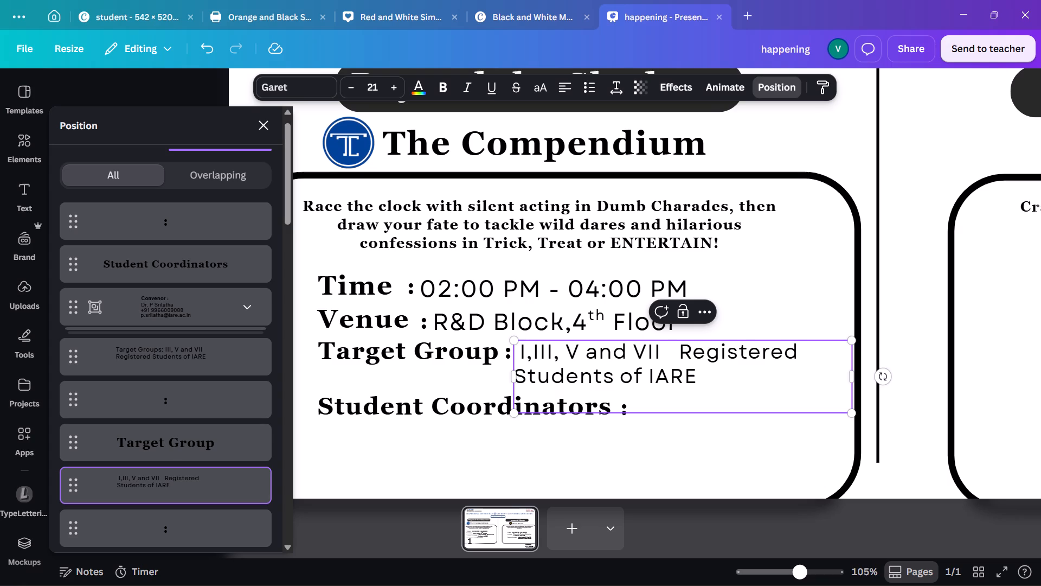
pyautogui.press('BackSpace')
pyautogui.press('BackSpace')
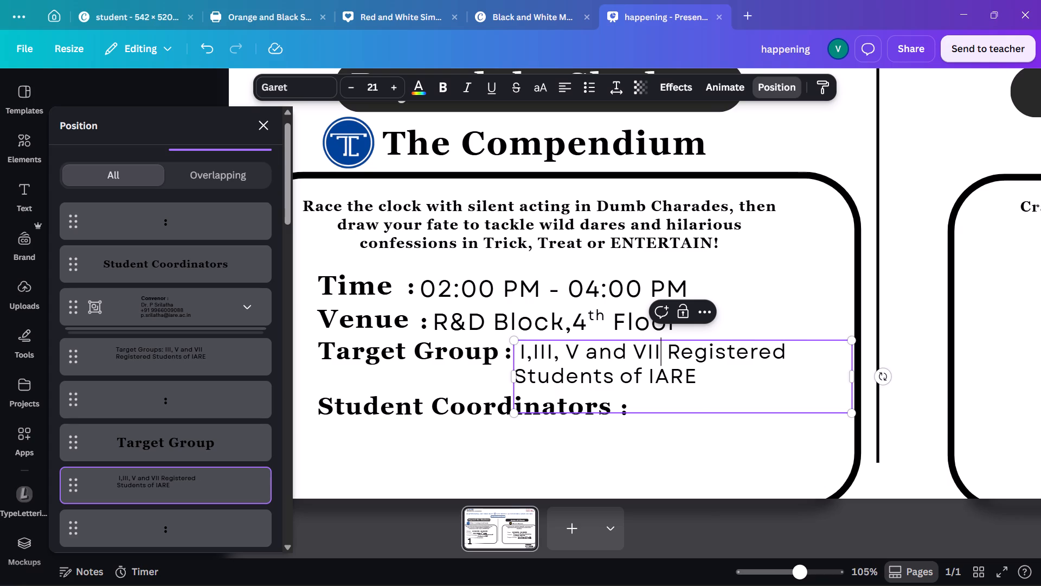
pyautogui.press('Right')
# Narrow the Beyond the Shadows target group value's text box to about 395 wide, keeping its text on two lines.
pyautogui.moveTo(856, 379); pyautogui.dragTo(852, 378)
pyautogui.moveTo(852, 378); pyautogui.dragTo(799, 386)
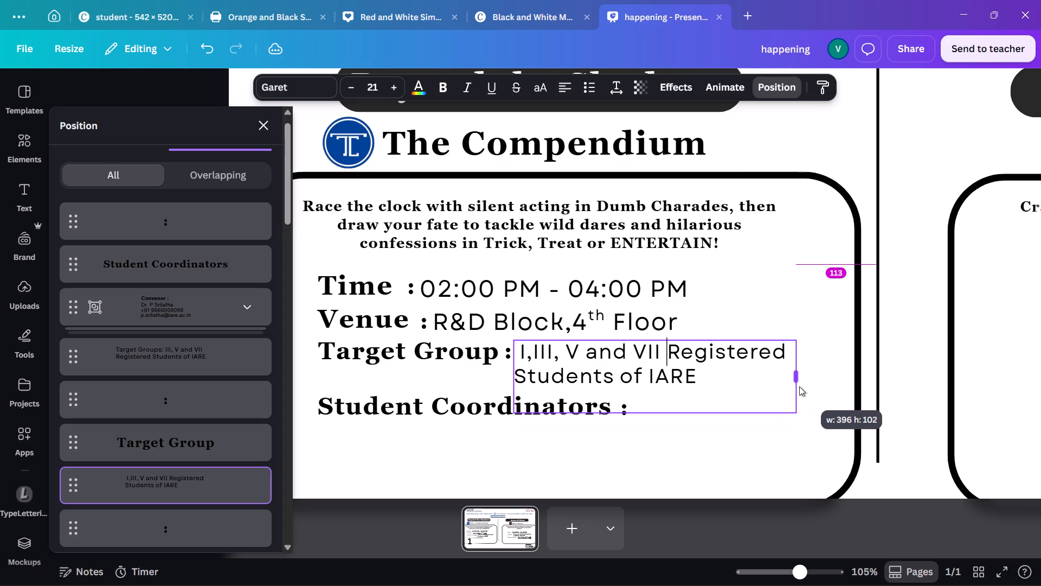
pyautogui.moveTo(799, 386); pyautogui.dragTo(798, 386)
pyautogui.click(791, 440)
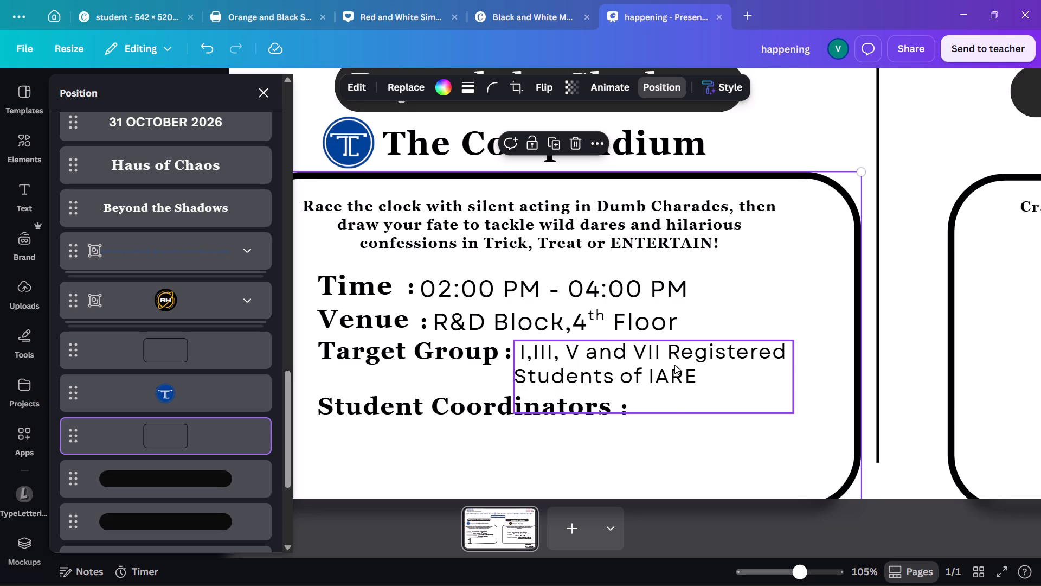
pyautogui.click(671, 439)
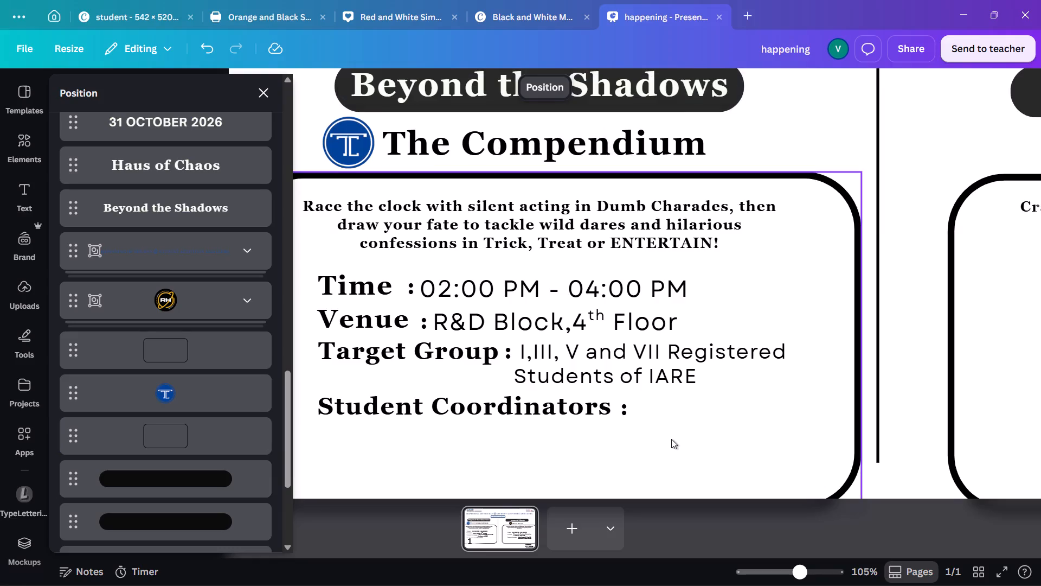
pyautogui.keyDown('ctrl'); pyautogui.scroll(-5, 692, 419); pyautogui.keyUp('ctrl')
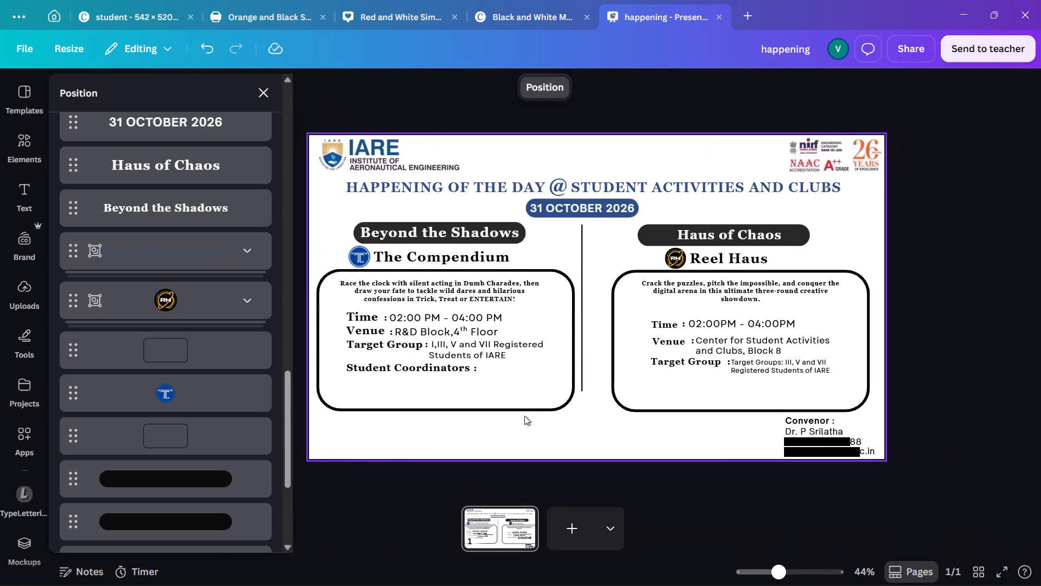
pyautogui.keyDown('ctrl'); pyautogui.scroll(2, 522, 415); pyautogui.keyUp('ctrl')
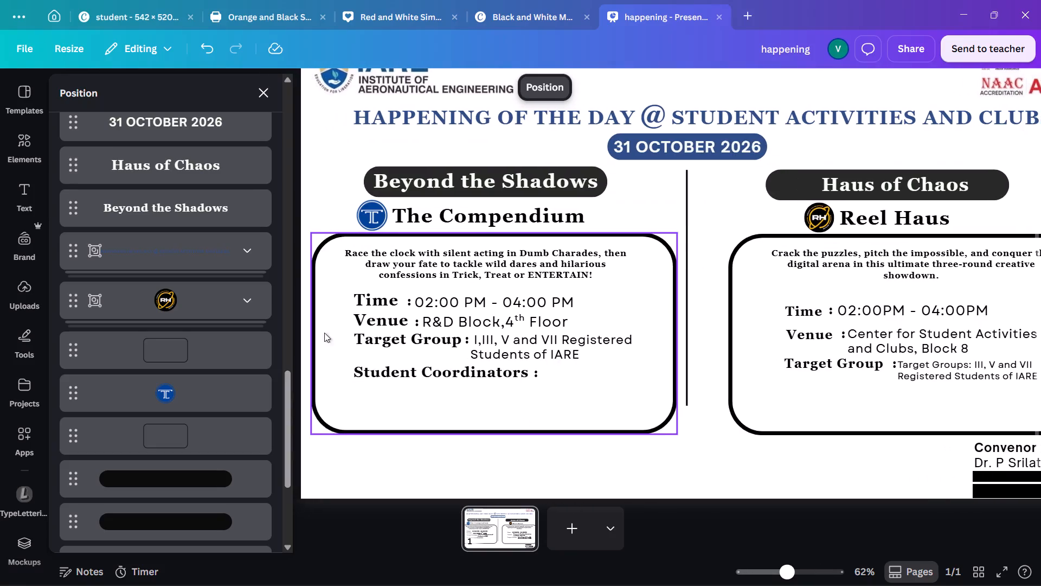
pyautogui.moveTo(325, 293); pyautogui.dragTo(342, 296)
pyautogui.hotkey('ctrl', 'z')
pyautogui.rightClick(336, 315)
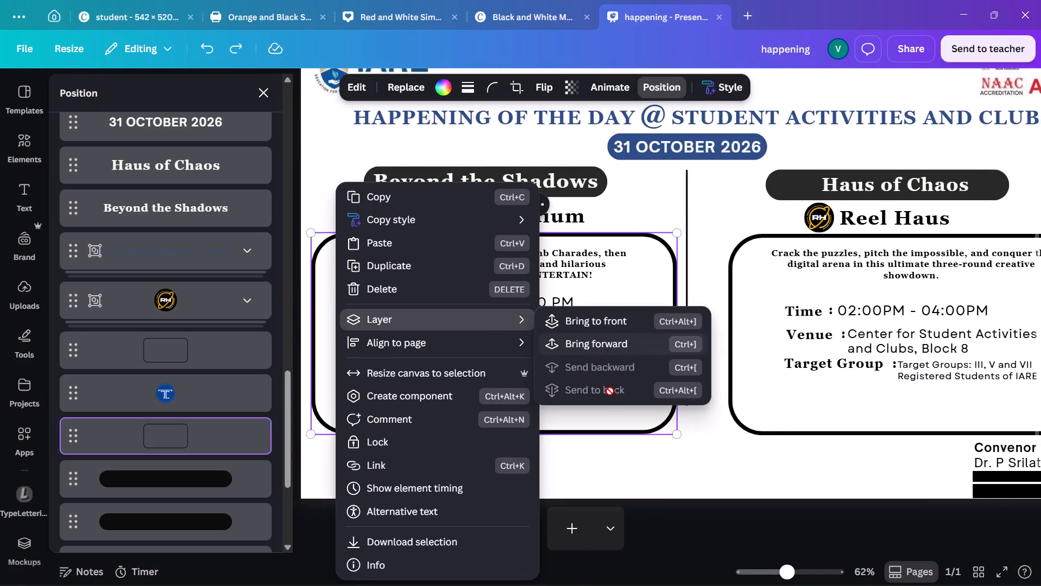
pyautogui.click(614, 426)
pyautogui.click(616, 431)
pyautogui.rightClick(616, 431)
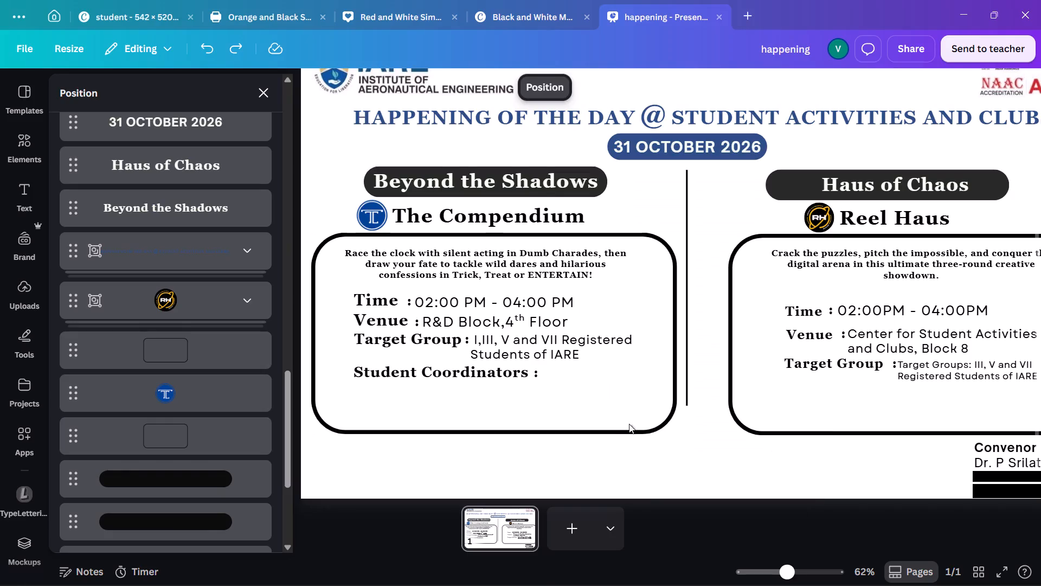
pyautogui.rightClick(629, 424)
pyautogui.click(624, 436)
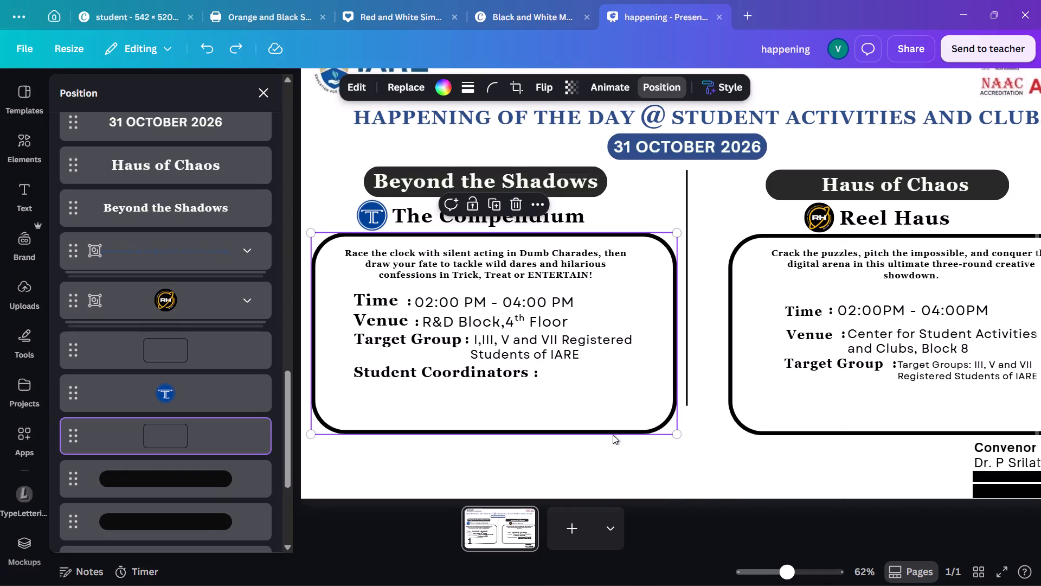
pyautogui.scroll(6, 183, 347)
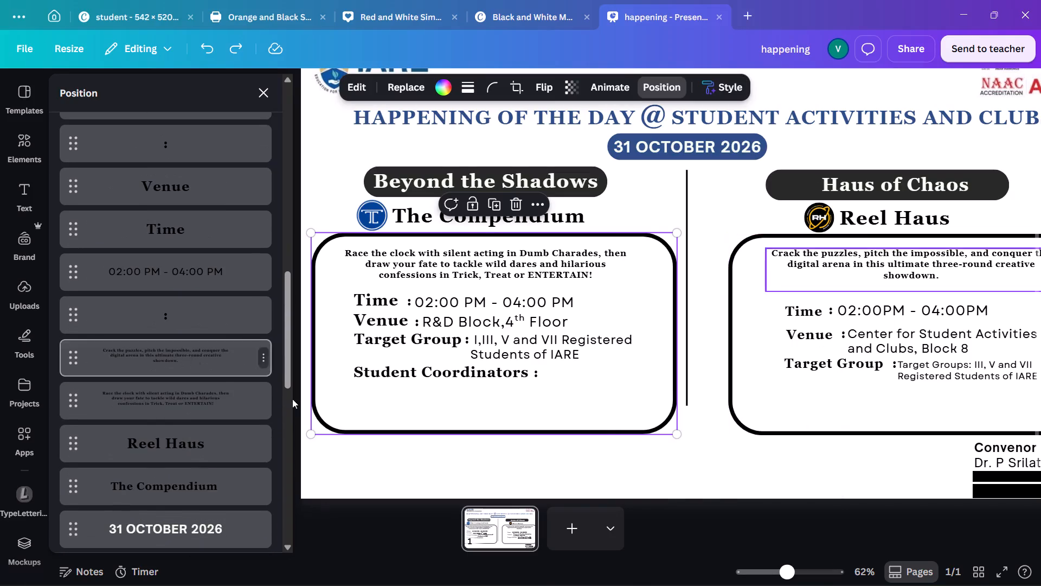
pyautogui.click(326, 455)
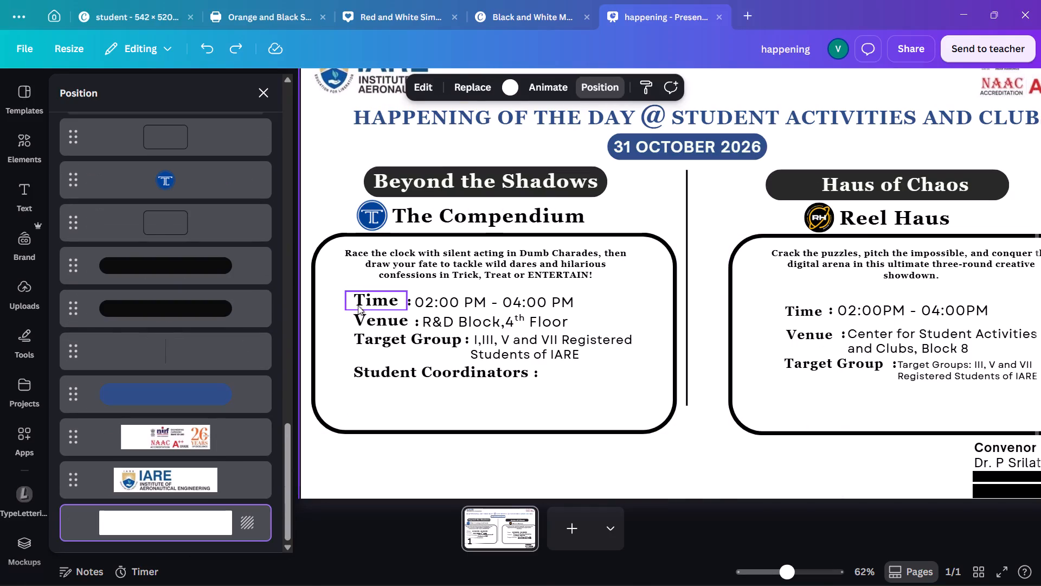
# Lock the rounded frame under Beyond the Shadows so that it stays in place.
pyautogui.click(326, 316)
pyautogui.click(470, 210)
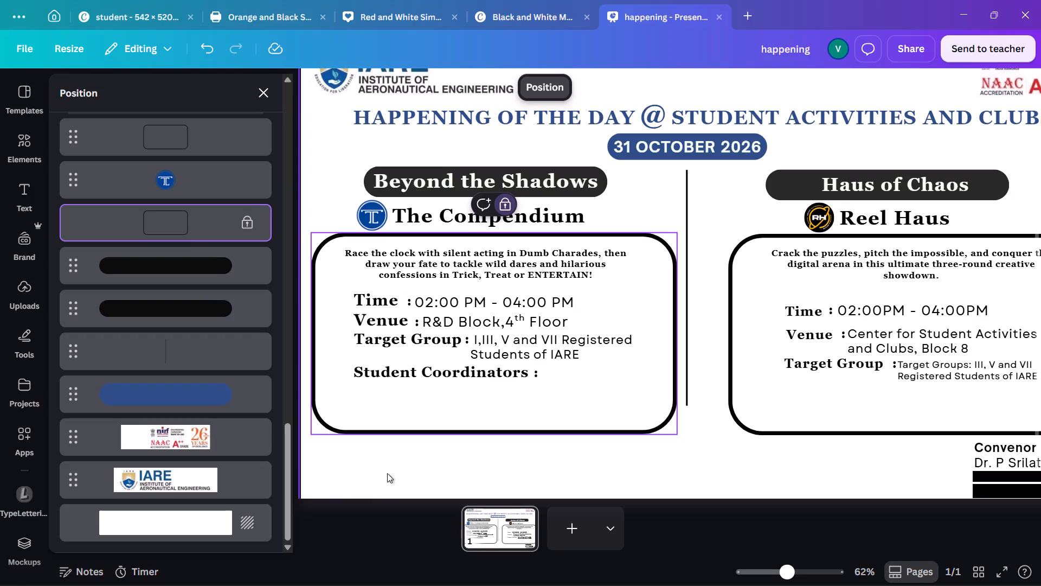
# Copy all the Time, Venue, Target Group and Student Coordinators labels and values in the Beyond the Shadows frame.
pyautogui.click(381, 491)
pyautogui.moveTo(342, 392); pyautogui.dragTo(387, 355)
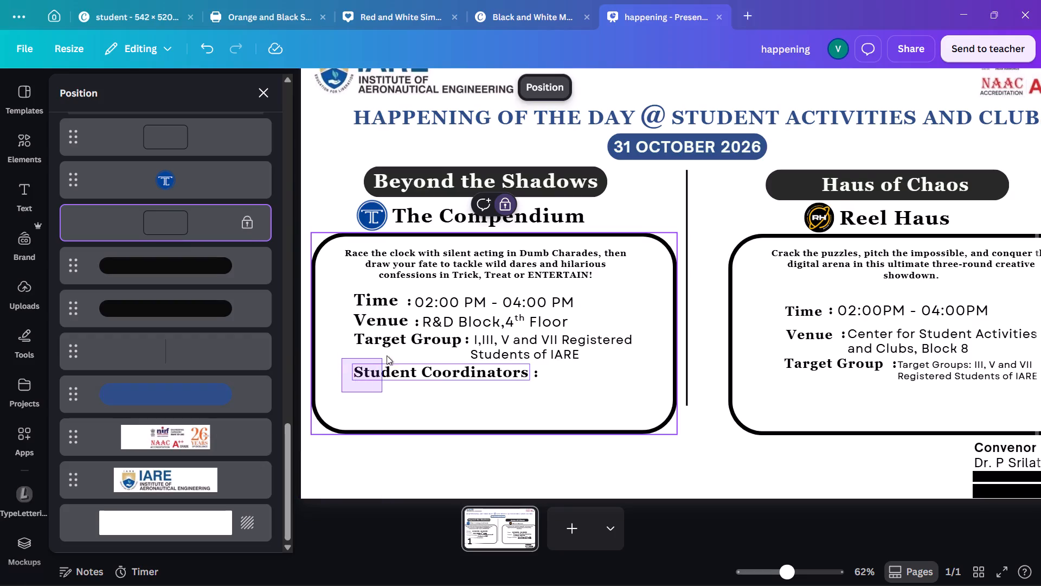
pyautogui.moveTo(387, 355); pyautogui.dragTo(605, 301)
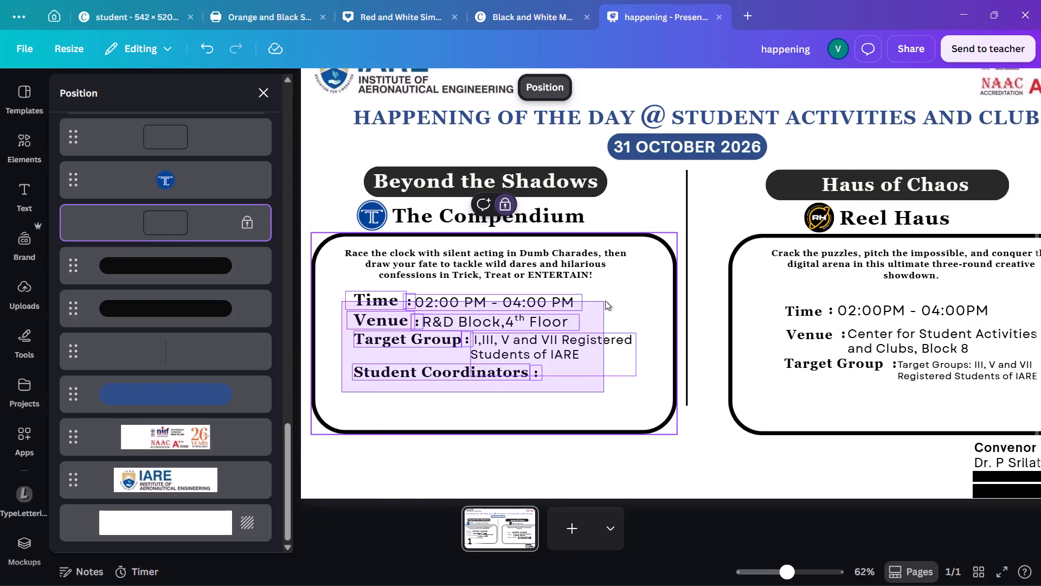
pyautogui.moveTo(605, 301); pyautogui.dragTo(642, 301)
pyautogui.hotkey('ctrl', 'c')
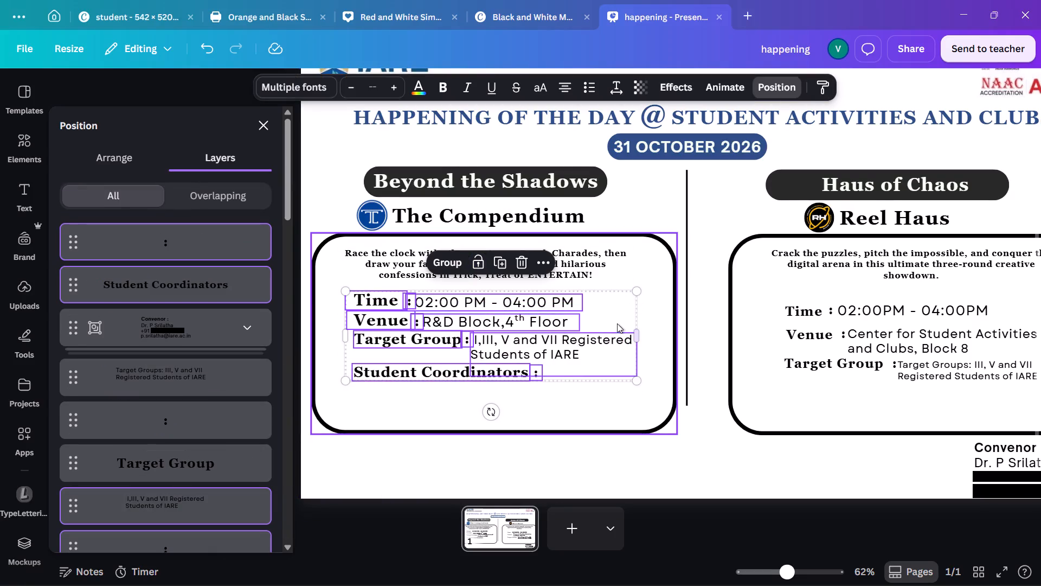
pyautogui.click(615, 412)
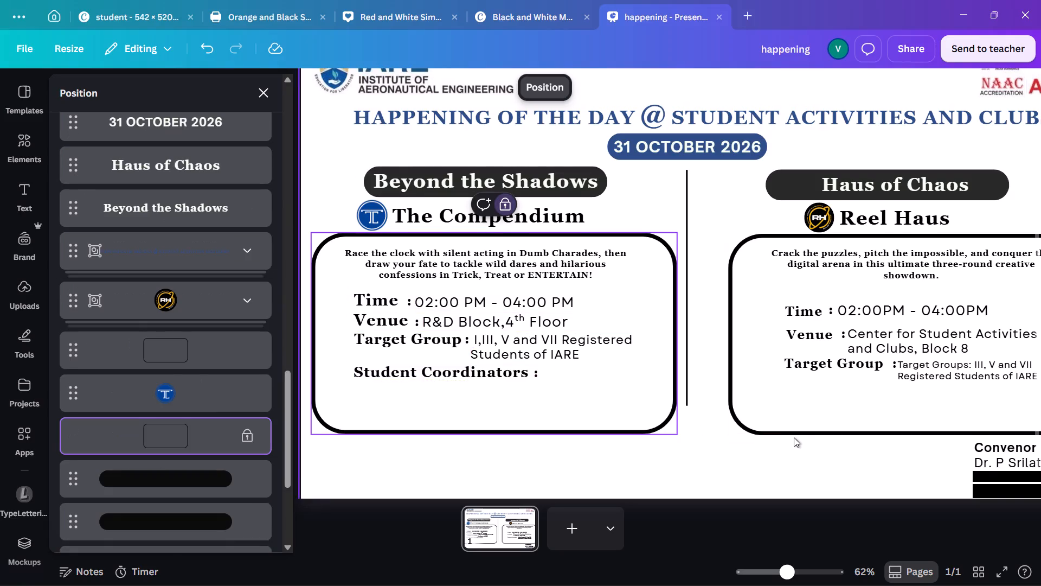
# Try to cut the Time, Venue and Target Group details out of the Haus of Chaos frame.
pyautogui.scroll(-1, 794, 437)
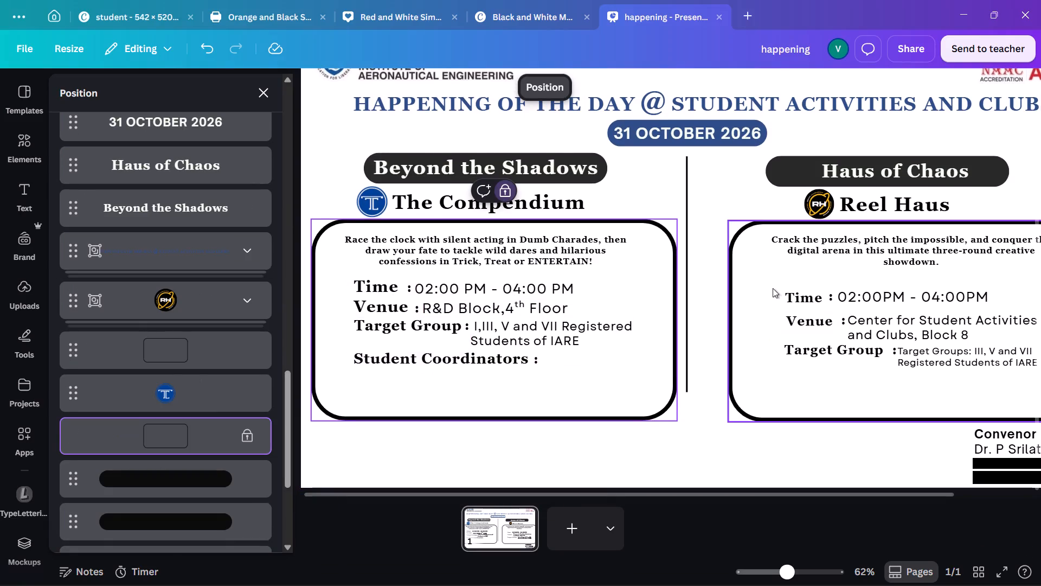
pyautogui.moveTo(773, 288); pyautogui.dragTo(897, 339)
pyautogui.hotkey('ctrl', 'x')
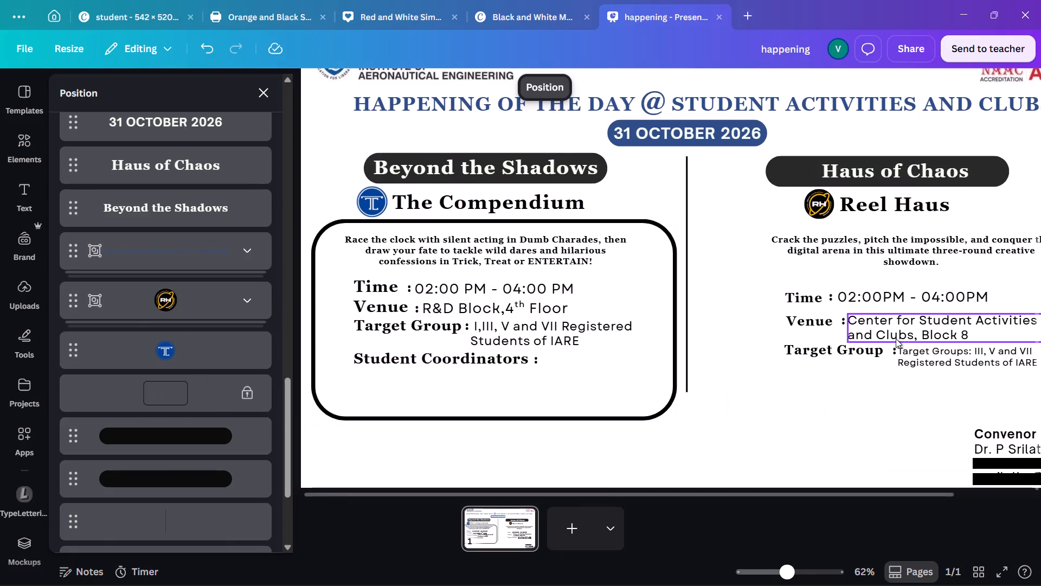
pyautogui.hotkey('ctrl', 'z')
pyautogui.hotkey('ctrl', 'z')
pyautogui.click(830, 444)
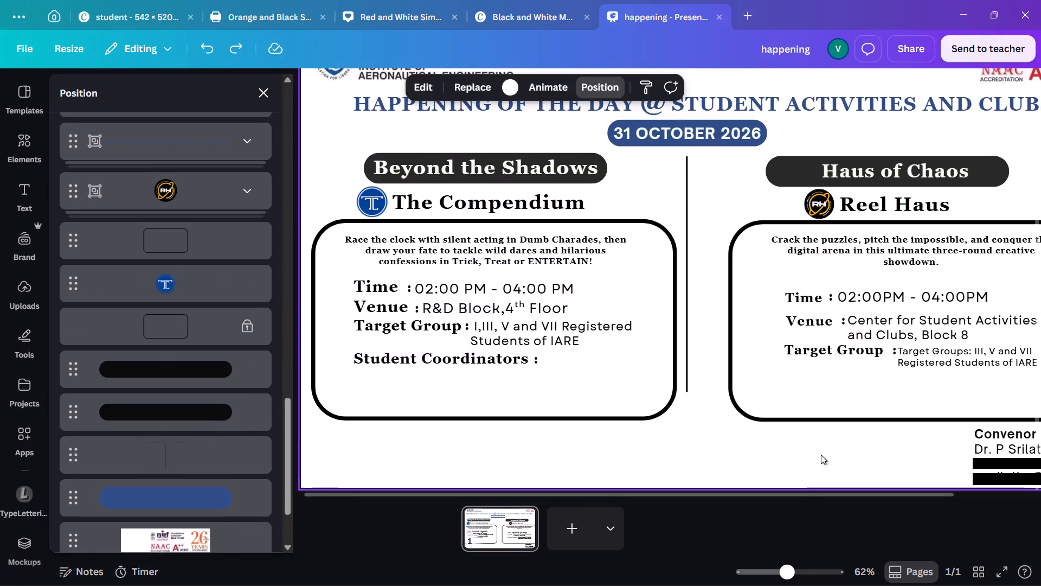
# Lock the rounded frame under Haus of Chaos so that it stays in place.
pyautogui.click(803, 490)
pyautogui.moveTo(803, 492); pyautogui.dragTo(854, 505)
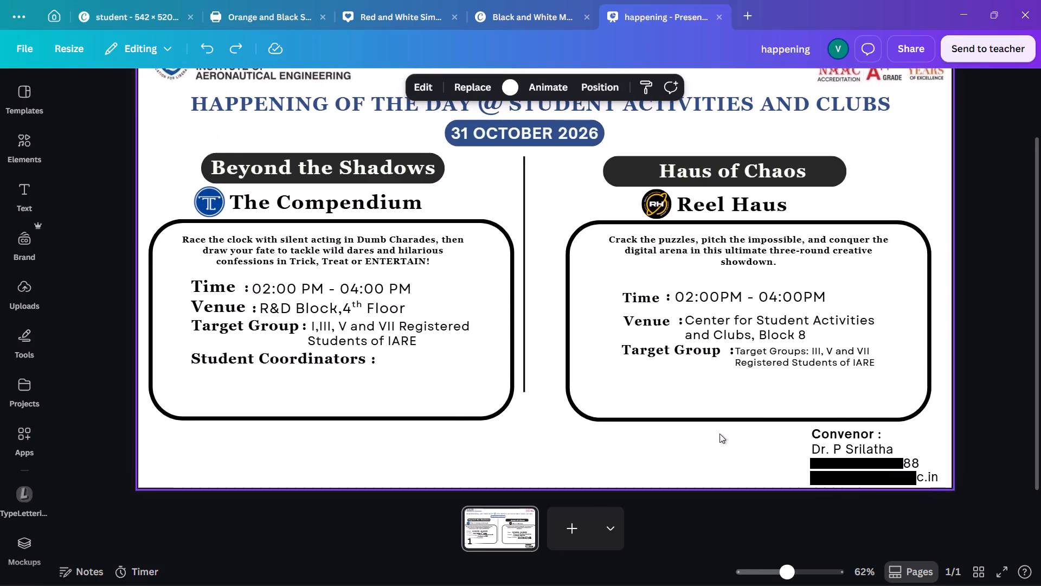
pyautogui.click(602, 327)
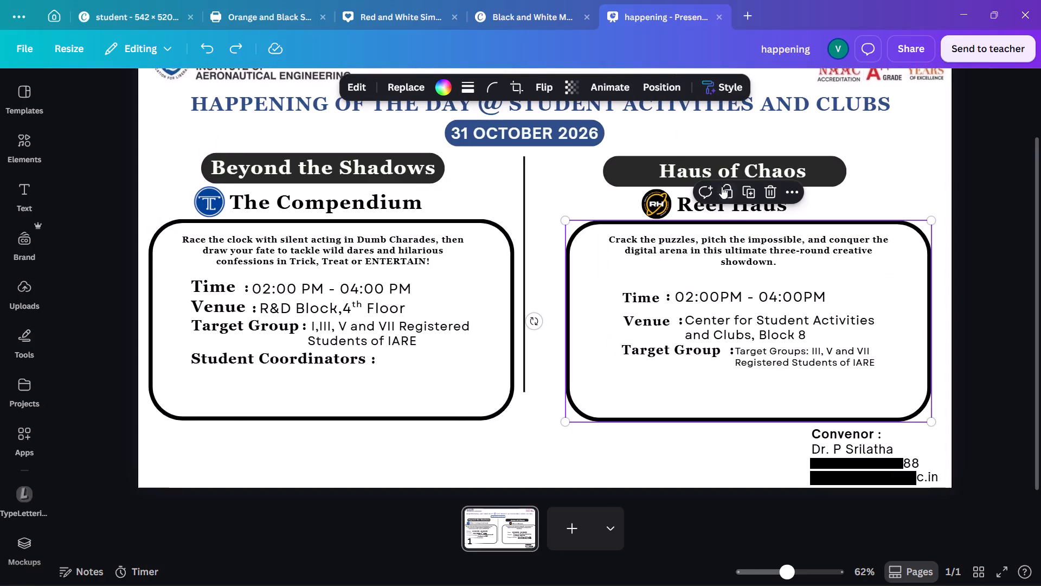
pyautogui.click(722, 186)
# Group the Haus of Chaos Time, Venue and Target Group details and move the group below the Student Coordinators row of Beyond the Shadows.
pyautogui.click(555, 202)
pyautogui.moveTo(606, 285); pyautogui.dragTo(685, 302)
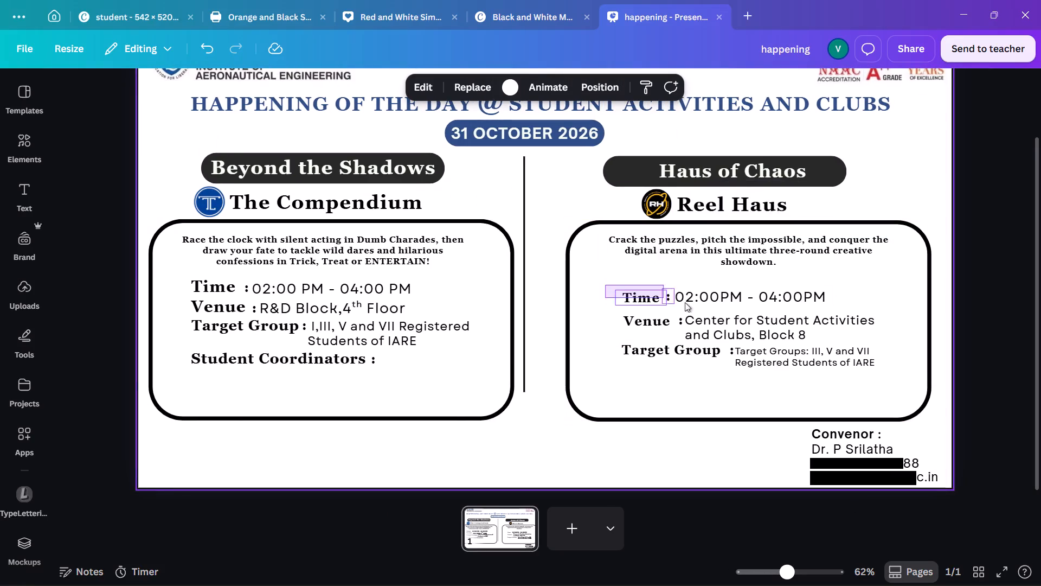
pyautogui.moveTo(685, 302); pyautogui.dragTo(879, 390)
pyautogui.click(711, 260)
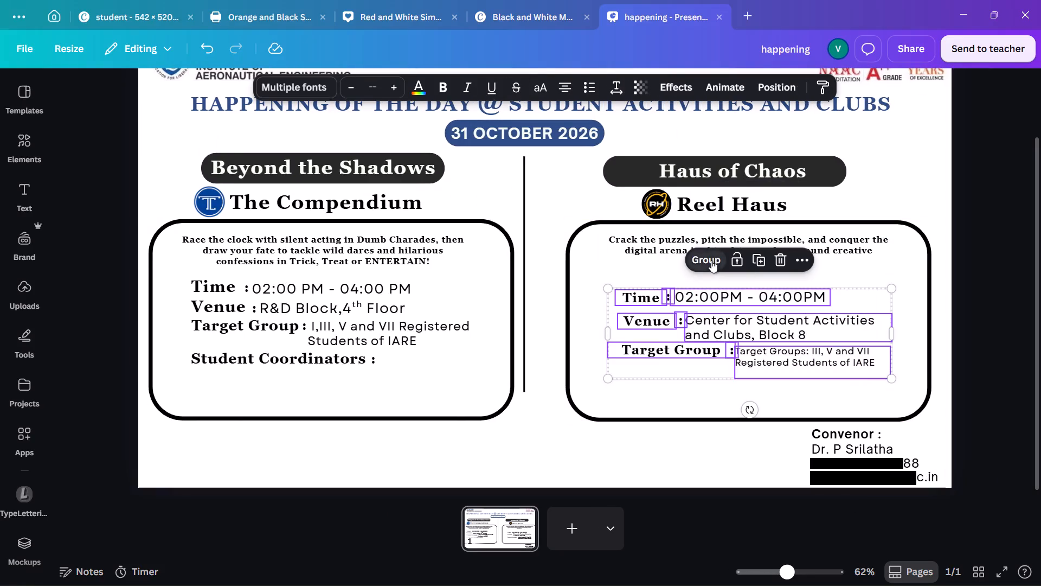
pyautogui.moveTo(770, 327); pyautogui.dragTo(474, 426)
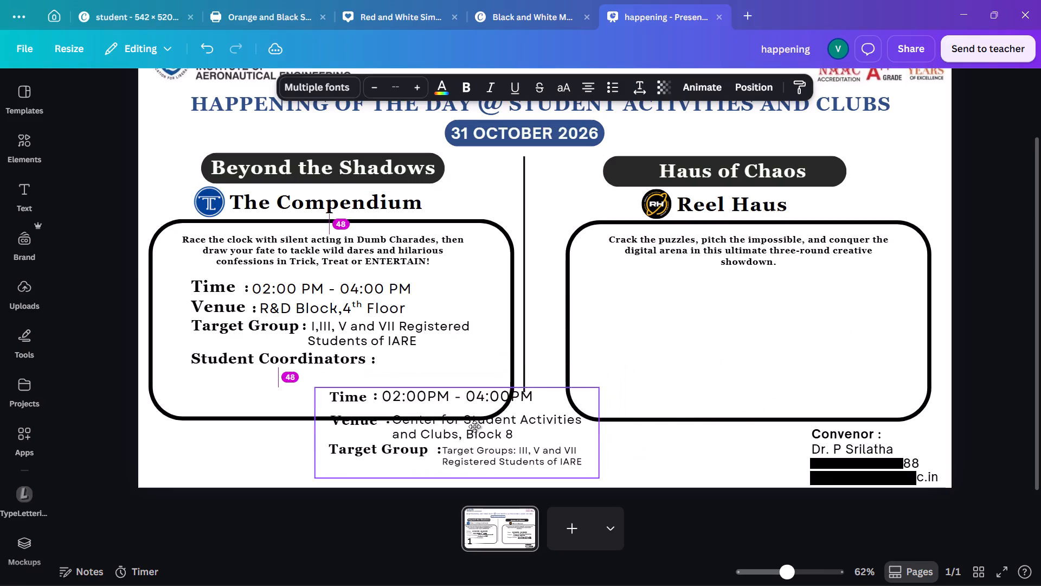
pyautogui.moveTo(474, 426); pyautogui.dragTo(447, 412)
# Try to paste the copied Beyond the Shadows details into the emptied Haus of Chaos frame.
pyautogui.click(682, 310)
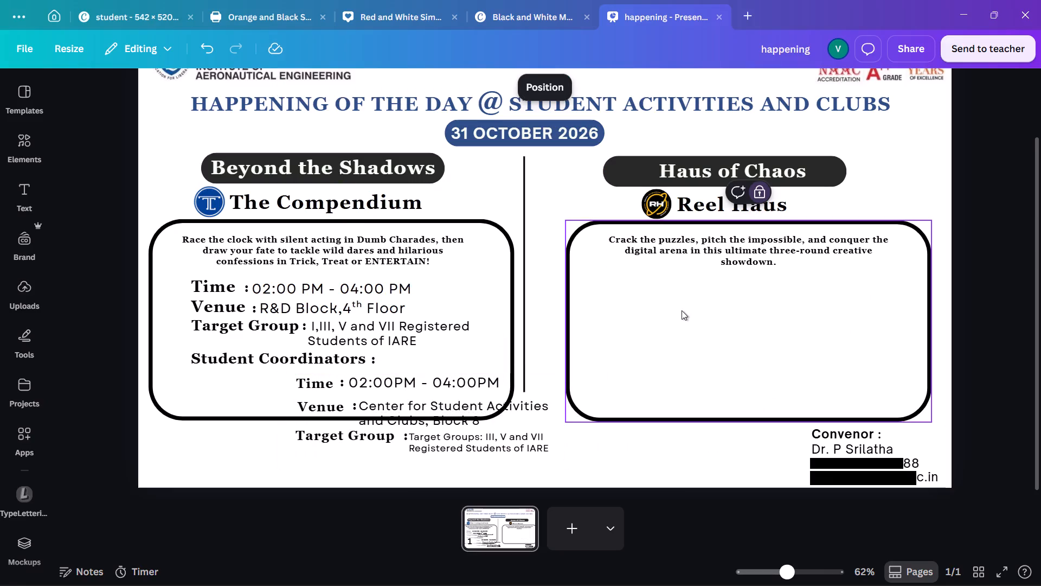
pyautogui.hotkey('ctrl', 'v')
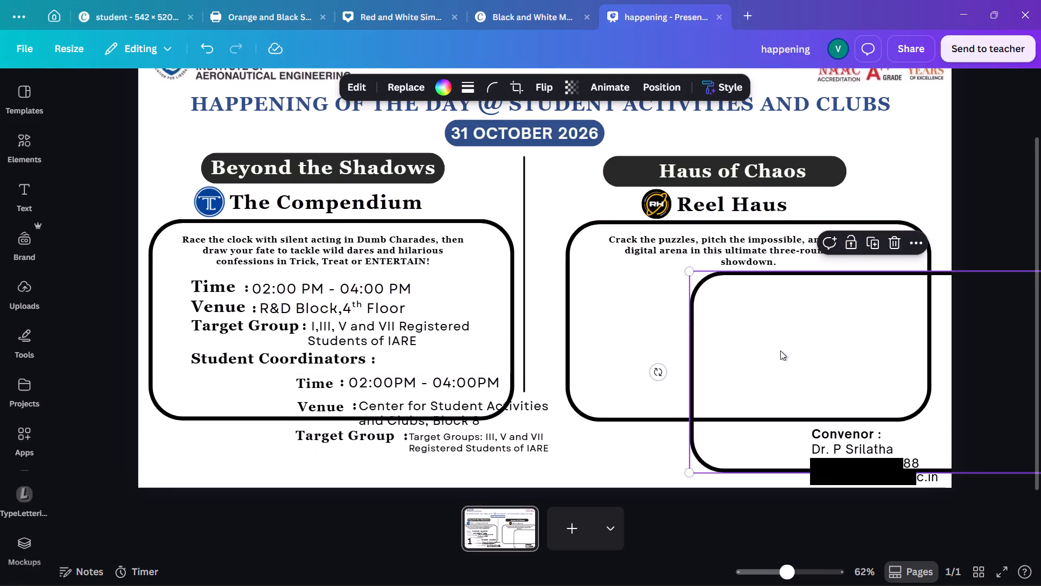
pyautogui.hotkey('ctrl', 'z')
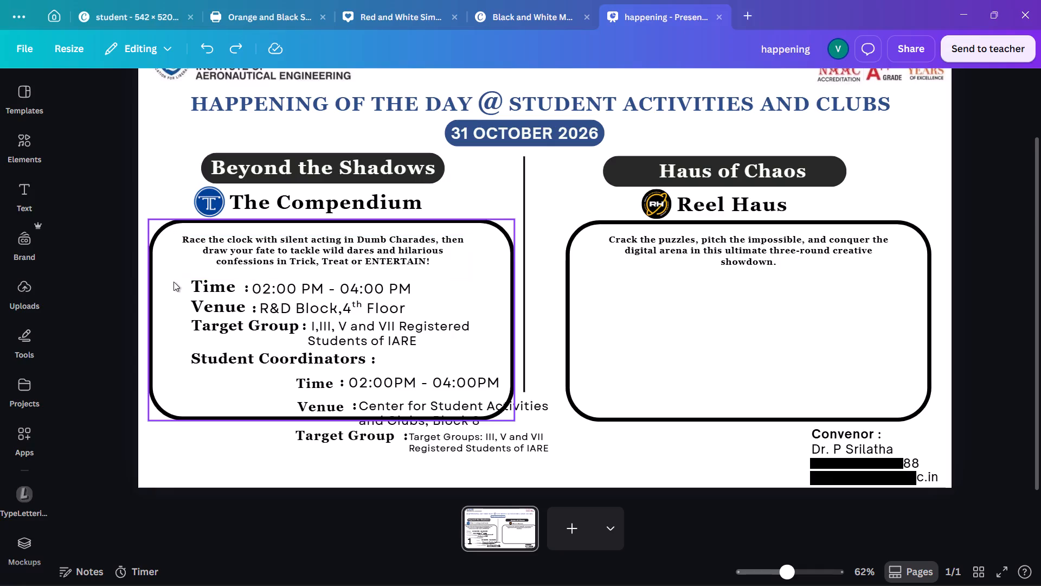
# Duplicate the Beyond the Shadows Time, Venue, Target Group and Student Coordinators rows and place the copy below the description in the Haus of Chaos frame.
pyautogui.moveTo(173, 282); pyautogui.dragTo(349, 344)
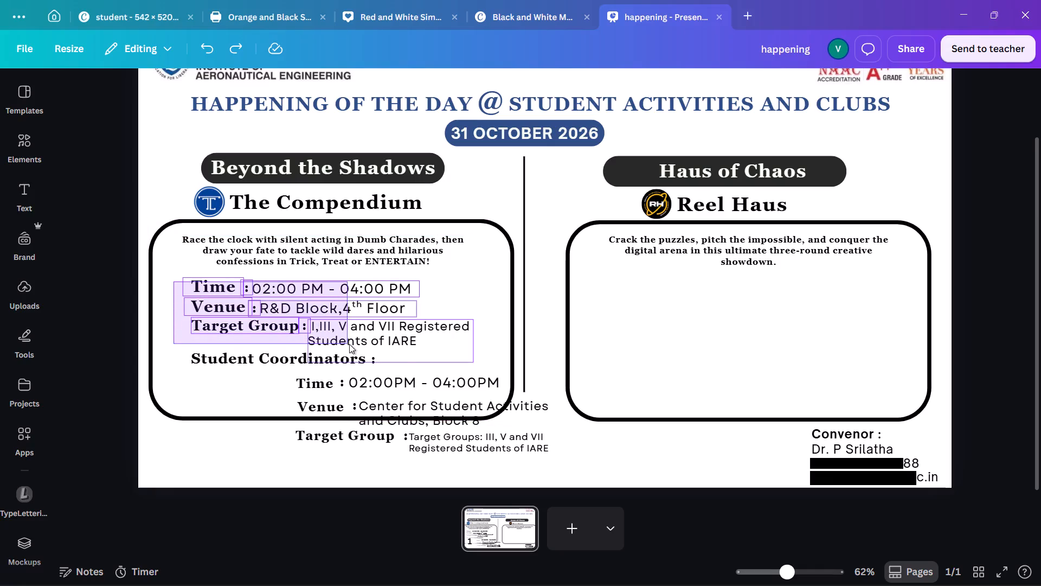
pyautogui.moveTo(349, 344); pyautogui.dragTo(400, 359)
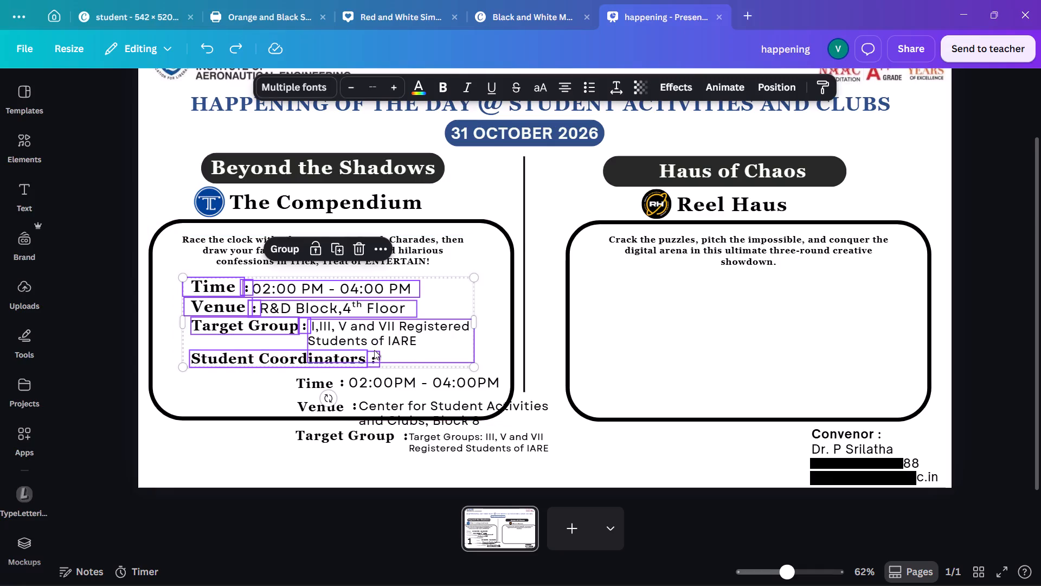
pyautogui.click(337, 249)
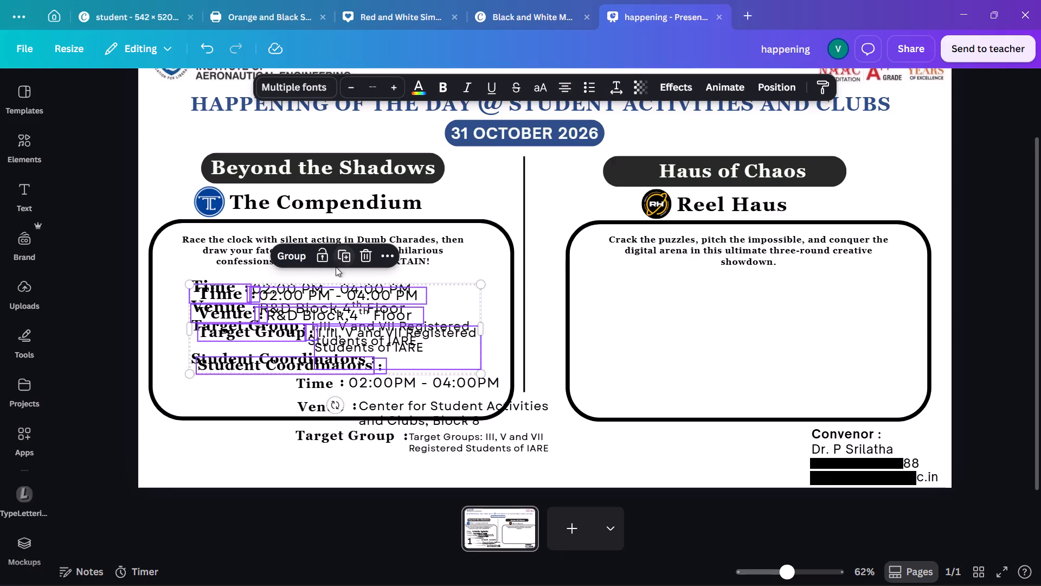
pyautogui.moveTo(324, 332); pyautogui.dragTo(758, 331)
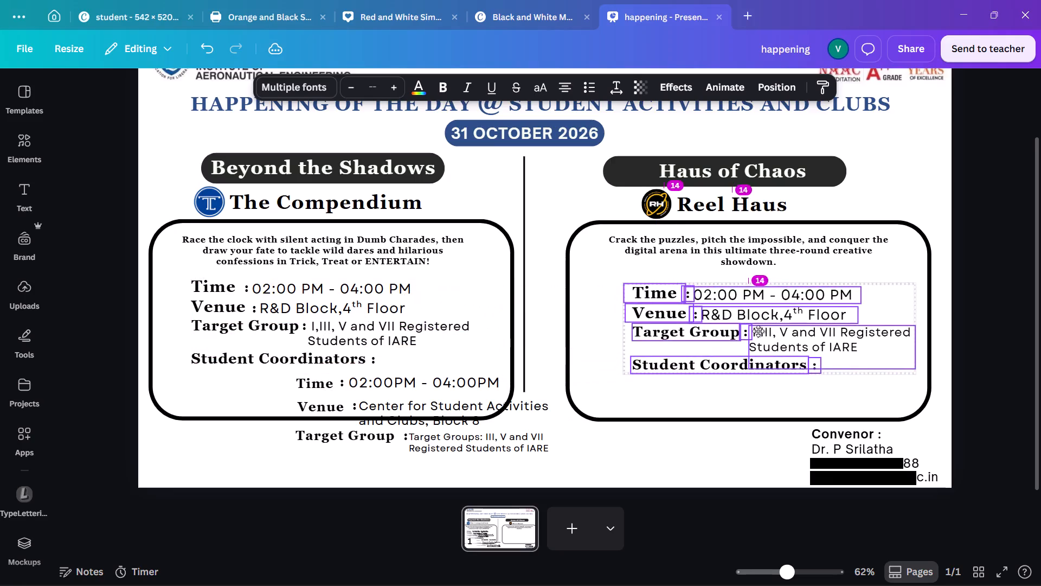
pyautogui.moveTo(758, 331); pyautogui.dragTo(752, 328)
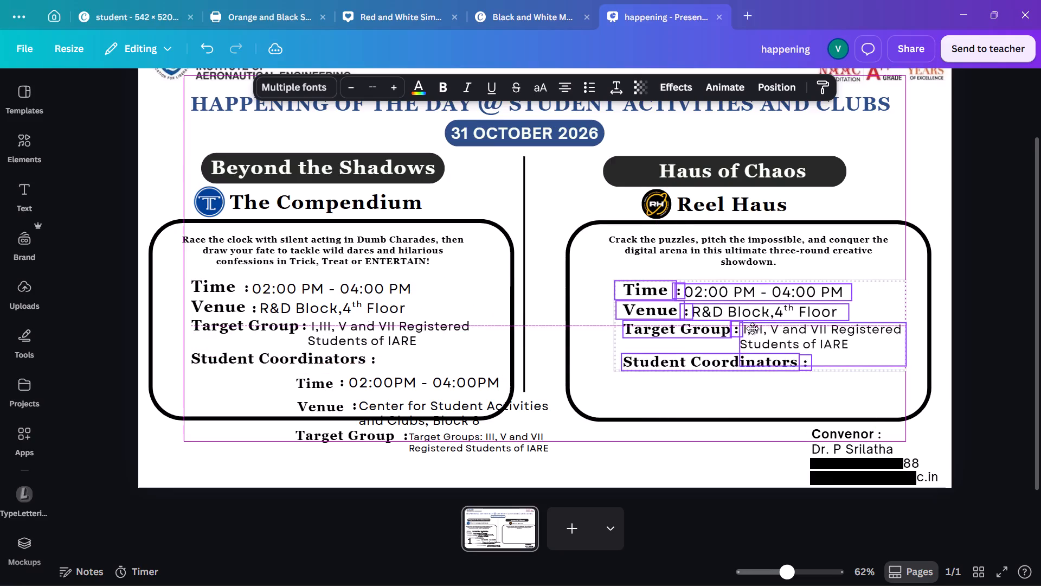
pyautogui.moveTo(752, 328); pyautogui.dragTo(750, 328)
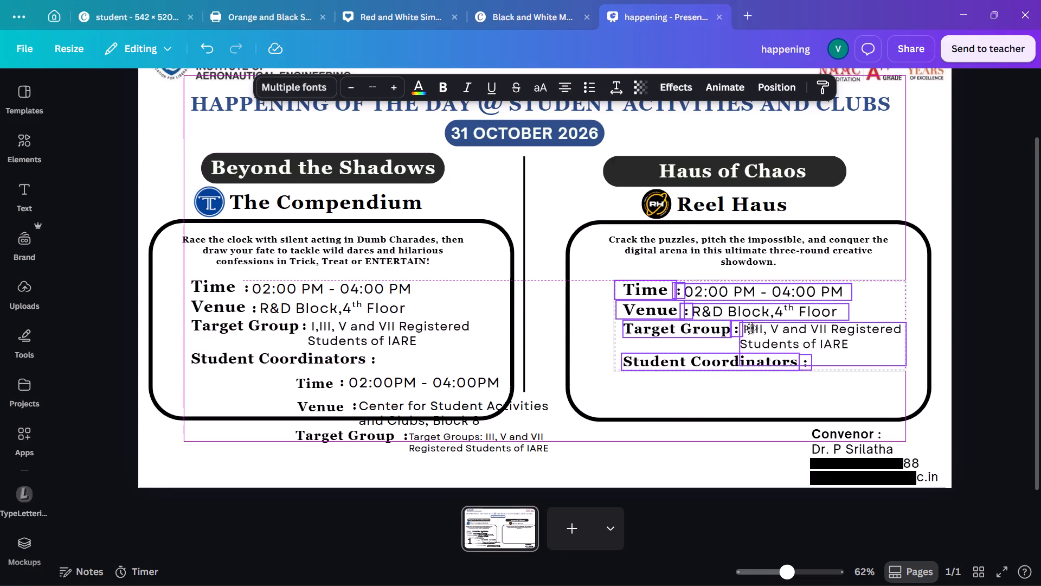
pyautogui.moveTo(750, 328); pyautogui.dragTo(748, 328)
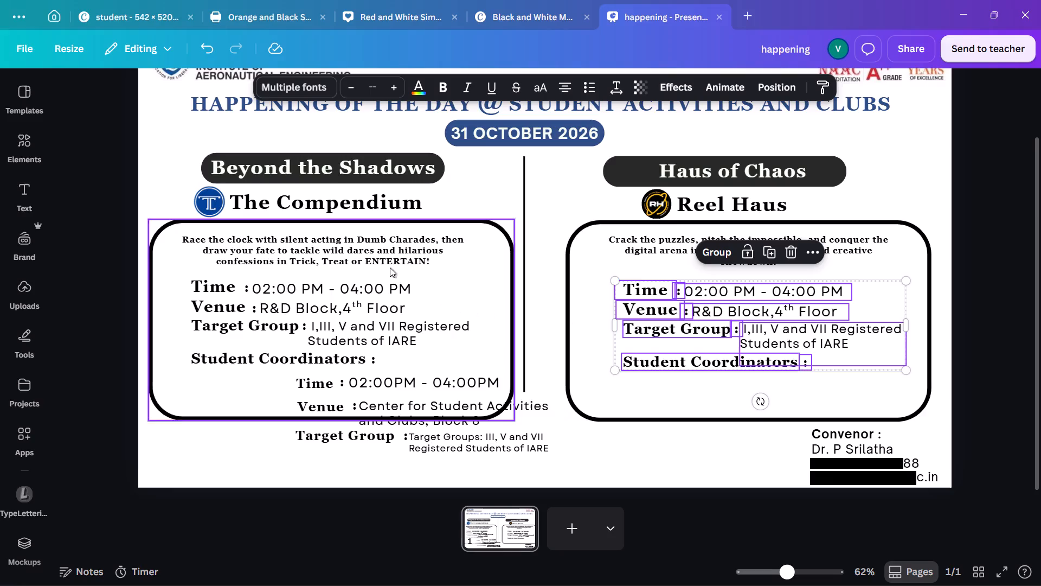
# Change the word ENTERTAIN to lowercase "entertain" in the Beyond the Shadows description.
pyautogui.click(422, 257)
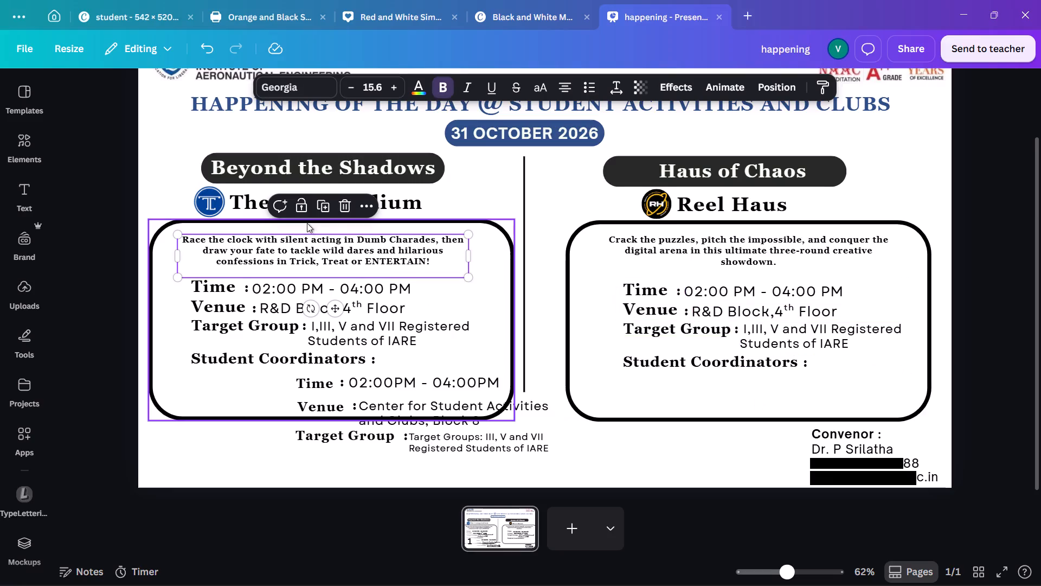
pyautogui.click(425, 260)
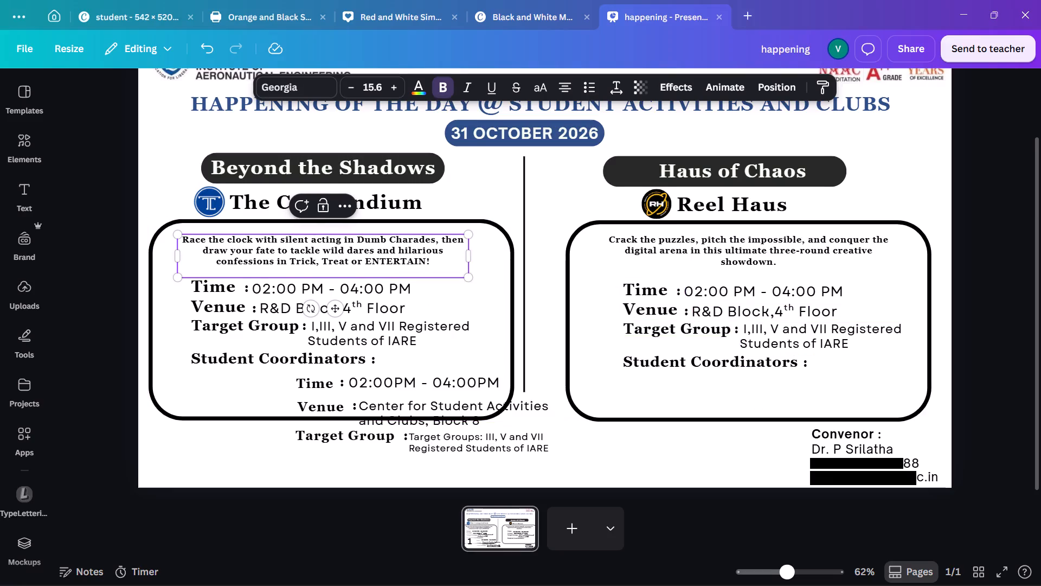
pyautogui.hotkey('ctrl', 'BackSpace')
pyautogui.write('en')
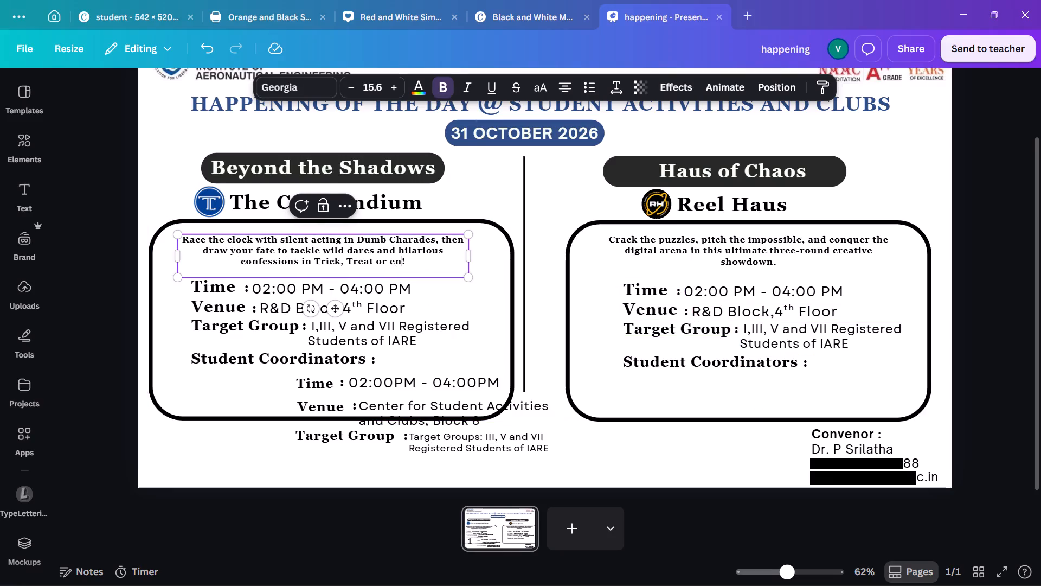
pyautogui.write('tertain')
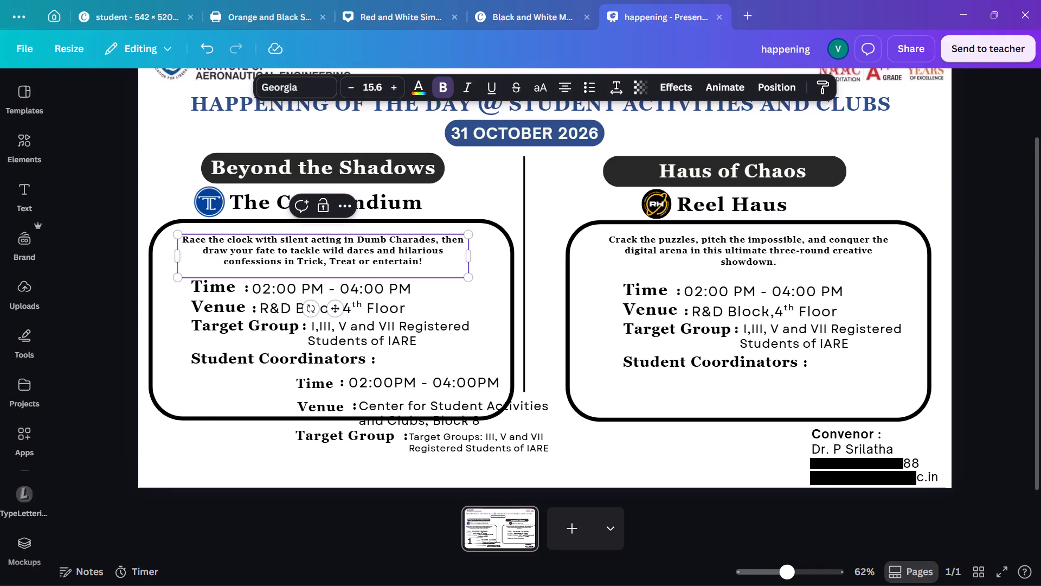
pyautogui.click(221, 438)
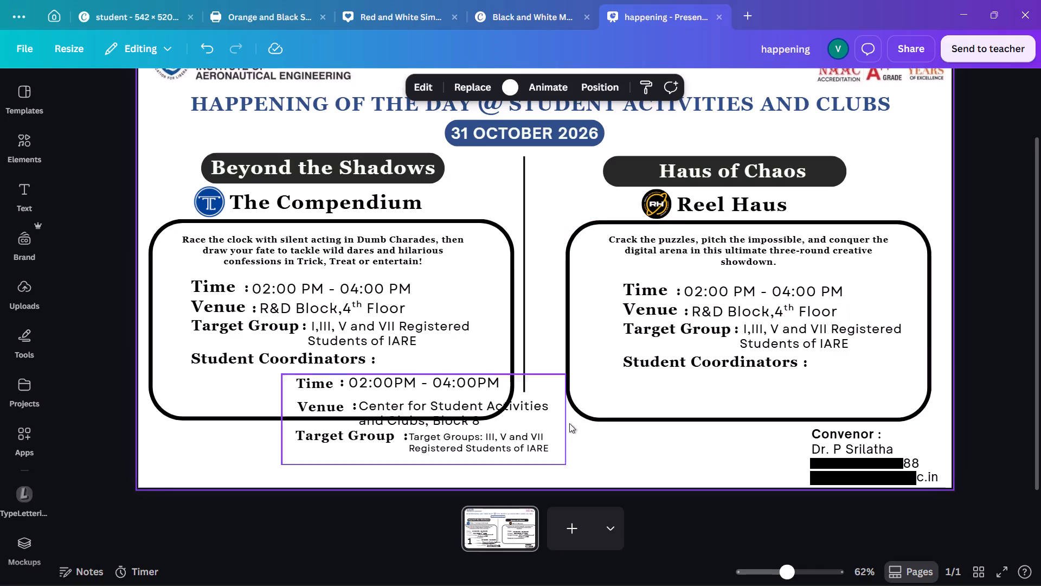
# Replace the Haus of Chaos venue text with "Center for Student Activities and Clubs,Block 8".
pyautogui.click(715, 314)
pyautogui.click(741, 316)
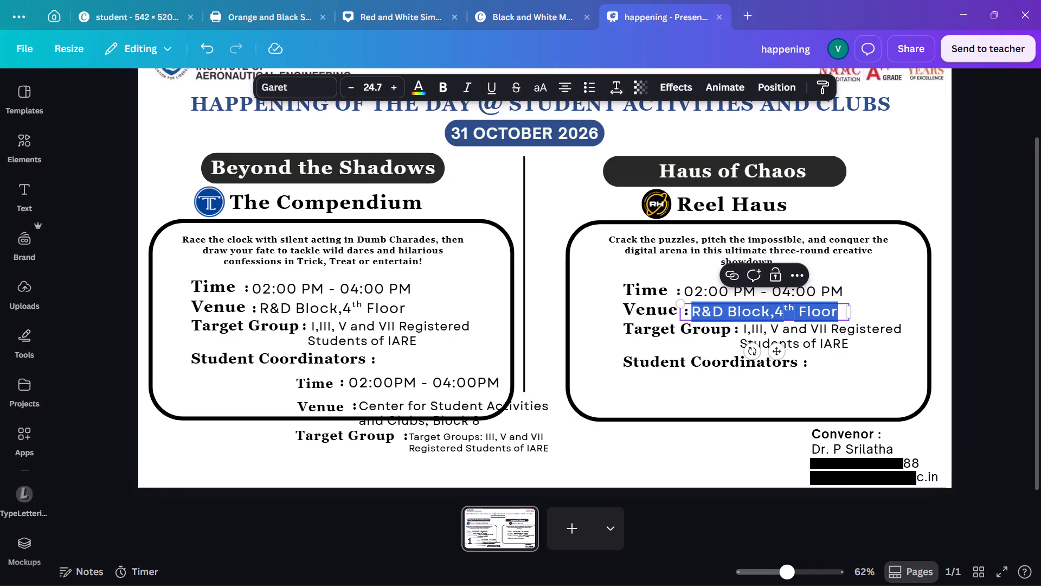
pyautogui.write('Cene')
pyautogui.press('BackSpace')
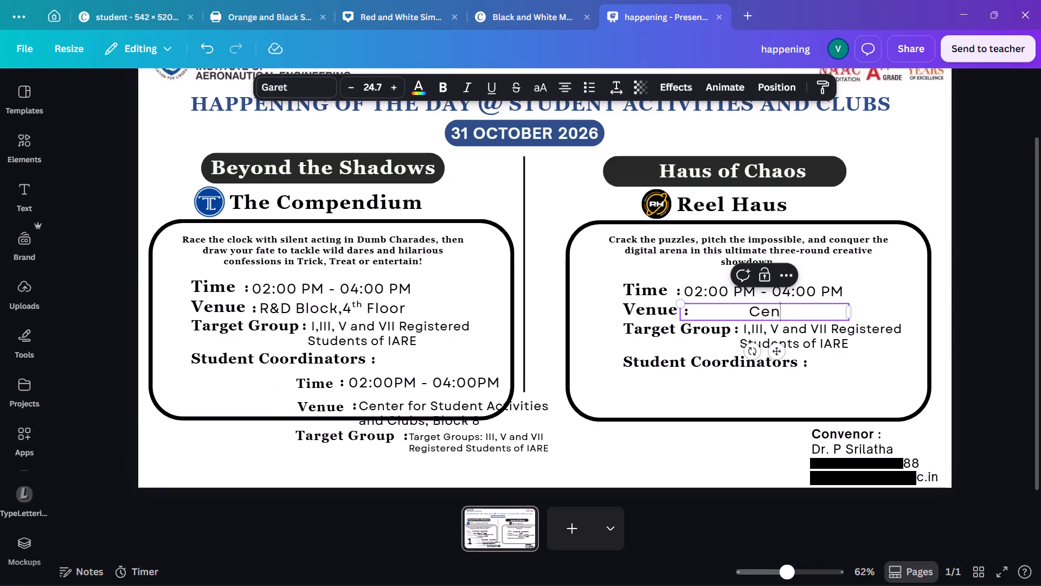
pyautogui.write('ter')
pyautogui.press('space')
pyautogui.write('for')
pyautogui.press('space')
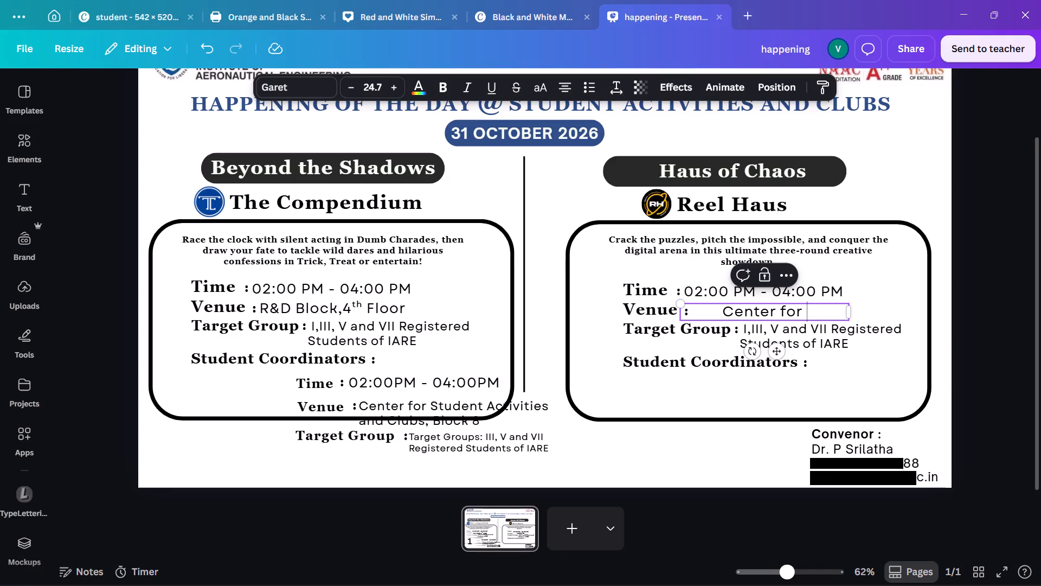
pyautogui.write('Student')
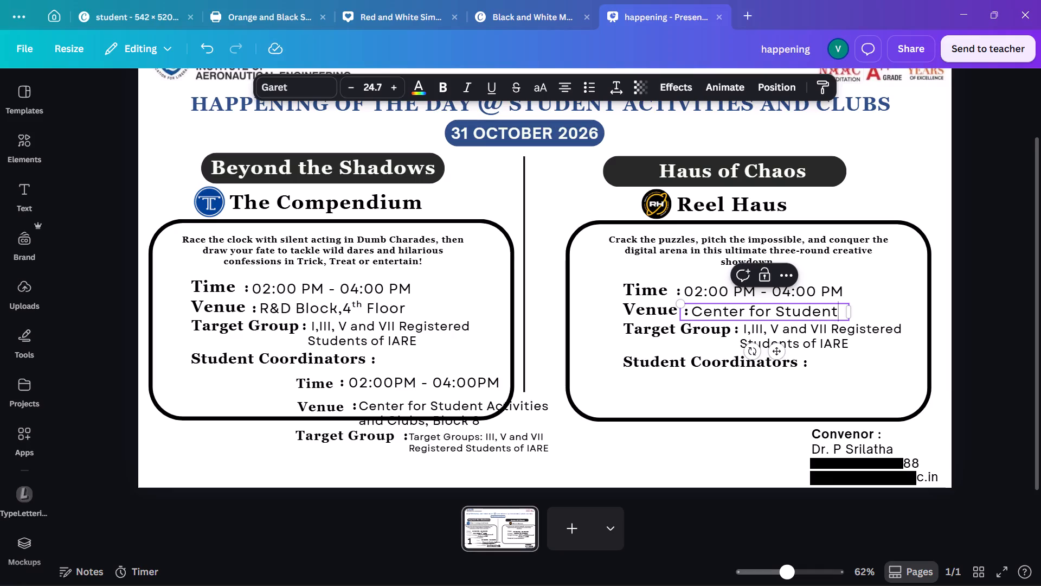
pyautogui.press('space')
pyautogui.write('A')
pyautogui.write('ctivii')
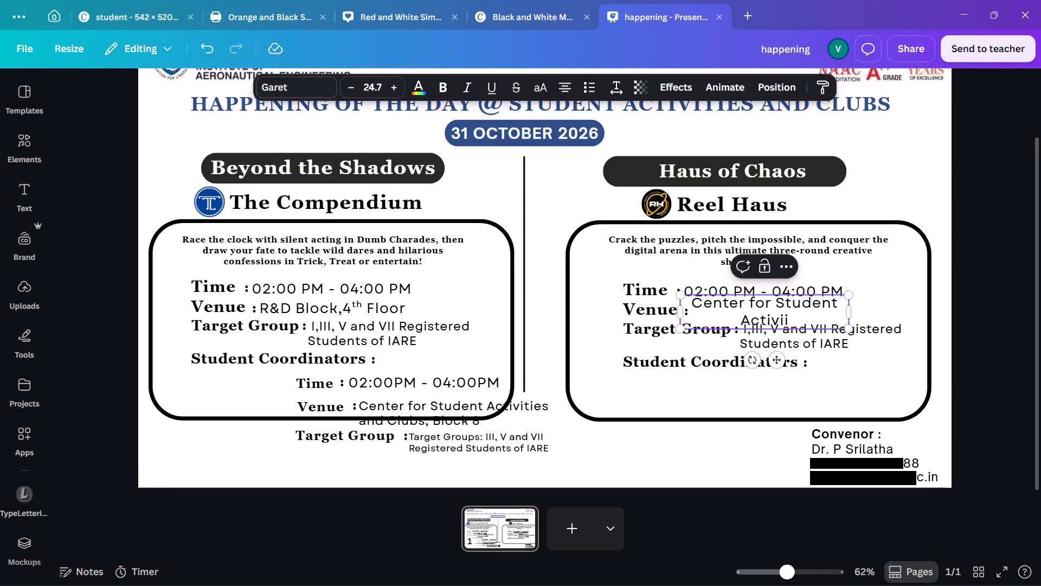
pyautogui.press('BackSpace')
pyautogui.write('ties')
pyautogui.press('space')
pyautogui.write('ans')
pyautogui.press('BackSpace')
pyautogui.press('d')
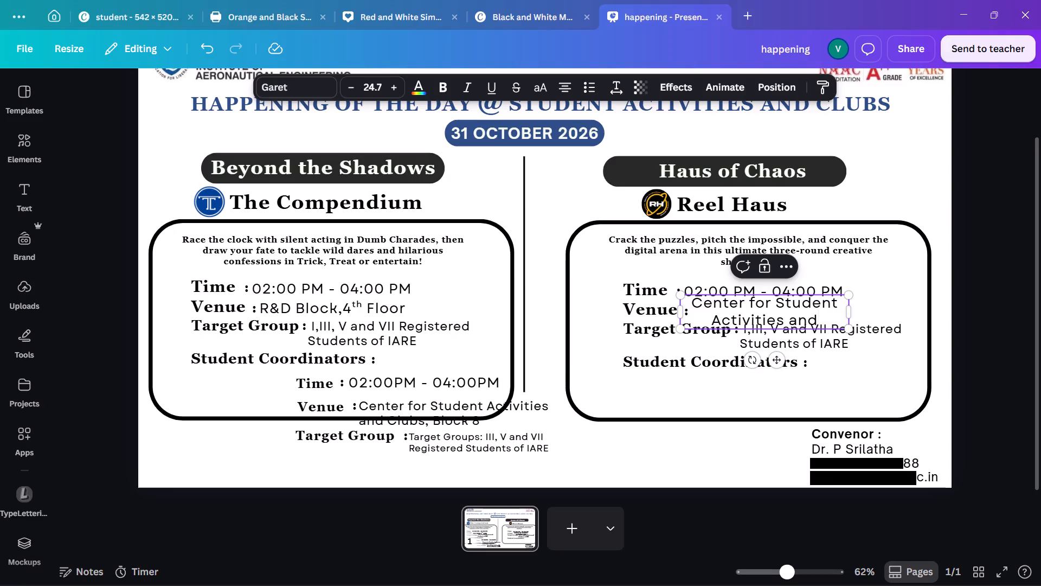
pyautogui.press('space')
pyautogui.write('Cl')
pyautogui.write('und')
pyautogui.press('BackSpace')
pyautogui.press('BackSpace')
pyautogui.press('BackSpace')
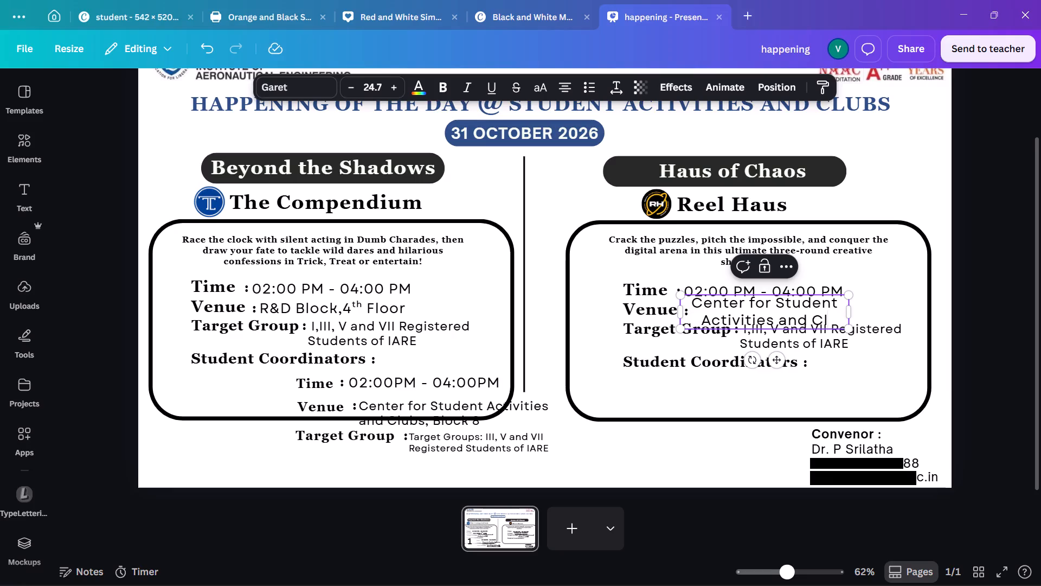
pyautogui.write('ubs')
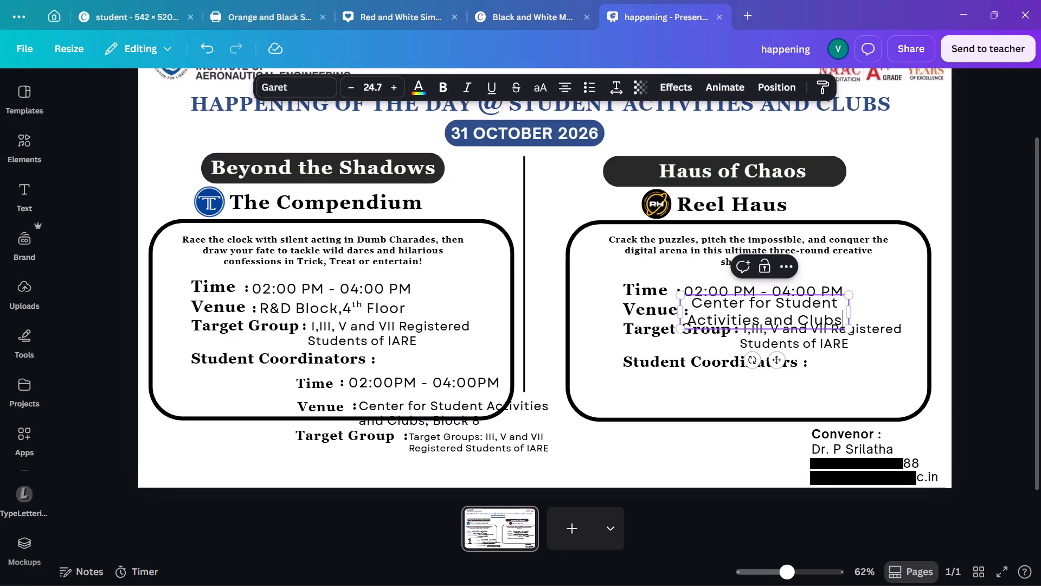
pyautogui.press(',')
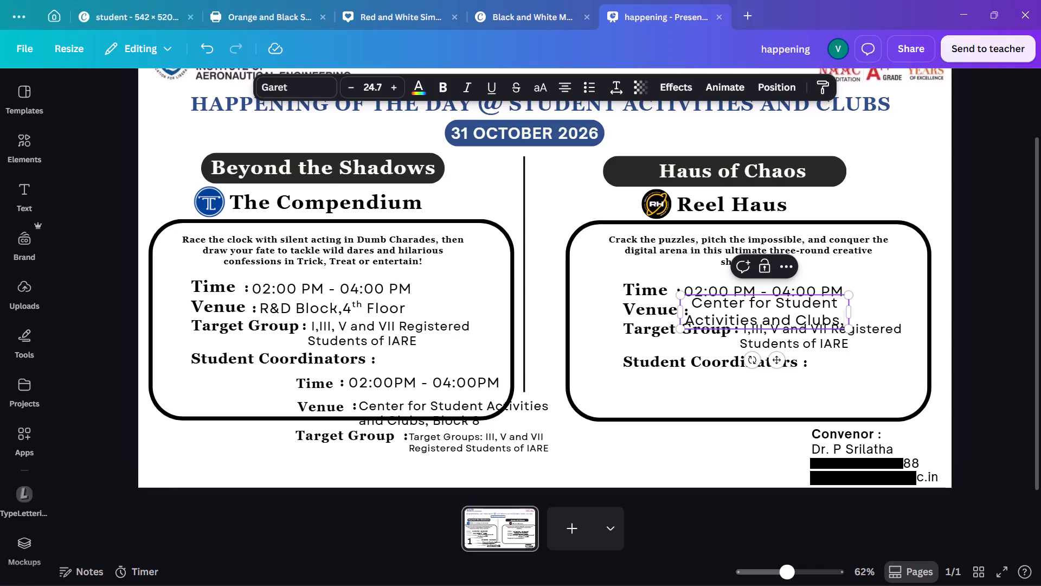
pyautogui.hotkey('shift', 'b')
pyautogui.press('o')
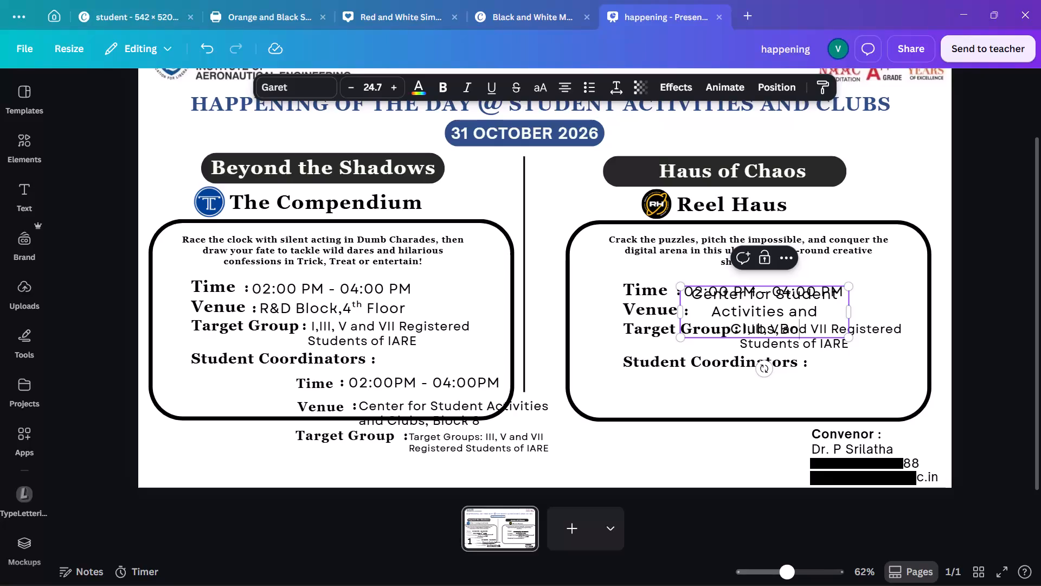
pyautogui.press('BackSpace')
pyautogui.write('lock')
pyautogui.press('space')
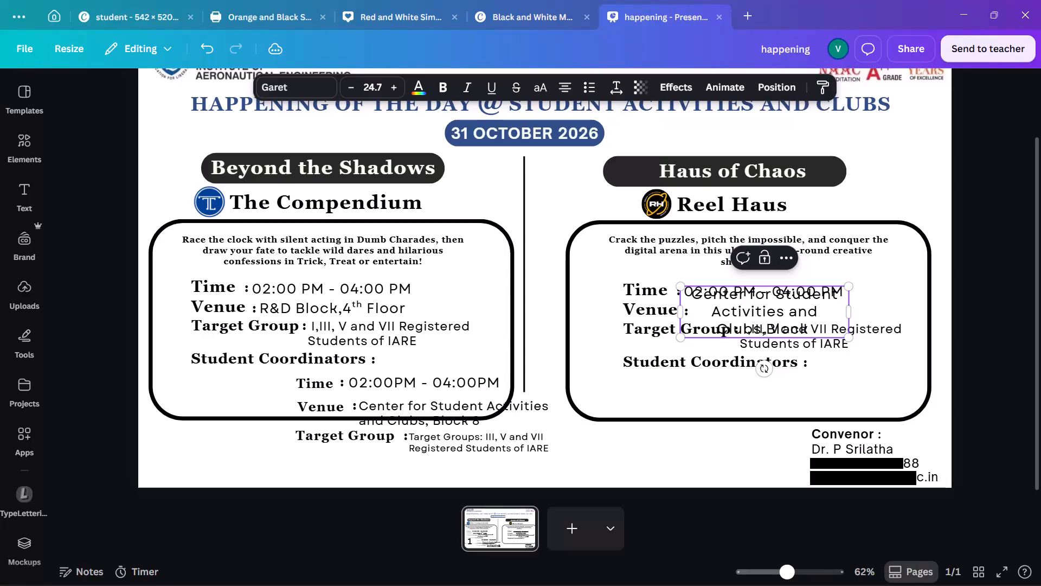
pyautogui.press('8')
pyautogui.press('Escape')
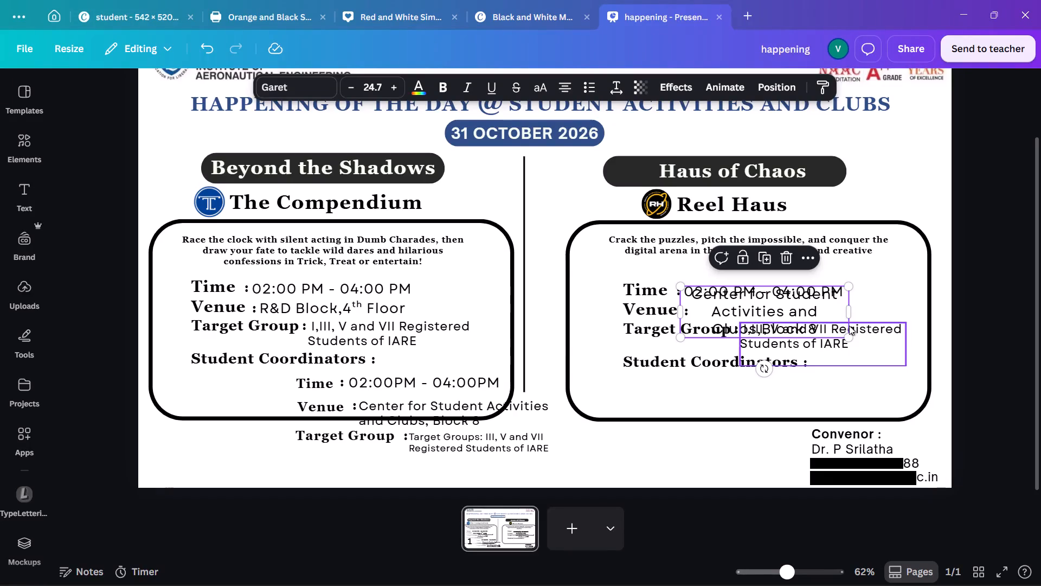
# Widen the Haus of Chaos venue text box to about 593 so the venue wraps onto two lines.
pyautogui.moveTo(851, 315); pyautogui.dragTo(895, 319)
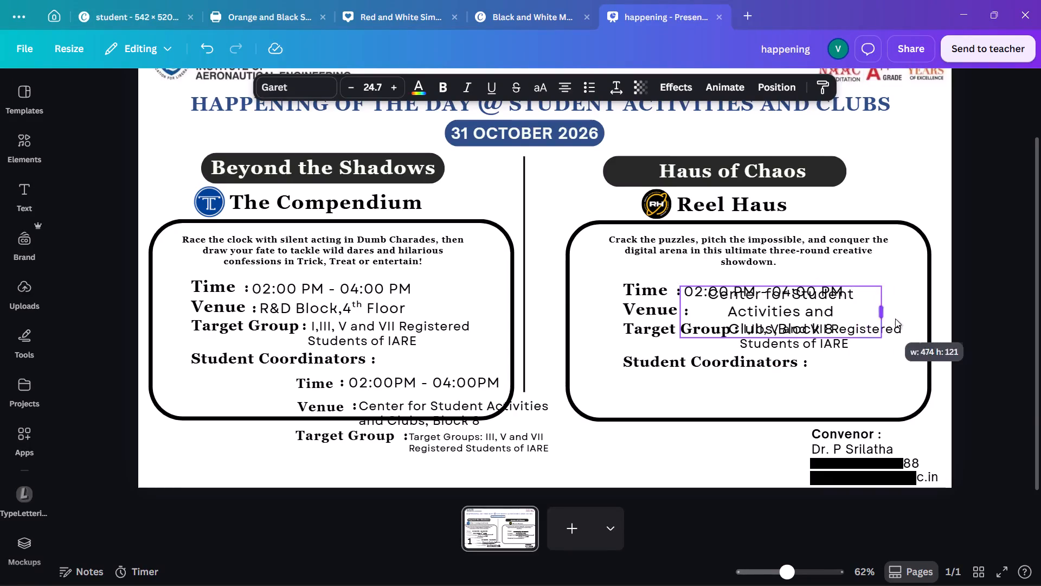
pyautogui.moveTo(895, 319); pyautogui.dragTo(933, 320)
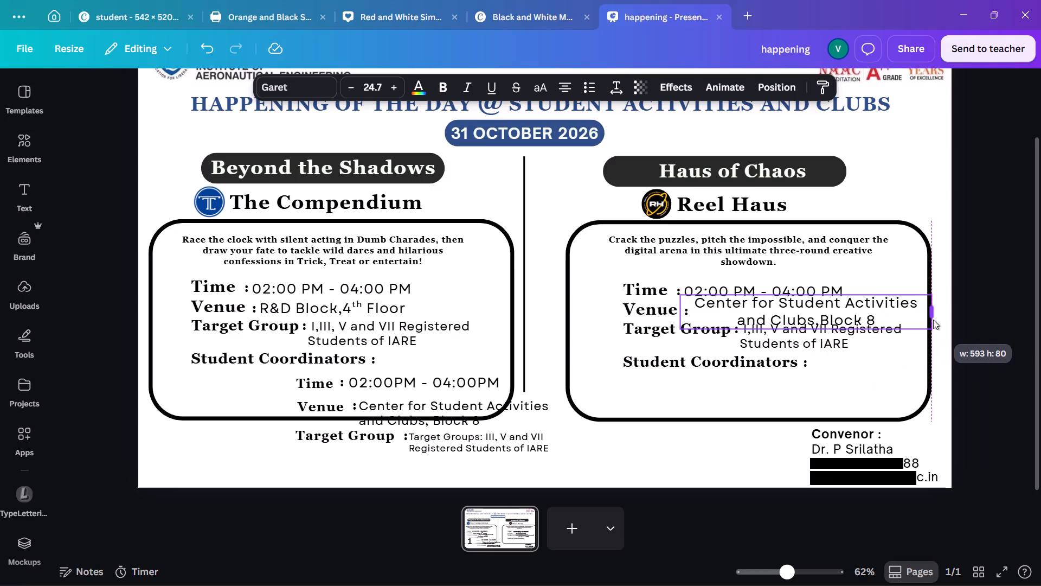
pyautogui.moveTo(933, 320); pyautogui.dragTo(932, 320)
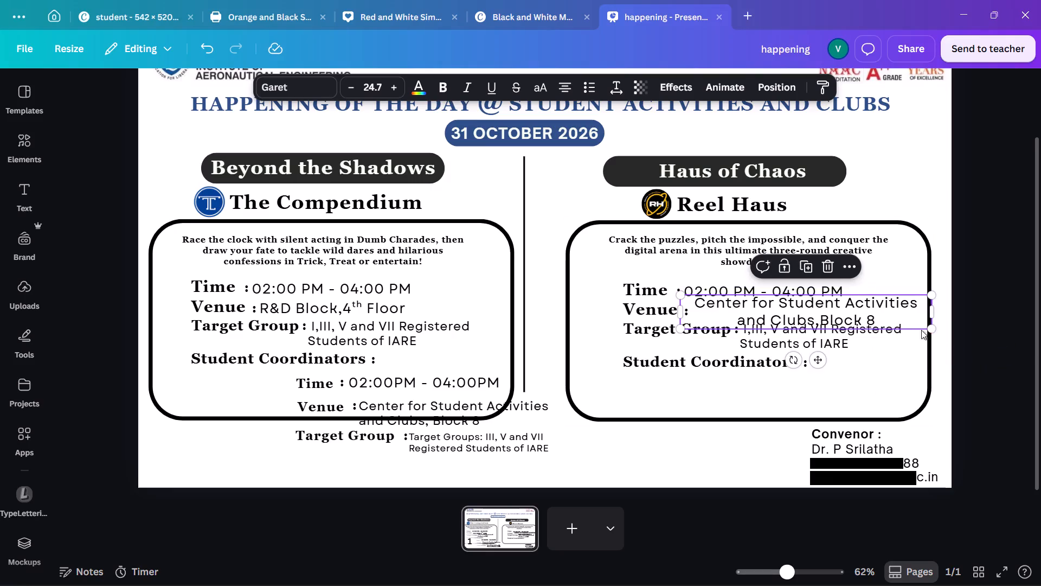
# Move the Haus of Chaos Target Group label, its colon and the registered-students text down as a row beneath the two-line venue.
pyautogui.click(647, 332)
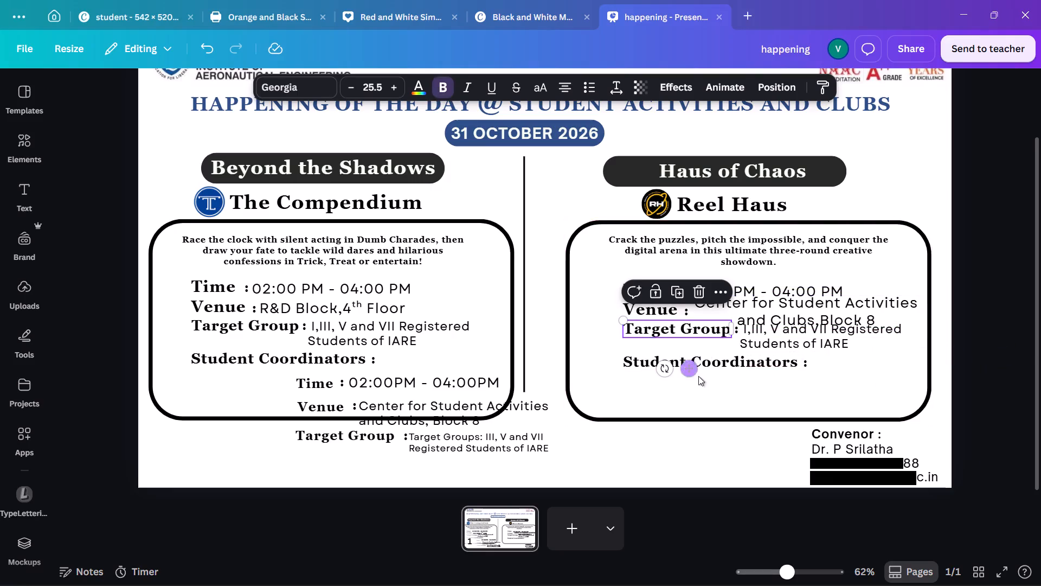
pyautogui.moveTo(692, 370); pyautogui.dragTo(691, 373)
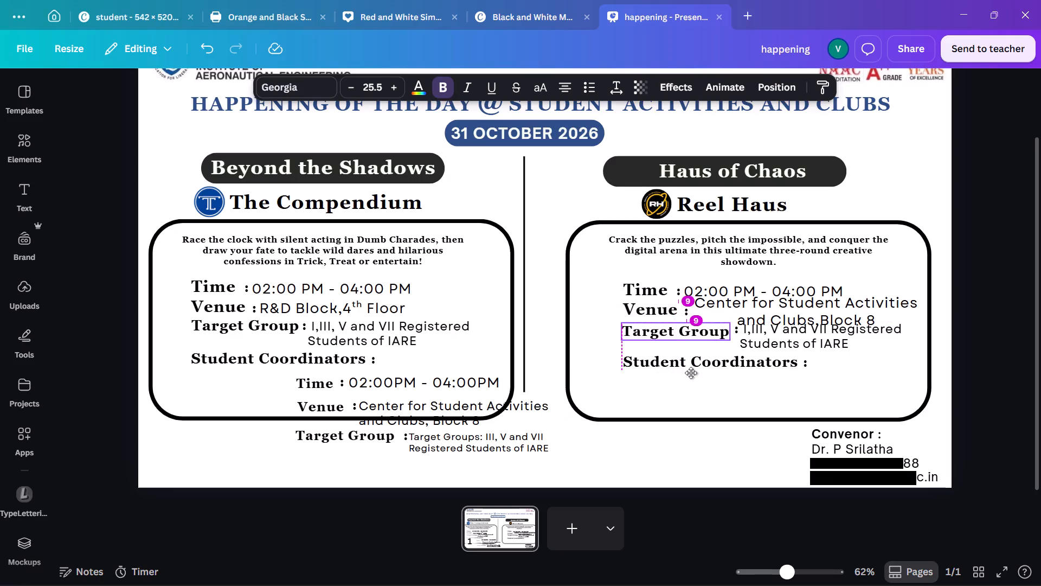
pyautogui.moveTo(691, 373); pyautogui.dragTo(691, 378)
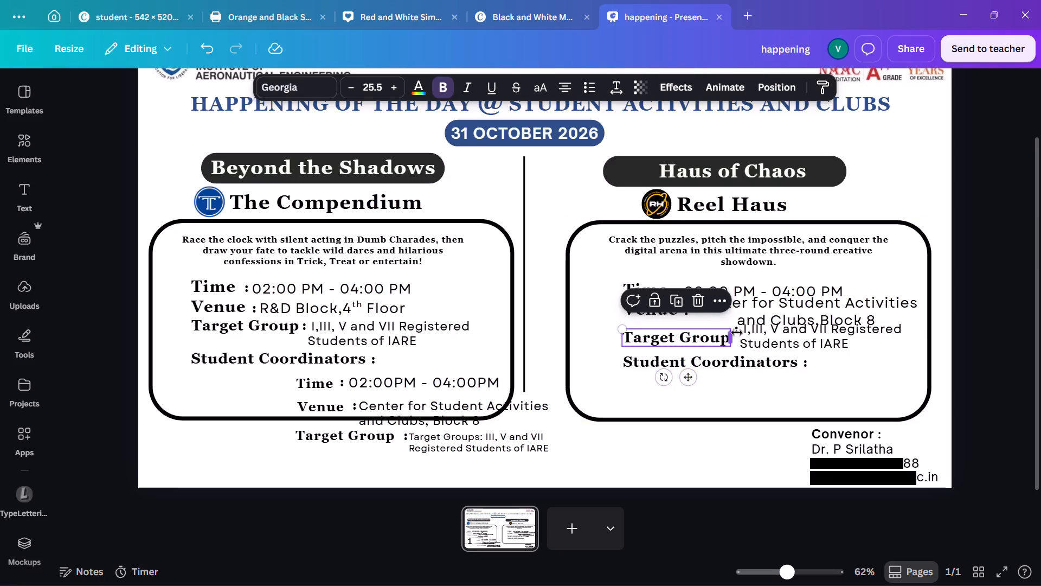
pyautogui.click(741, 404)
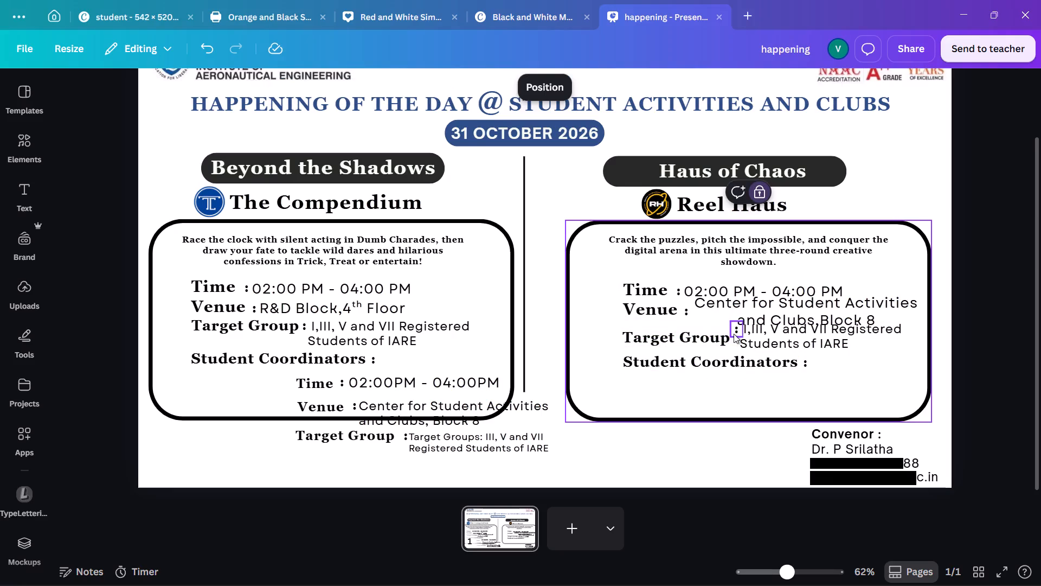
pyautogui.click(734, 333)
pyautogui.moveTo(749, 365); pyautogui.dragTo(749, 372)
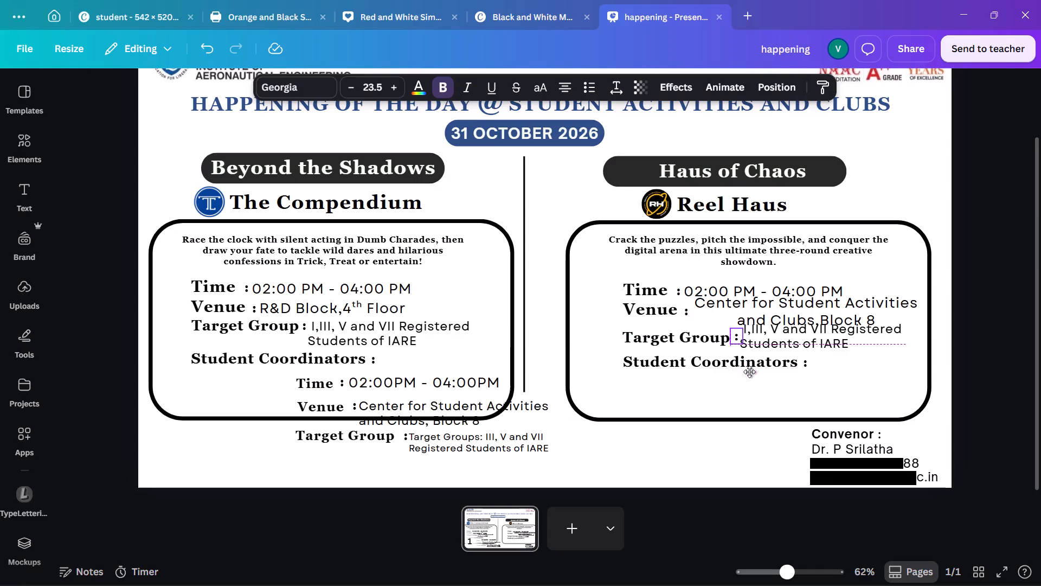
pyautogui.moveTo(749, 372); pyautogui.dragTo(749, 373)
pyautogui.click(753, 411)
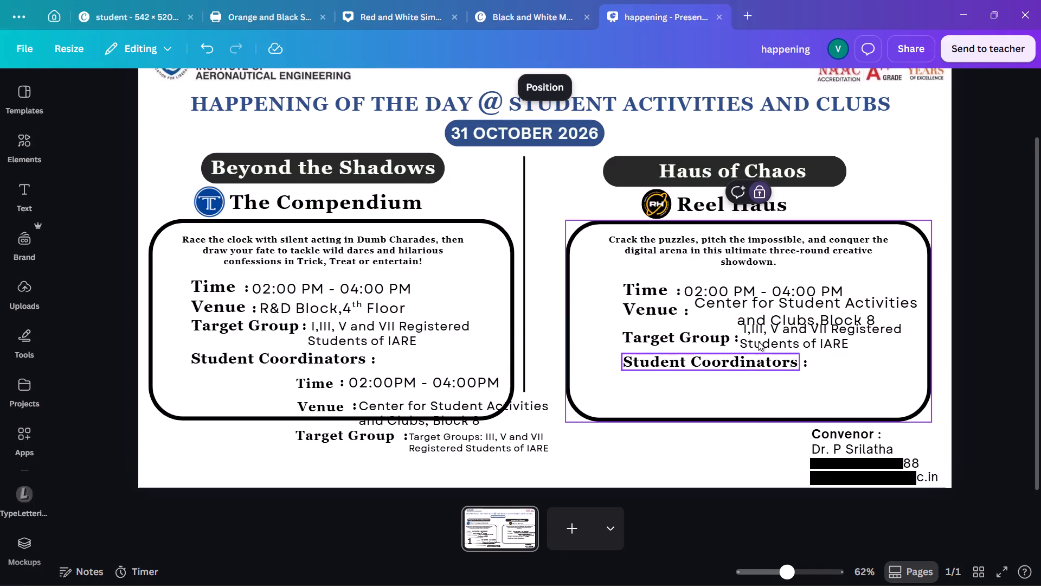
pyautogui.moveTo(761, 341); pyautogui.dragTo(764, 349)
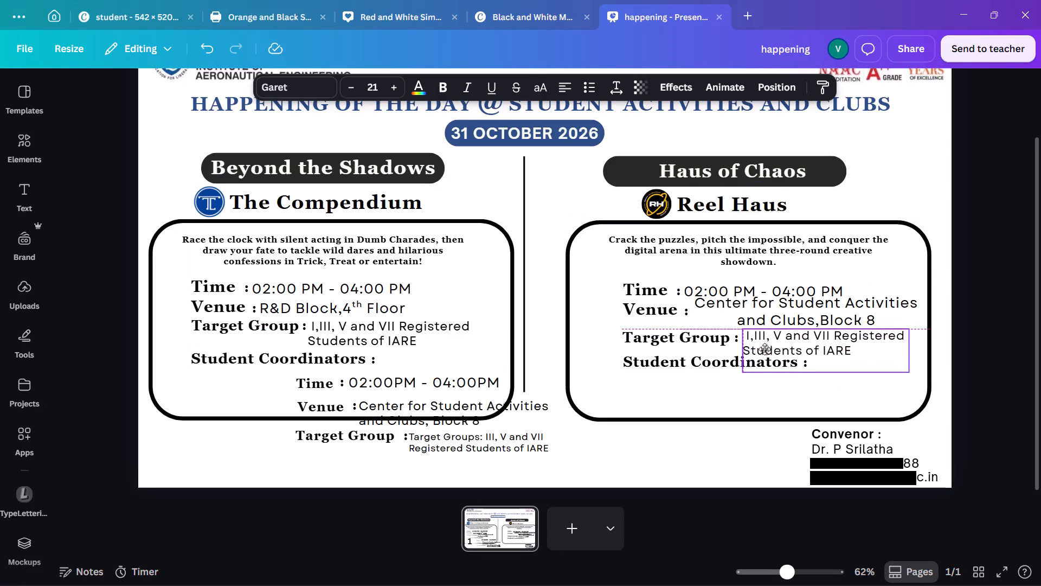
pyautogui.moveTo(764, 349); pyautogui.dragTo(764, 352)
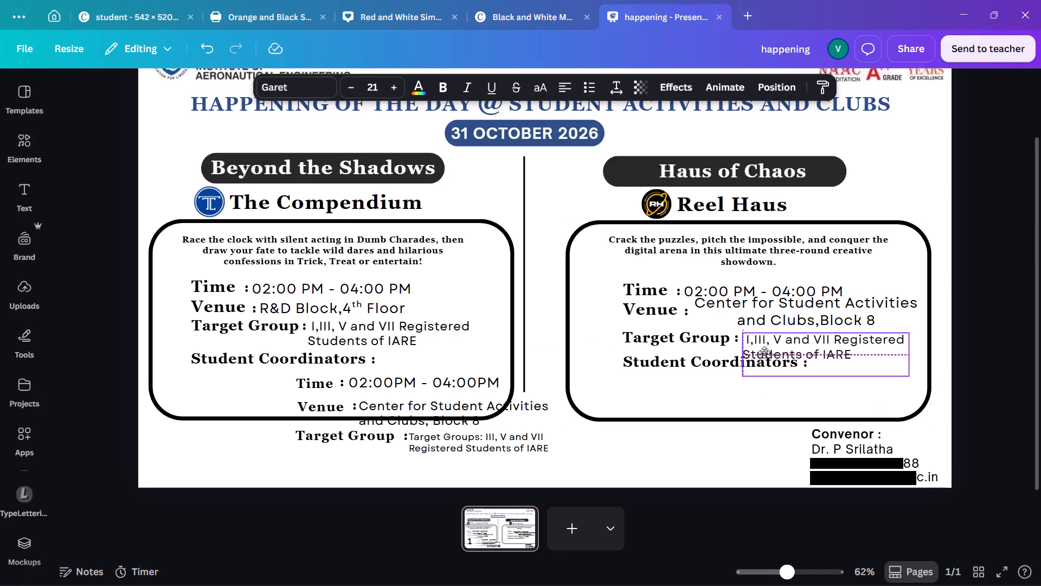
pyautogui.moveTo(764, 352); pyautogui.dragTo(763, 351)
# Move the Haus of Chaos Student Coordinators label and its colon down slightly, keeping them on one line below the Target Group row.
pyautogui.moveTo(706, 365); pyautogui.dragTo(706, 365)
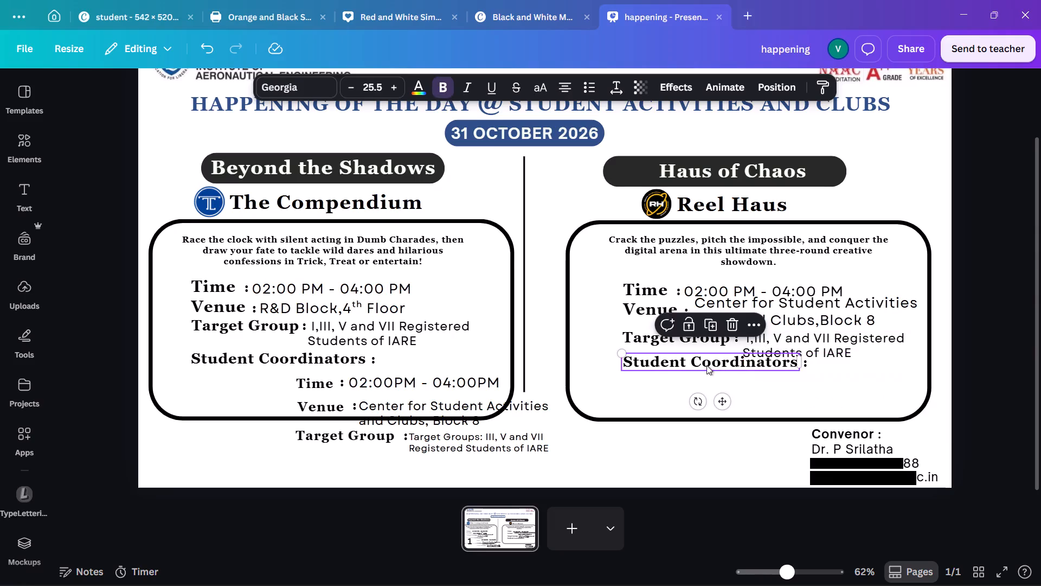
pyautogui.moveTo(706, 365); pyautogui.dragTo(706, 371)
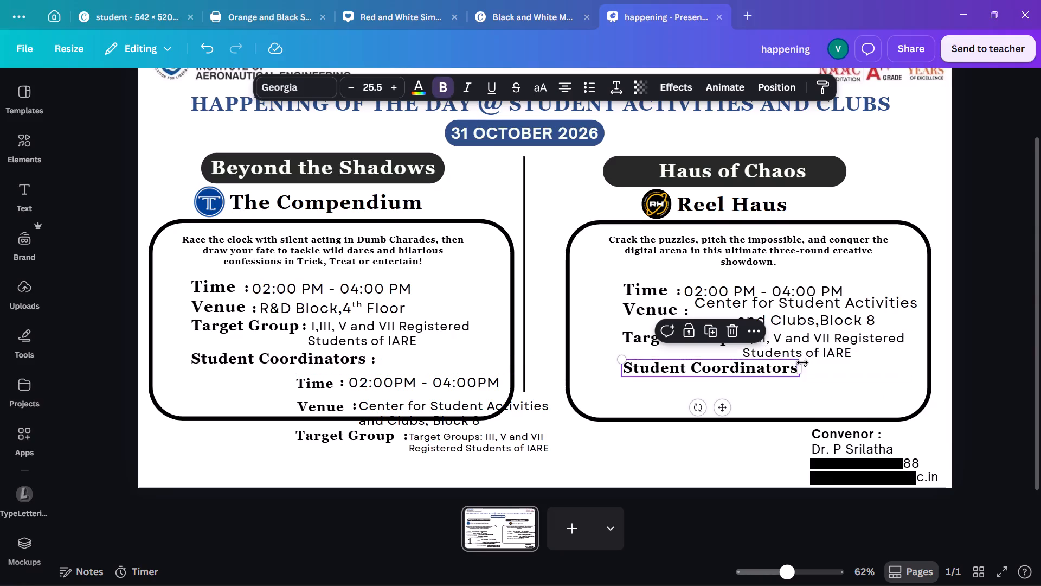
pyautogui.click(811, 365)
pyautogui.moveTo(817, 395); pyautogui.dragTo(817, 401)
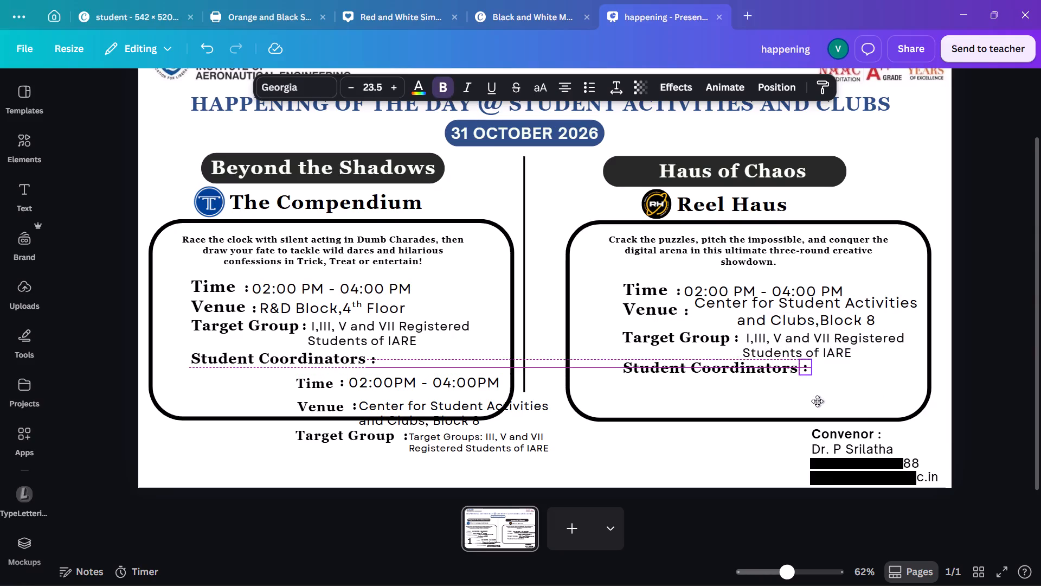
pyautogui.moveTo(817, 401); pyautogui.dragTo(817, 402)
# Lower the Haus of Chaos venue text so its first line sits level with the Venue label, just after the colon.
pyautogui.click(796, 308)
pyautogui.moveTo(800, 309); pyautogui.dragTo(802, 314)
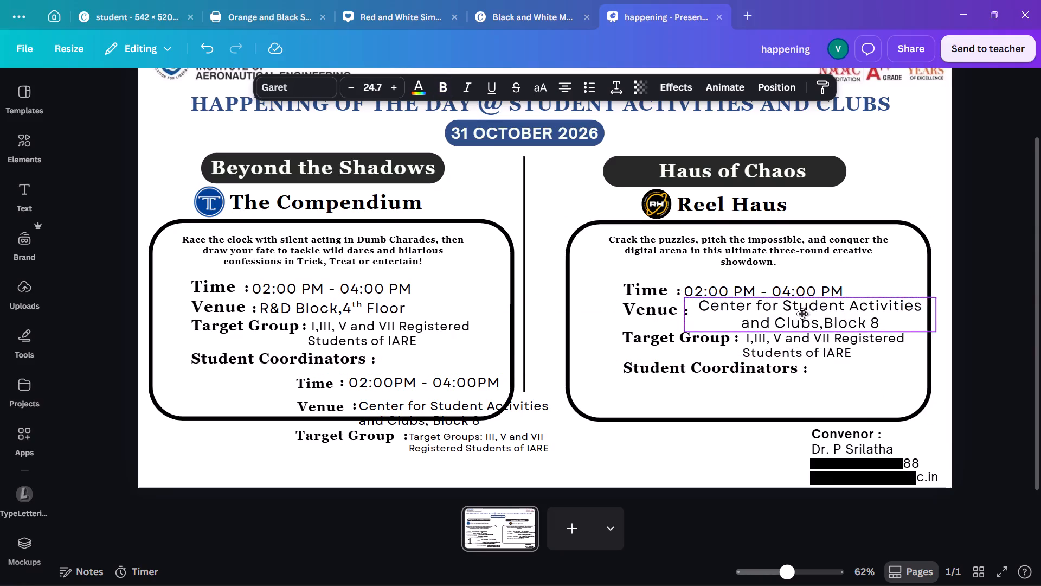
pyautogui.moveTo(802, 314); pyautogui.dragTo(797, 321)
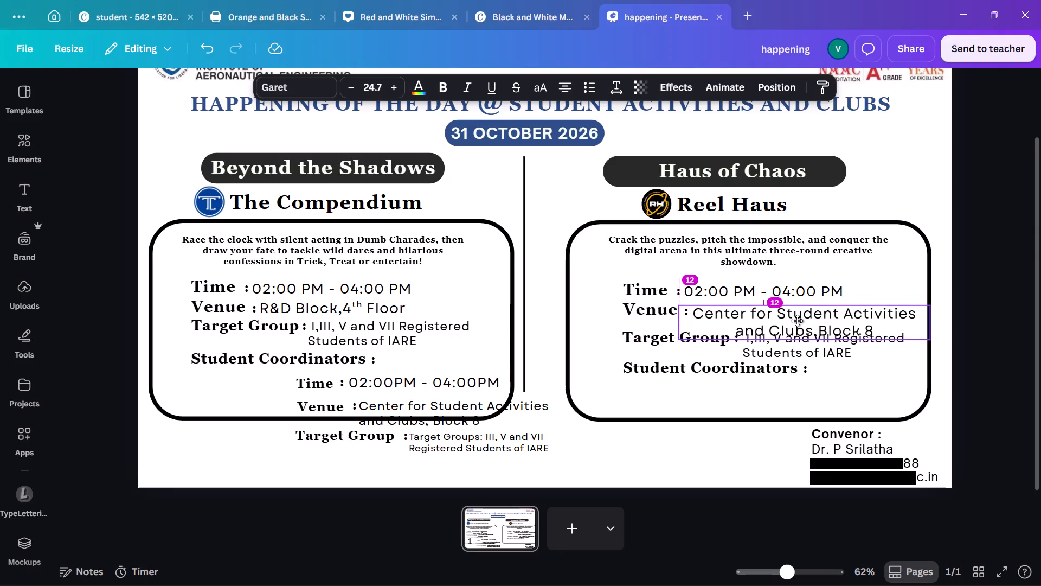
pyautogui.moveTo(797, 321); pyautogui.dragTo(795, 317)
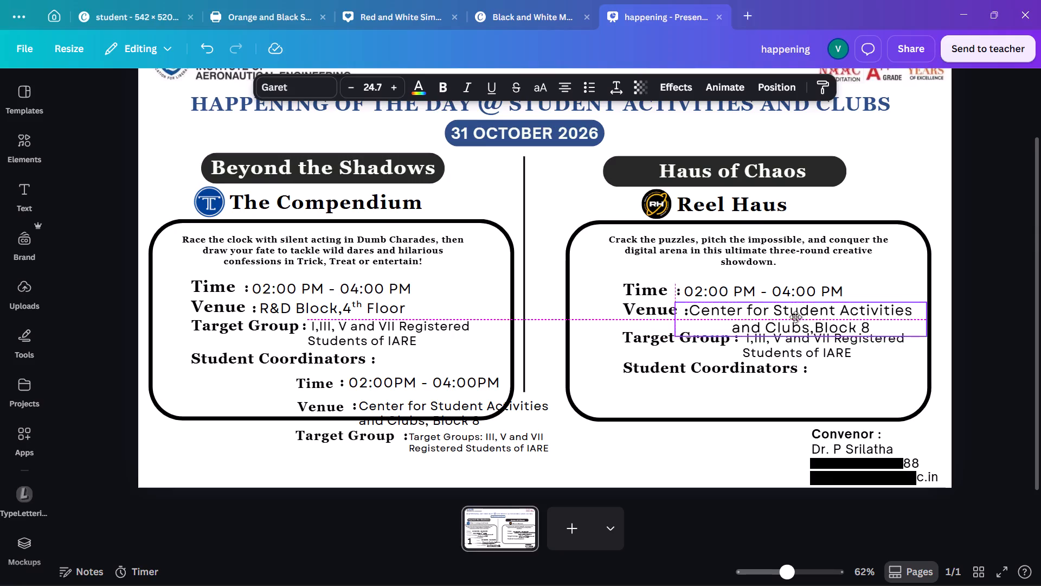
pyautogui.moveTo(795, 317); pyautogui.dragTo(796, 318)
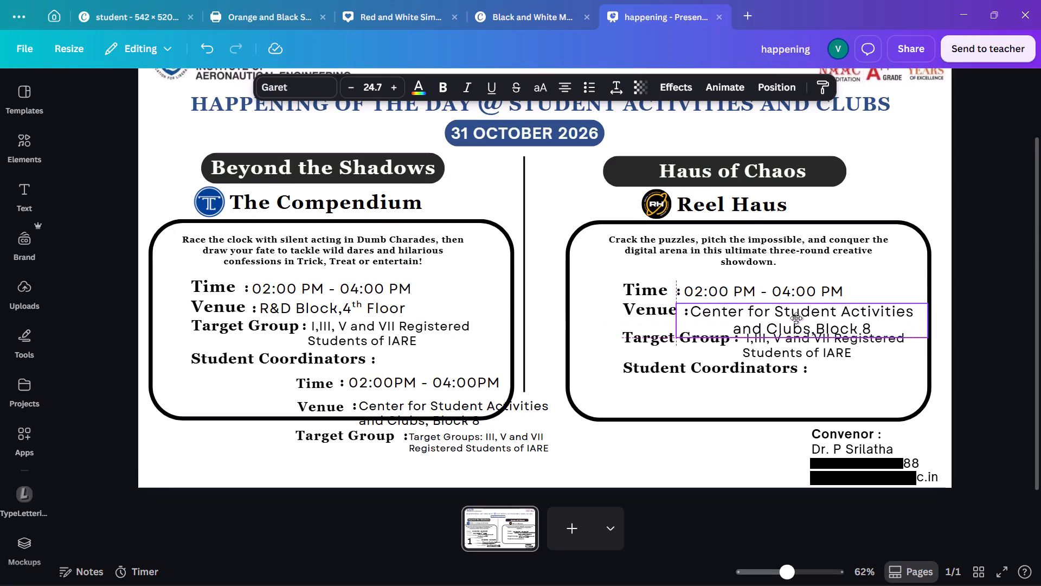
pyautogui.moveTo(796, 318); pyautogui.dragTo(796, 317)
pyautogui.click(796, 317)
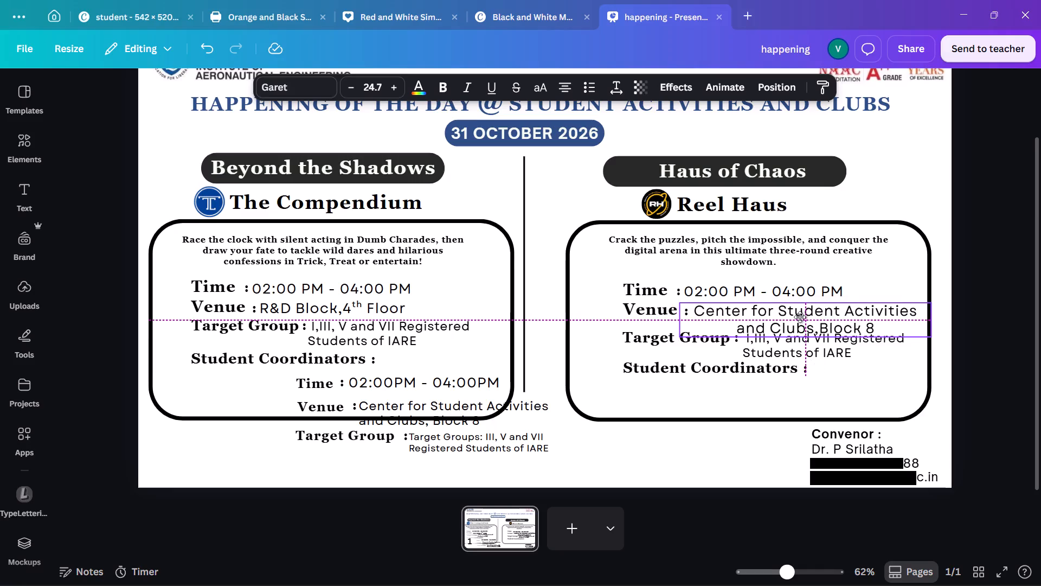
pyautogui.click(751, 451)
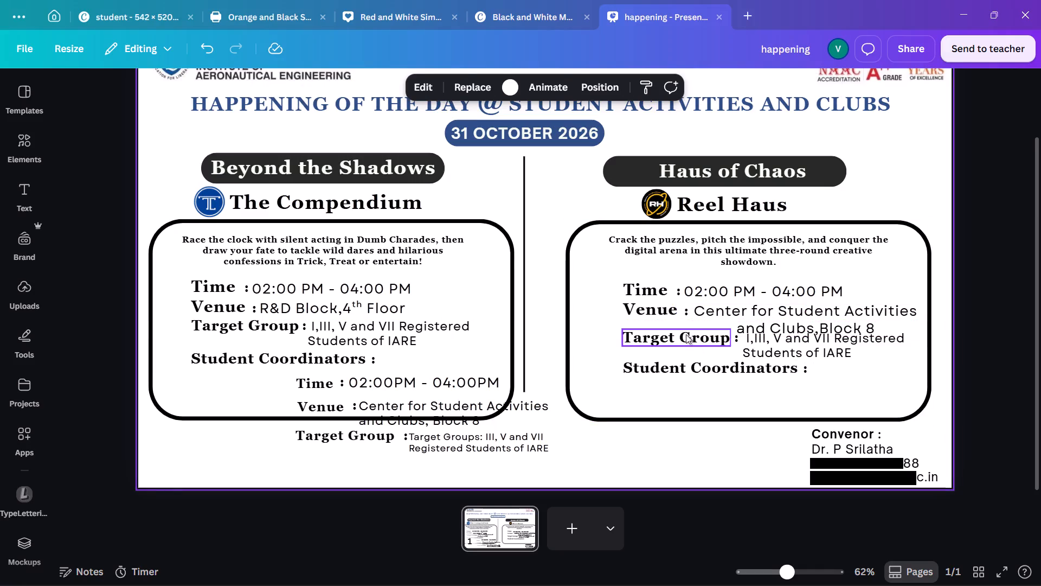
# Shift the Haus of Chaos Target Group label slightly lower, away from the venue's second line.
pyautogui.moveTo(683, 337); pyautogui.dragTo(683, 338)
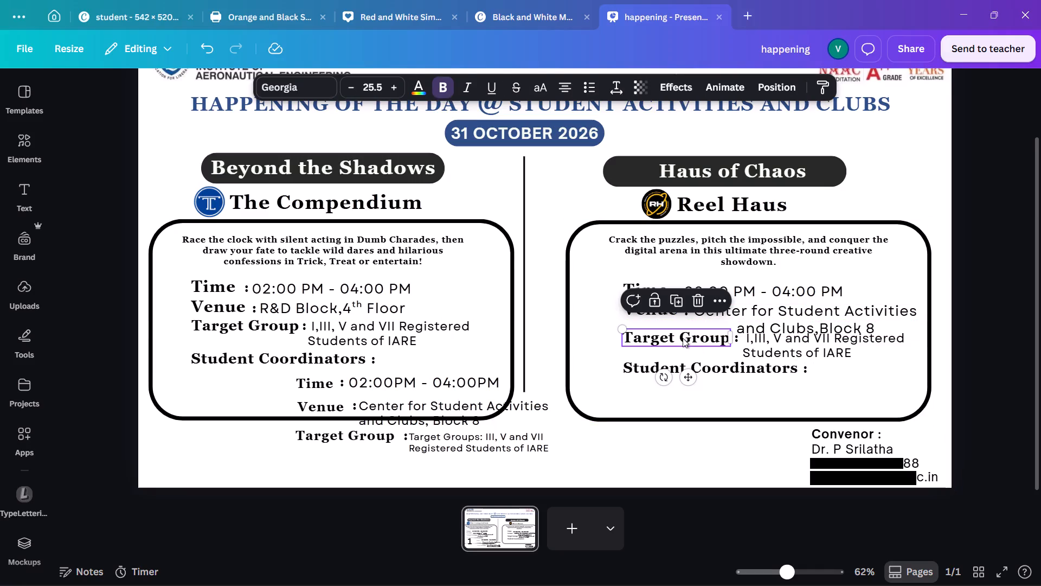
pyautogui.moveTo(683, 338); pyautogui.dragTo(685, 343)
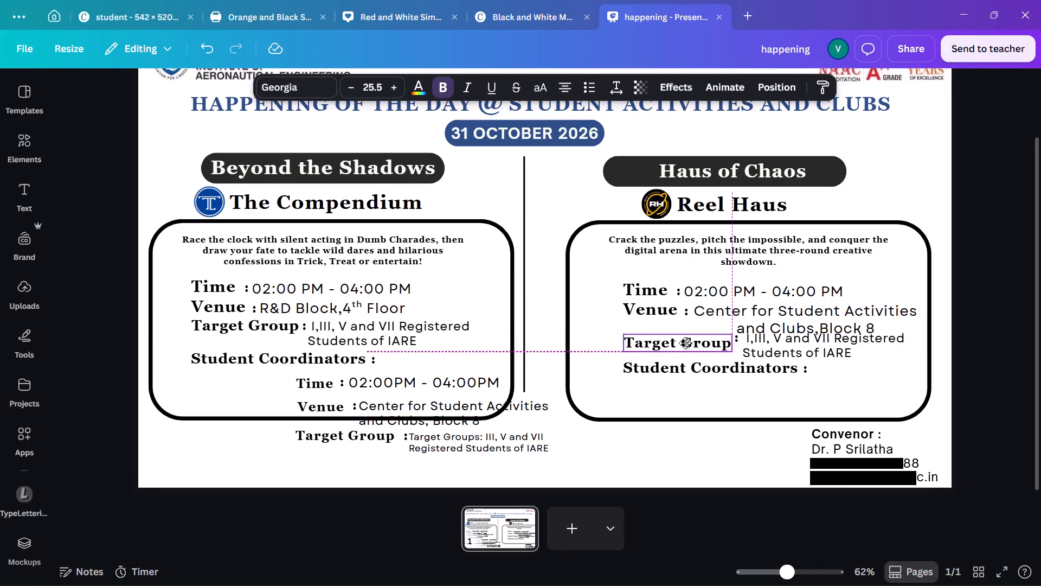
pyautogui.moveTo(685, 343); pyautogui.dragTo(684, 342)
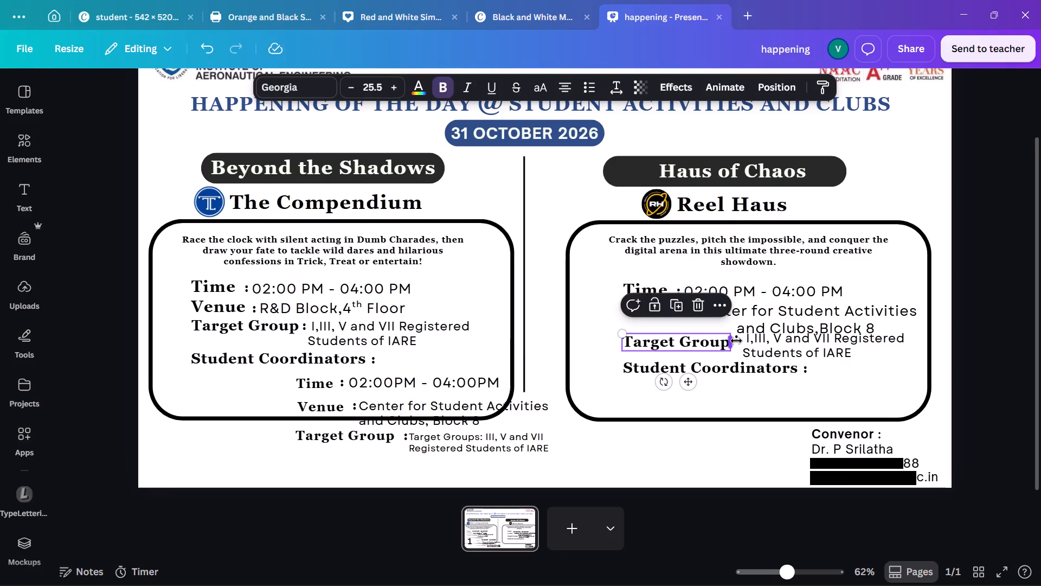
# Lower the colon after the Haus of Chaos Target Group label so it sits level with the label.
pyautogui.click(740, 338)
pyautogui.click(739, 400)
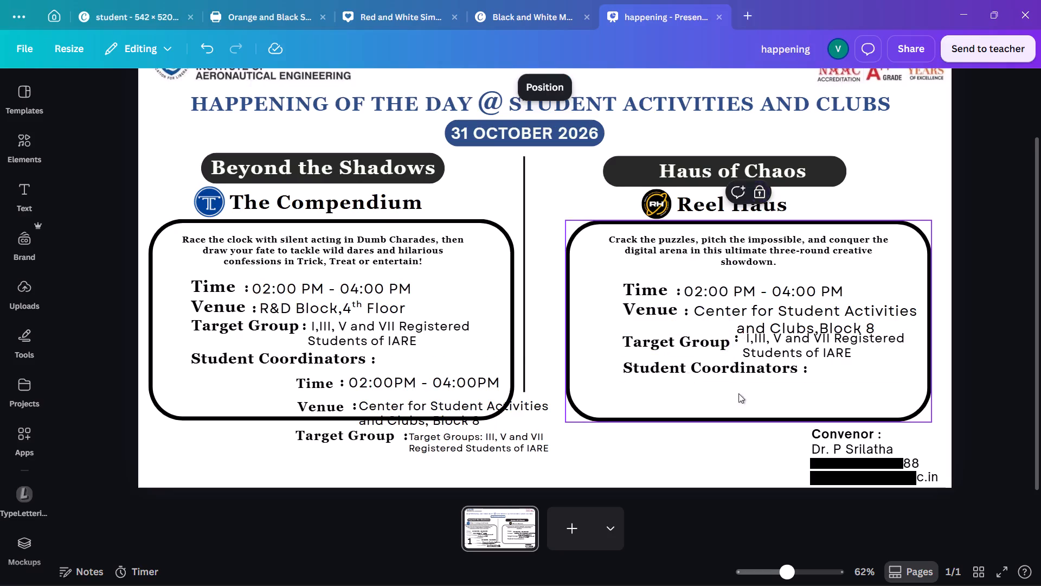
pyautogui.click(734, 342)
pyautogui.moveTo(747, 377); pyautogui.dragTo(748, 379)
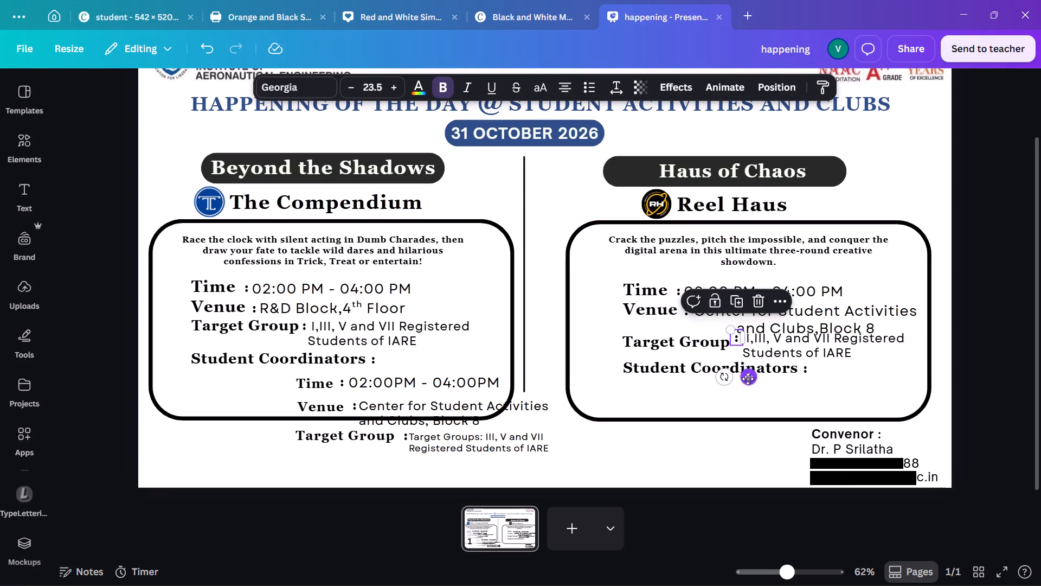
pyautogui.moveTo(748, 379); pyautogui.dragTo(748, 383)
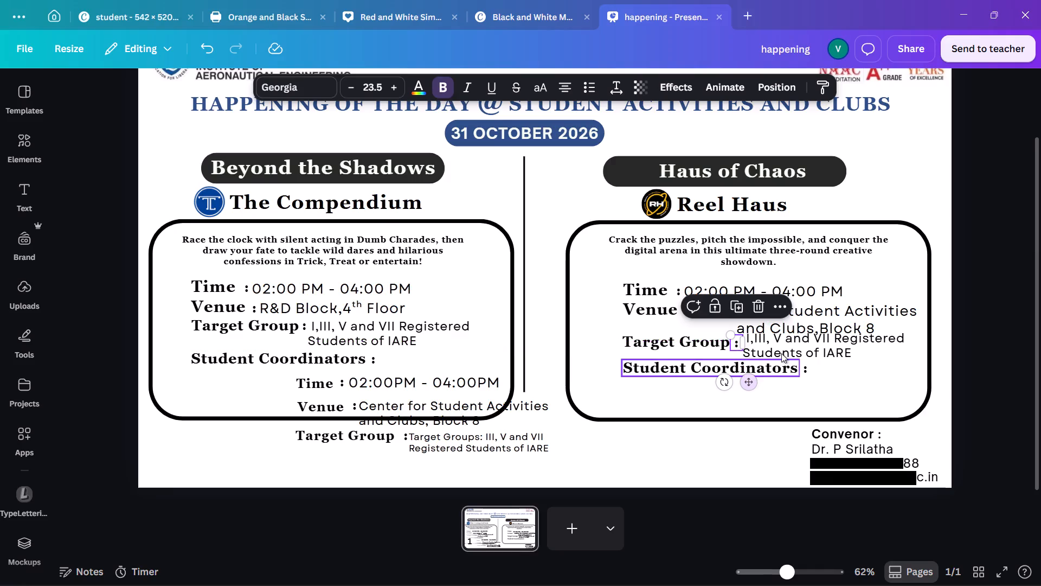
pyautogui.click(787, 348)
# Move the Haus of Chaos Student Coordinators label and its colon further down, keeping both on one line.
pyautogui.moveTo(709, 371); pyautogui.dragTo(706, 383)
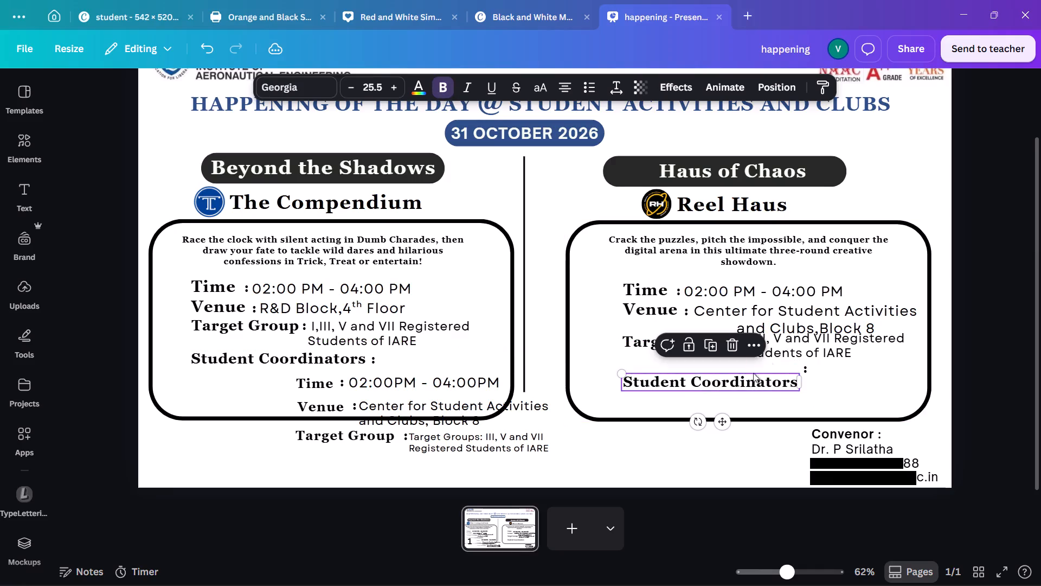
pyautogui.click(809, 372)
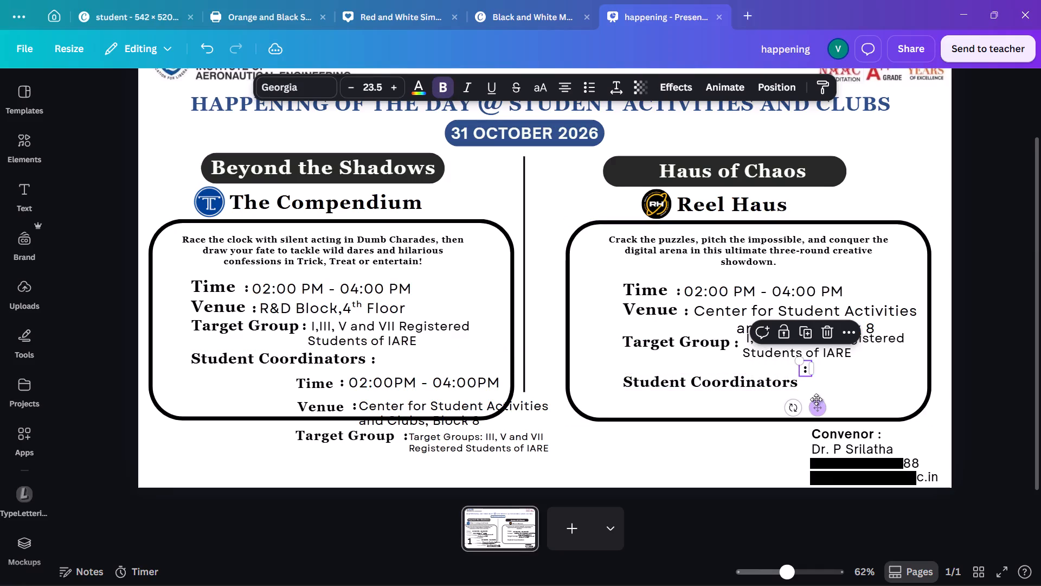
pyautogui.moveTo(817, 405); pyautogui.dragTo(817, 417)
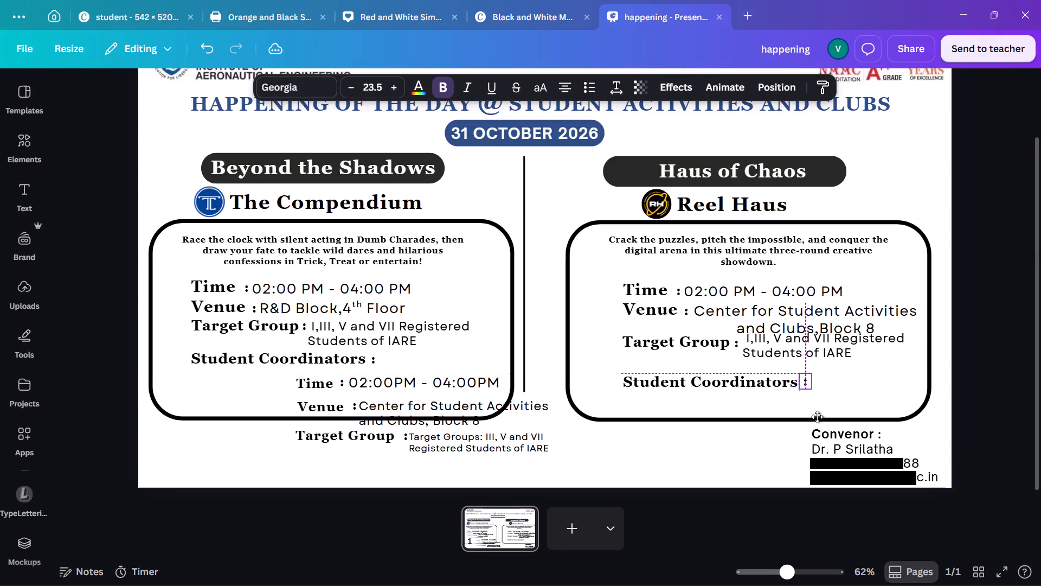
pyautogui.moveTo(817, 417); pyautogui.dragTo(815, 418)
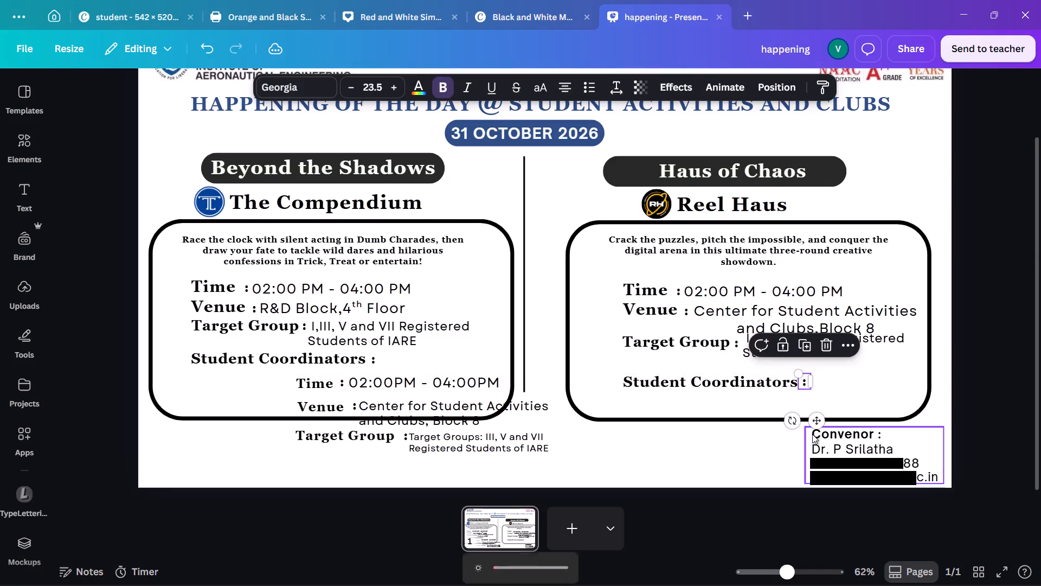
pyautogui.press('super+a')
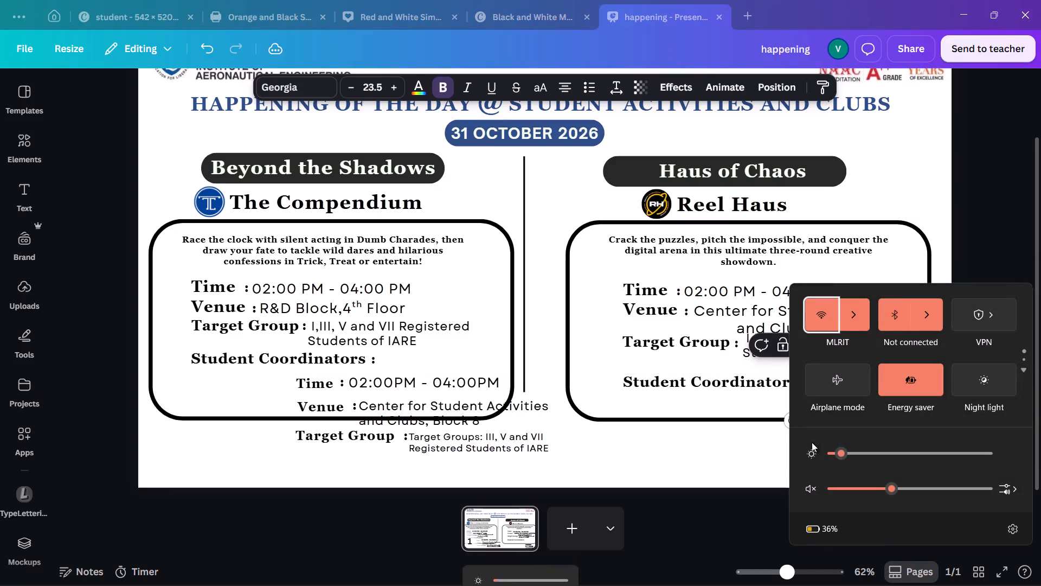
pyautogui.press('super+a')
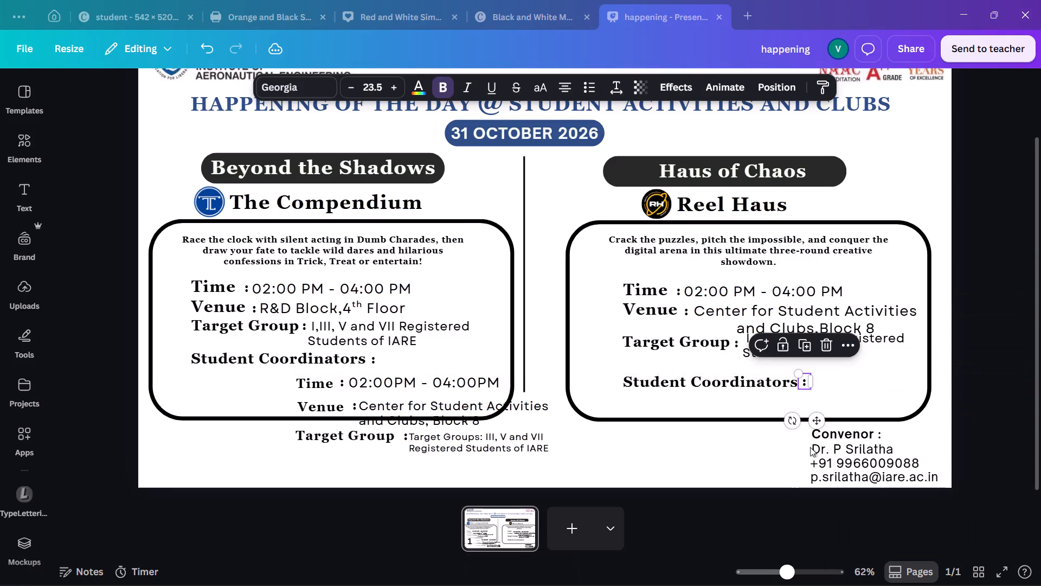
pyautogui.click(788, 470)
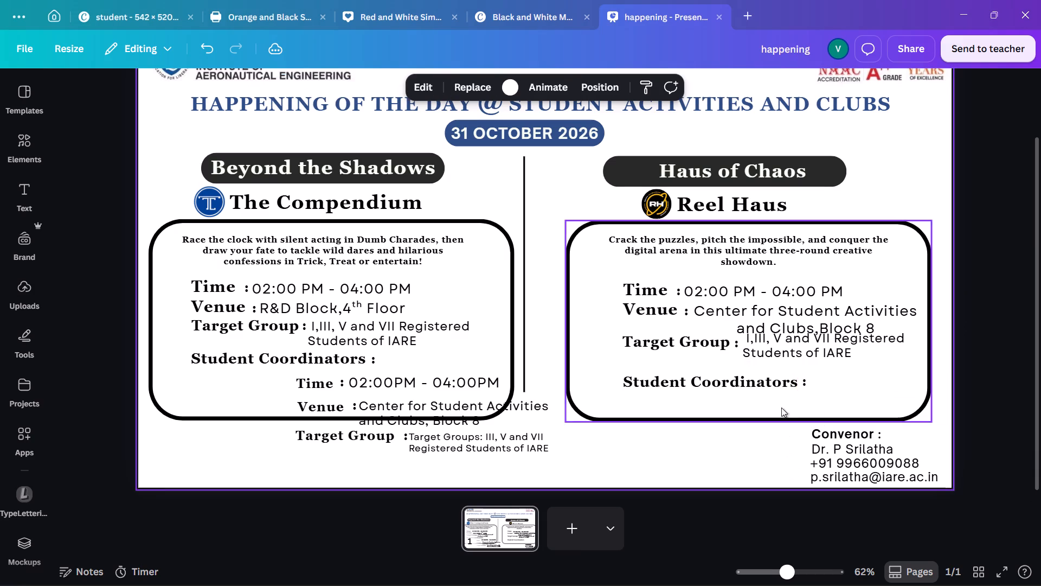
# Lower the Haus of Chaos registered-students text clear of the venue, with its first line beside the Target Group colon.
pyautogui.click(786, 343)
pyautogui.moveTo(794, 352); pyautogui.dragTo(792, 356)
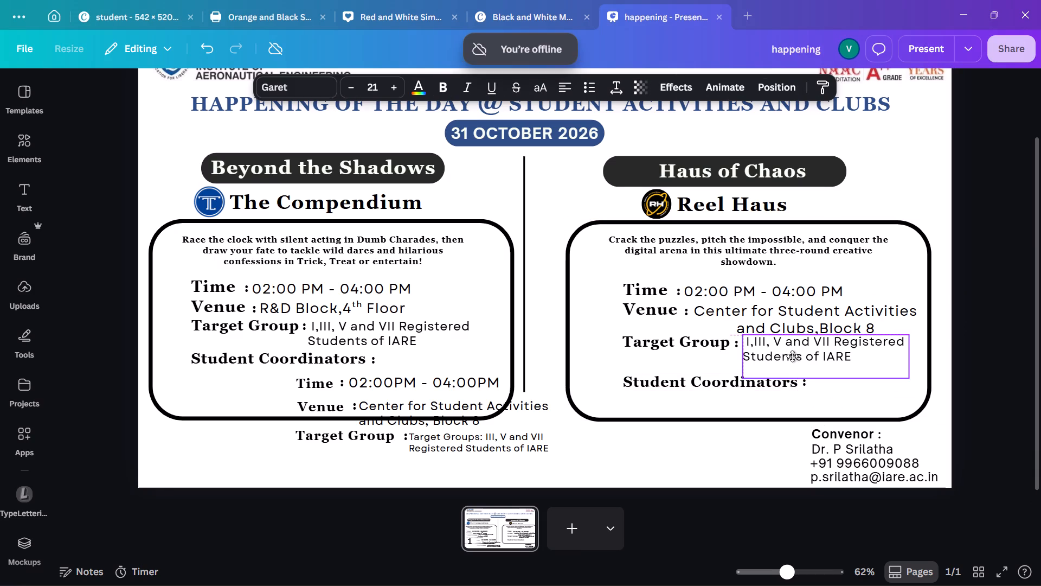
pyautogui.moveTo(792, 356); pyautogui.dragTo(791, 360)
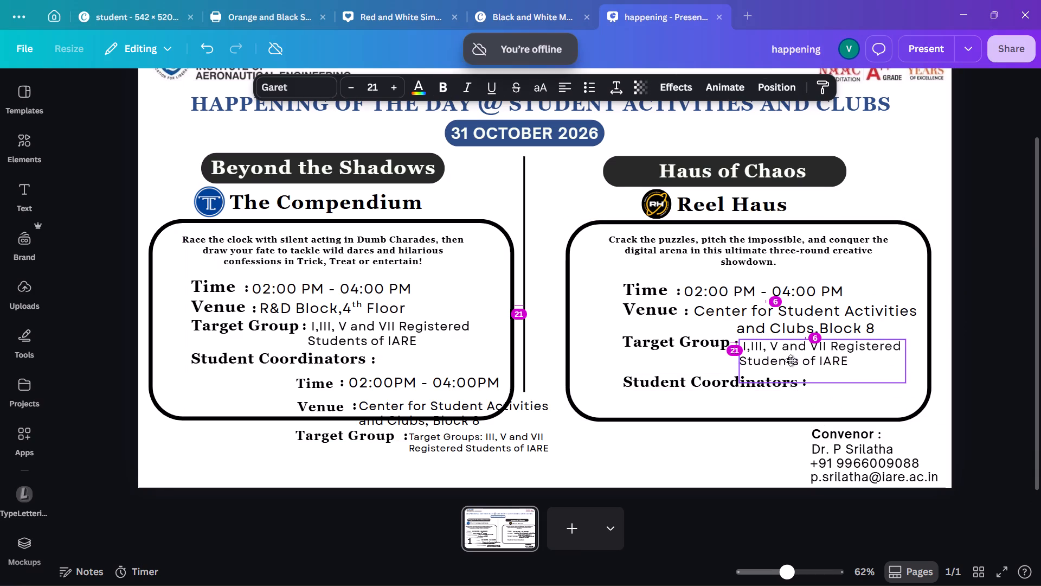
pyautogui.moveTo(791, 360); pyautogui.dragTo(791, 359)
# Nudge the two-line Haus of Chaos venue text left so it starts directly after the Venue colon.
pyautogui.click(776, 324)
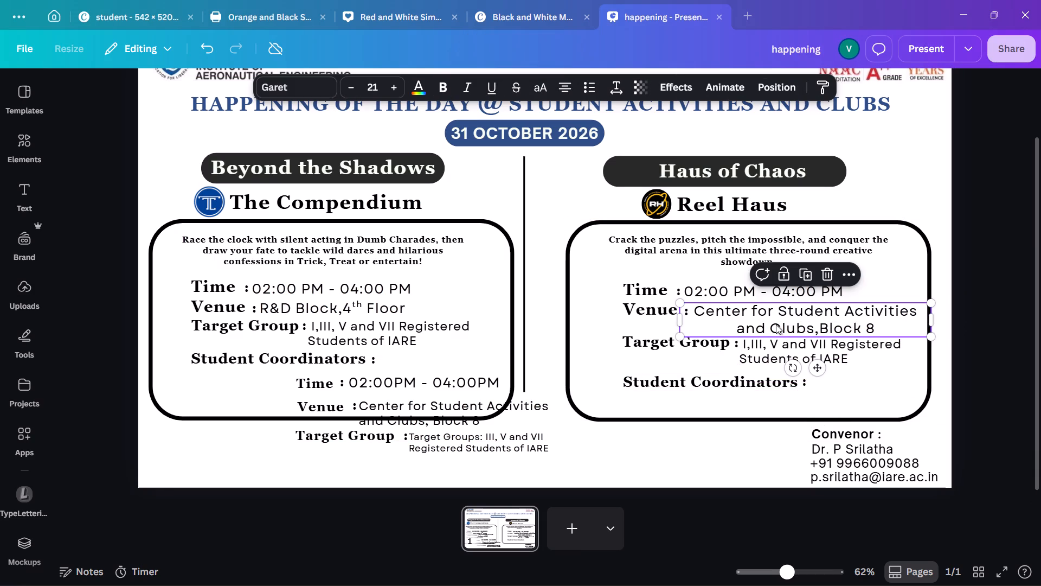
pyautogui.click(776, 324)
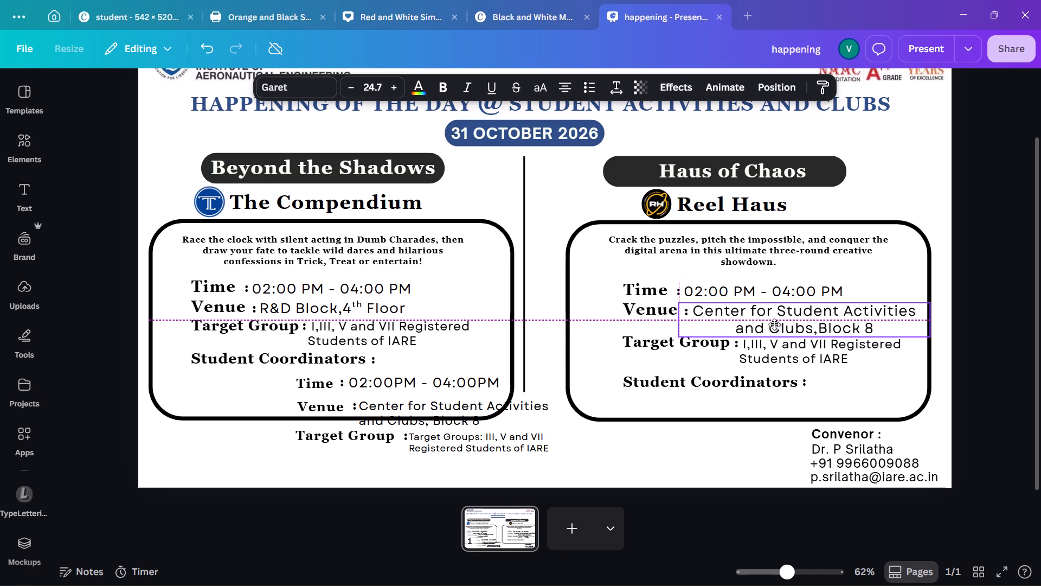
pyautogui.click(774, 325)
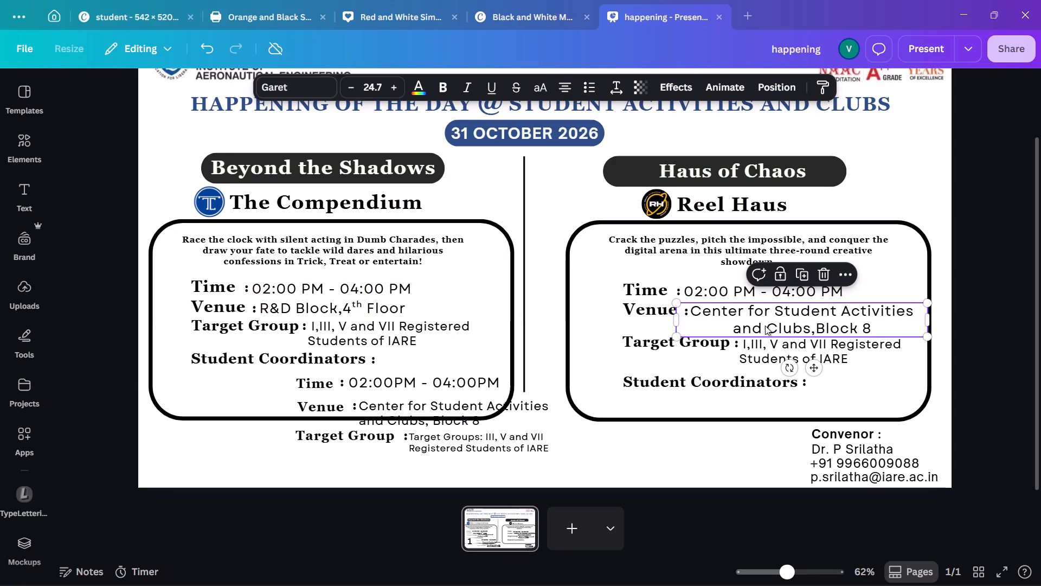
# Fine-tune the Haus of Chaos venue text position so it leaves a small gap after the colon and lines up with the Venue label.
pyautogui.keyDown('ctrl'); pyautogui.scroll(2, 765, 326); pyautogui.keyUp('ctrl')
pyautogui.moveTo(758, 321); pyautogui.dragTo(761, 320)
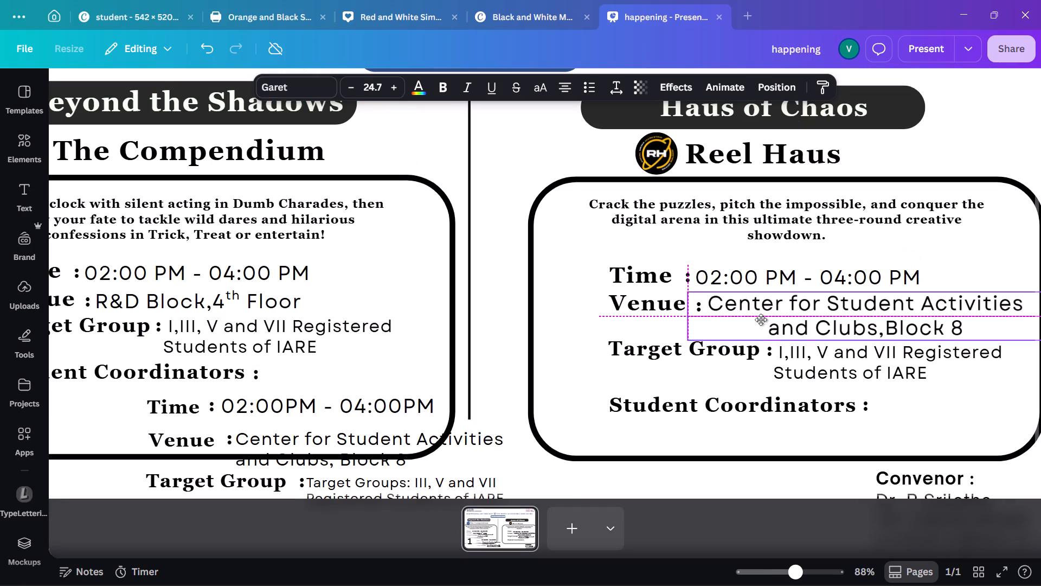
pyautogui.moveTo(761, 320); pyautogui.dragTo(761, 322)
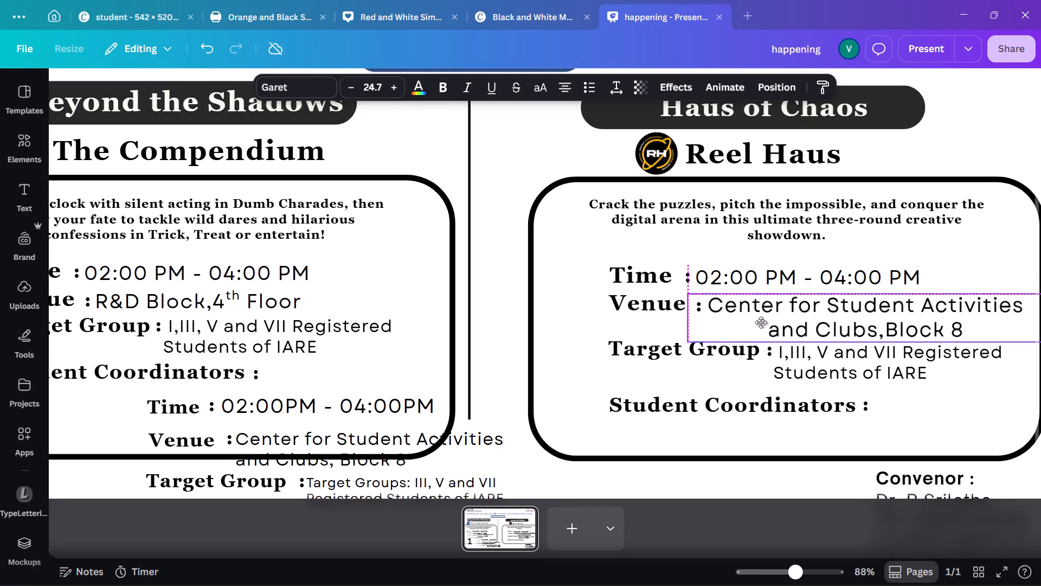
pyautogui.moveTo(761, 322); pyautogui.dragTo(763, 322)
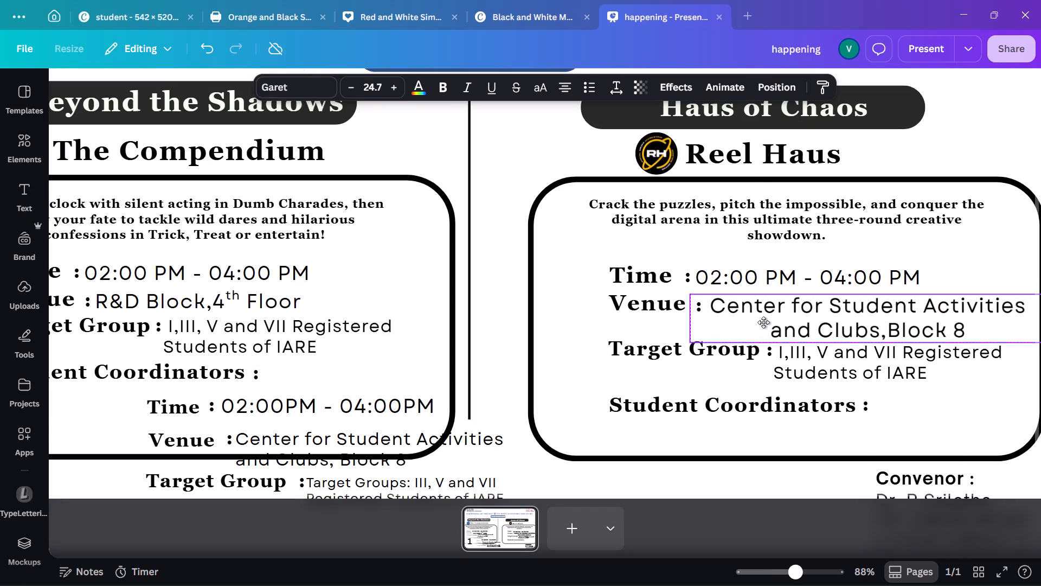
pyautogui.moveTo(763, 322); pyautogui.dragTo(763, 322)
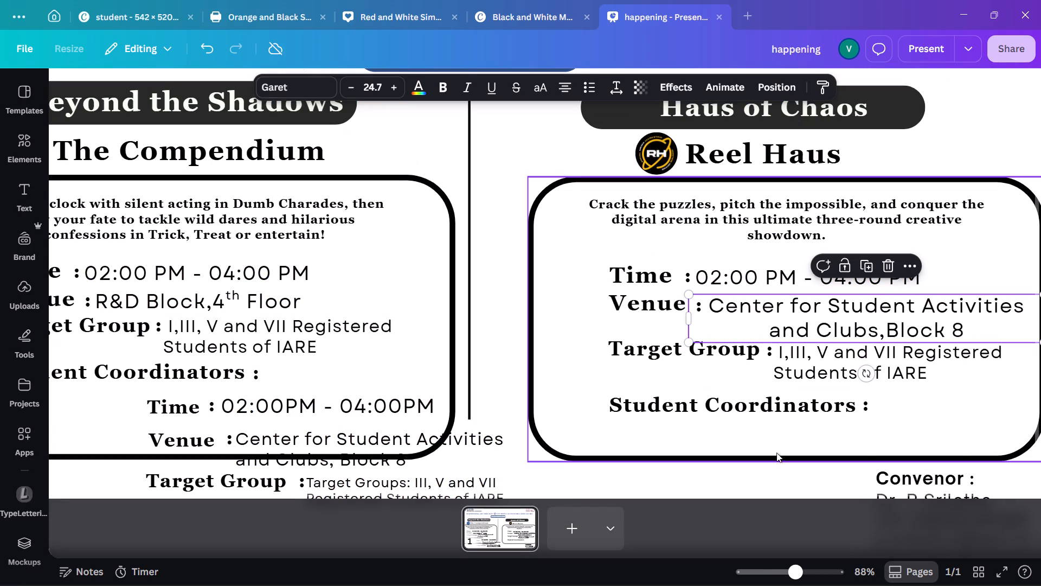
pyautogui.click(770, 474)
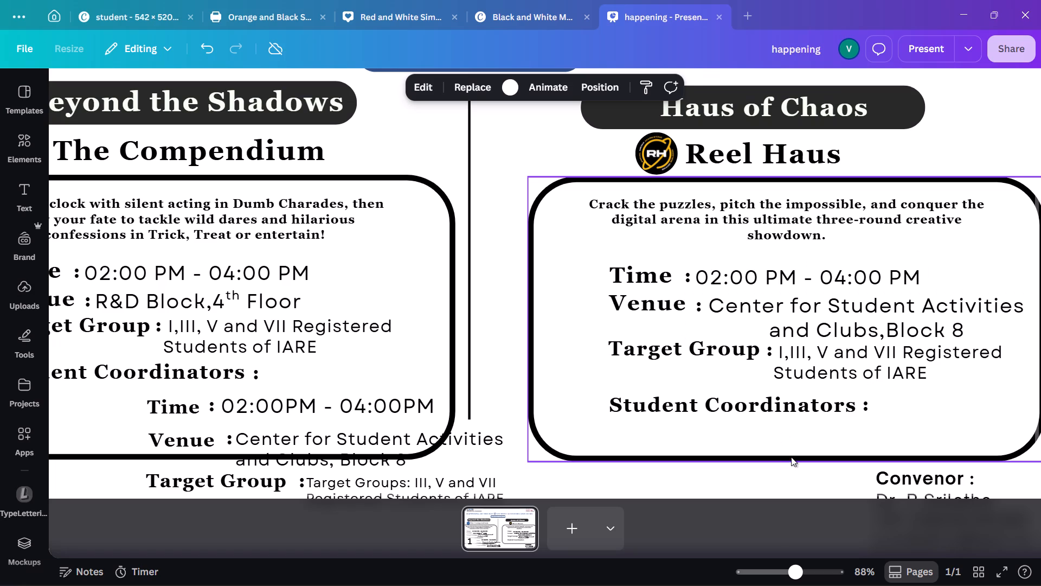
# Nudge the Haus of Chaos Target Group label horizontally until its starting edge lines up with the Time and Venue labels.
pyautogui.click(655, 343)
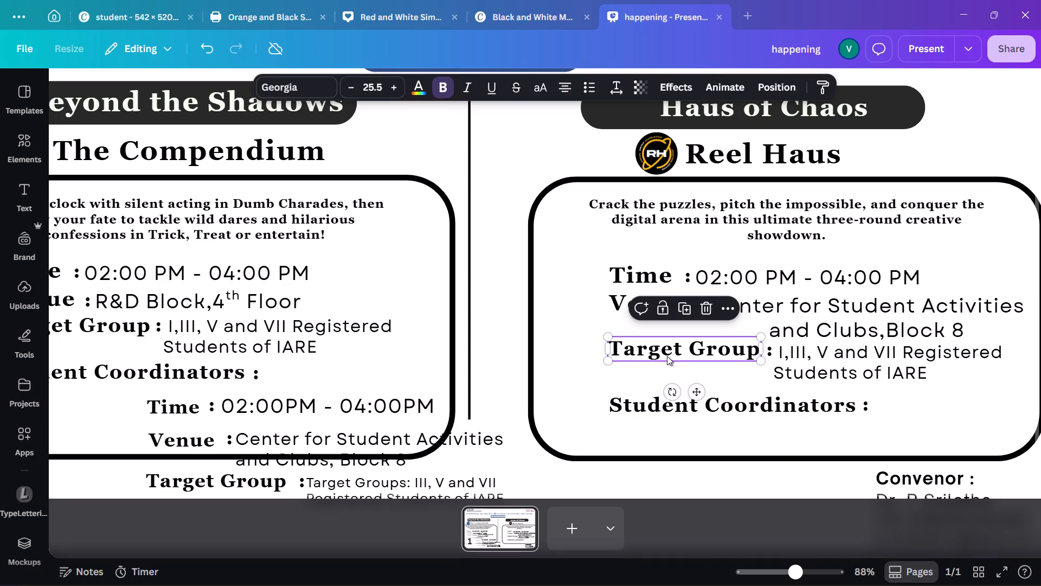
pyautogui.press('Left')
pyautogui.press('Right')
pyautogui.press('Right')
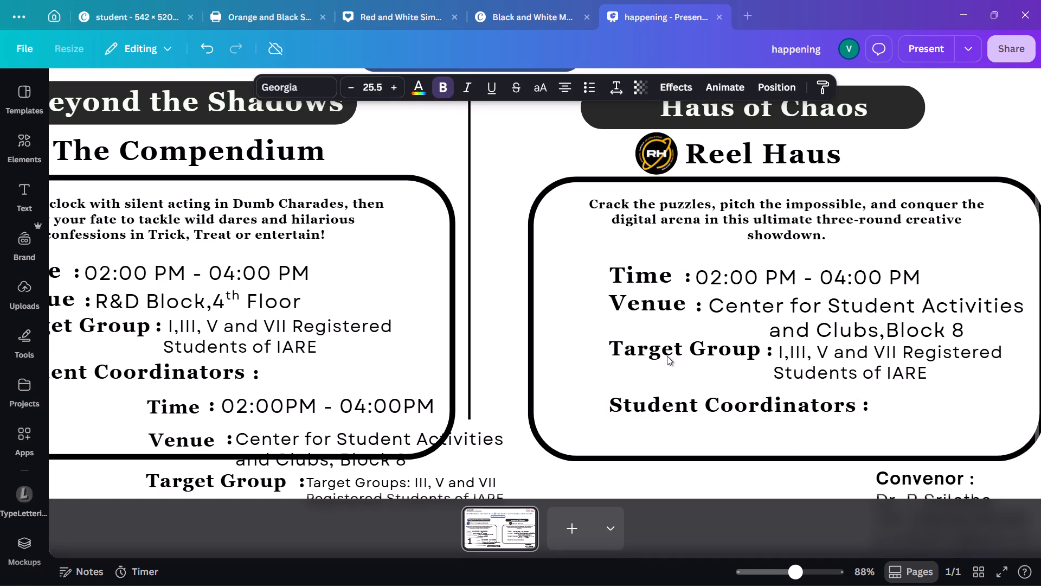
pyautogui.press('Right')
pyautogui.press('Right')
pyautogui.press('Left')
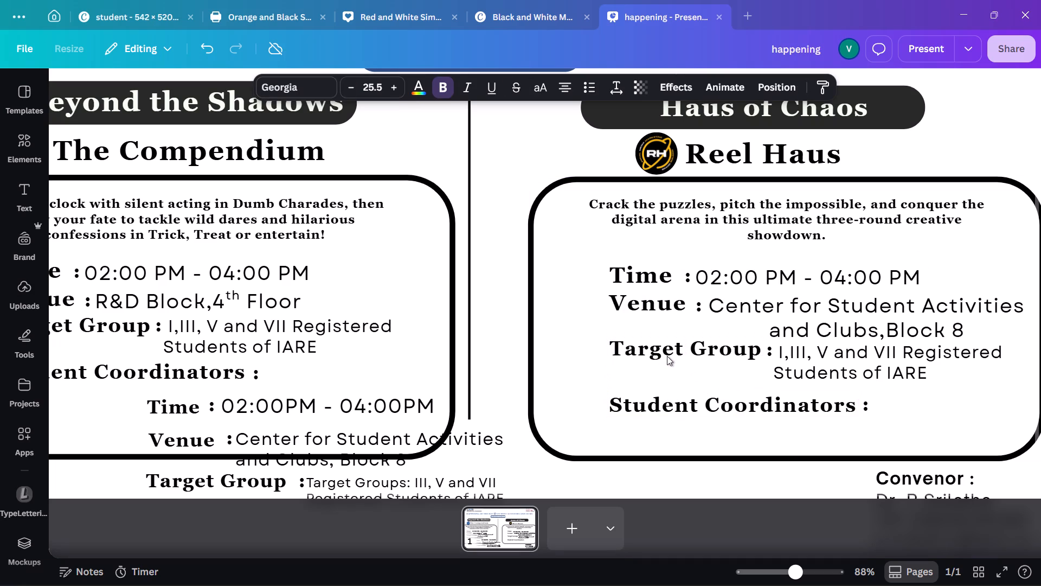
pyautogui.press('Left')
pyautogui.press('Left')
pyautogui.press('Left')
pyautogui.press('Left')
pyautogui.press('Left')
pyautogui.press('Left')
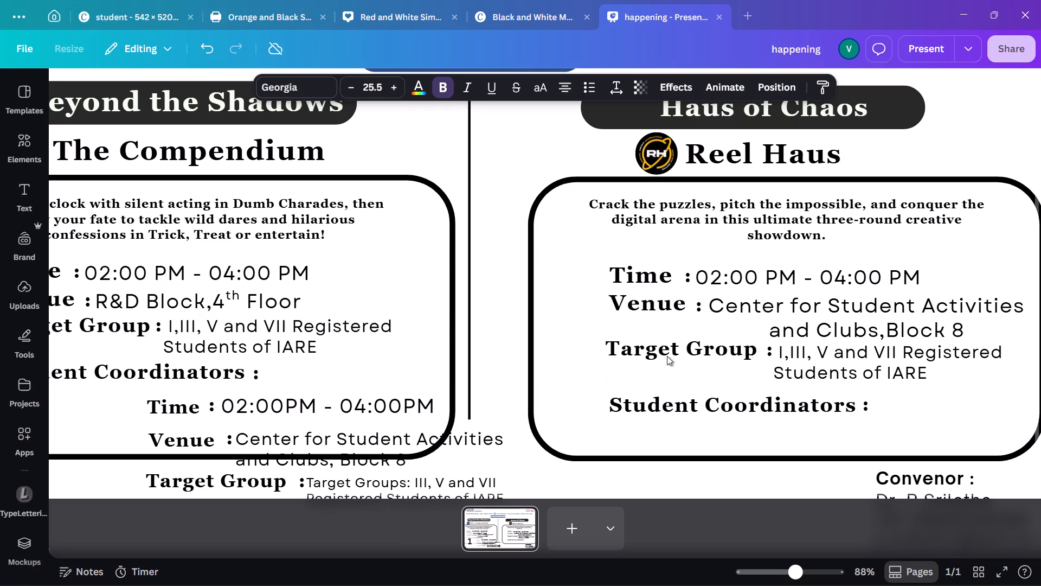
pyautogui.press('Right')
pyautogui.press('Right')
pyautogui.press('Right')
pyautogui.press('Right')
pyautogui.press('Right')
pyautogui.press('Right')
pyautogui.press('Right')
pyautogui.press('Right')
pyautogui.press('Right')
pyautogui.press('Right')
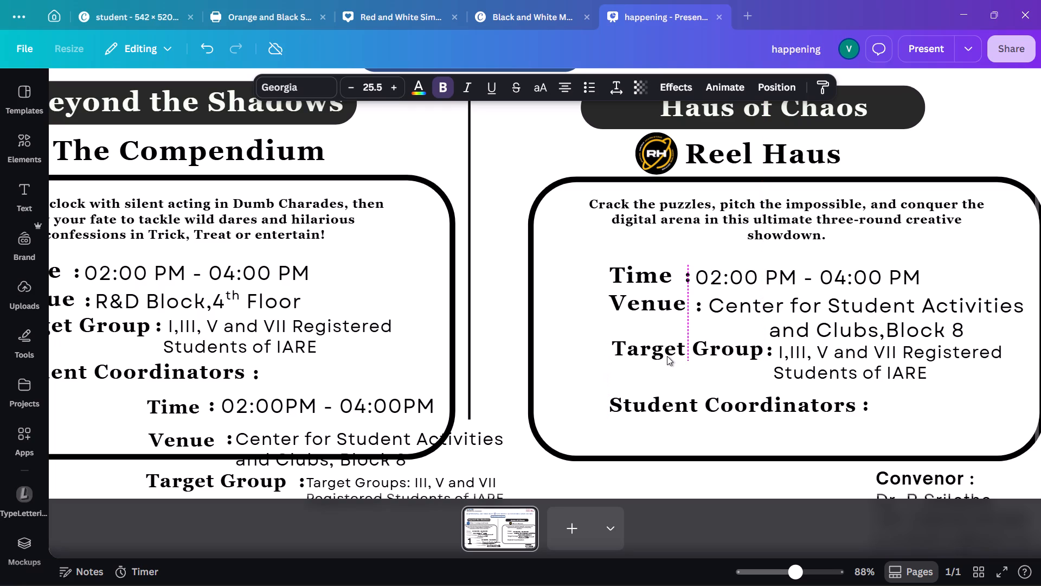
pyautogui.press('Right')
pyautogui.press('Right')
pyautogui.press('Right')
pyautogui.press('Left')
pyautogui.press('Left')
pyautogui.press('Left')
pyautogui.press('Left')
pyautogui.press('Left')
pyautogui.press('Left')
pyautogui.press('Left')
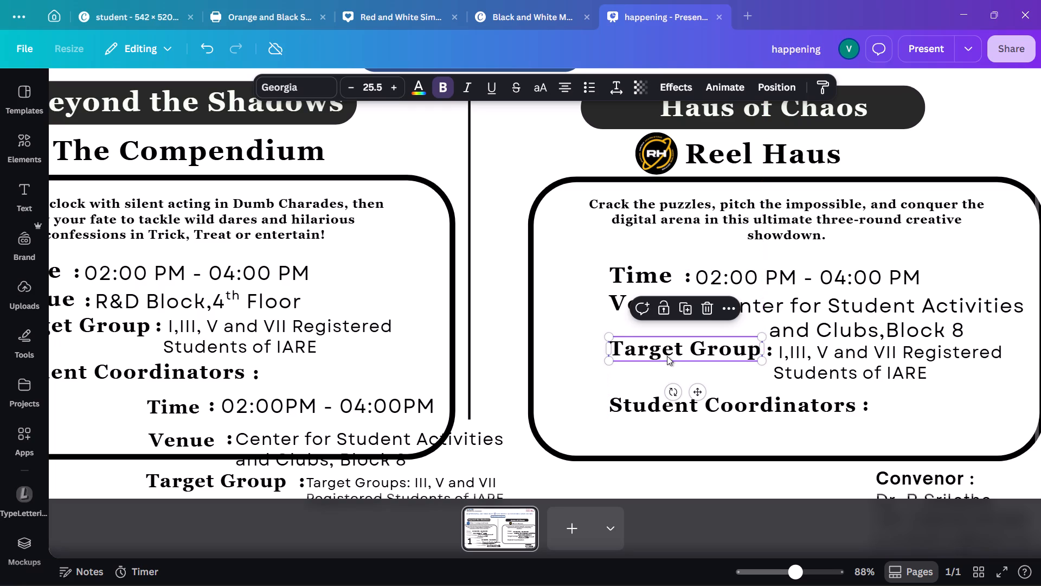
# Examine up close how the starting edges of the Haus of Chaos Time, Venue and Target Group labels align.
pyautogui.keyDown('ctrl'); pyautogui.scroll(6, 592, 319); pyautogui.keyUp('ctrl')
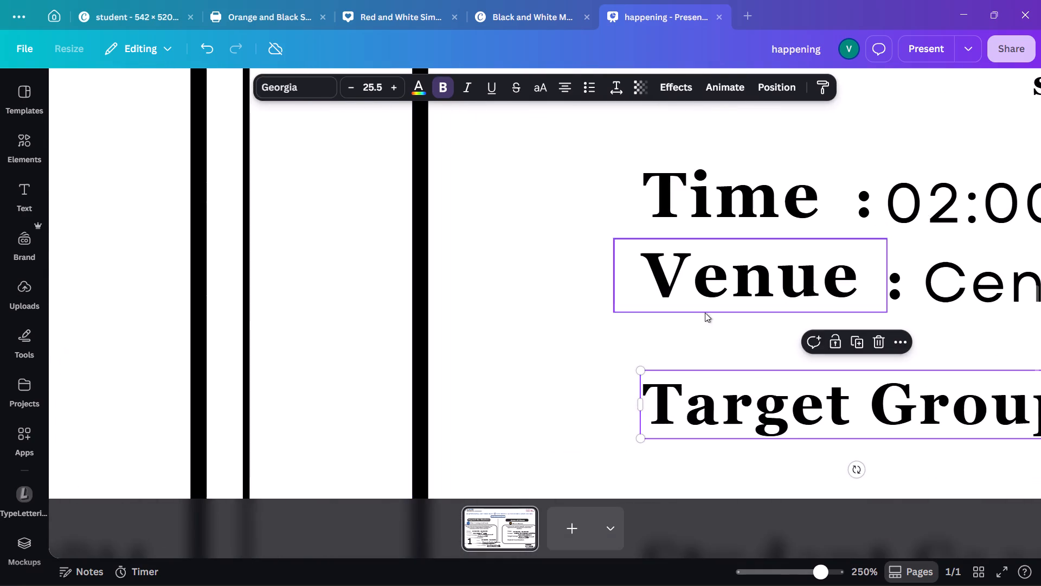
pyautogui.keyDown('ctrl'); pyautogui.scroll(4, 742, 329); pyautogui.keyUp('ctrl')
pyautogui.keyDown('ctrl'); pyautogui.scroll(-4, 742, 330); pyautogui.keyUp('ctrl')
pyautogui.keyDown('ctrl'); pyautogui.scroll(5, 742, 330); pyautogui.keyUp('ctrl')
pyautogui.scroll(-1, 742, 330)
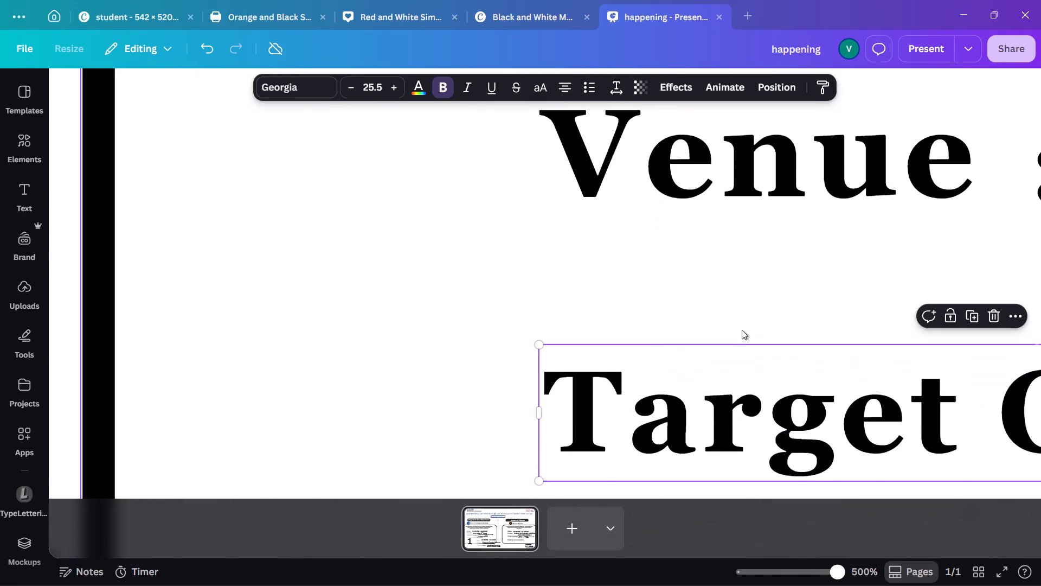
pyautogui.keyDown('ctrl'); pyautogui.scroll(-4, 742, 330); pyautogui.keyUp('ctrl')
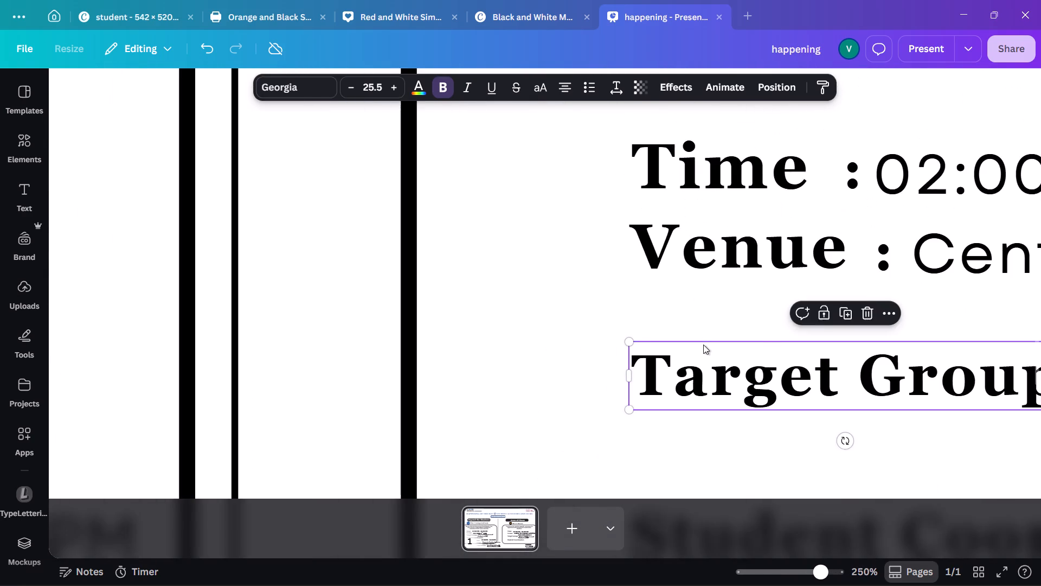
pyautogui.scroll(-2, 703, 345)
pyautogui.keyDown('ctrl'); pyautogui.scroll(-3, 691, 342); pyautogui.keyUp('ctrl')
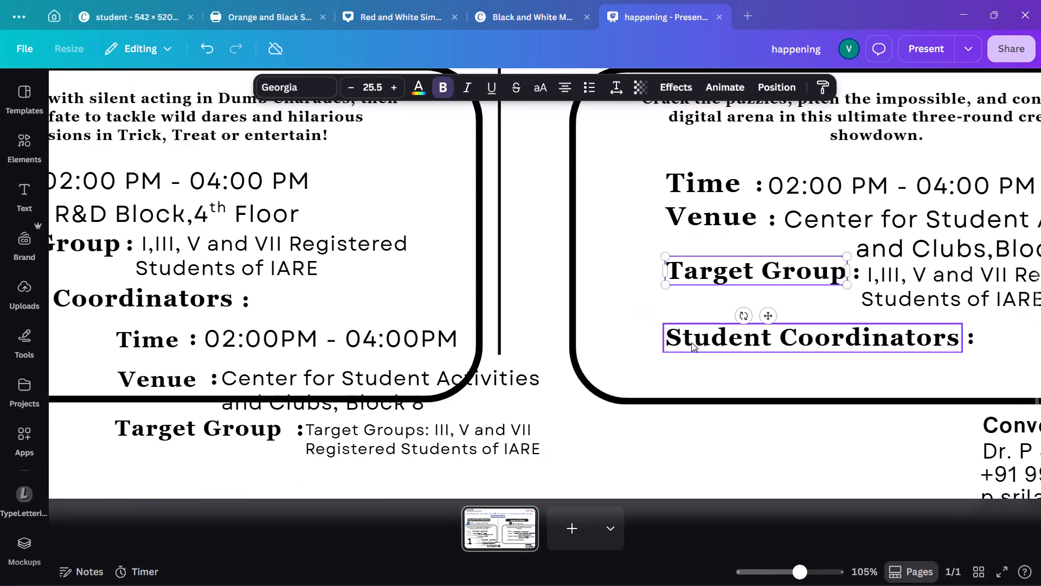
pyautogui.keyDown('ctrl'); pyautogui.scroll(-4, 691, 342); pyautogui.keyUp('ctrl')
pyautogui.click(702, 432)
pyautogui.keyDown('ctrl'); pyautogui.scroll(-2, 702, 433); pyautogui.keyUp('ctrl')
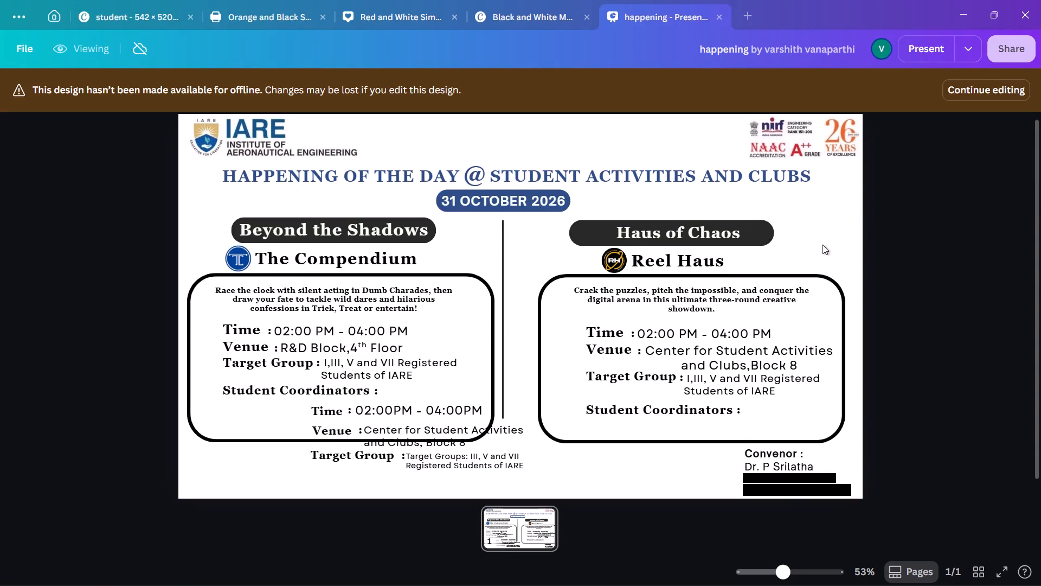
# Reconnect the computer to the "Gareeb aa kya" Wi-Fi network and resume editing the happening poster.
pyautogui.press('super+a')
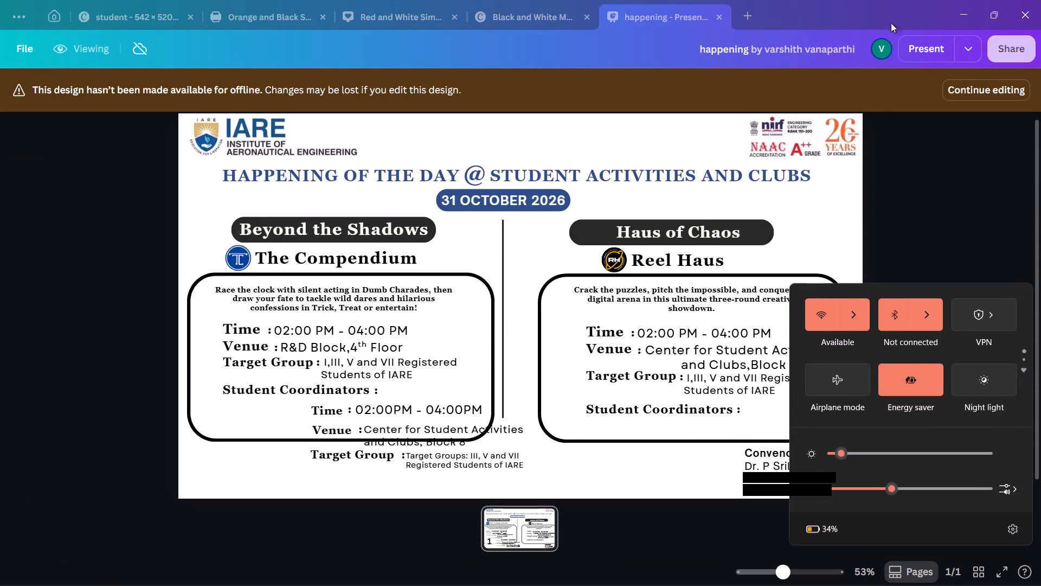
pyautogui.click(859, 326)
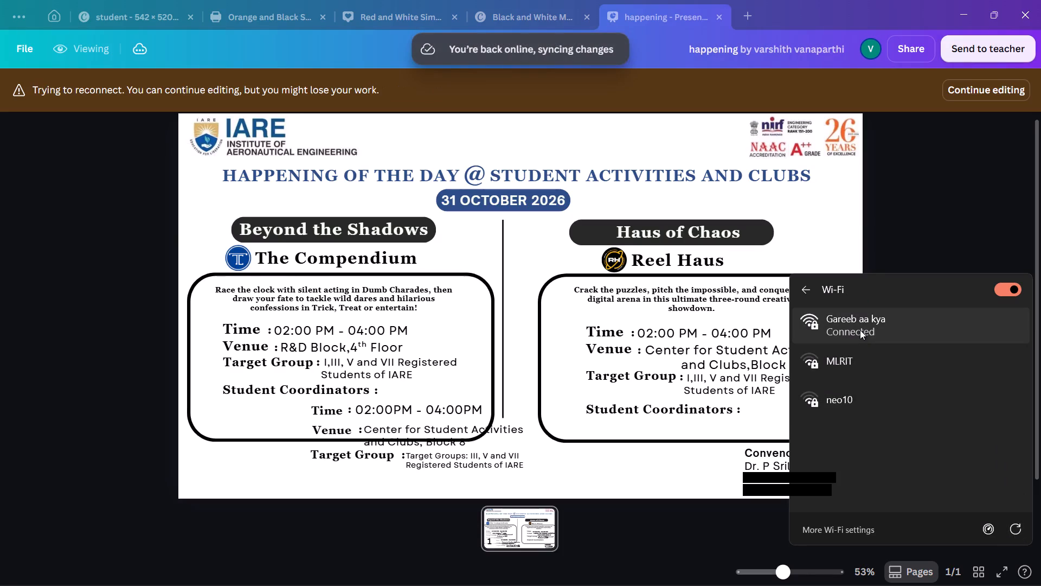
pyautogui.click(976, 94)
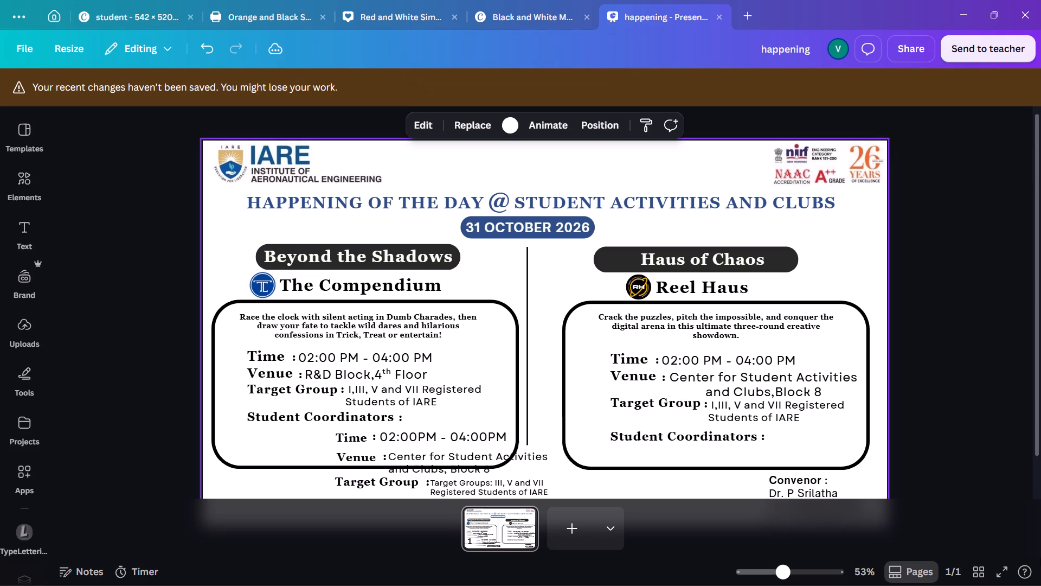
# Lower the computer's screen brightness to 0 and return to the poster.
pyautogui.click(962, 575)
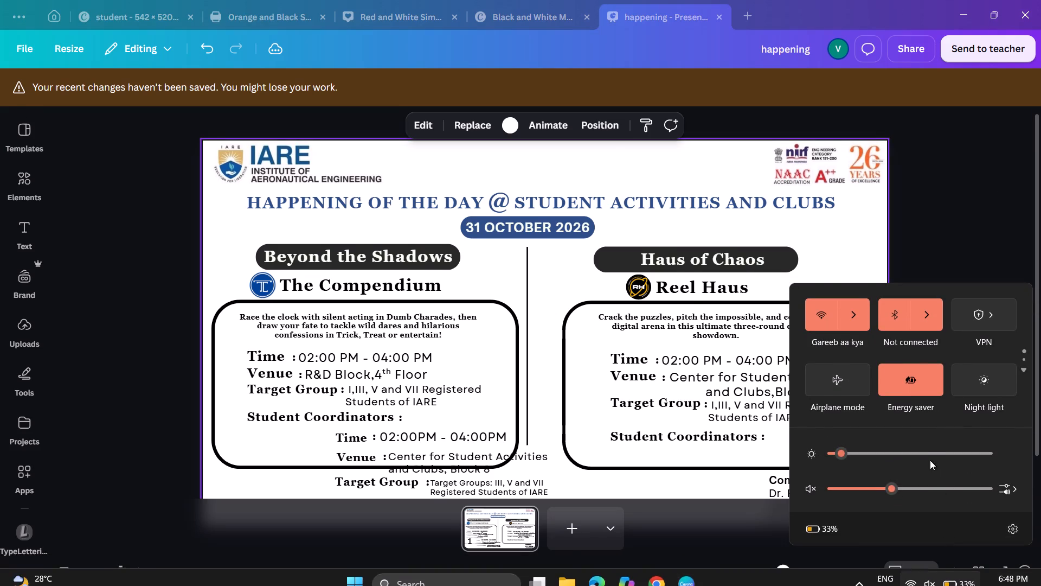
pyautogui.moveTo(836, 454); pyautogui.dragTo(812, 457)
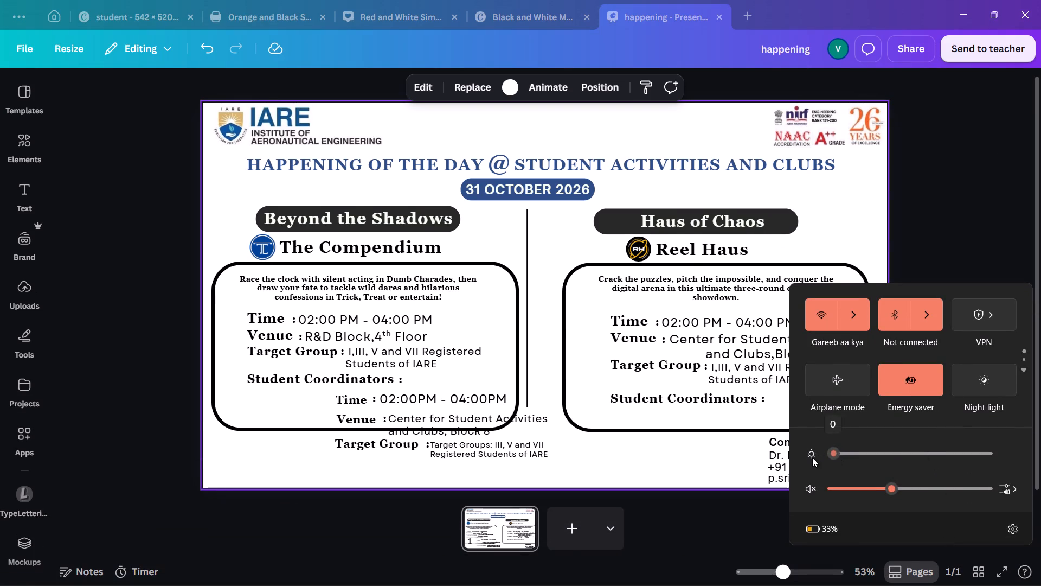
pyautogui.moveTo(812, 457); pyautogui.dragTo(812, 457)
pyautogui.click(753, 531)
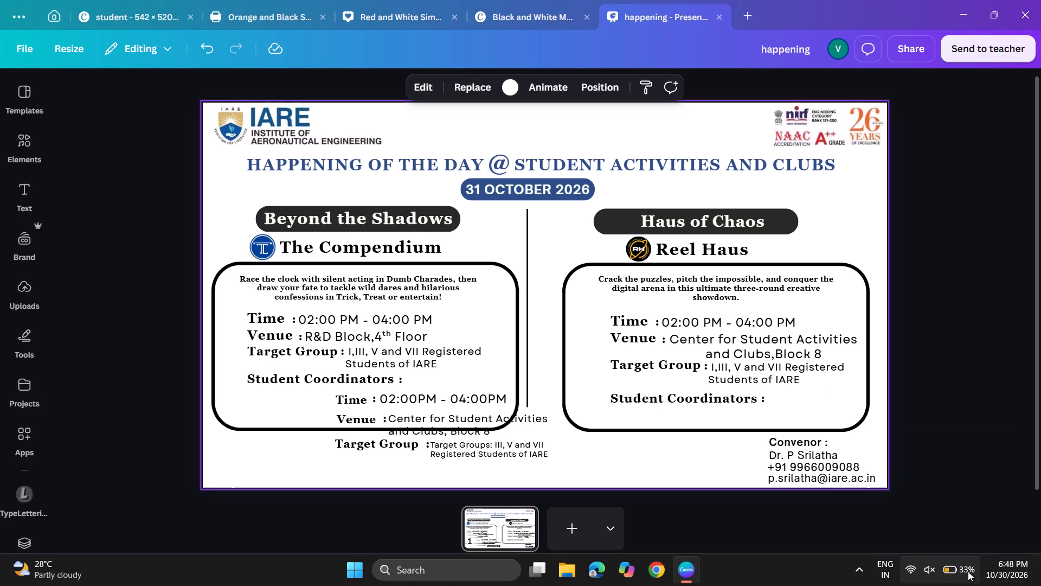
pyautogui.click(968, 571)
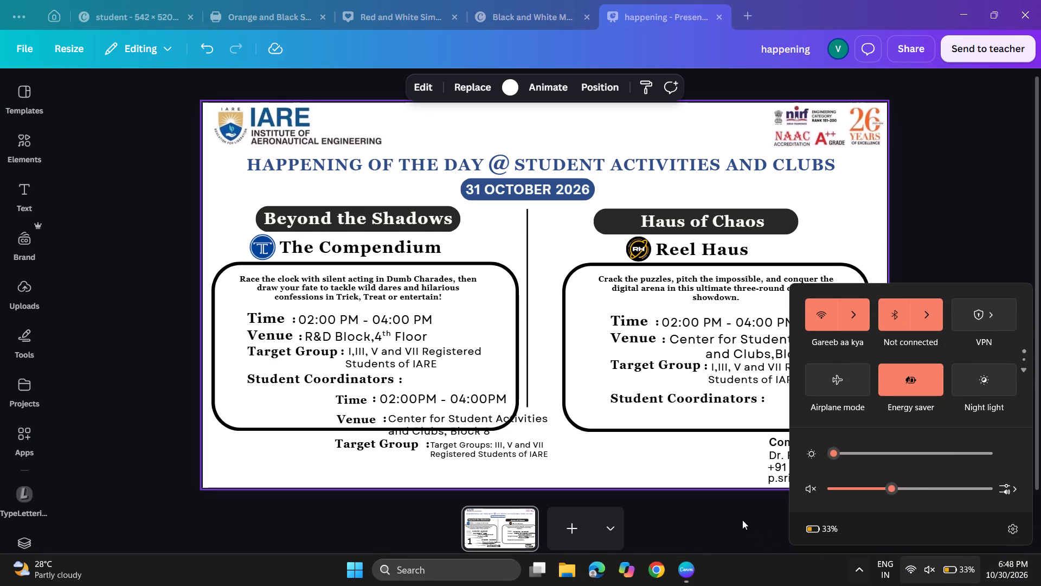
pyautogui.click(742, 520)
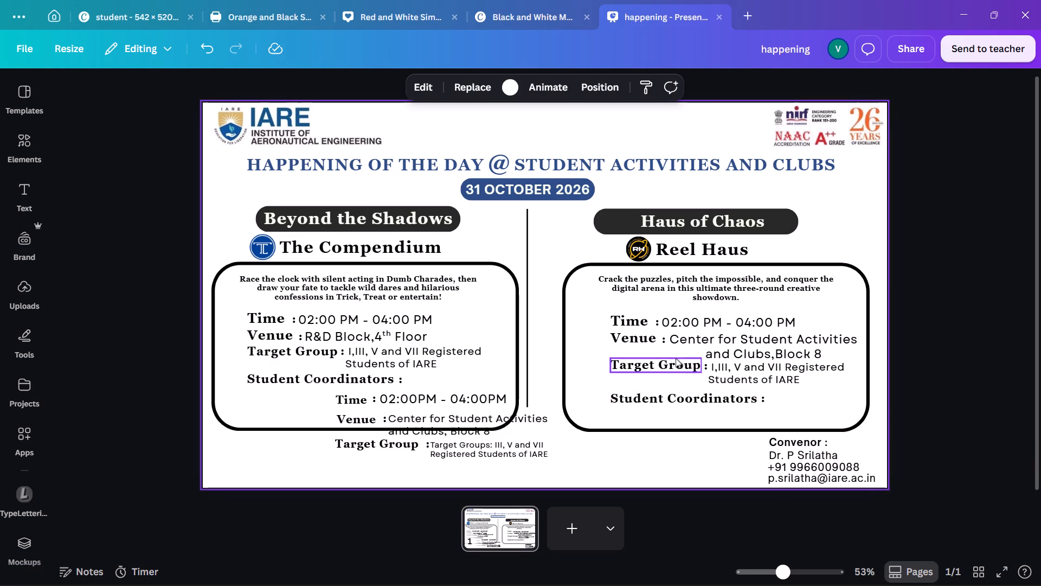
# Examine up close the colon spacing of the Time and Venue lines in the Haus of Chaos box.
pyautogui.keyDown('ctrl'); pyautogui.scroll(2, 657, 349); pyautogui.keyUp('ctrl')
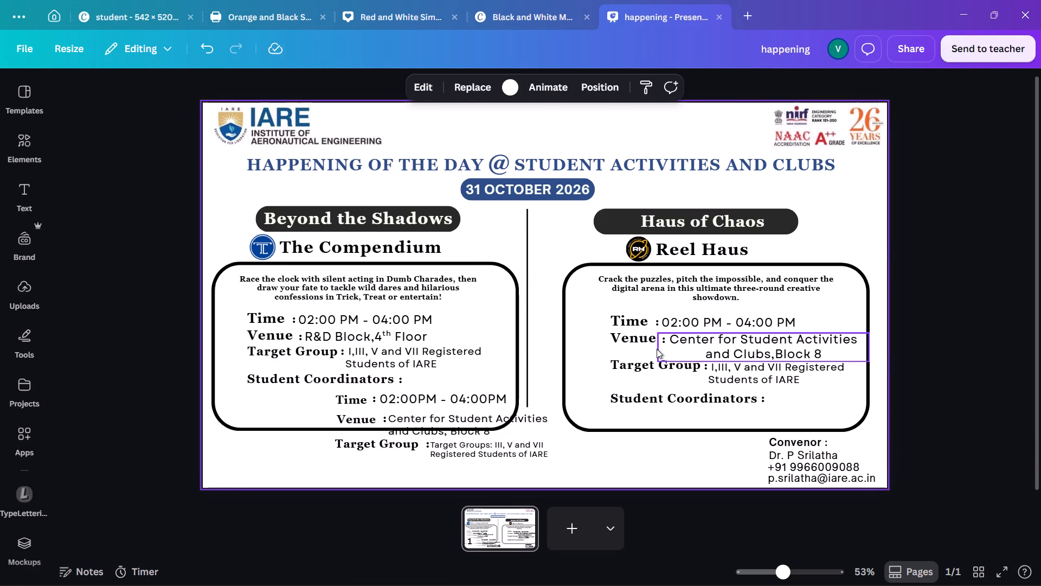
pyautogui.keyDown('ctrl'); pyautogui.scroll(6, 657, 349); pyautogui.keyUp('ctrl')
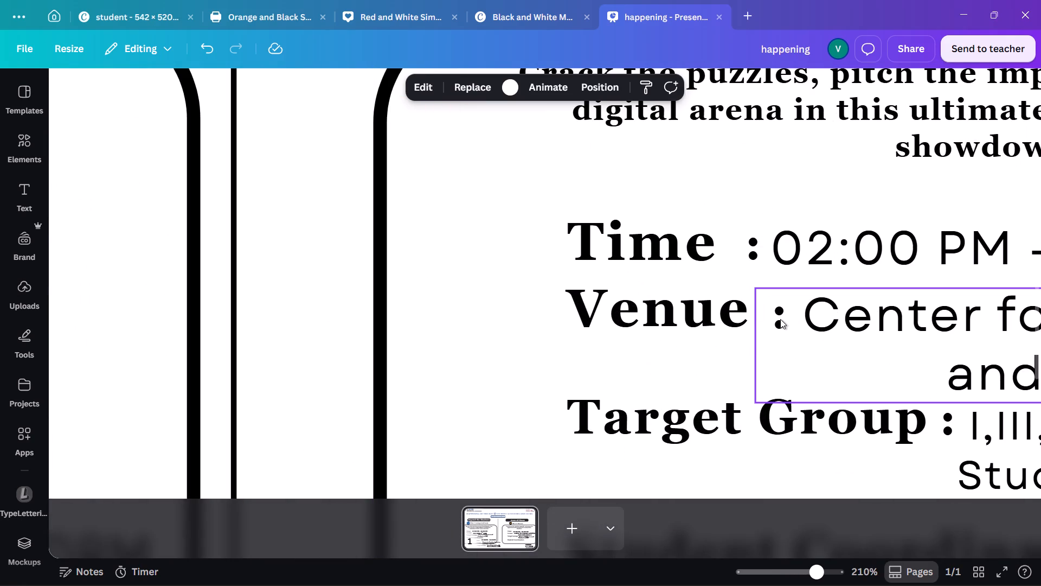
# Narrow the Haus of Chaos venue text box to free the Venue colon, and shift that colon closer to its label.
pyautogui.click(780, 319)
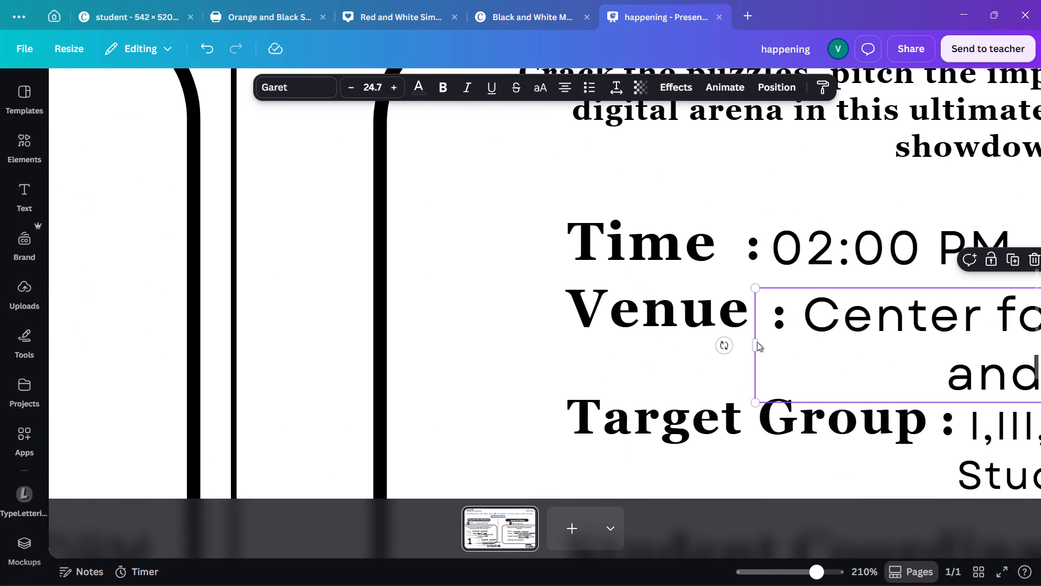
pyautogui.moveTo(751, 345); pyautogui.dragTo(775, 355)
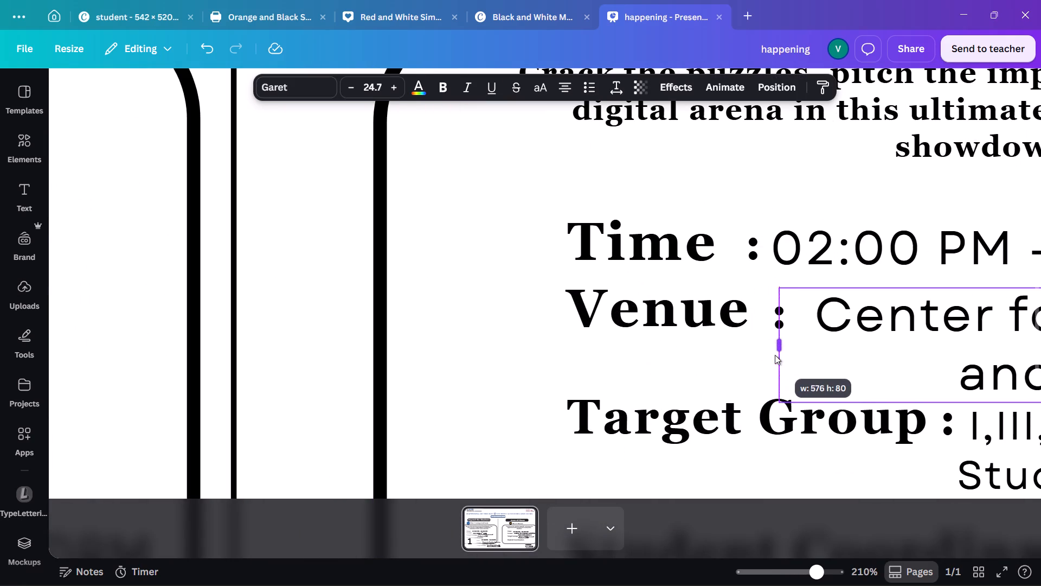
pyautogui.moveTo(775, 355); pyautogui.dragTo(787, 360)
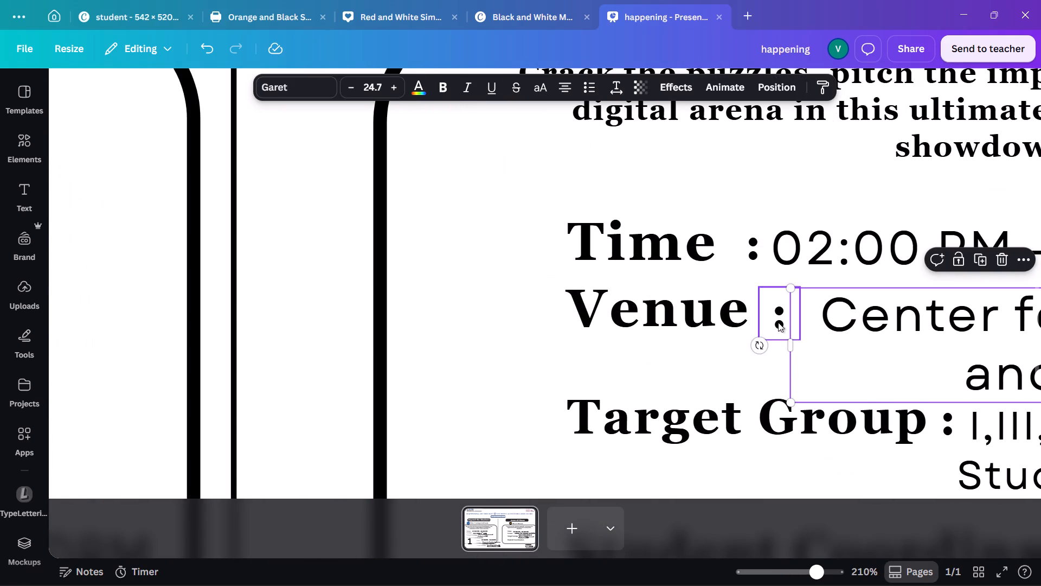
pyautogui.click(779, 323)
pyautogui.moveTo(778, 323); pyautogui.dragTo(772, 320)
# Widen the Haus of Chaos venue text box slightly and move it so the venue text starts just after the colon.
pyautogui.click(836, 334)
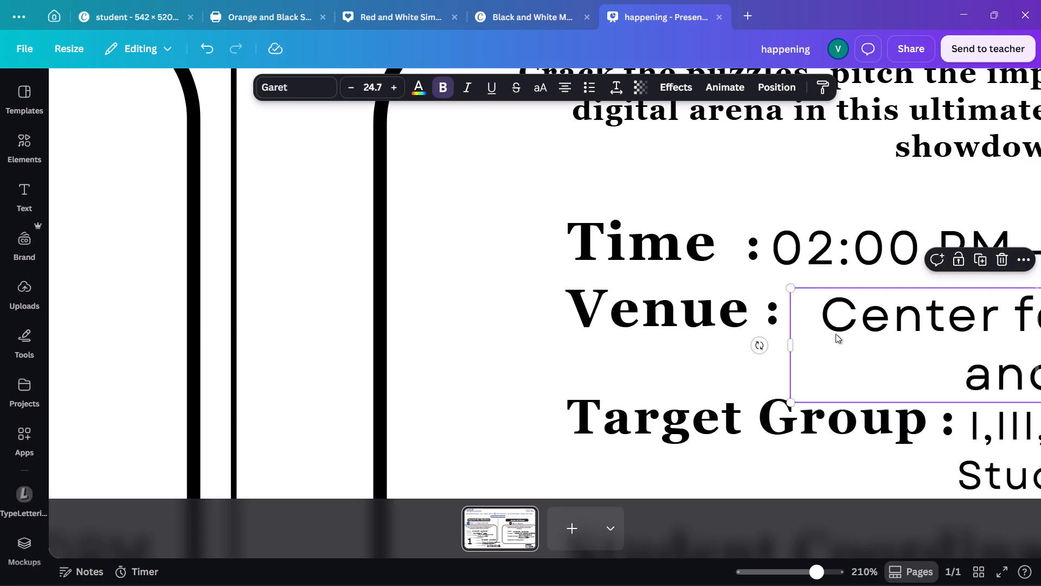
pyautogui.moveTo(791, 353); pyautogui.dragTo(781, 351)
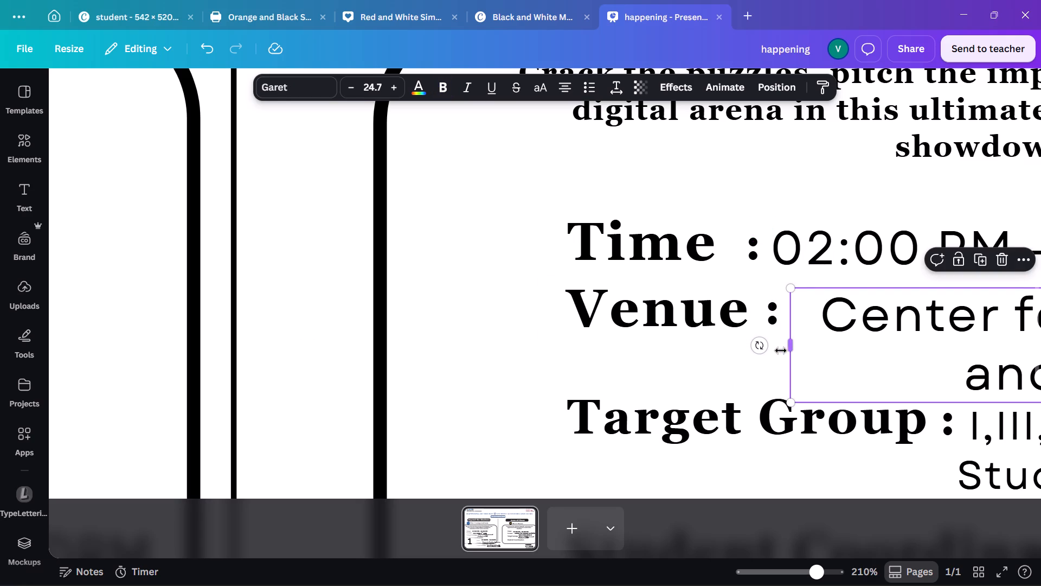
pyautogui.moveTo(781, 351); pyautogui.dragTo(776, 348)
pyautogui.click(794, 343)
pyautogui.moveTo(788, 343); pyautogui.dragTo(786, 343)
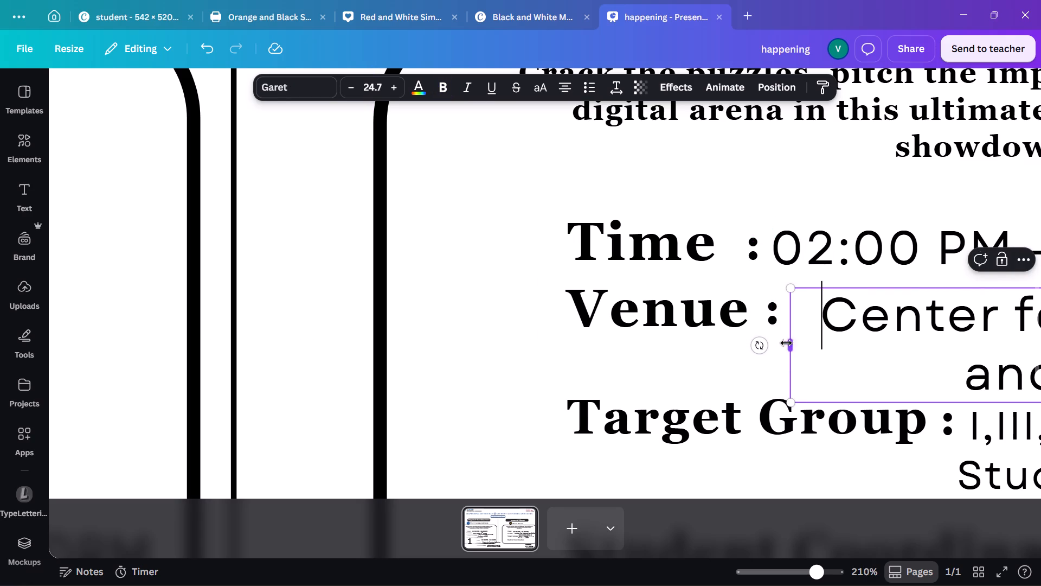
pyautogui.moveTo(786, 343); pyautogui.dragTo(765, 345)
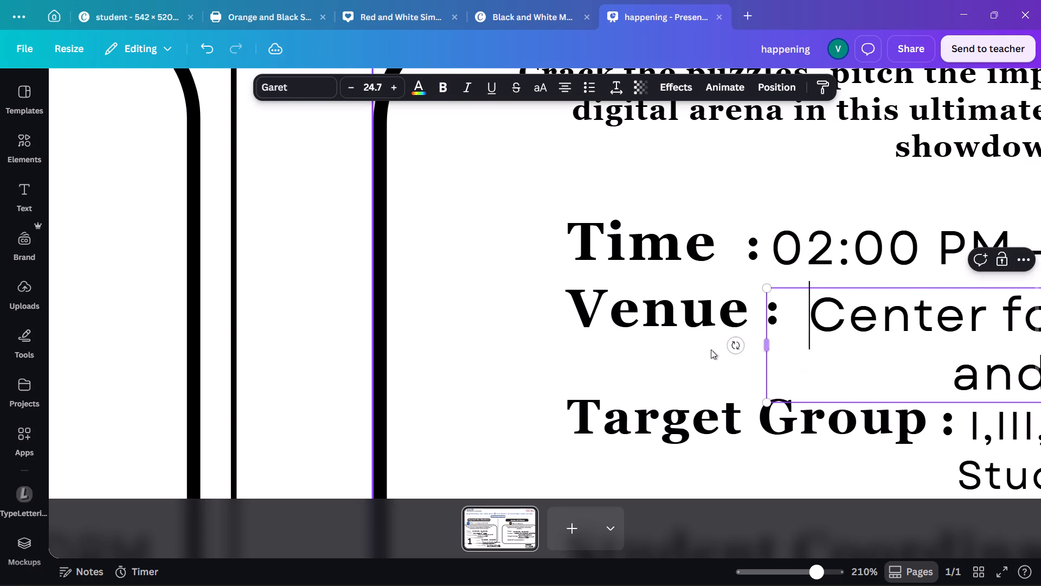
pyautogui.click(711, 349)
pyautogui.moveTo(845, 318); pyautogui.dragTo(839, 314)
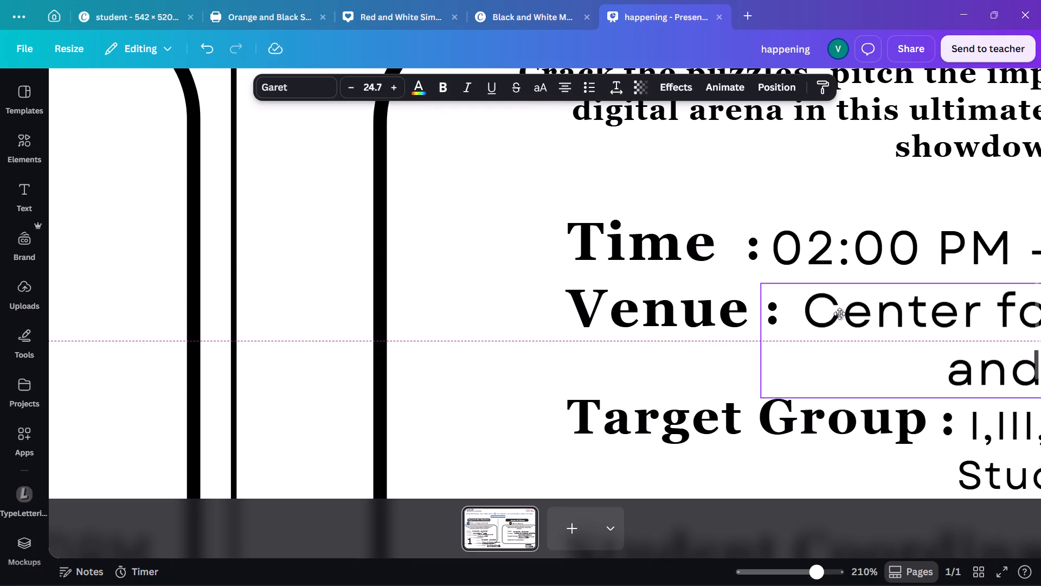
pyautogui.moveTo(839, 314); pyautogui.dragTo(833, 314)
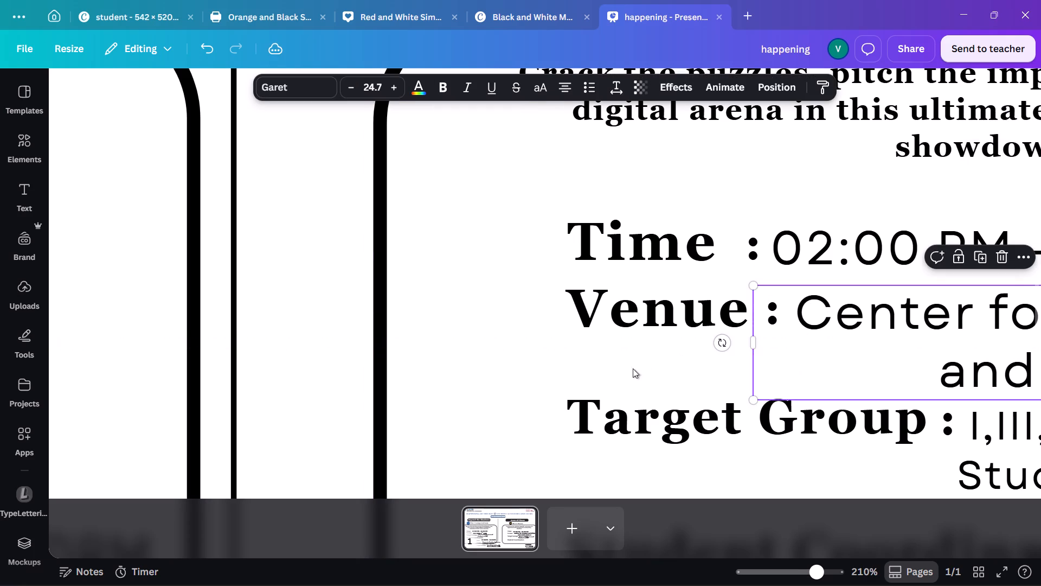
pyautogui.click(619, 375)
# Examine the Haus of Chaos details rows up close and across the whole poster against the Beyond the Shadows rows.
pyautogui.keyDown('ctrl'); pyautogui.scroll(-5, 619, 375); pyautogui.keyUp('ctrl')
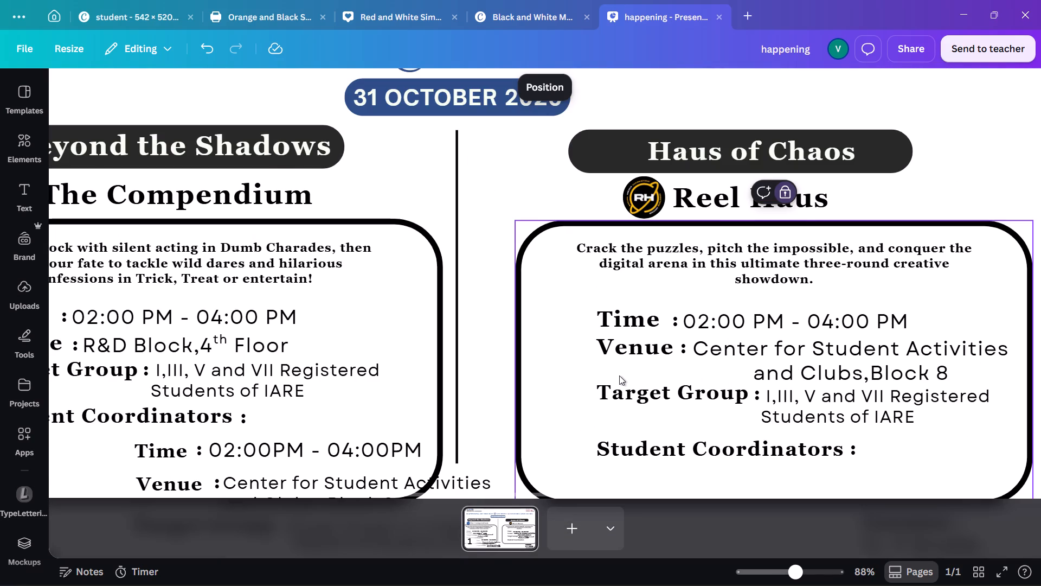
pyautogui.keyDown('ctrl'); pyautogui.scroll(-1, 619, 375); pyautogui.keyUp('ctrl')
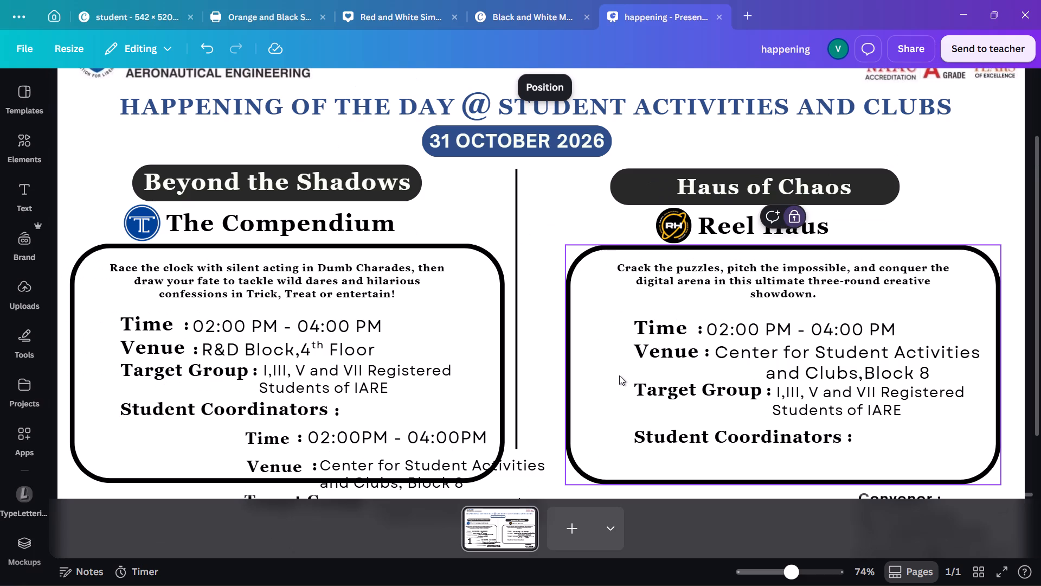
pyautogui.keyDown('ctrl'); pyautogui.scroll(4, 724, 400); pyautogui.keyUp('ctrl')
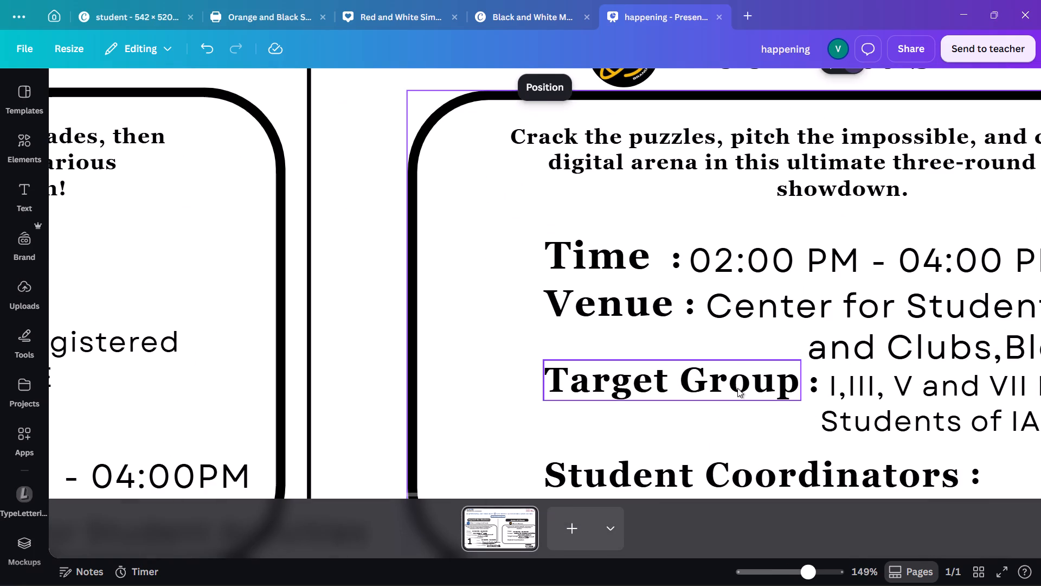
pyautogui.click(881, 403)
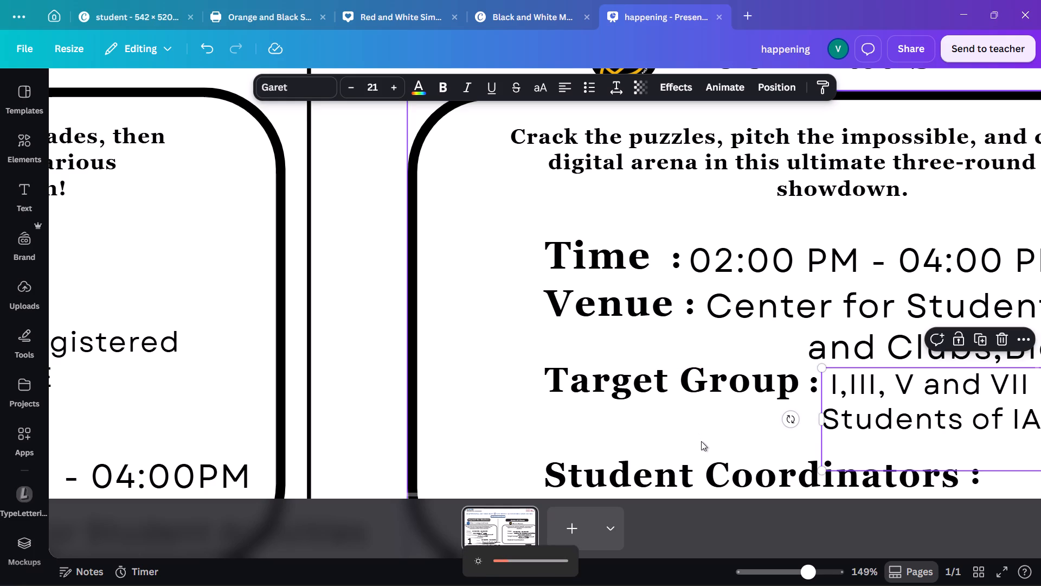
pyautogui.scroll(-1, 722, 452)
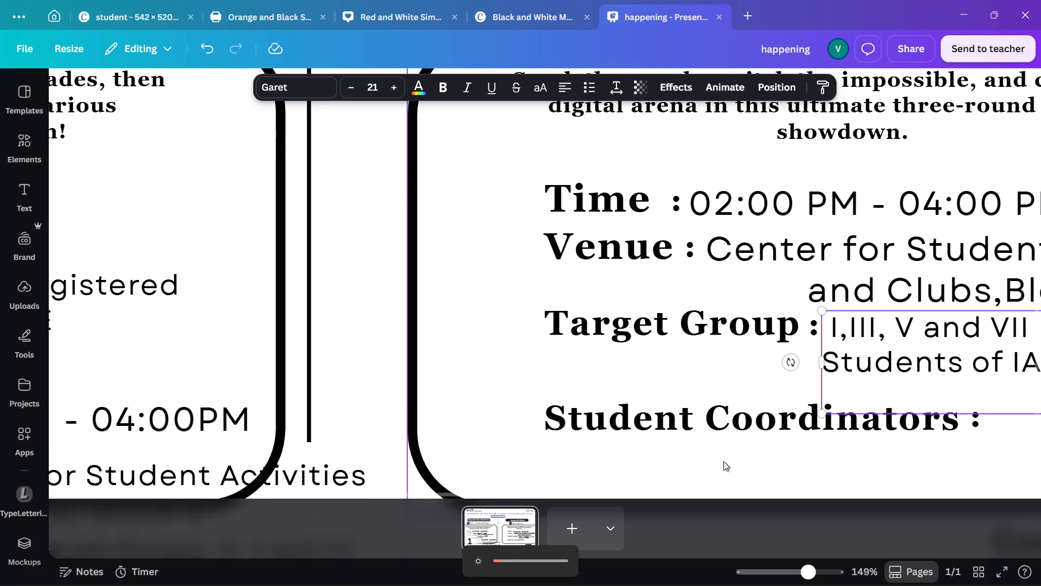
pyautogui.keyDown('ctrl'); pyautogui.scroll(-1, 723, 474); pyautogui.keyUp('ctrl')
pyautogui.click(776, 509)
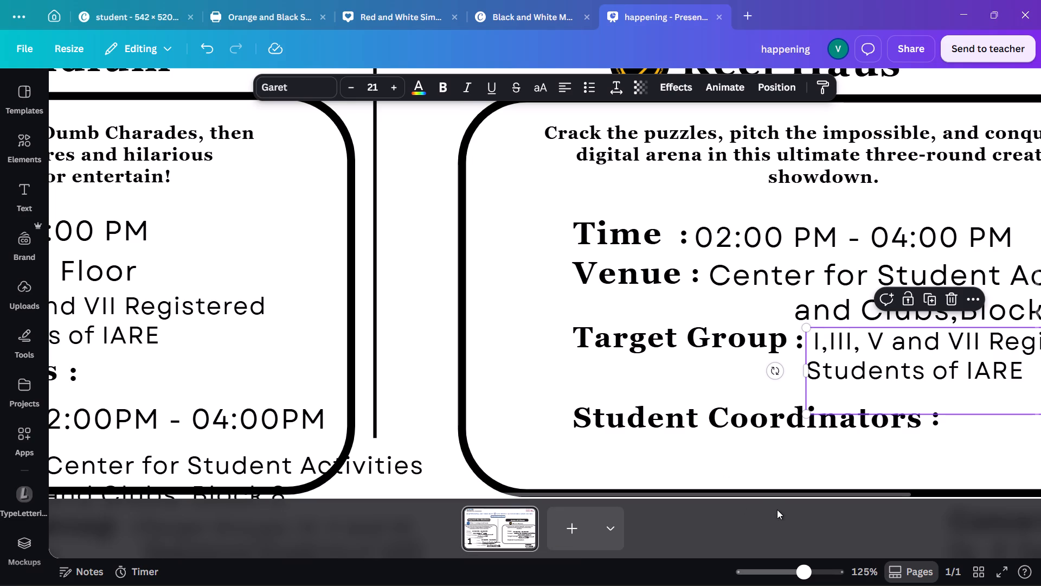
pyautogui.keyDown('ctrl'); pyautogui.scroll(-2, 777, 509); pyautogui.keyUp('ctrl')
pyautogui.keyDown('ctrl'); pyautogui.scroll(-3, 816, 474); pyautogui.keyUp('ctrl')
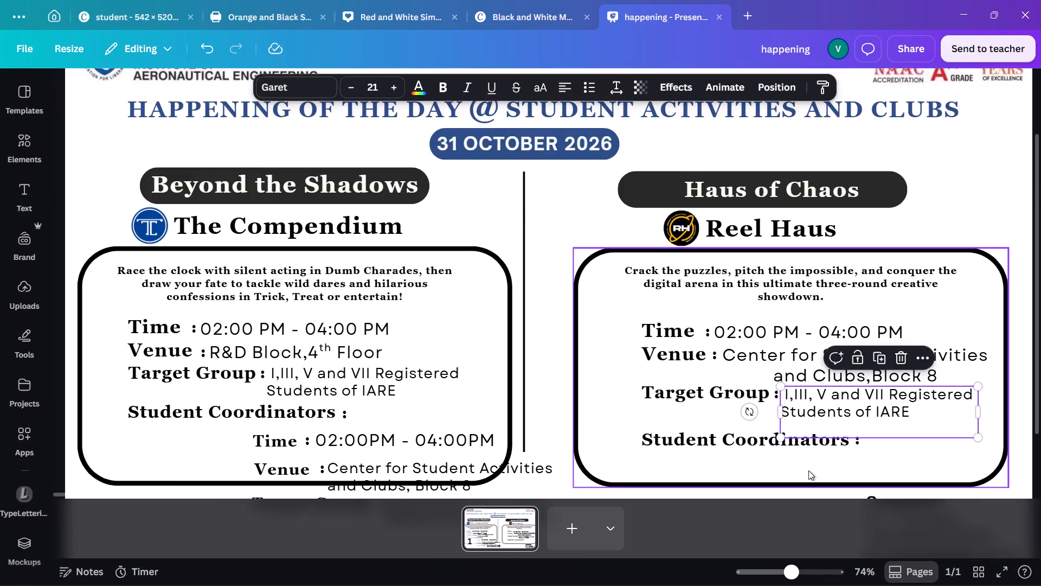
pyautogui.keyDown('ctrl'); pyautogui.scroll(-1, 808, 470); pyautogui.keyUp('ctrl')
pyautogui.click(1010, 364)
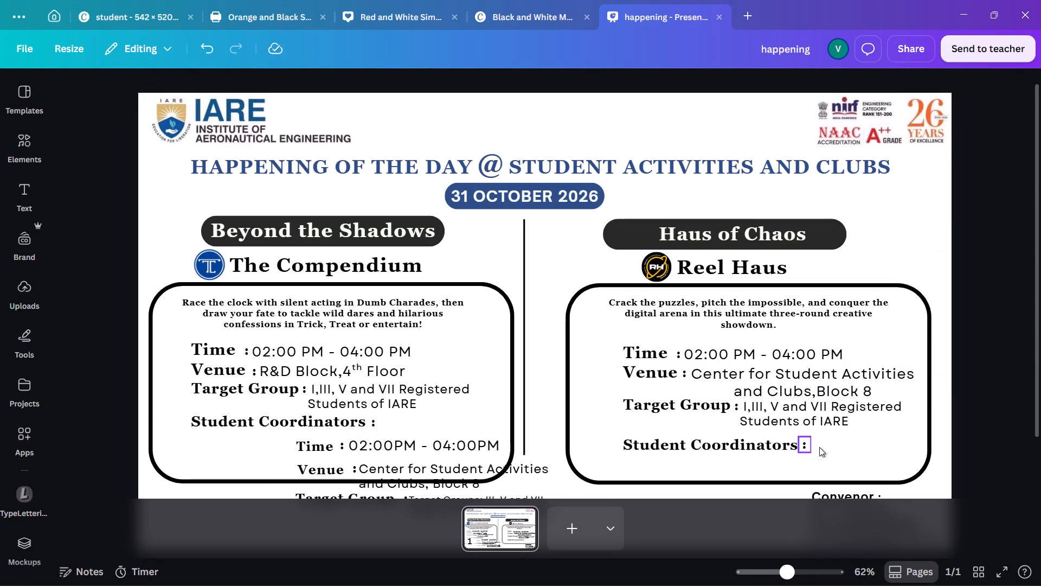
# Group the Haus of Chaos Student Coordinators label with its colon.
pyautogui.moveTo(825, 451); pyautogui.dragTo(796, 444)
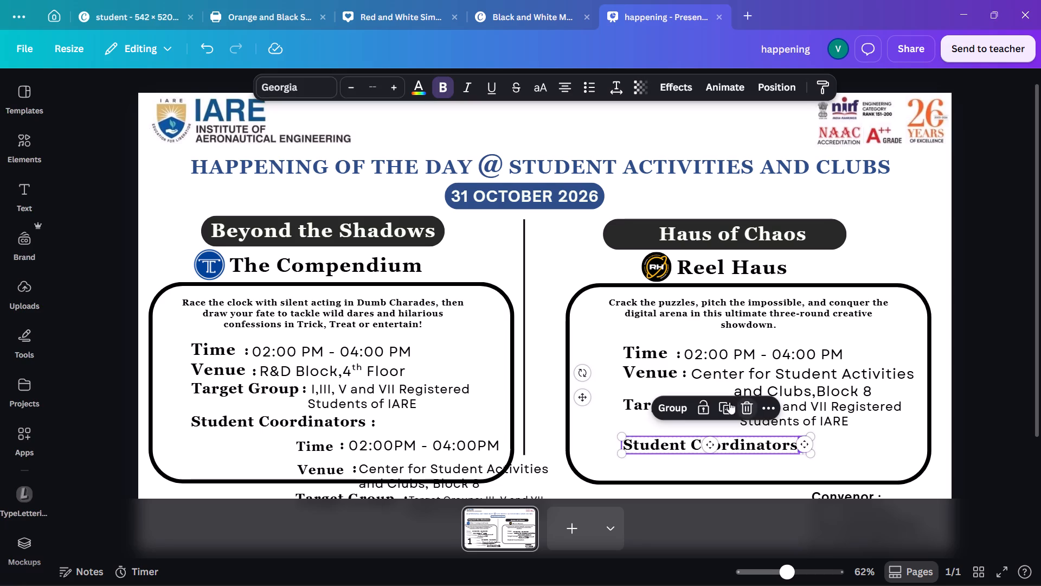
pyautogui.click(676, 405)
pyautogui.click(682, 447)
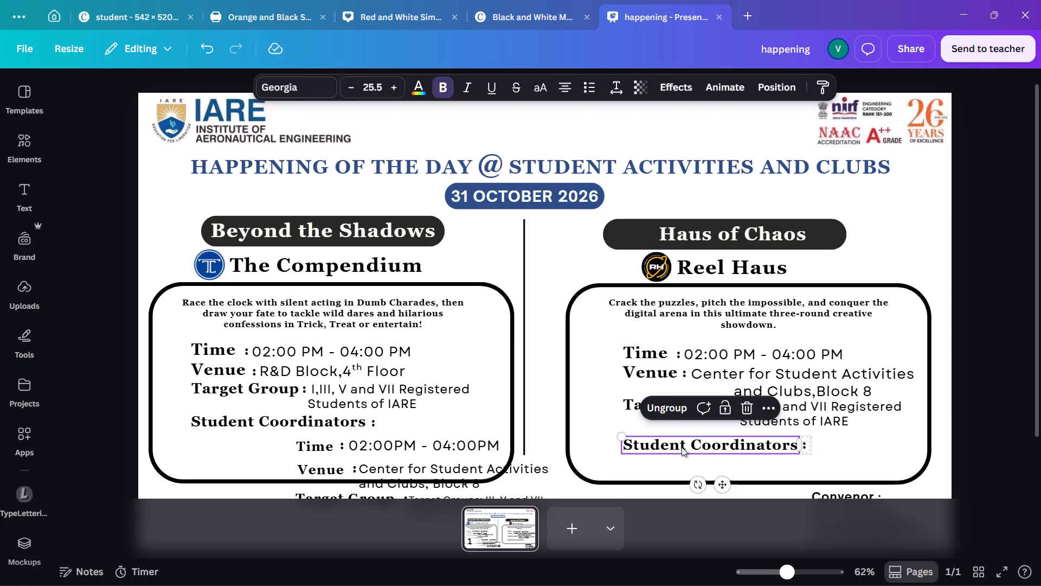
pyautogui.click(682, 463)
# Nudge the grouped Haus of Chaos Student Coordinators label upward, closer to the Target Group row, and slightly left.
pyautogui.click(684, 449)
pyautogui.press('Up')
pyautogui.press('Up')
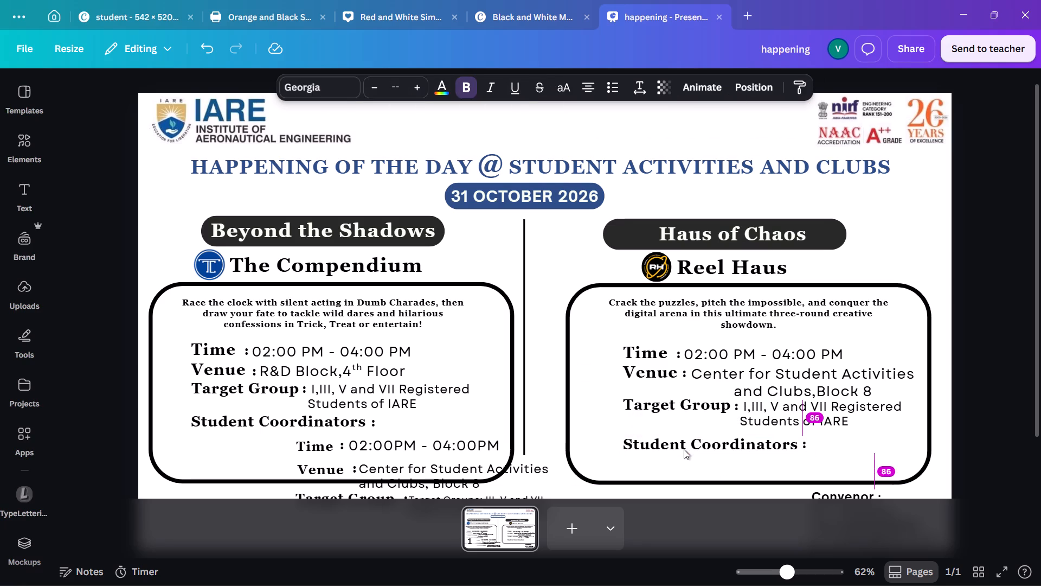
pyautogui.press('Up')
pyautogui.press('Up')
pyautogui.press('Up')
pyautogui.press('Up')
pyautogui.press('Up')
pyautogui.press('Up')
pyautogui.press('Up')
pyautogui.press('Up')
pyautogui.press('Up')
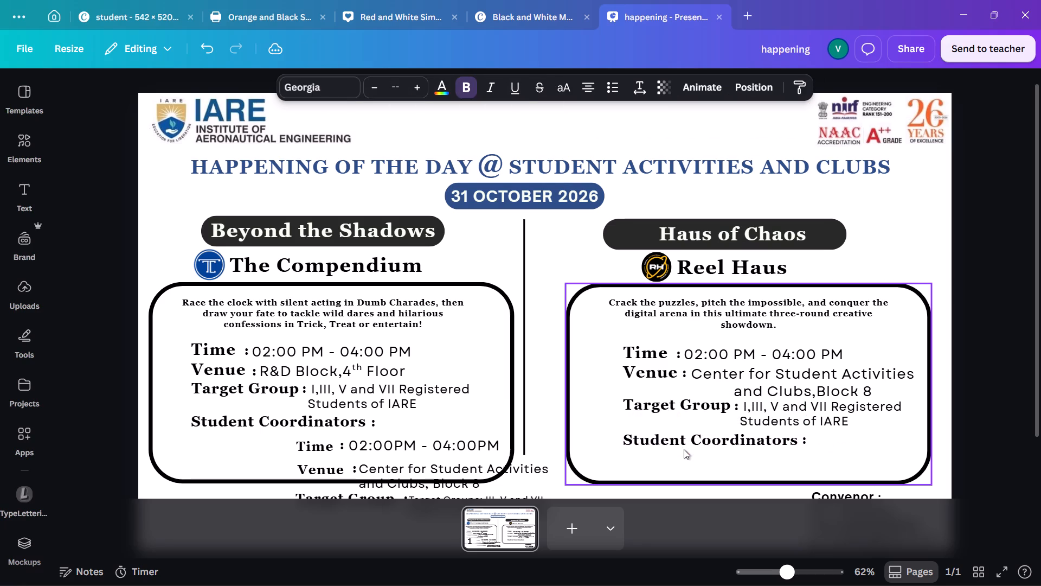
pyautogui.press('Up')
pyautogui.press('Up')
pyautogui.press('Up')
pyautogui.press('Up')
pyautogui.press('Up')
pyautogui.press('Up')
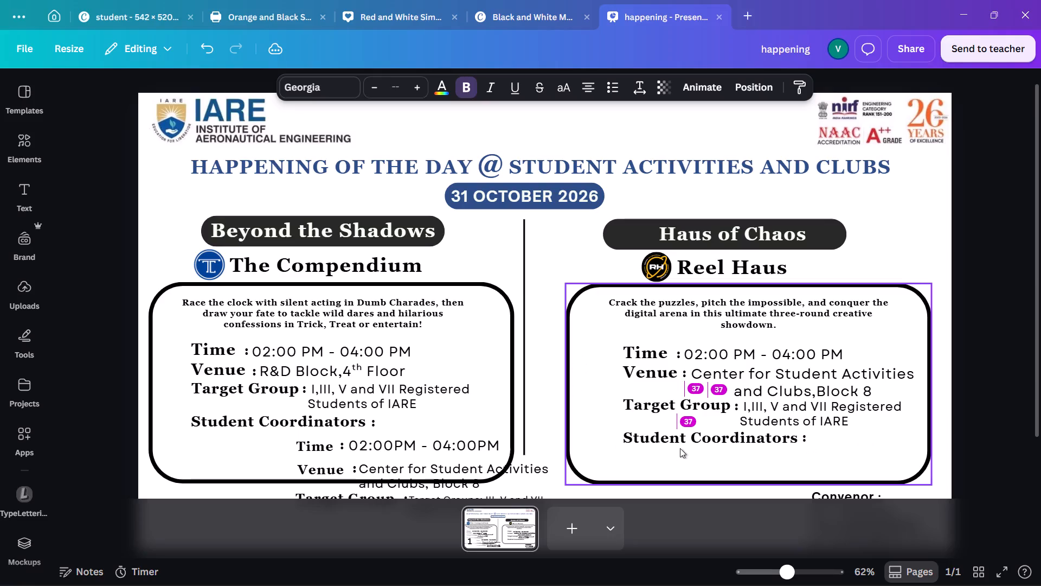
pyautogui.press('Left')
pyautogui.press('Left')
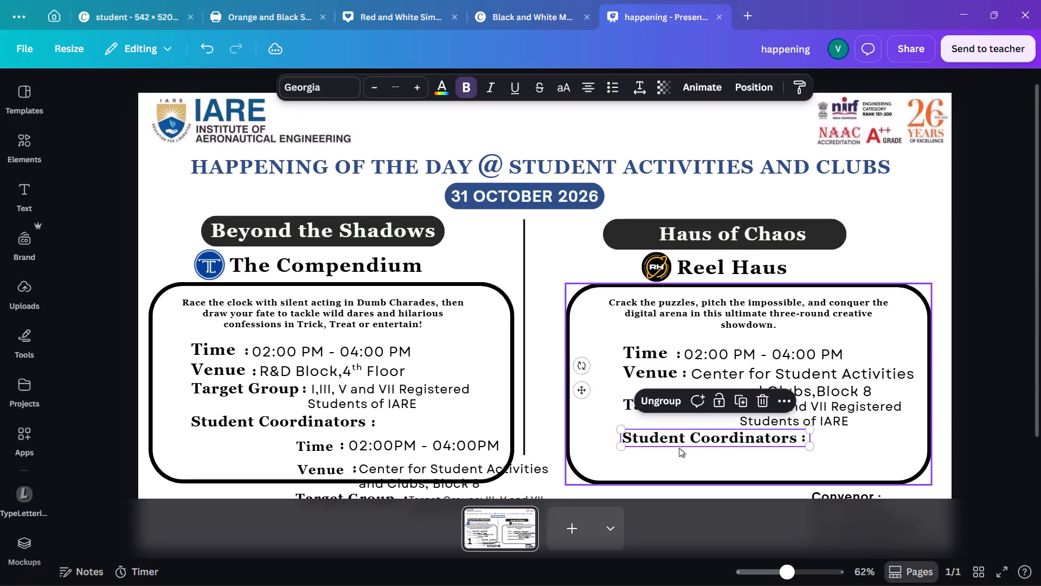
pyautogui.press('Up')
pyautogui.click(676, 449)
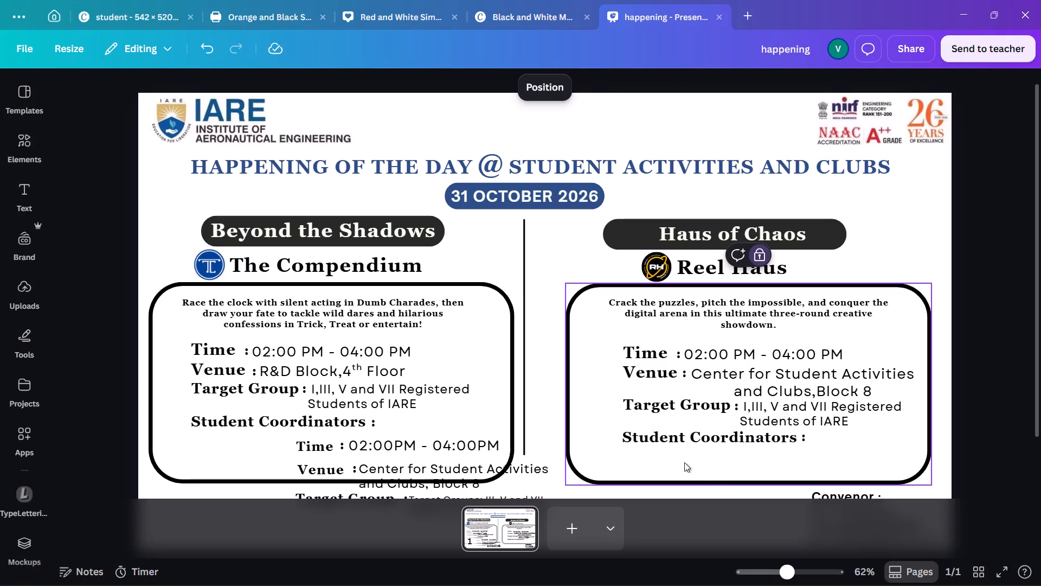
pyautogui.click(1000, 390)
# Pull the leftover grouped Time, Venue and Target Group block out of the Beyond the Shadows frame and delete it.
pyautogui.scroll(-2, 995, 393)
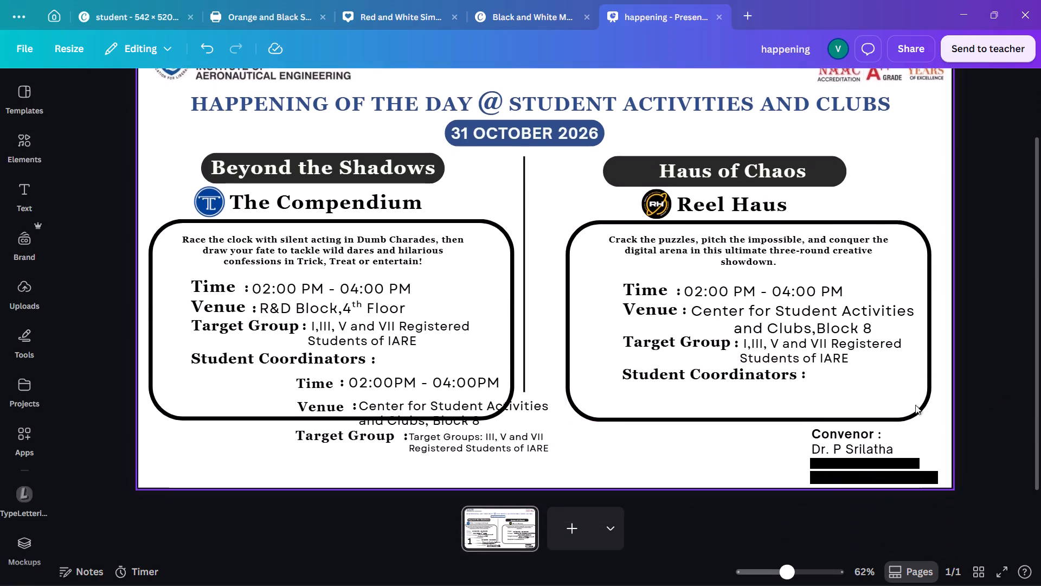
pyautogui.click(497, 447)
pyautogui.moveTo(487, 428); pyautogui.dragTo(489, 432)
pyautogui.moveTo(489, 432); pyautogui.dragTo(489, 433)
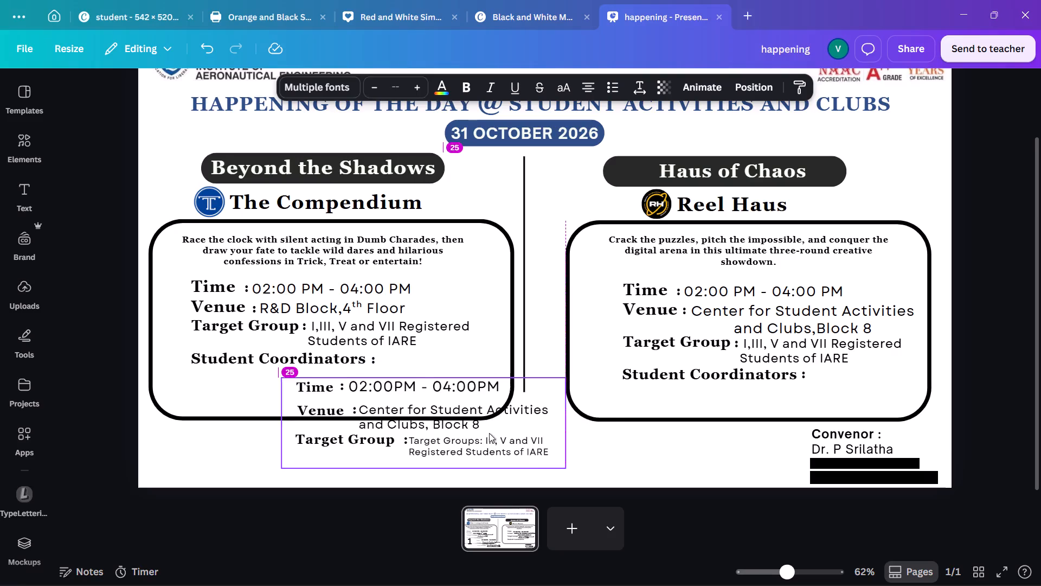
pyautogui.moveTo(489, 433); pyautogui.dragTo(691, 472)
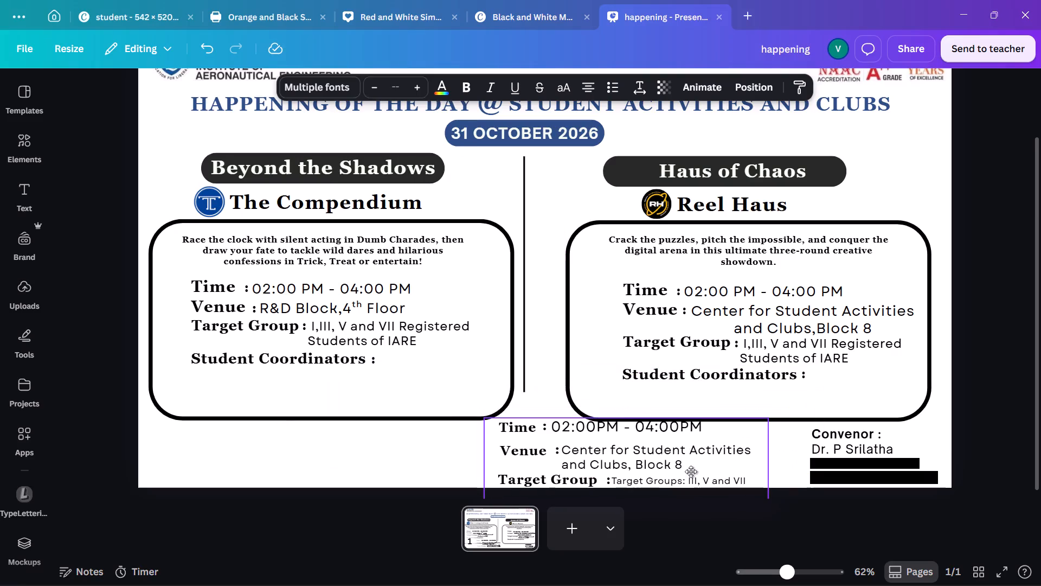
pyautogui.moveTo(691, 472); pyautogui.dragTo(689, 462)
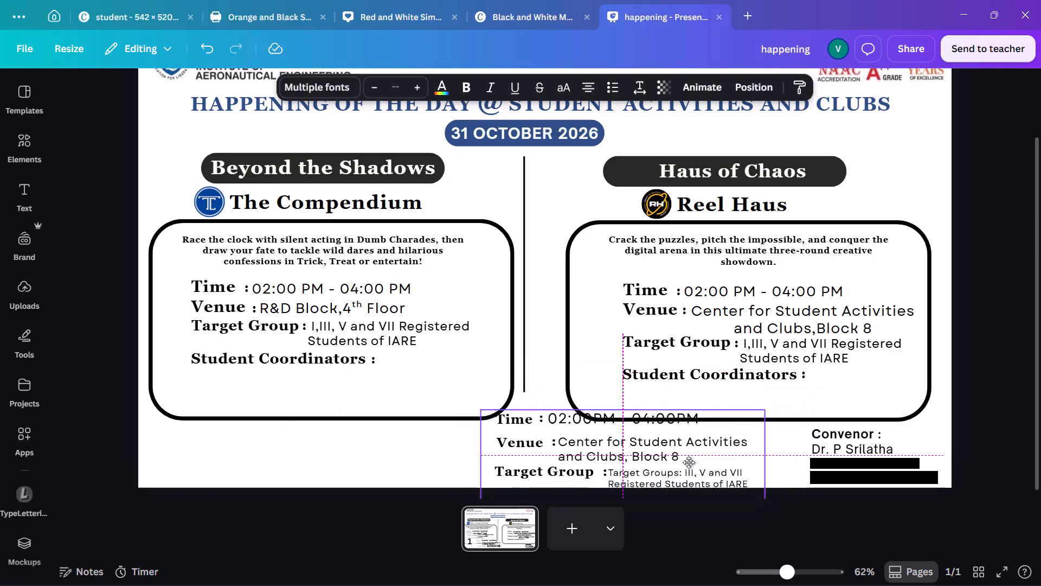
pyautogui.moveTo(689, 462); pyautogui.dragTo(685, 453)
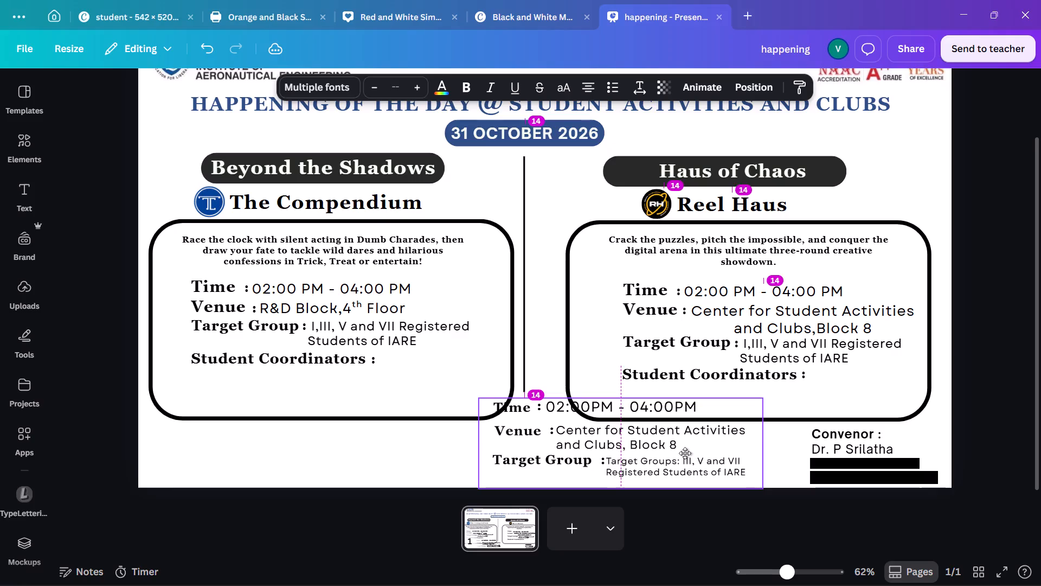
pyautogui.moveTo(685, 453); pyautogui.dragTo(683, 450)
pyautogui.click(667, 363)
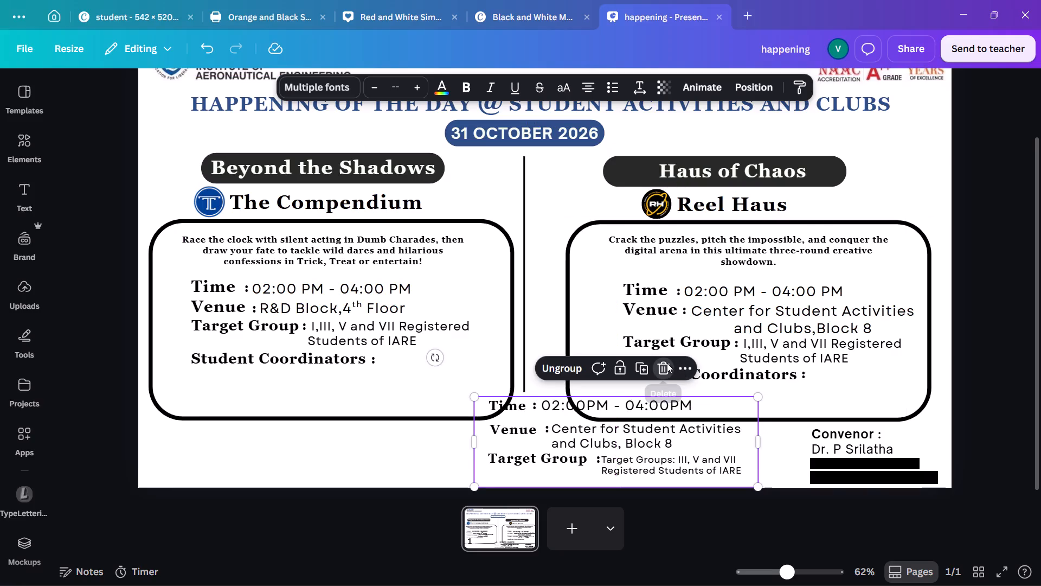
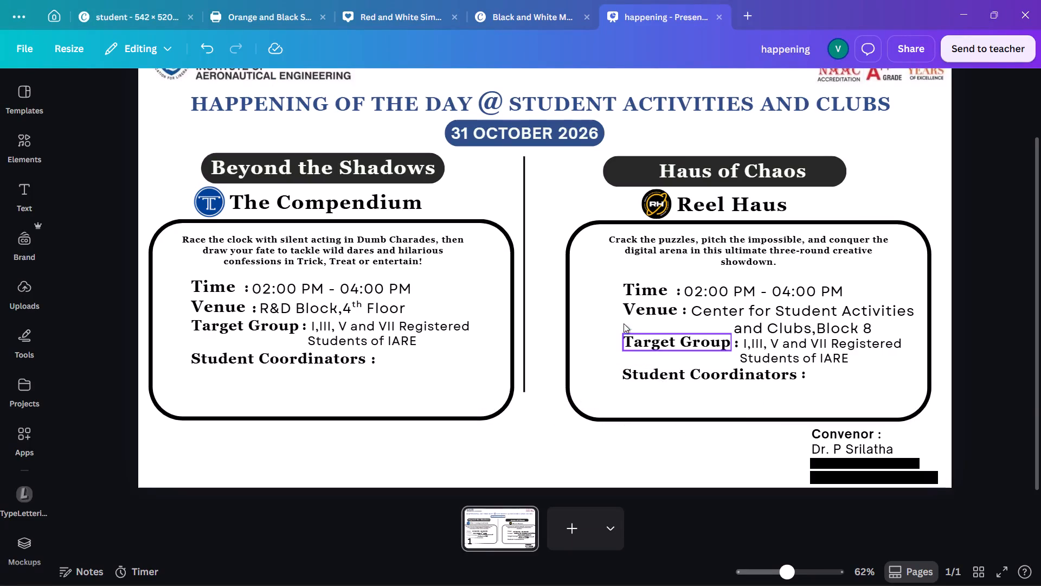
# Temporarily group all the Haus of Chaos details rows, from Time to Student Coordinators, to move them together slightly up and left.
pyautogui.moveTo(605, 279); pyautogui.dragTo(613, 283)
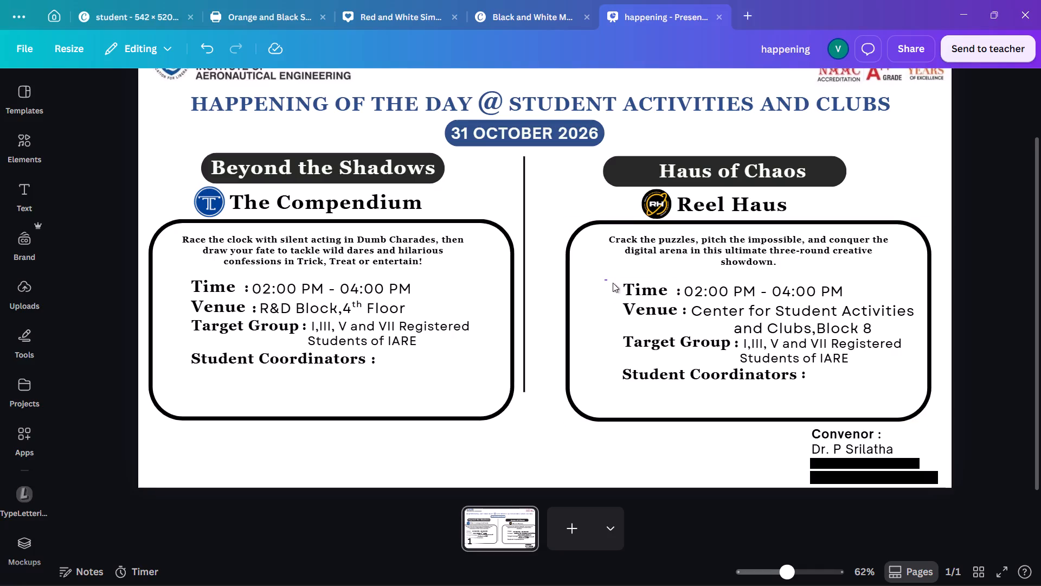
pyautogui.moveTo(613, 283); pyautogui.dragTo(902, 396)
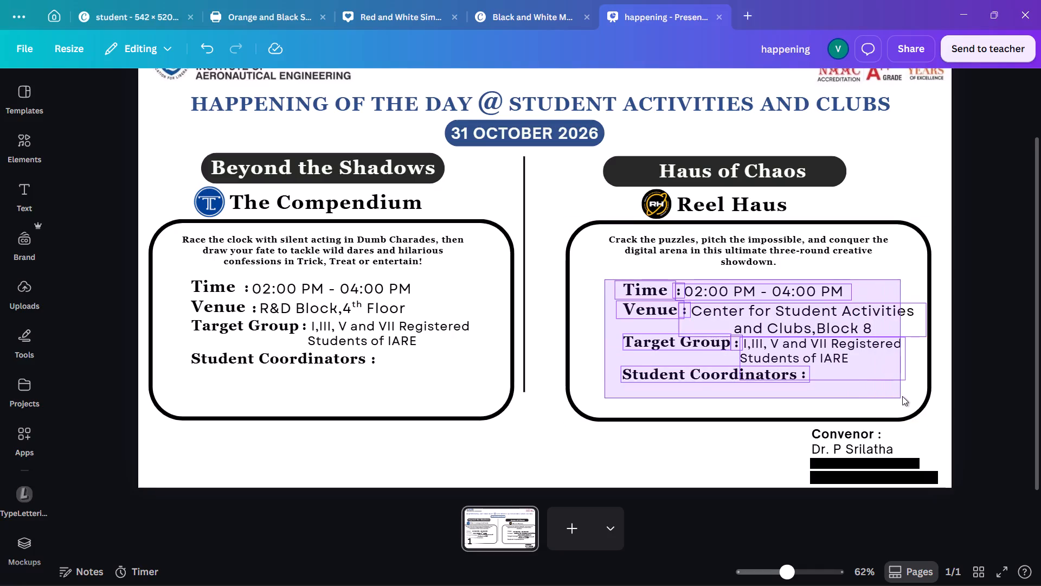
pyautogui.moveTo(902, 396); pyautogui.dragTo(903, 388)
pyautogui.click(729, 248)
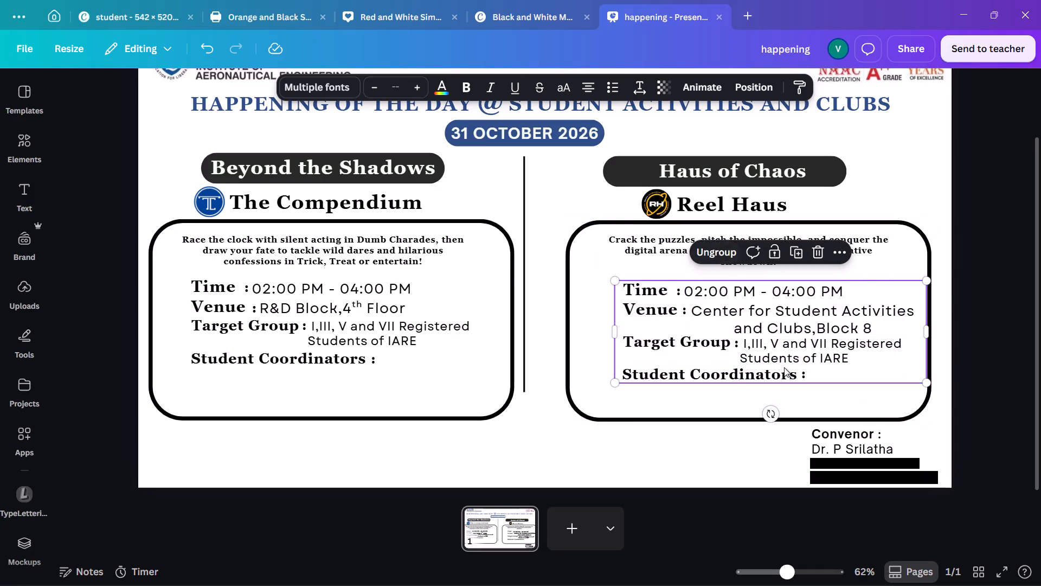
pyautogui.moveTo(786, 372); pyautogui.dragTo(783, 366)
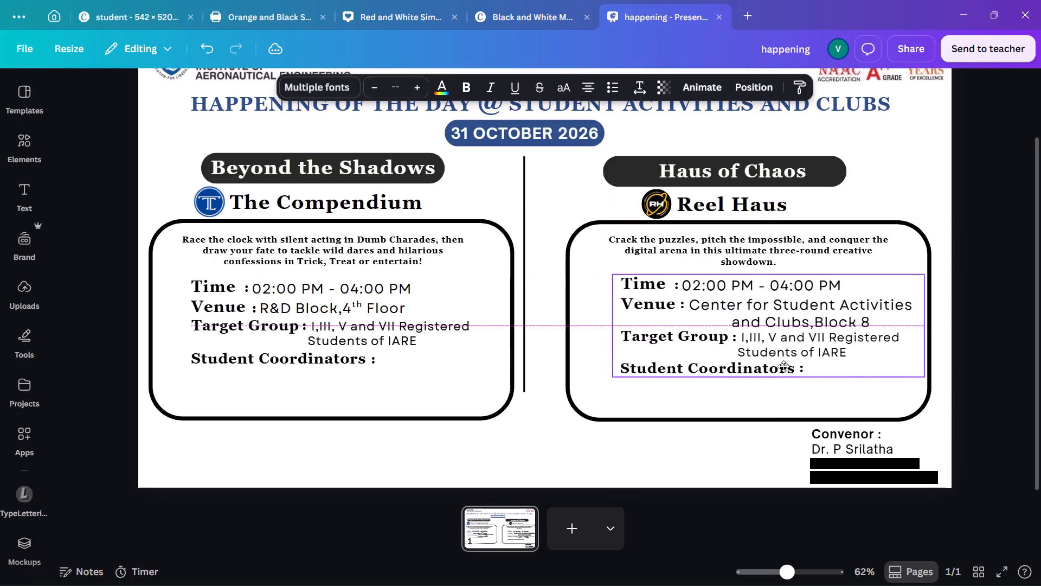
pyautogui.moveTo(783, 366); pyautogui.dragTo(780, 365)
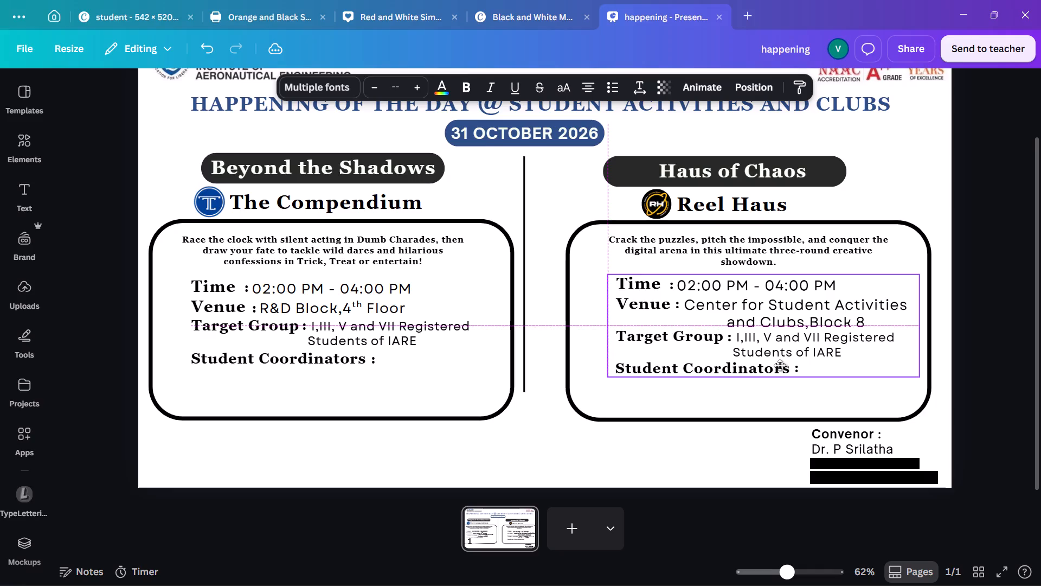
pyautogui.moveTo(780, 365); pyautogui.dragTo(780, 365)
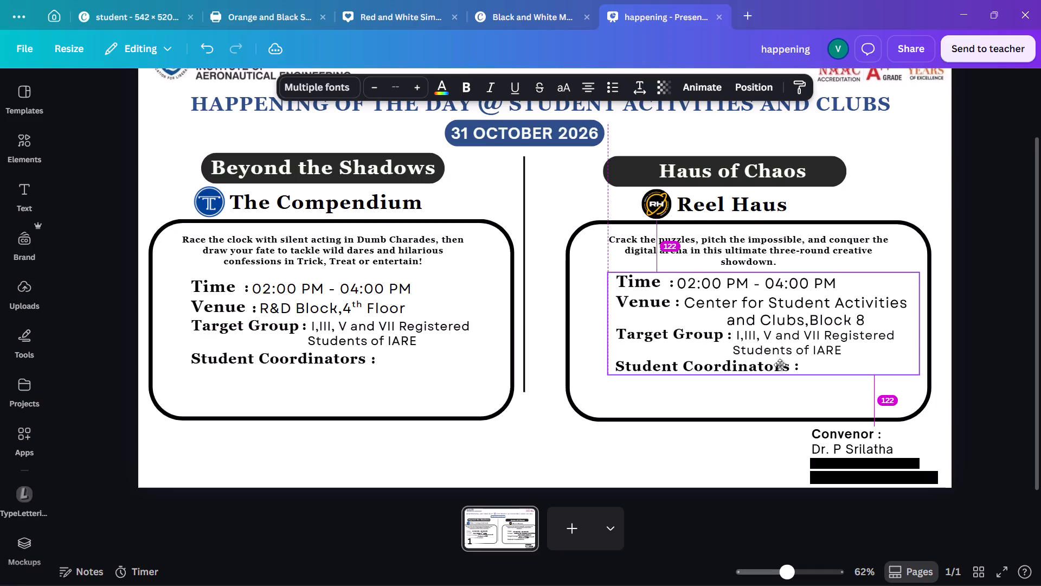
pyautogui.moveTo(780, 365); pyautogui.dragTo(777, 366)
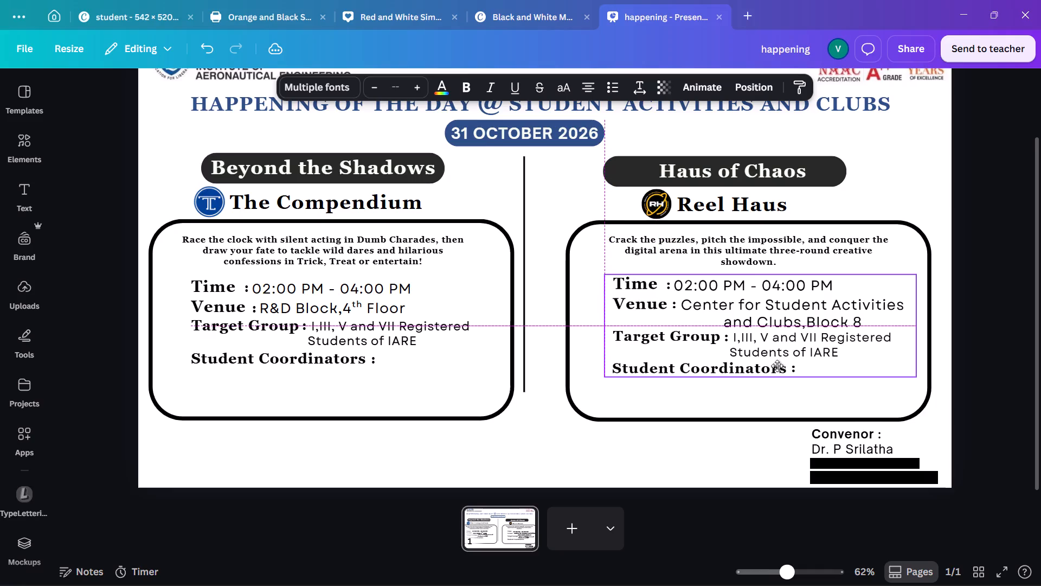
pyautogui.moveTo(777, 366); pyautogui.dragTo(779, 366)
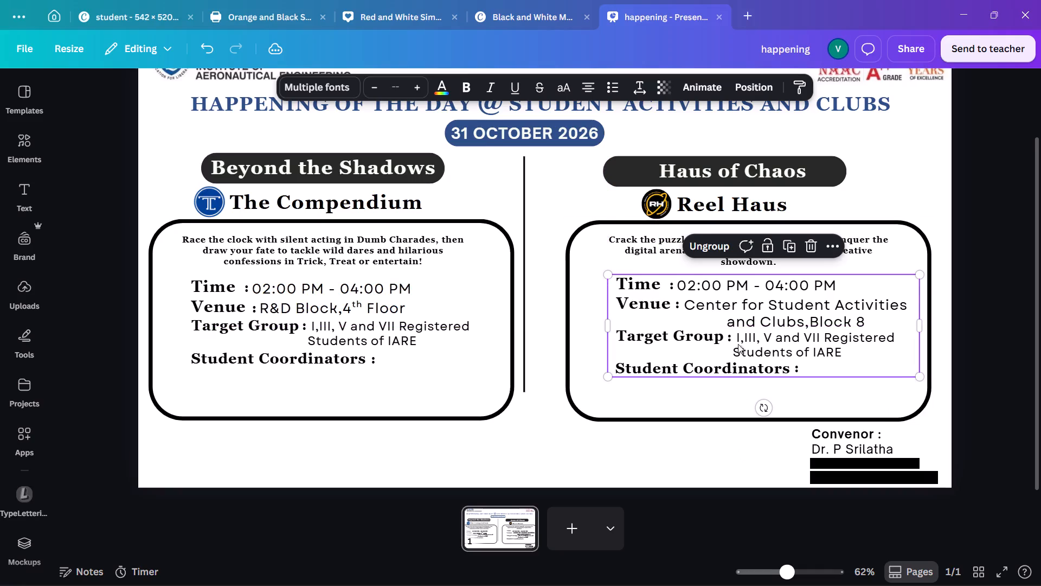
pyautogui.click(707, 245)
pyautogui.click(689, 475)
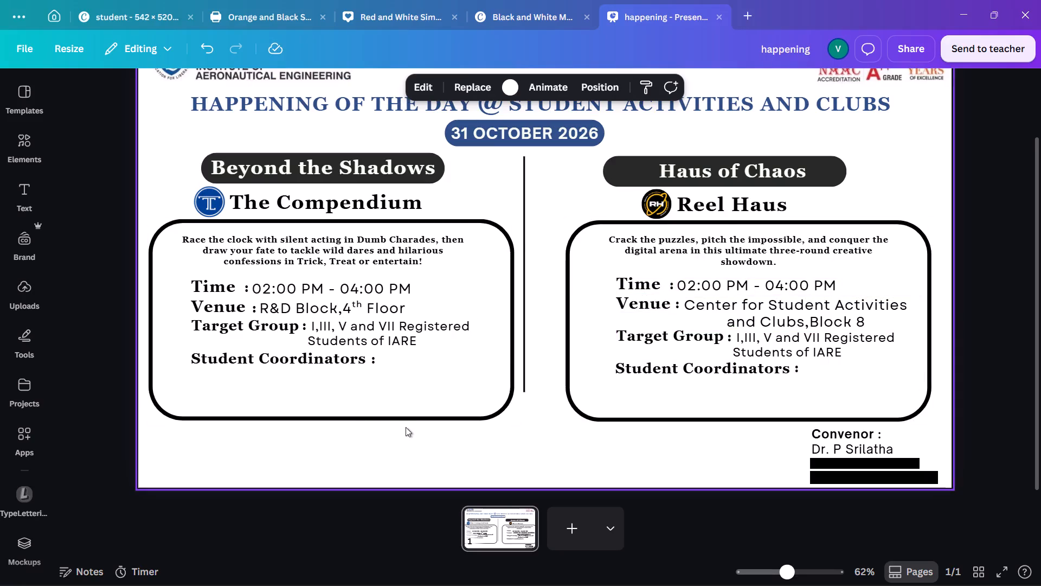
# Nudge the Beyond the Shadows venue text, R&D Block, 4th Floor, slightly down and right, away from its colon.
pyautogui.click(304, 302)
pyautogui.press('Down')
pyautogui.press('Right')
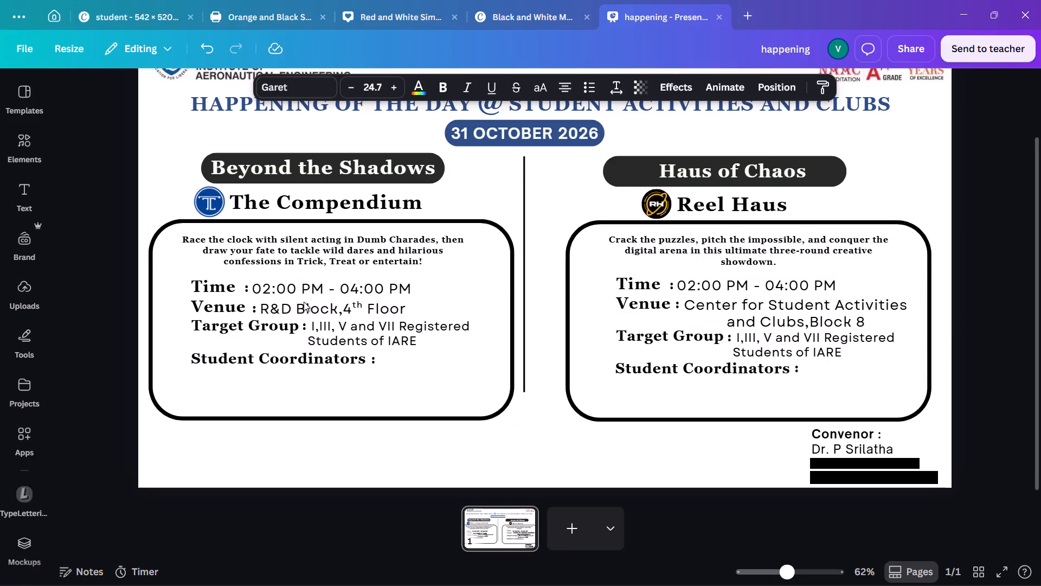
pyautogui.press('Right')
pyautogui.press('Right')
pyautogui.press('Right')
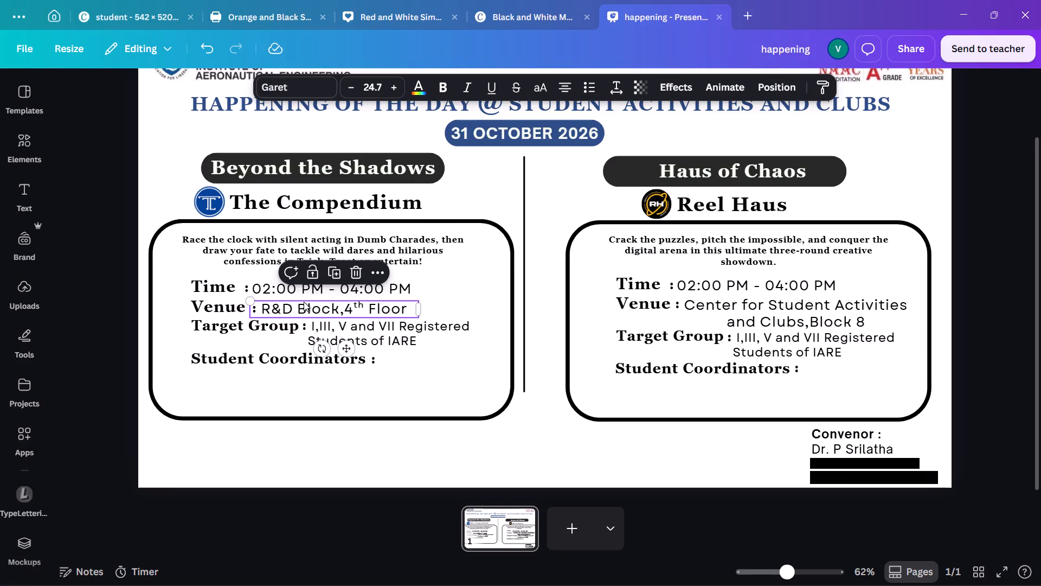
# Nudge the Beyond the Shadows time text, 02:00 PM - 04:00 PM, slightly right, away from its colon.
pyautogui.click(290, 288)
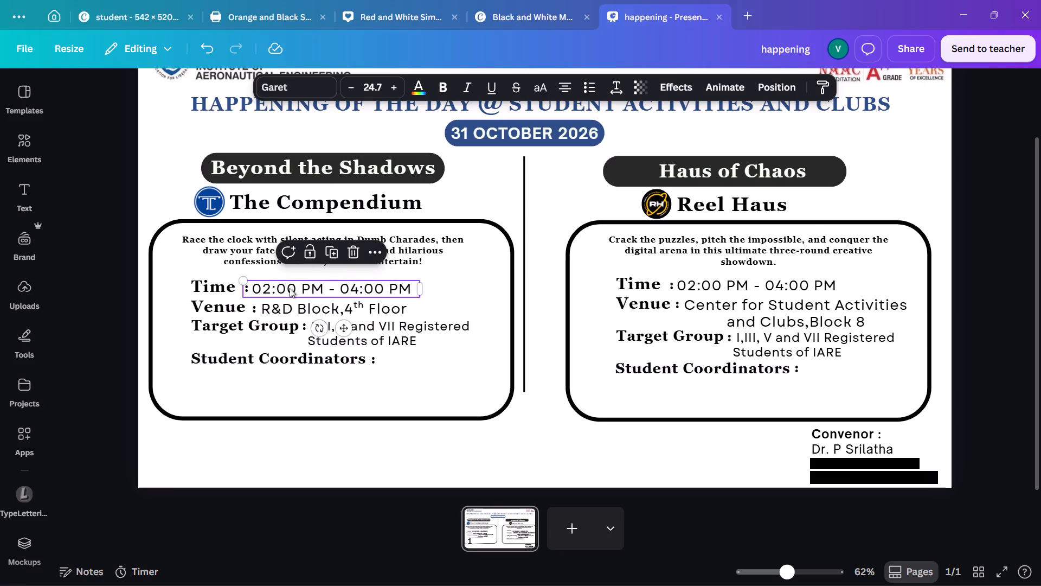
pyautogui.press('Up')
pyautogui.press('Down')
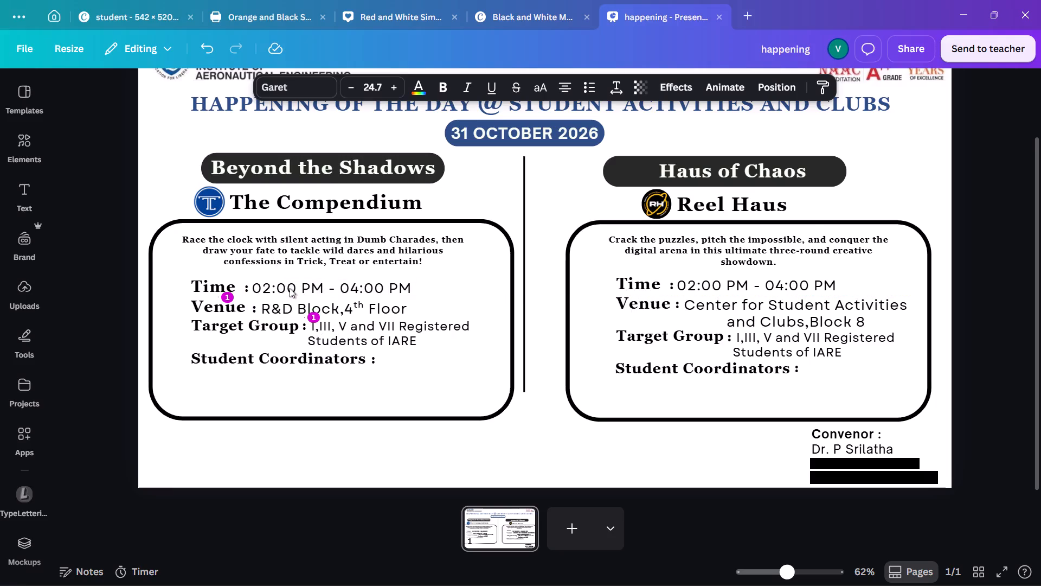
pyautogui.press('Right')
pyautogui.press('Right')
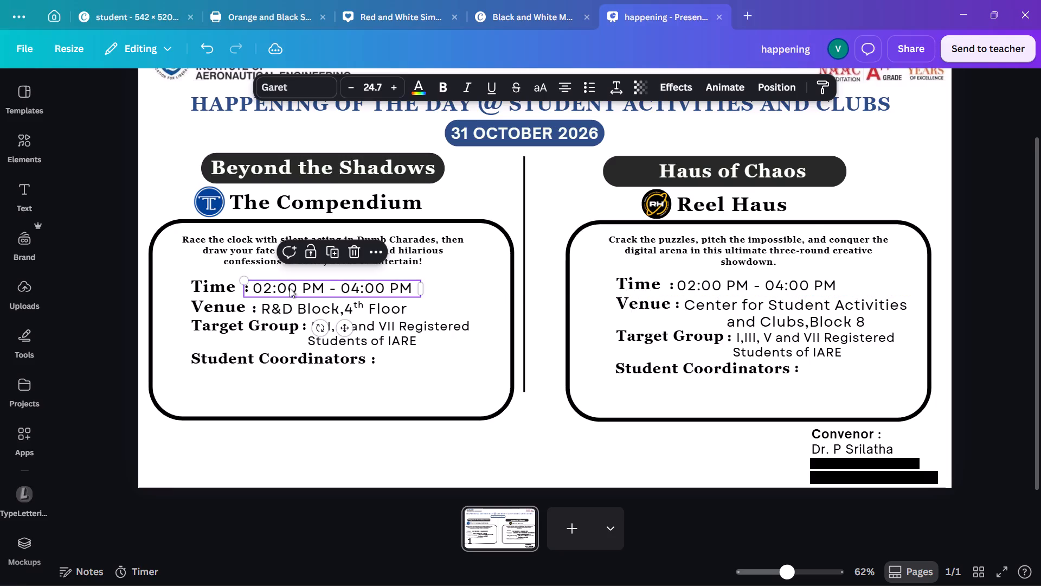
pyautogui.click(241, 413)
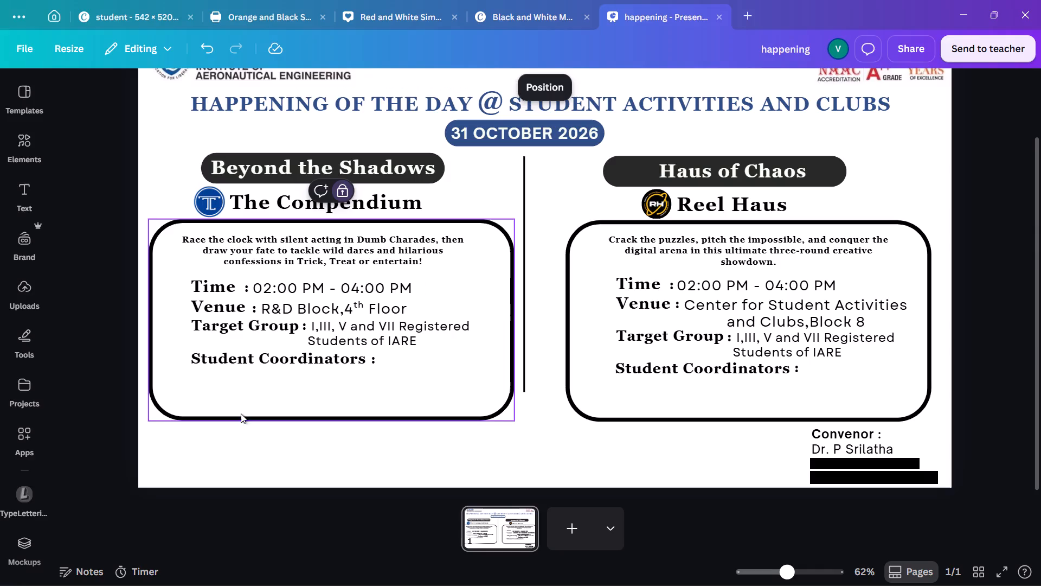
pyautogui.click(242, 441)
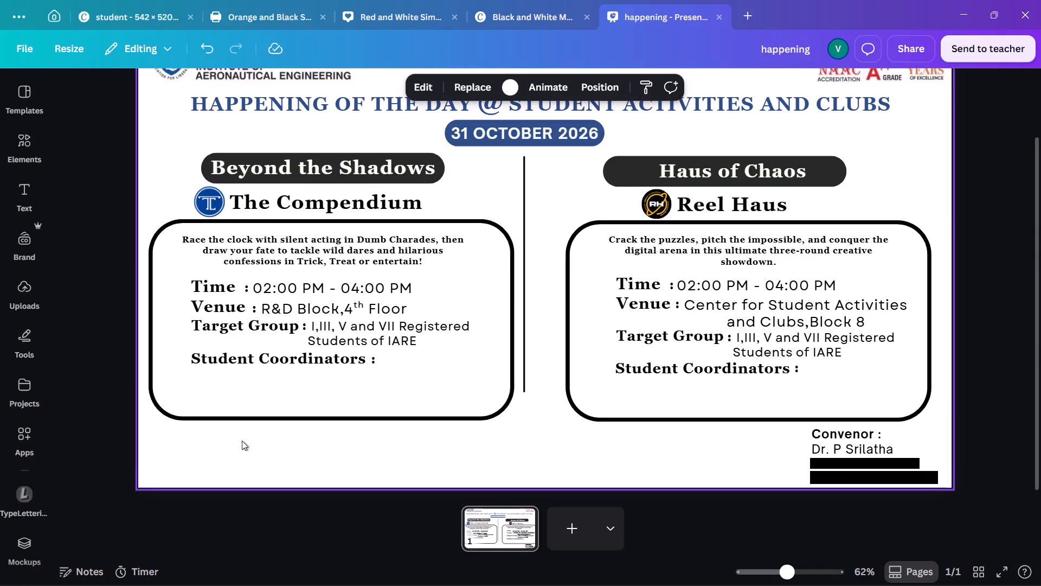
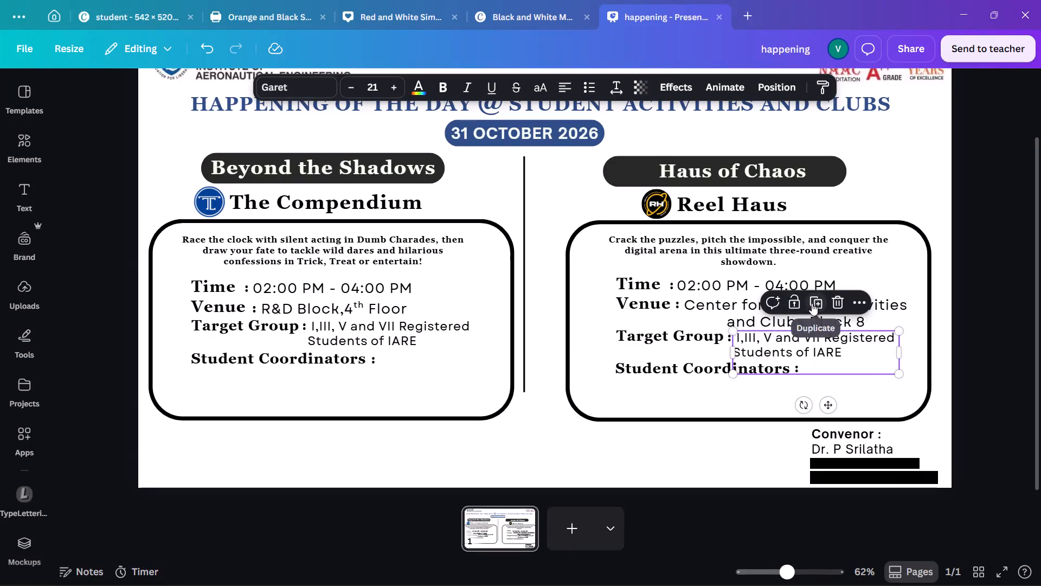
# Duplicate the Haus of Chaos target group text below Student Coordinators, replace it with the copied coordinator contact details, and widen the box.
pyautogui.click(812, 303)
pyautogui.moveTo(819, 344); pyautogui.dragTo(722, 386)
pyautogui.click(714, 385)
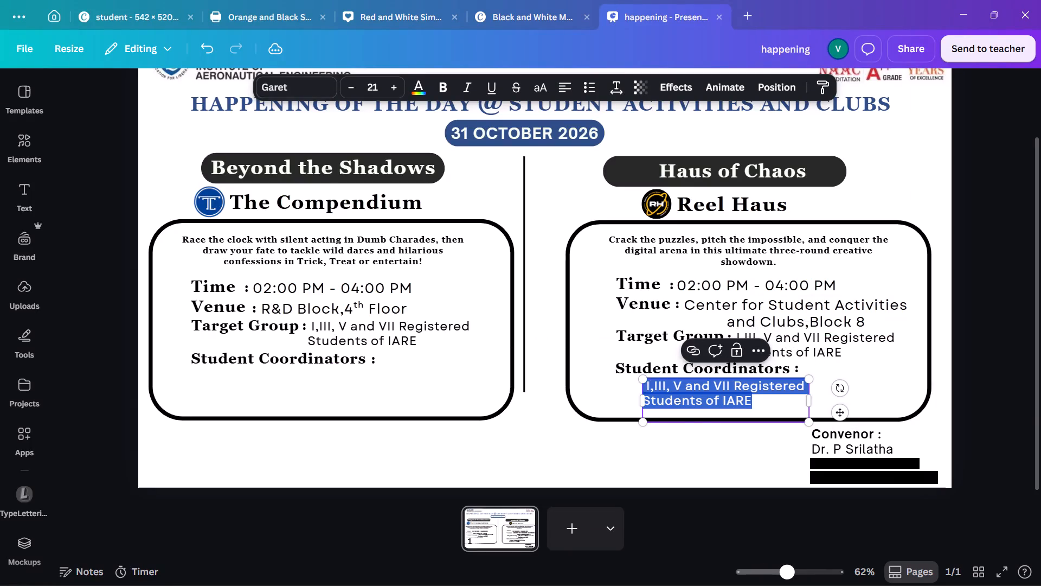
pyautogui.hotkey('ctrl', 'v')
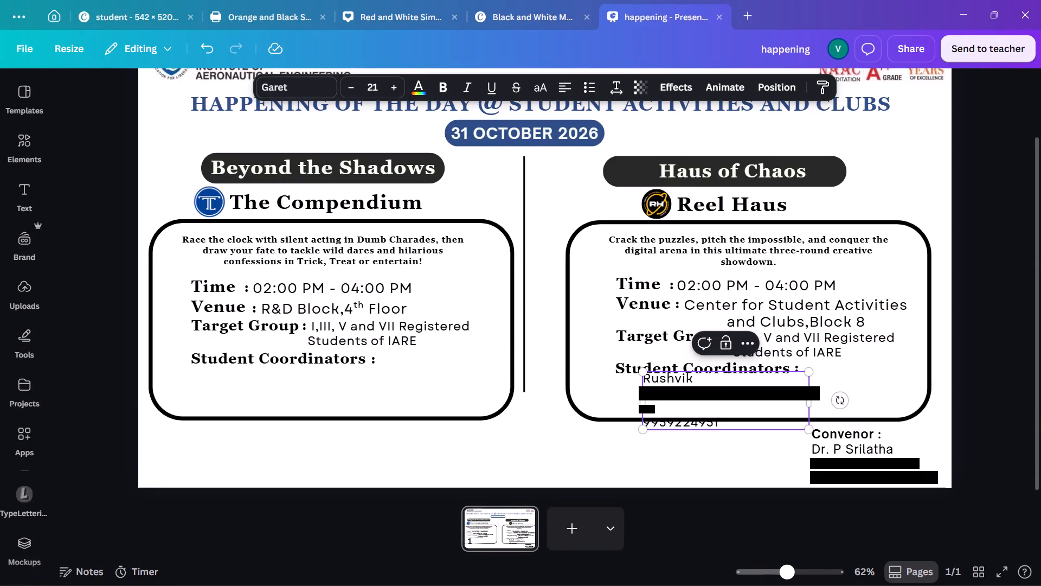
pyautogui.moveTo(811, 406); pyautogui.dragTo(833, 403)
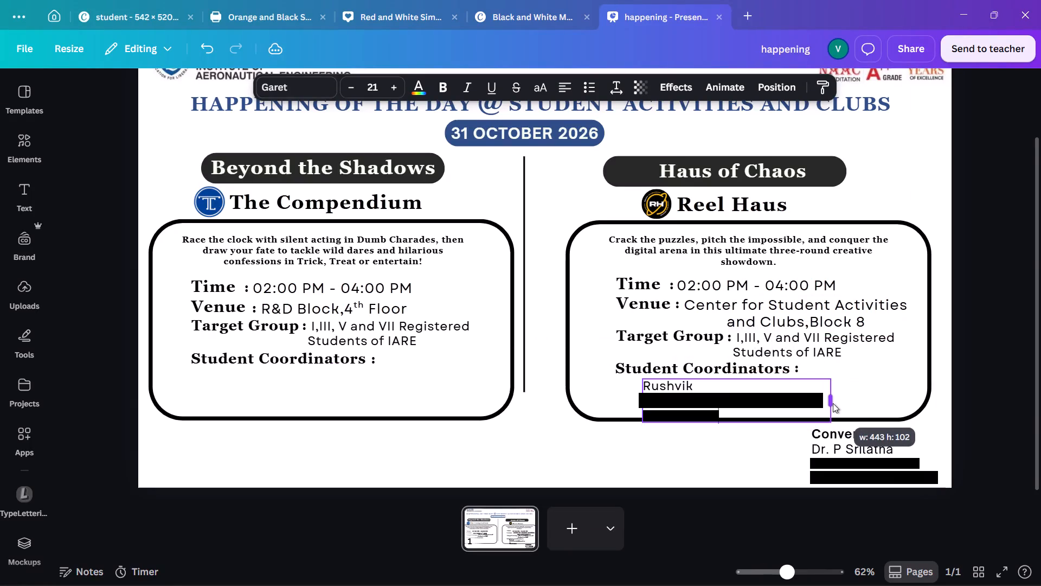
pyautogui.moveTo(833, 403); pyautogui.dragTo(830, 404)
pyautogui.click(888, 391)
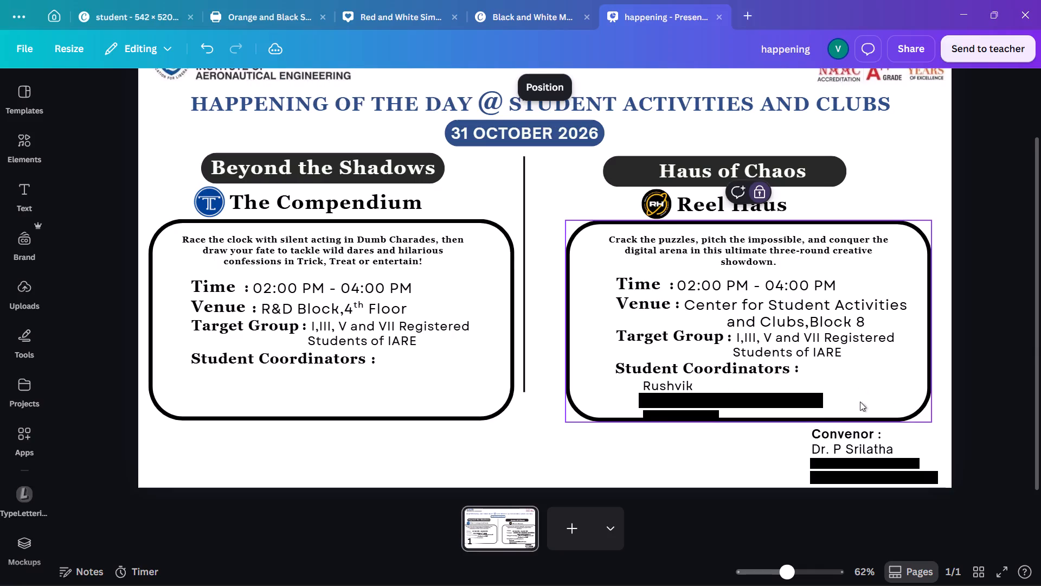
# Shrink the coordinator contact block to font size 18 and place it under the Haus of Chaos Student Coordinators label, aligned with the target group text.
pyautogui.moveTo(753, 405); pyautogui.dragTo(813, 394)
pyautogui.moveTo(772, 397); pyautogui.dragTo(810, 396)
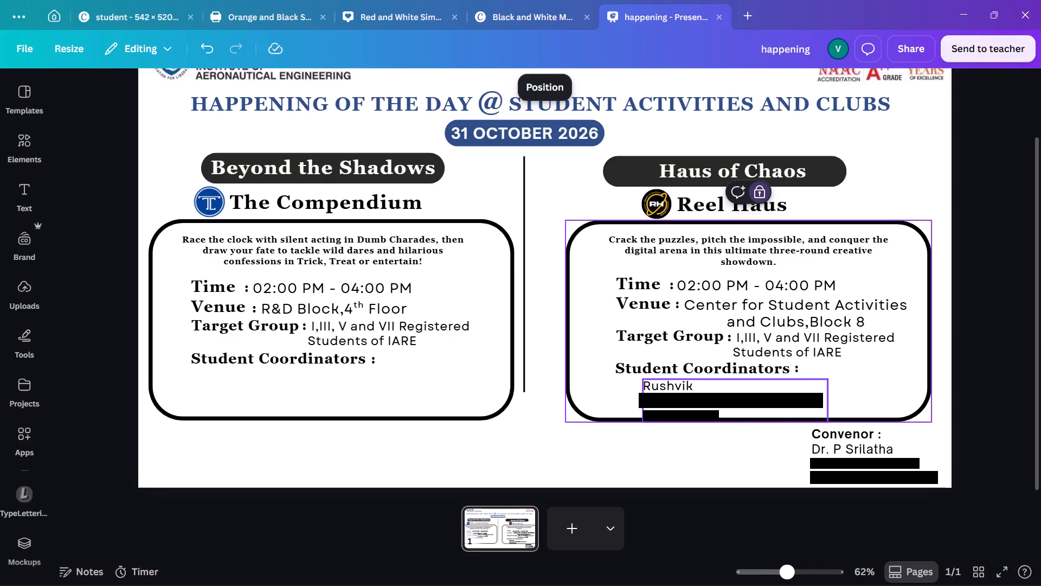
pyautogui.moveTo(810, 396); pyautogui.dragTo(814, 394)
pyautogui.click(846, 385)
pyautogui.click(791, 393)
pyautogui.moveTo(791, 393); pyautogui.dragTo(838, 383)
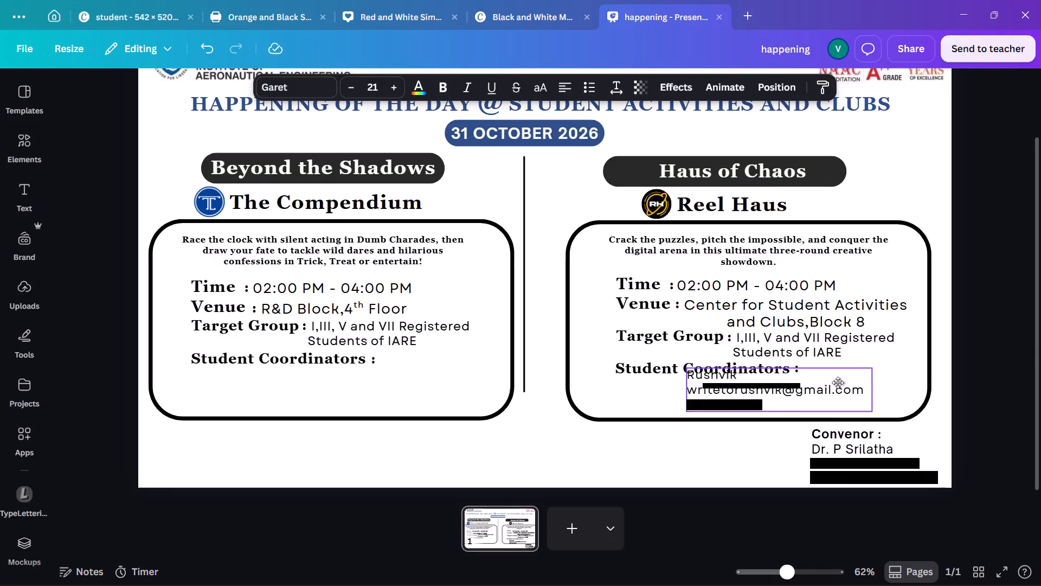
pyautogui.moveTo(838, 383); pyautogui.dragTo(840, 388)
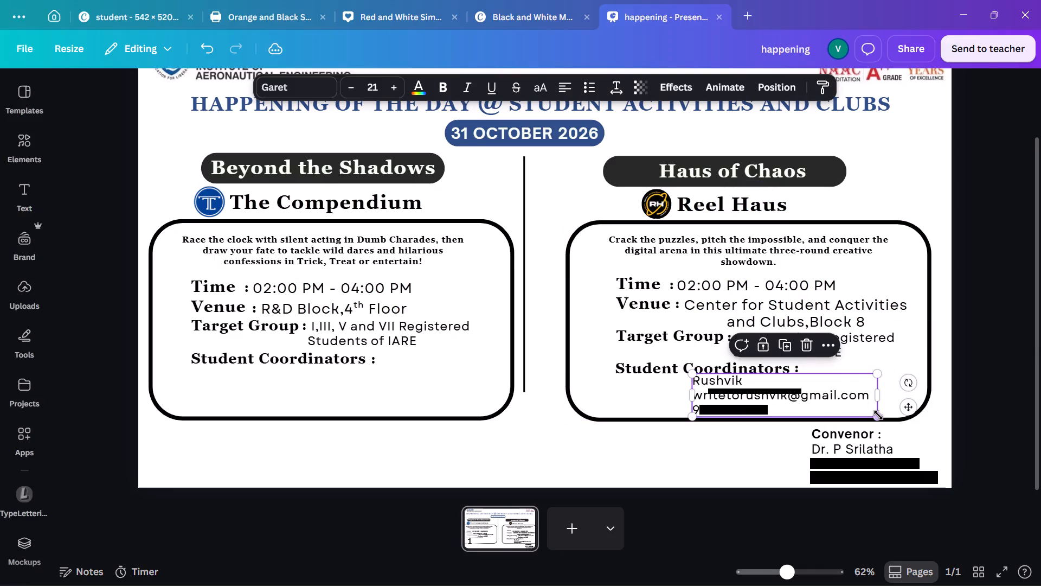
pyautogui.moveTo(878, 415); pyautogui.dragTo(850, 417)
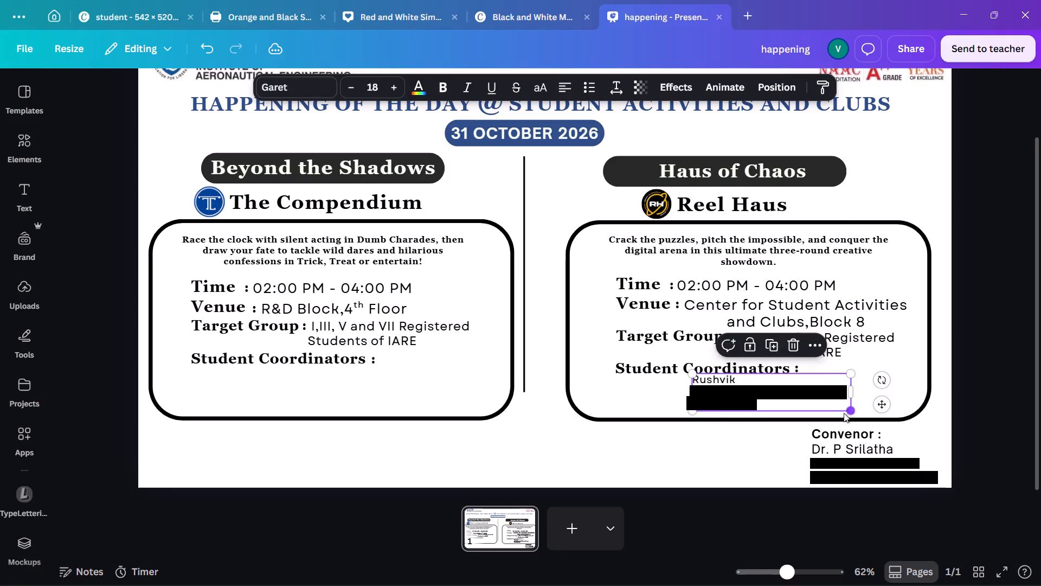
pyautogui.moveTo(765, 397); pyautogui.dragTo(763, 412)
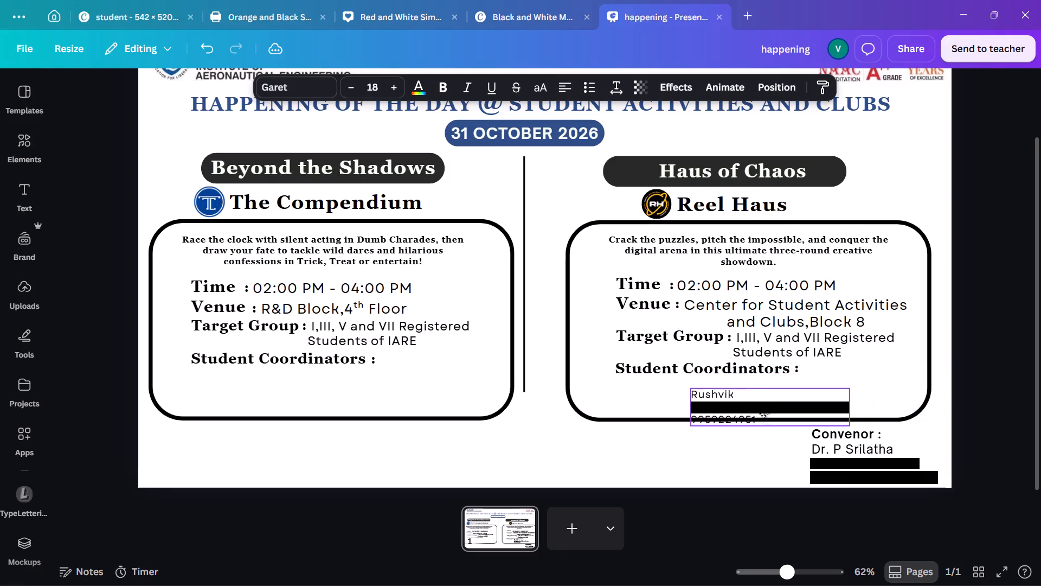
pyautogui.moveTo(763, 412); pyautogui.dragTo(762, 397)
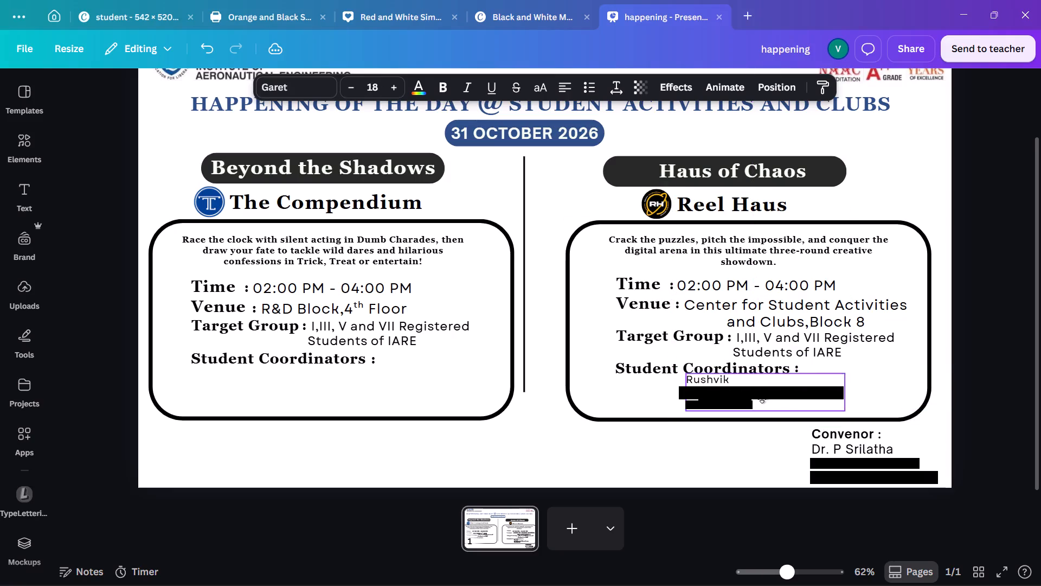
pyautogui.moveTo(762, 397); pyautogui.dragTo(805, 399)
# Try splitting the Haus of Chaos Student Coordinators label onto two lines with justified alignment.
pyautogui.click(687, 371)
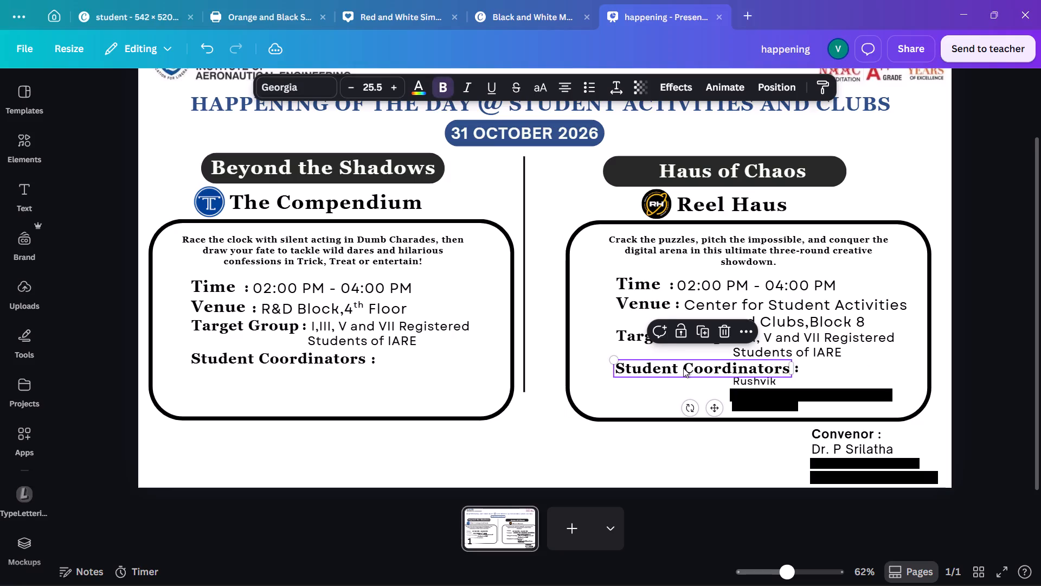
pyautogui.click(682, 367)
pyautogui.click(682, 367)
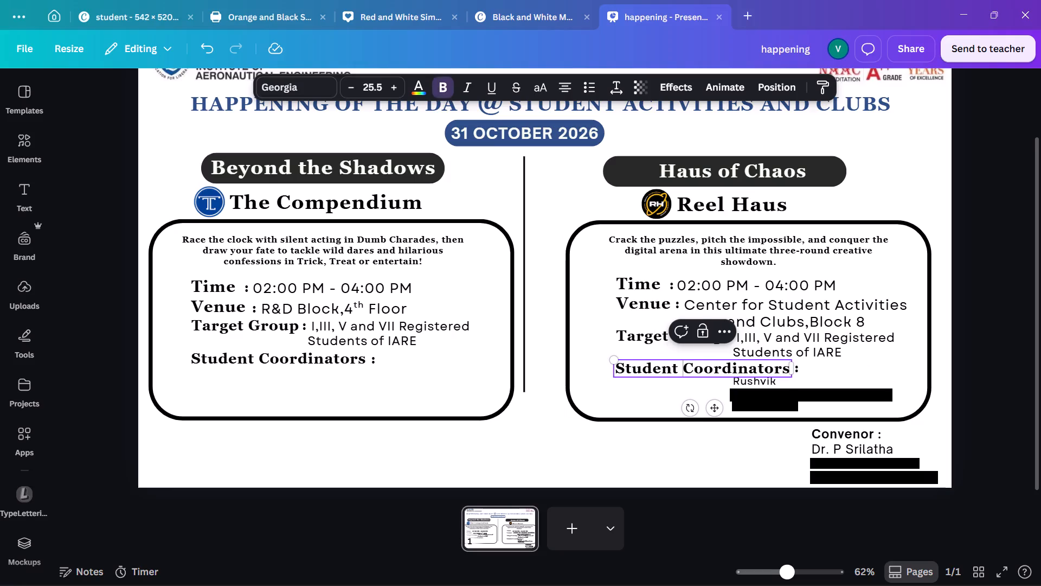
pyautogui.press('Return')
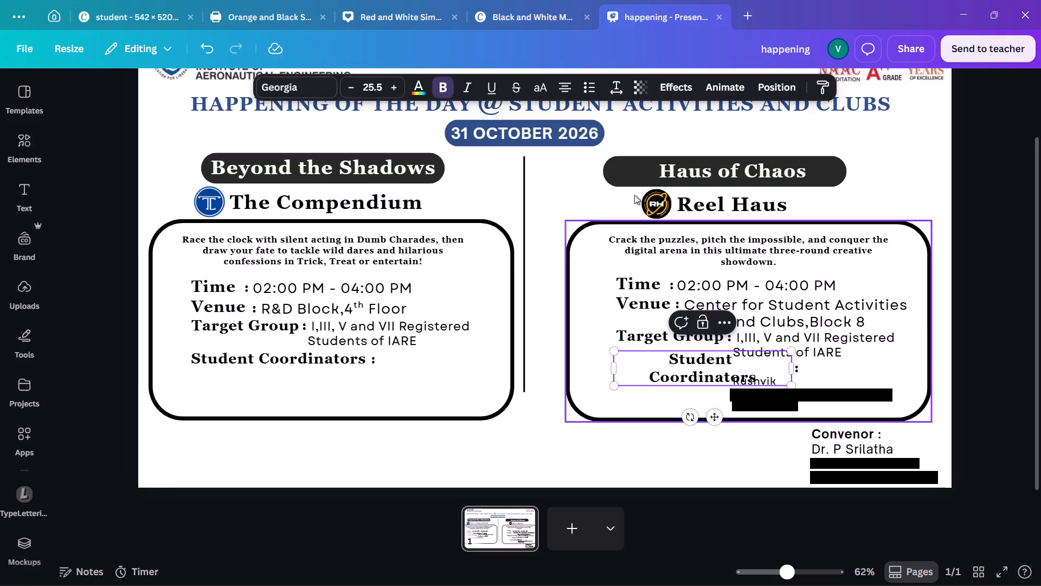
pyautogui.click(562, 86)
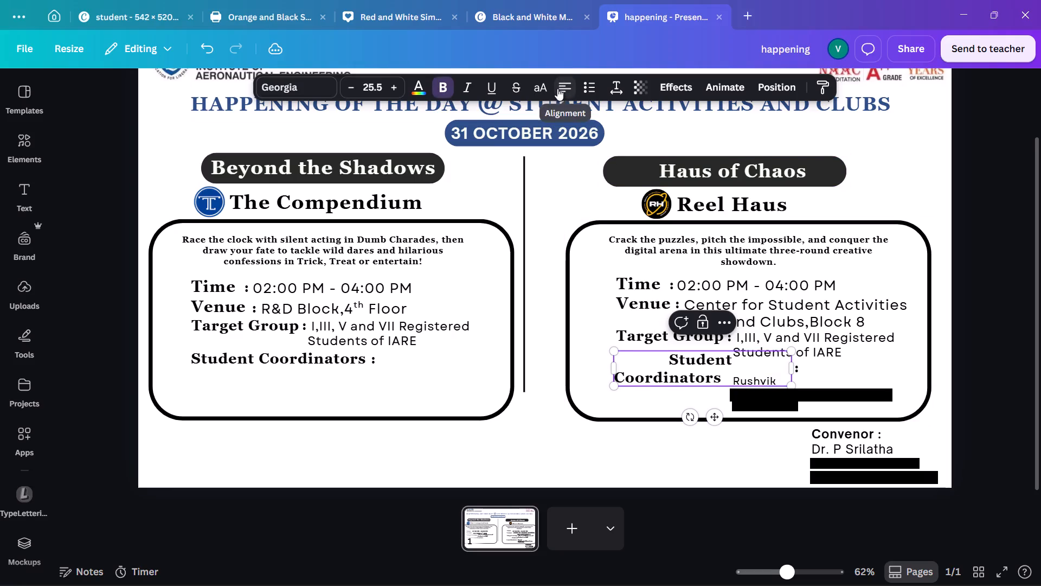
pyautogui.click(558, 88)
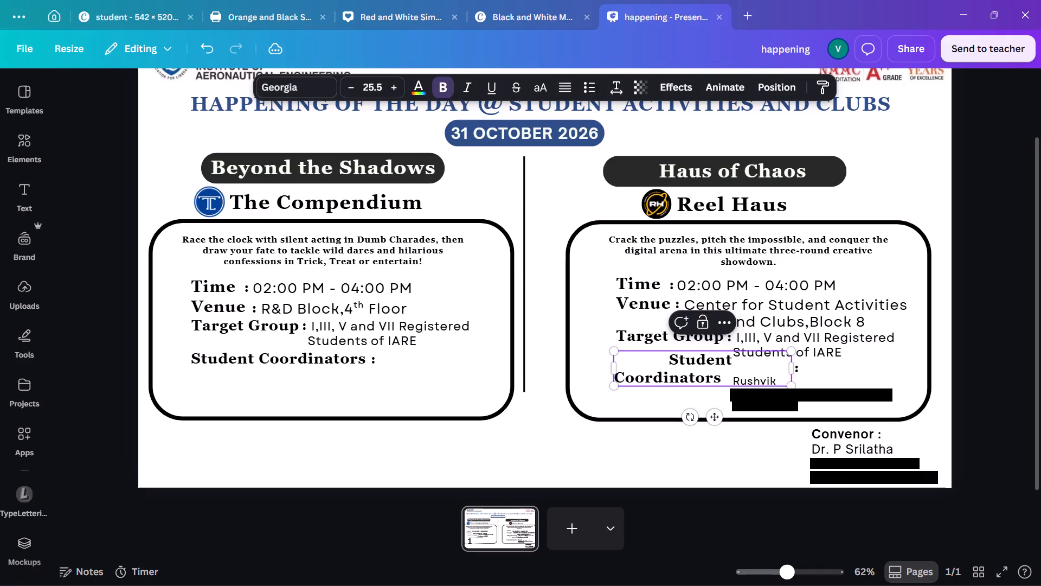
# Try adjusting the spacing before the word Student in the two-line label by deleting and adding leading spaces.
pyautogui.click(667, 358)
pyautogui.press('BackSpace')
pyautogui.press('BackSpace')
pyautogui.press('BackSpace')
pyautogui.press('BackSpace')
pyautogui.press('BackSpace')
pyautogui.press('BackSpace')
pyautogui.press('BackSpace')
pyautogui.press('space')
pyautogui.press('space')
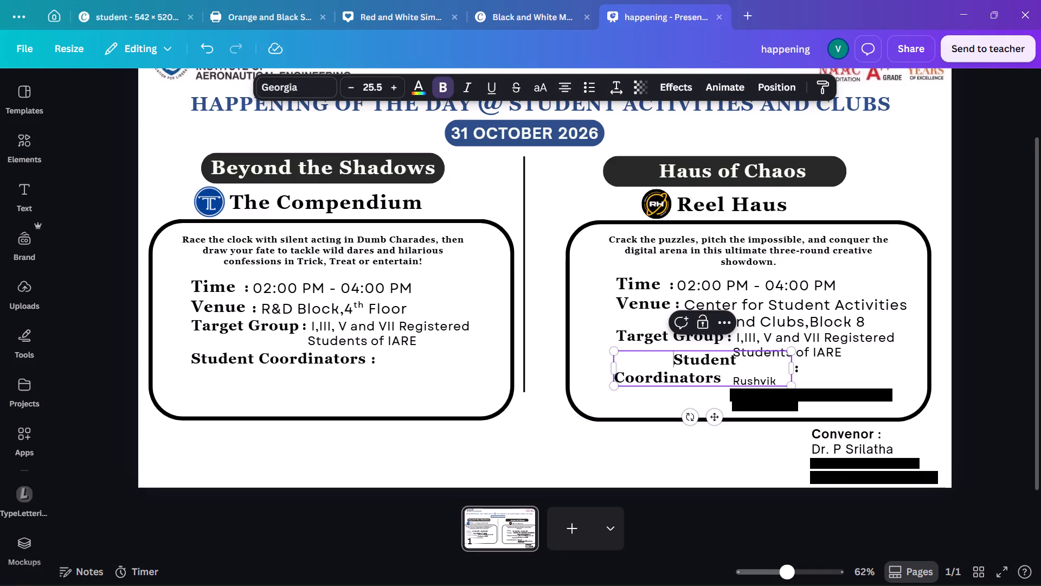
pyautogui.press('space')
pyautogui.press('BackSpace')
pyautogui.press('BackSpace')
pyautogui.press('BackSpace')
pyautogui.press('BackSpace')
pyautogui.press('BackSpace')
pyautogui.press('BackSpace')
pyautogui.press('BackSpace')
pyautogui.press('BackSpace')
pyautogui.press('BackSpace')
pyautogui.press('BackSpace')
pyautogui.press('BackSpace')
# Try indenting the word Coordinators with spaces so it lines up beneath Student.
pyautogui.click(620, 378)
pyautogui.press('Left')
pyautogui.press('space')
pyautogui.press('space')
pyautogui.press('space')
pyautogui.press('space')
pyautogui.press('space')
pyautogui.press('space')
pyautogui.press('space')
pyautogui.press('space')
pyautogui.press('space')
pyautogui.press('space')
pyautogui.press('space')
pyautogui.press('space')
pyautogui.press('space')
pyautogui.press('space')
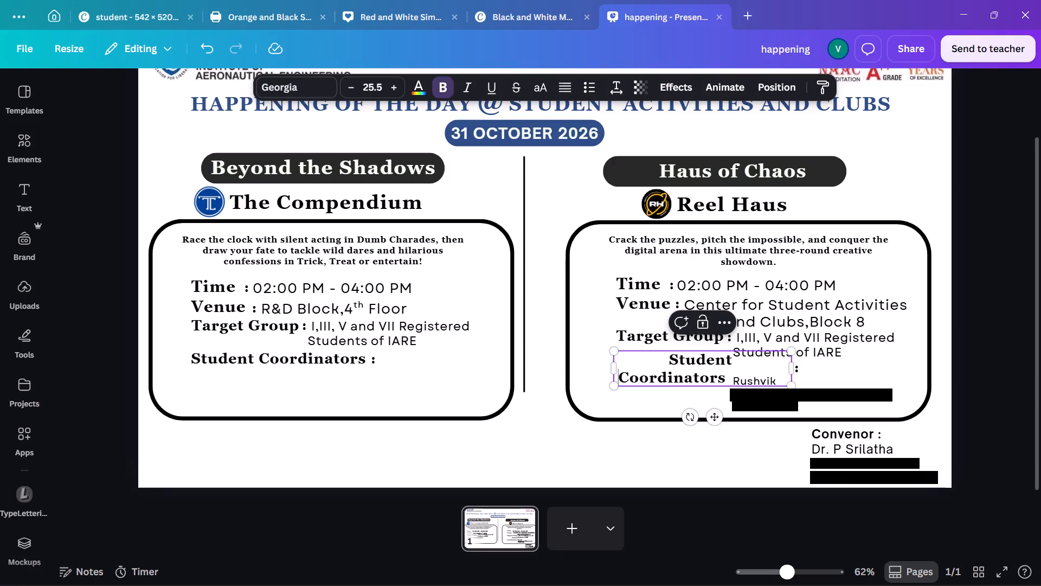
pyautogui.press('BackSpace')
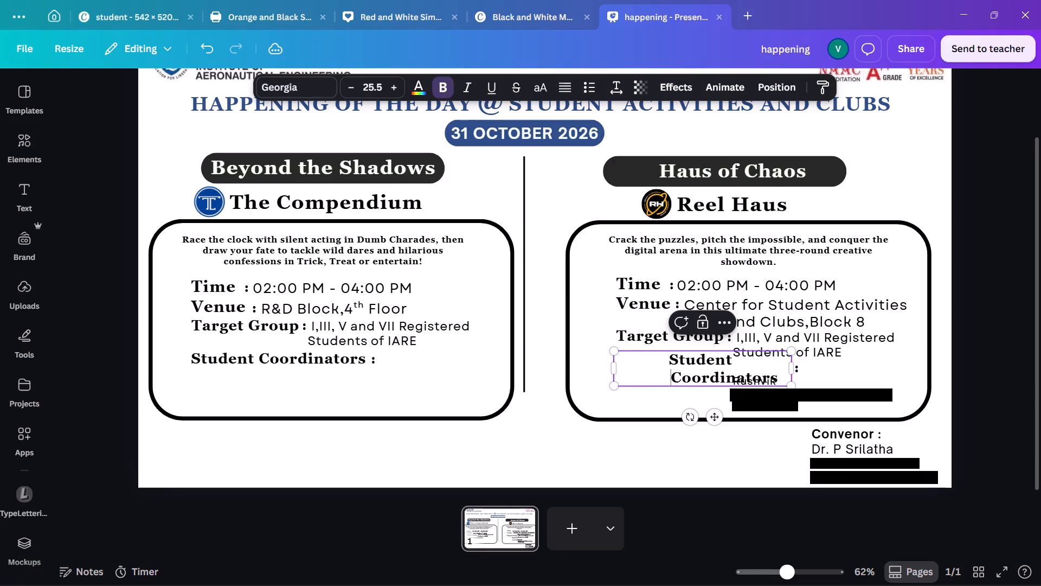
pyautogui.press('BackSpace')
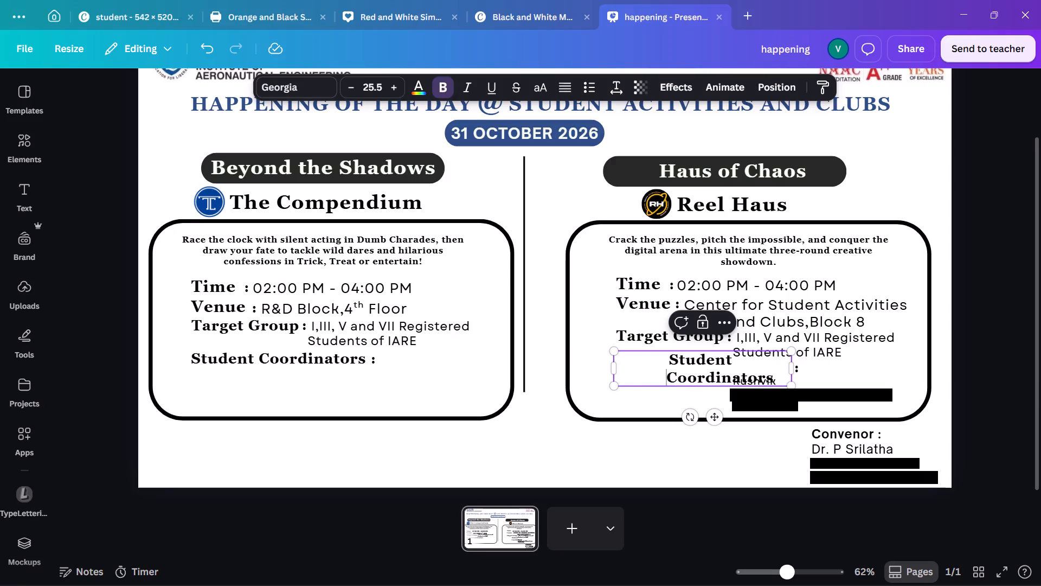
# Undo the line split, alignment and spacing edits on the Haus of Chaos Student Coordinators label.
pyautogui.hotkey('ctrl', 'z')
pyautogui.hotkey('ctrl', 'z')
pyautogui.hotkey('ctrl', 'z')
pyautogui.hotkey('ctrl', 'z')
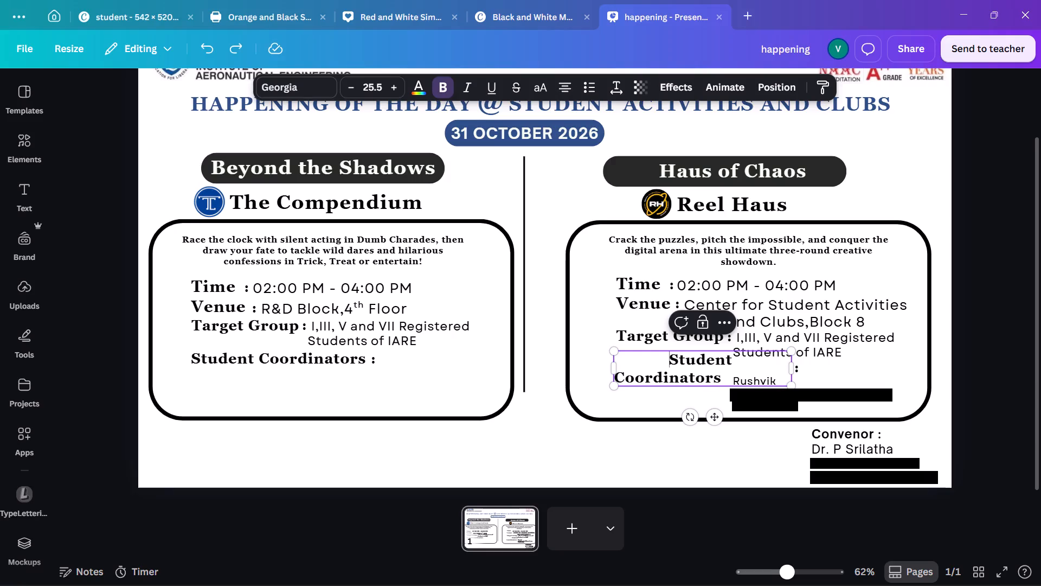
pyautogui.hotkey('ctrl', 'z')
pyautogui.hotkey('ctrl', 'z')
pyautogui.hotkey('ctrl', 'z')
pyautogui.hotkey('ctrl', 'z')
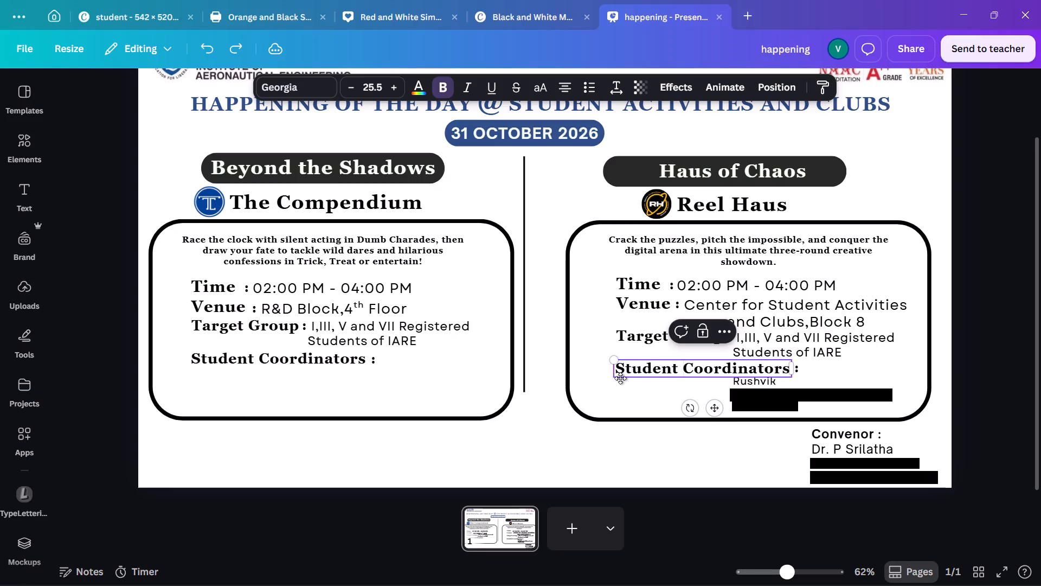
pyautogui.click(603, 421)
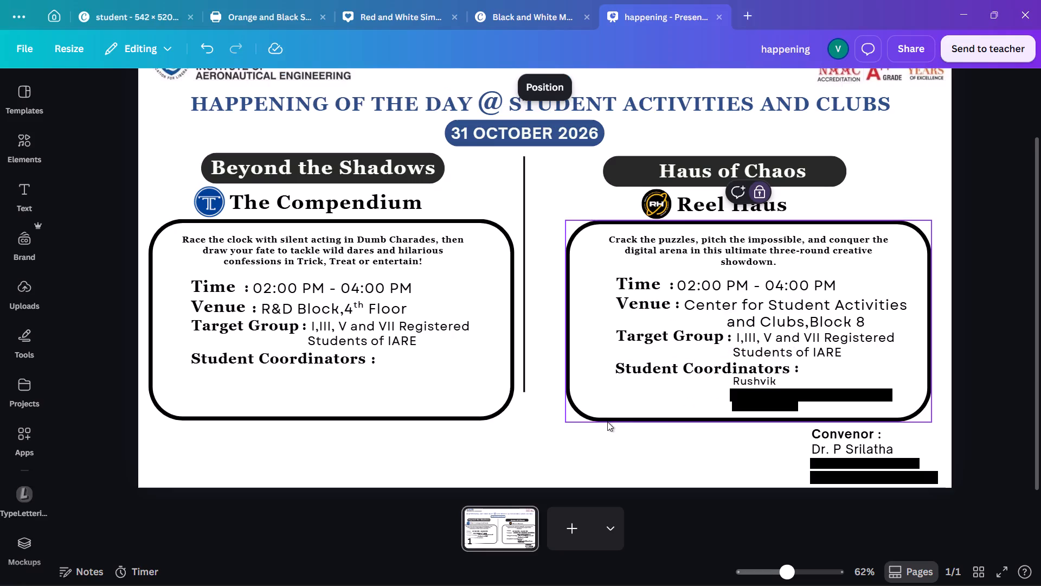
# Shift the Haus of Chaos coordinator contact block slightly left and enlarge it to font size 20, about 416 wide.
pyautogui.click(755, 397)
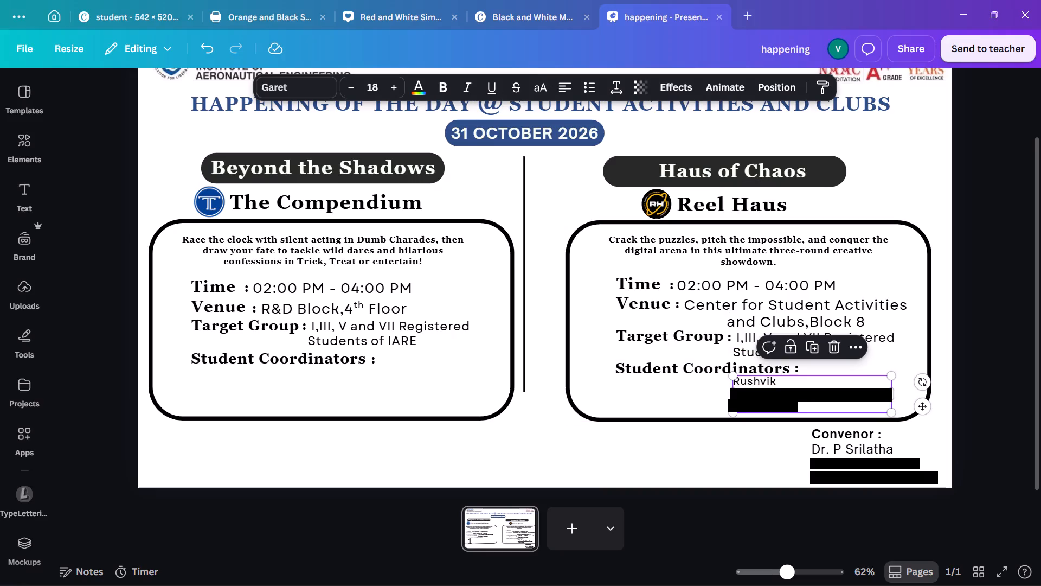
pyautogui.click(826, 388)
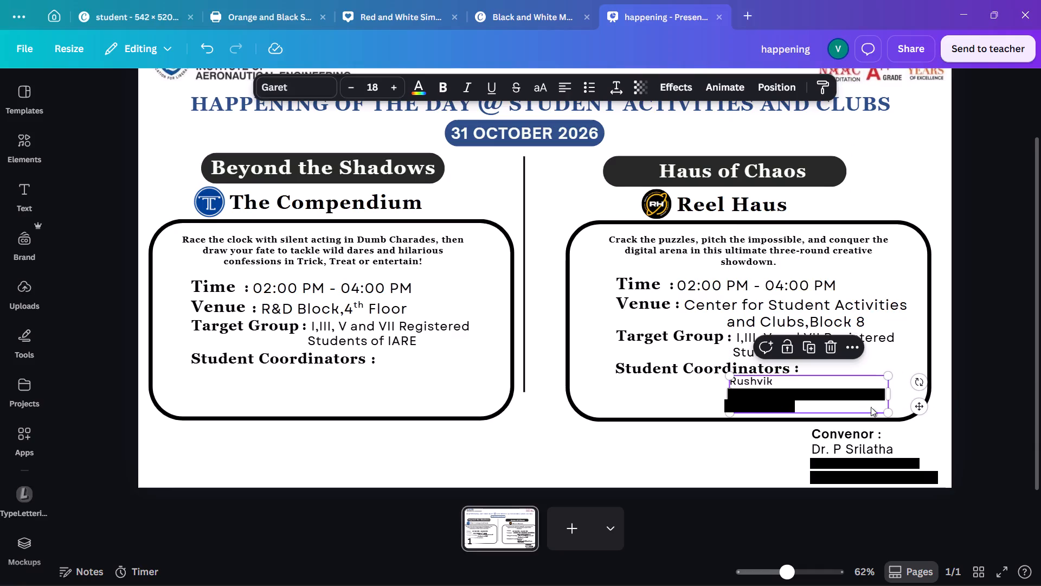
pyautogui.moveTo(888, 414); pyautogui.dragTo(902, 424)
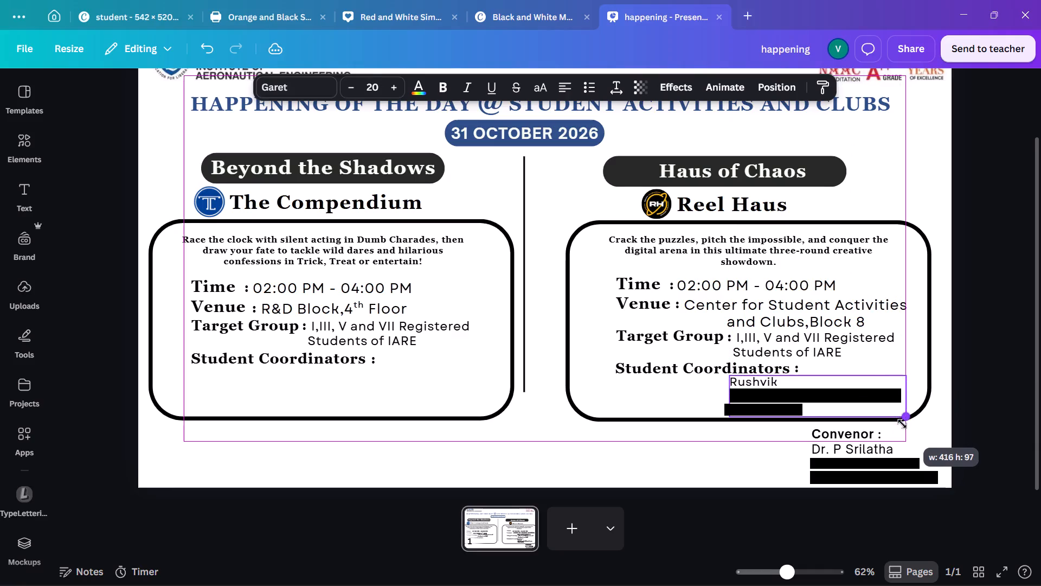
pyautogui.moveTo(902, 424); pyautogui.dragTo(903, 425)
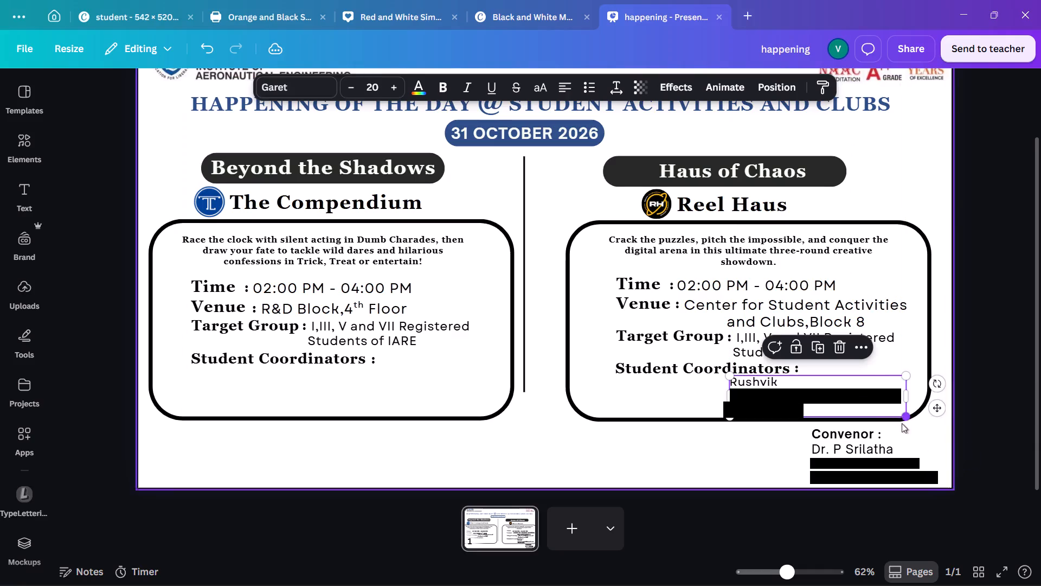
# Add the country code +91 and a space before the Haus of Chaos coordinator's phone number.
pyautogui.click(736, 409)
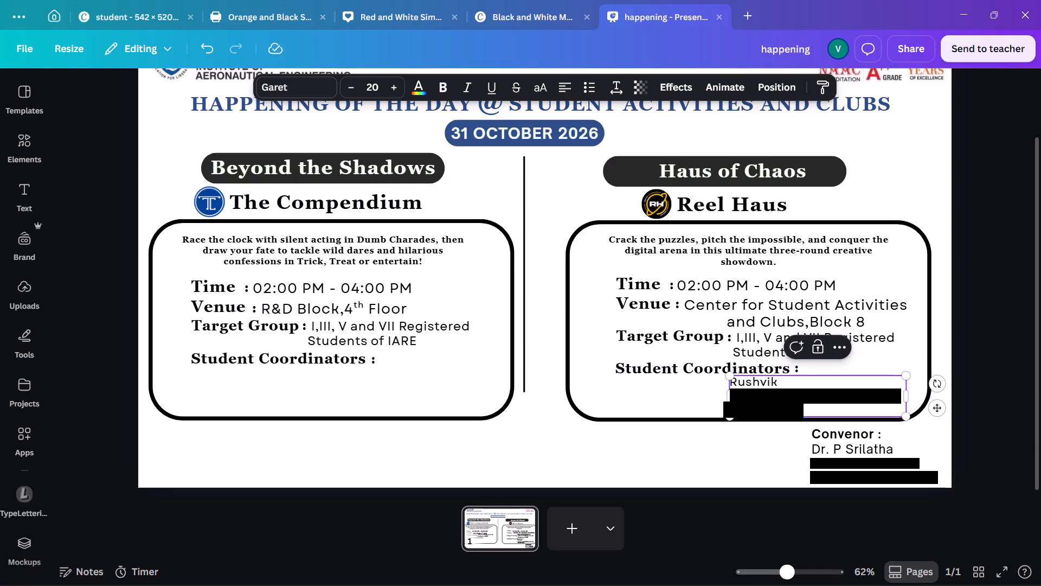
pyautogui.press('Left')
pyautogui.press('+')
pyautogui.write('90')
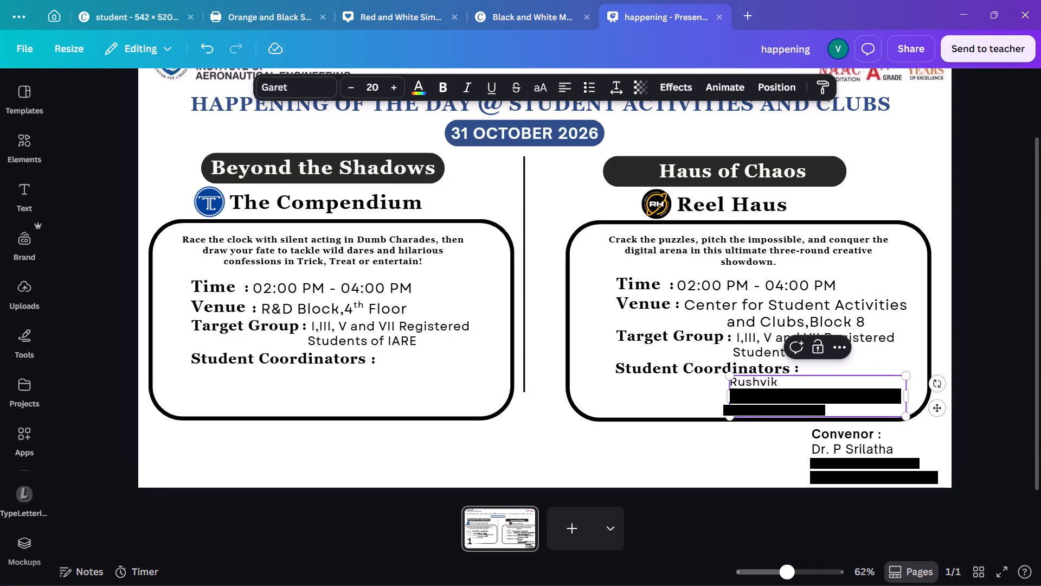
pyautogui.press('BackSpace')
pyautogui.write('1')
pyautogui.press('space')
pyautogui.click(721, 435)
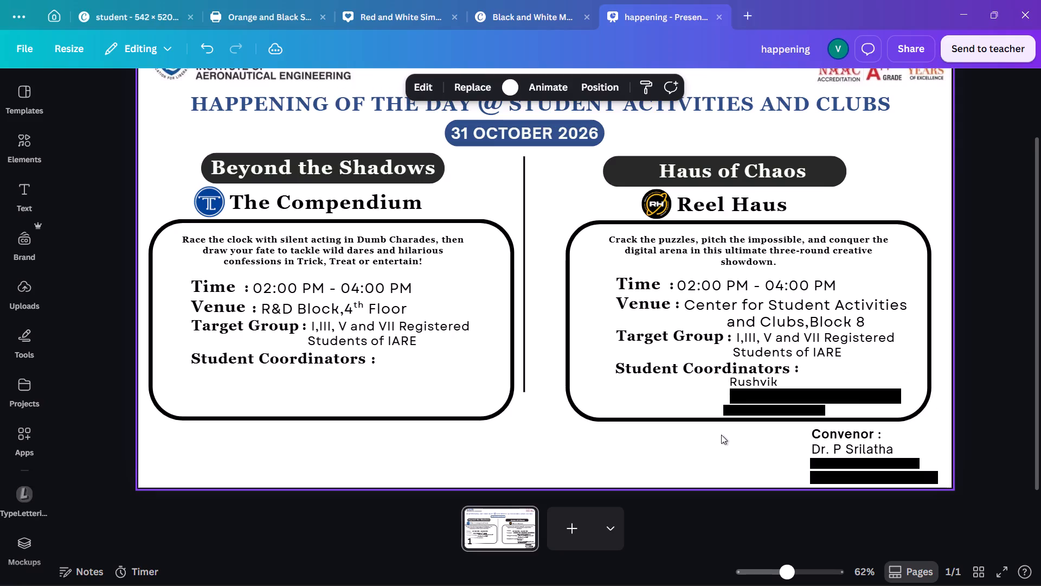
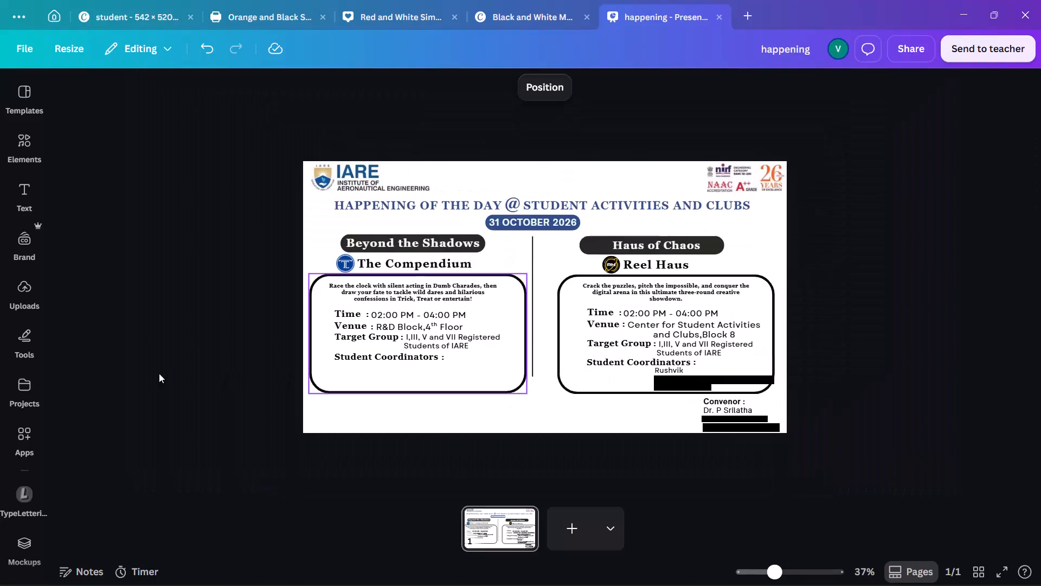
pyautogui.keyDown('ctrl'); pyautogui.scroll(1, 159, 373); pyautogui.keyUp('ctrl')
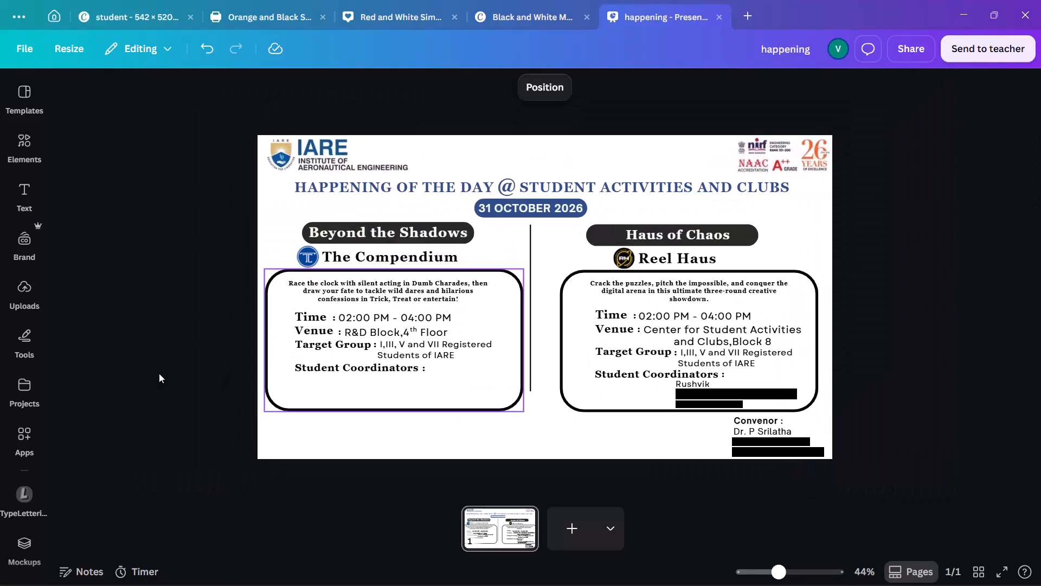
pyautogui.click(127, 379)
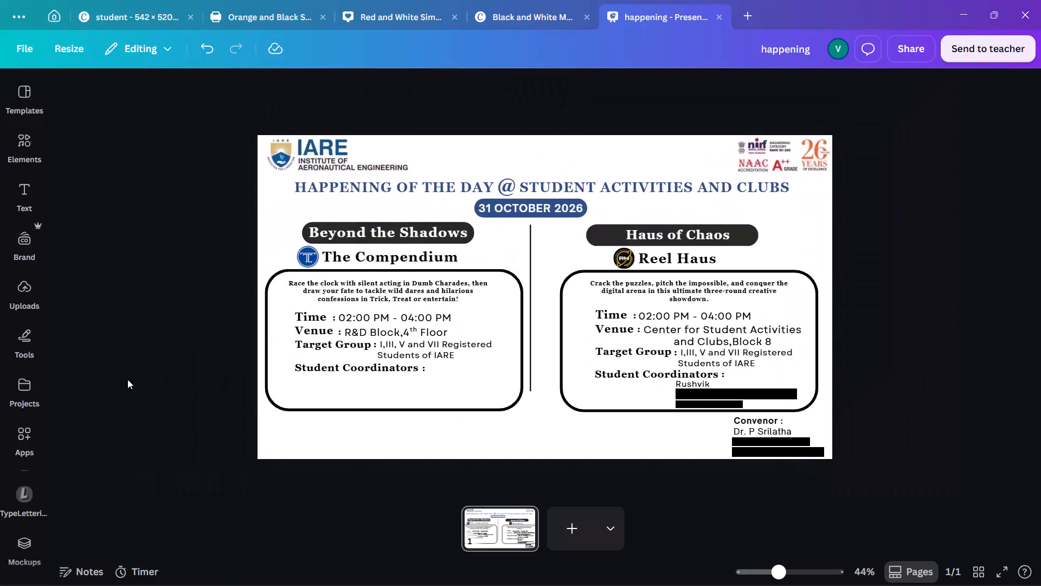
# Capture a rectangular screenshot of the whole 31 October 2026 poster page, from the header logos down to the convenor details.
pyautogui.press('Print')
pyautogui.moveTo(250, 126); pyautogui.dragTo(844, 524)
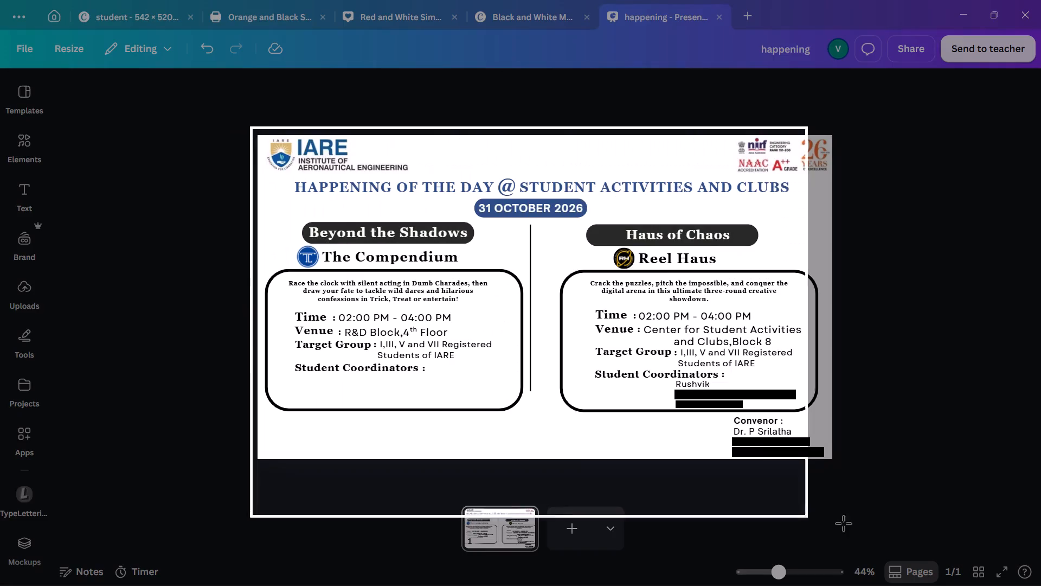
pyautogui.moveTo(844, 524); pyautogui.dragTo(842, 471)
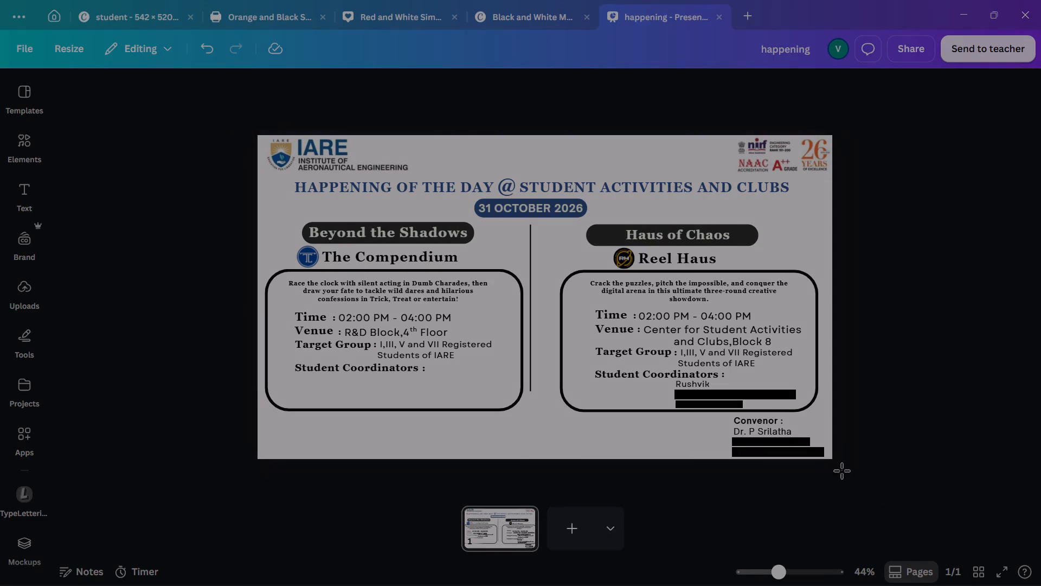
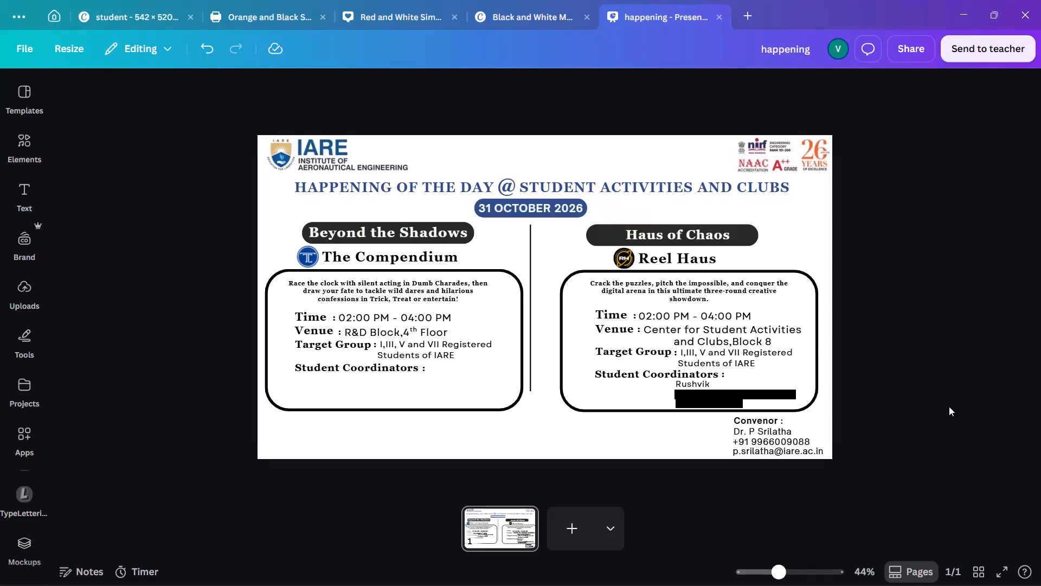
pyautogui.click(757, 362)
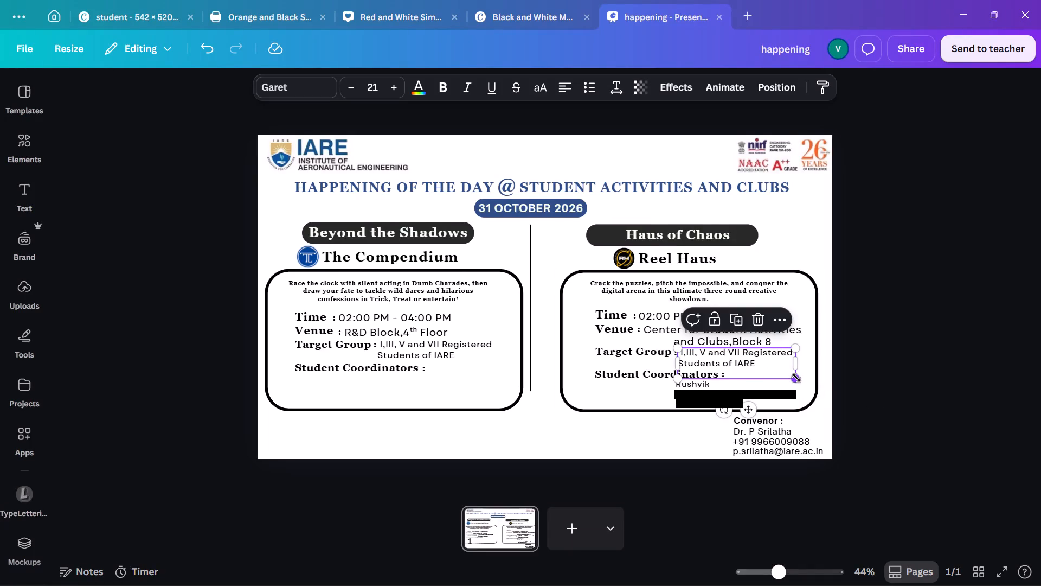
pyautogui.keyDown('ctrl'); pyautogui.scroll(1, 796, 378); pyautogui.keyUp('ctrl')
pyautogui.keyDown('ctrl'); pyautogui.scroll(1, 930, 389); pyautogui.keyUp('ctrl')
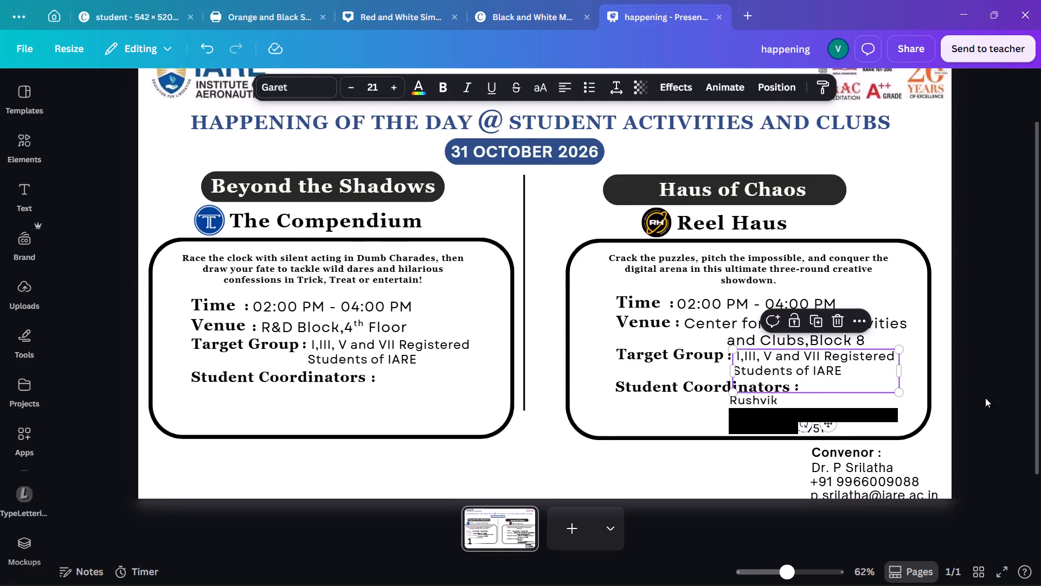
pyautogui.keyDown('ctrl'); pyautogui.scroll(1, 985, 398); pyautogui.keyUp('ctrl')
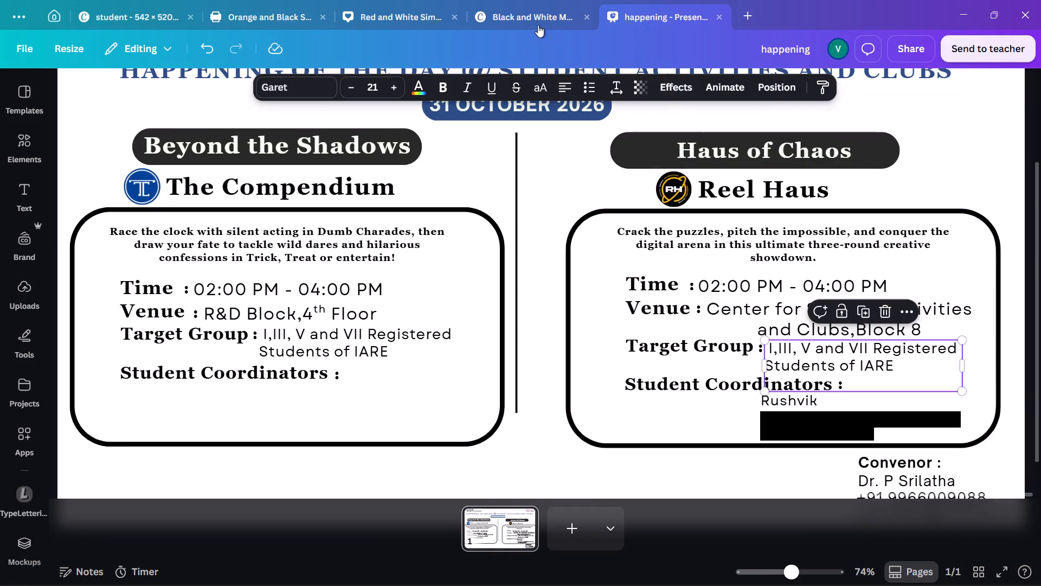
# Look through the other open designs, going from the Red and White design to the Orange and Black one.
pyautogui.click(423, 11)
pyautogui.click(290, 8)
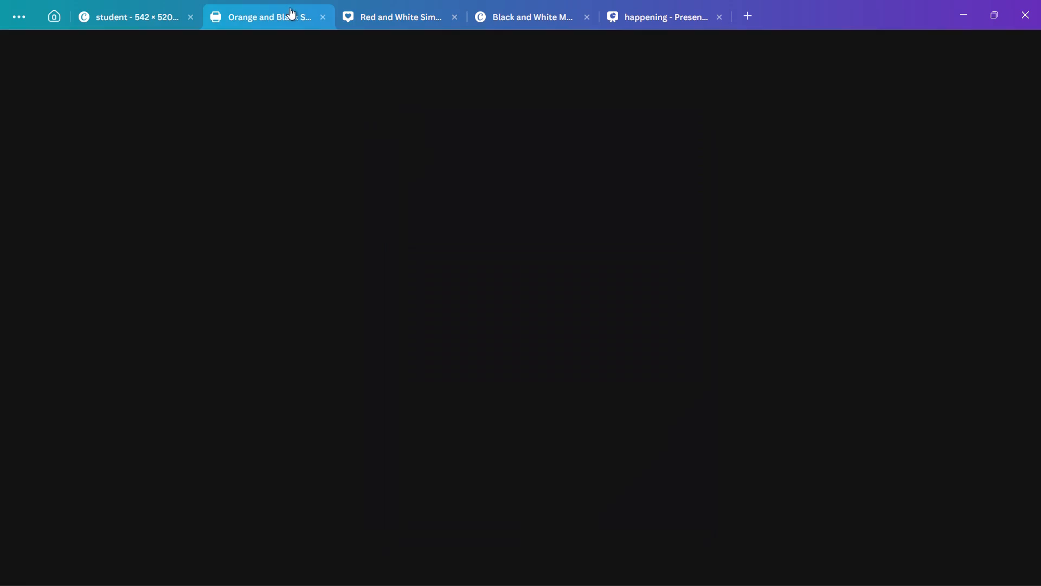
# Open the Beyond The poster design, copy its Student Coordinator contact text block, and return to the happening design.
pyautogui.click(533, 7)
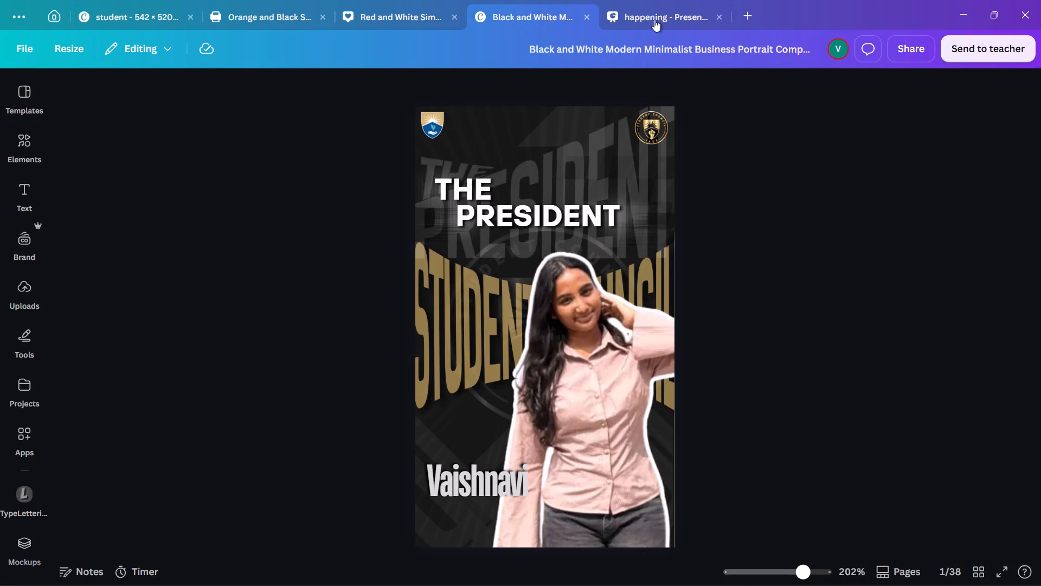
pyautogui.click(655, 20)
pyautogui.click(57, 4)
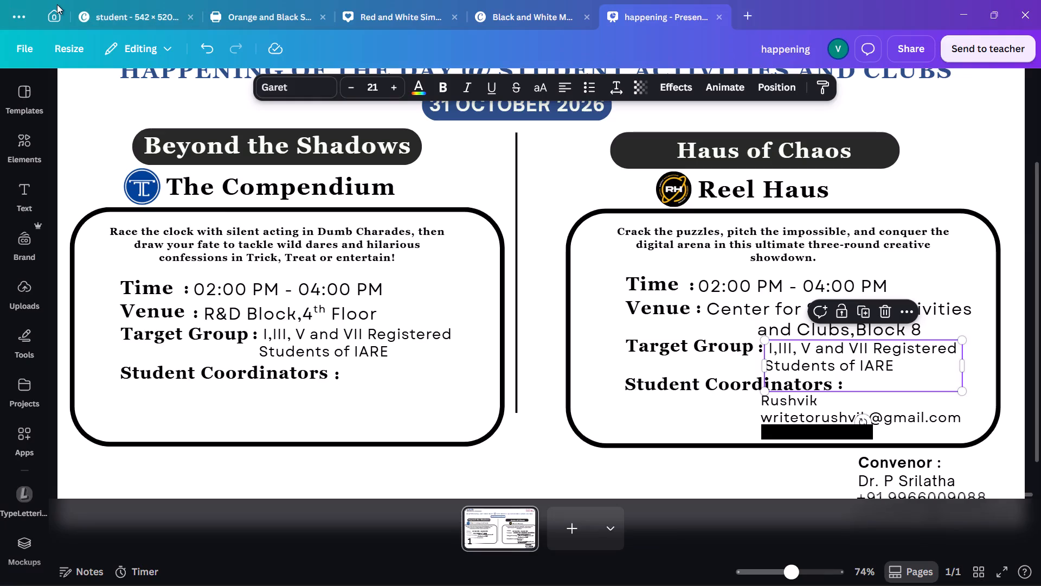
pyautogui.click(53, 12)
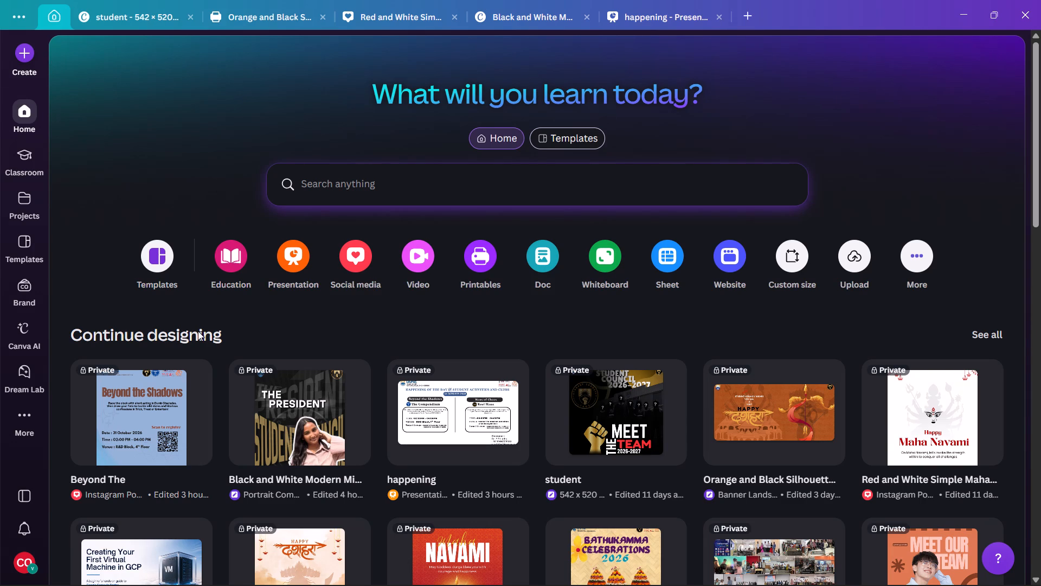
pyautogui.click(150, 400)
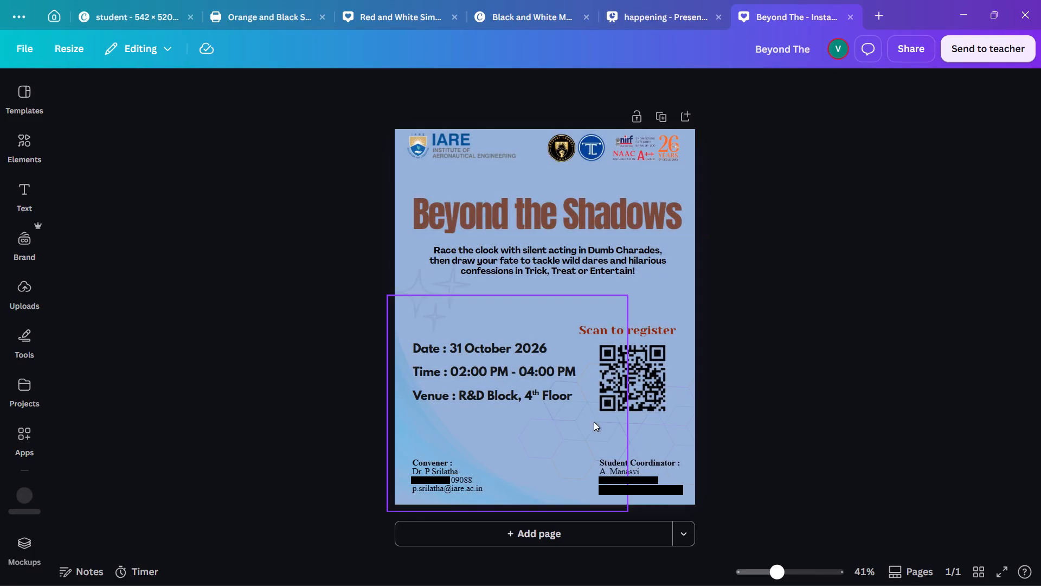
pyautogui.click(630, 473)
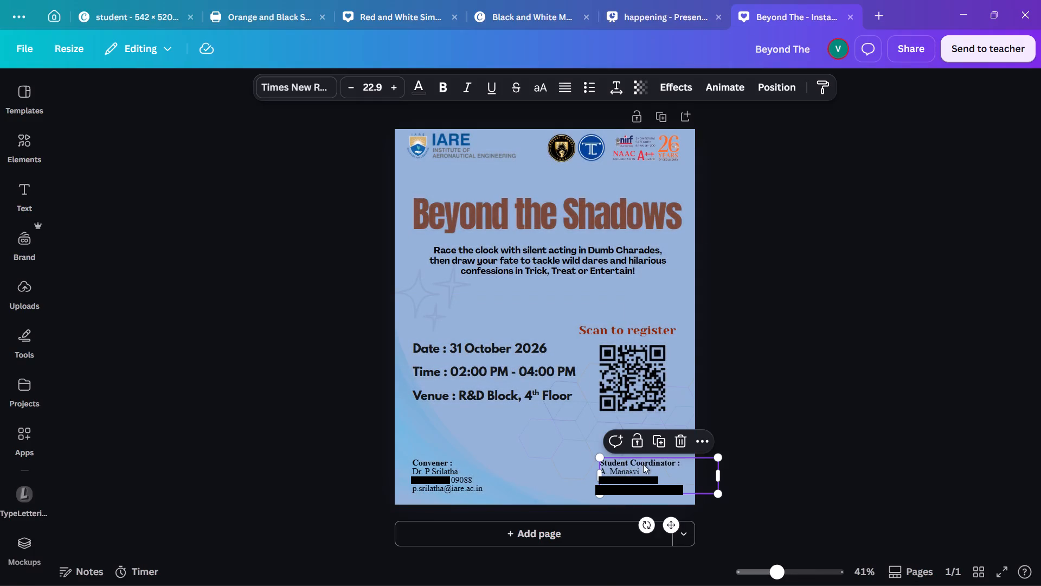
pyautogui.click(703, 434)
pyautogui.click(738, 58)
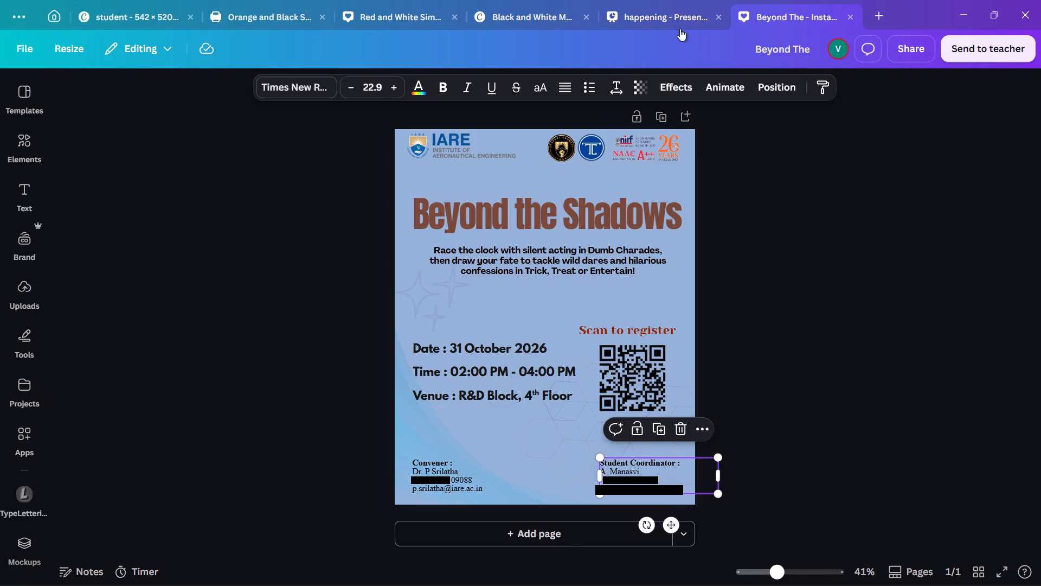
pyautogui.click(658, 9)
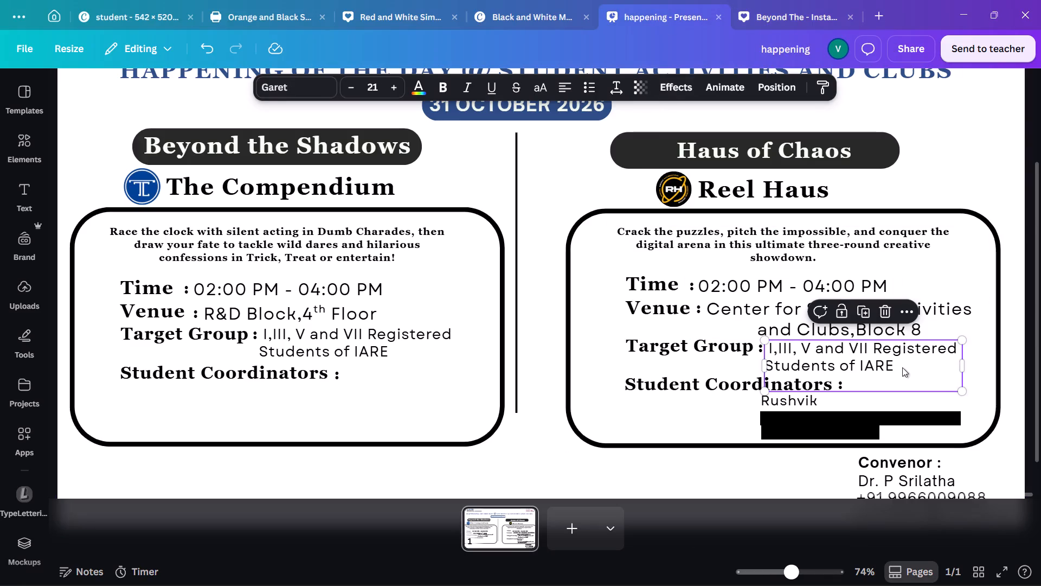
# Enlarge the target group text under Haus of Chaos to font size 23.6, lining up its edge with the venue text.
pyautogui.moveTo(963, 393); pyautogui.dragTo(988, 403)
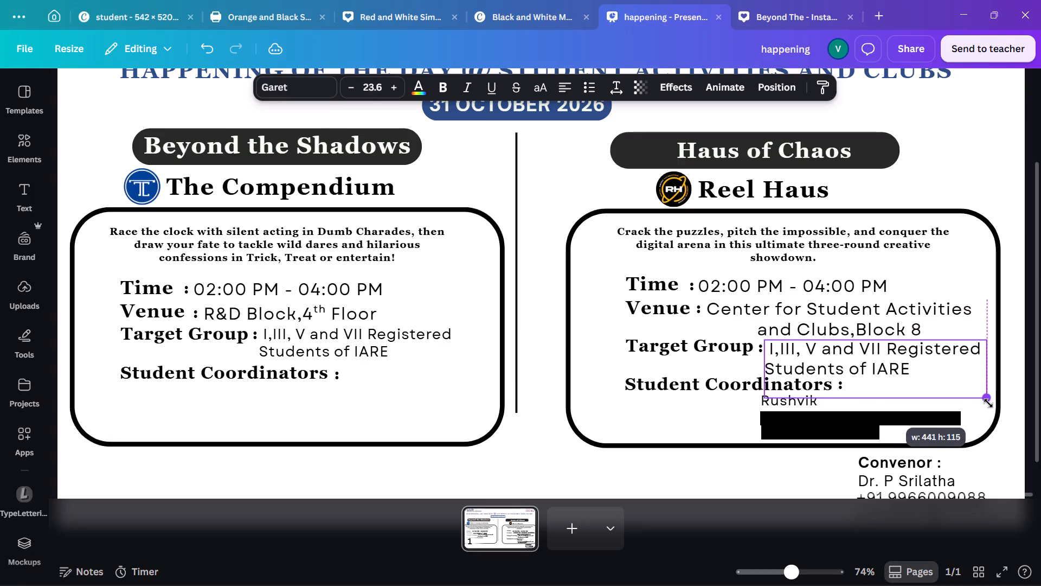
pyautogui.moveTo(988, 403); pyautogui.dragTo(987, 403)
pyautogui.moveTo(987, 403); pyautogui.dragTo(986, 403)
pyautogui.click(965, 334)
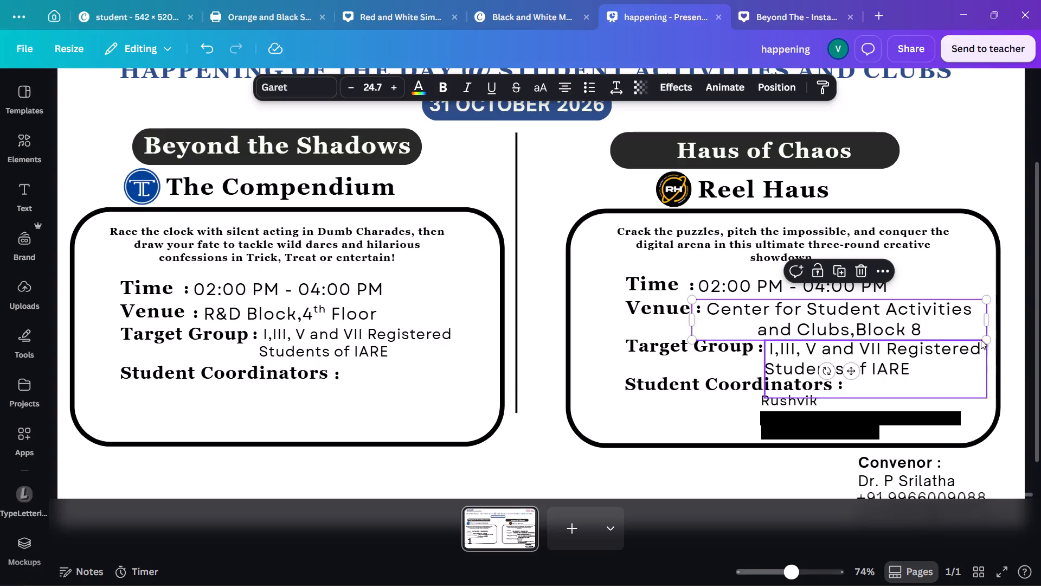
pyautogui.click(985, 340)
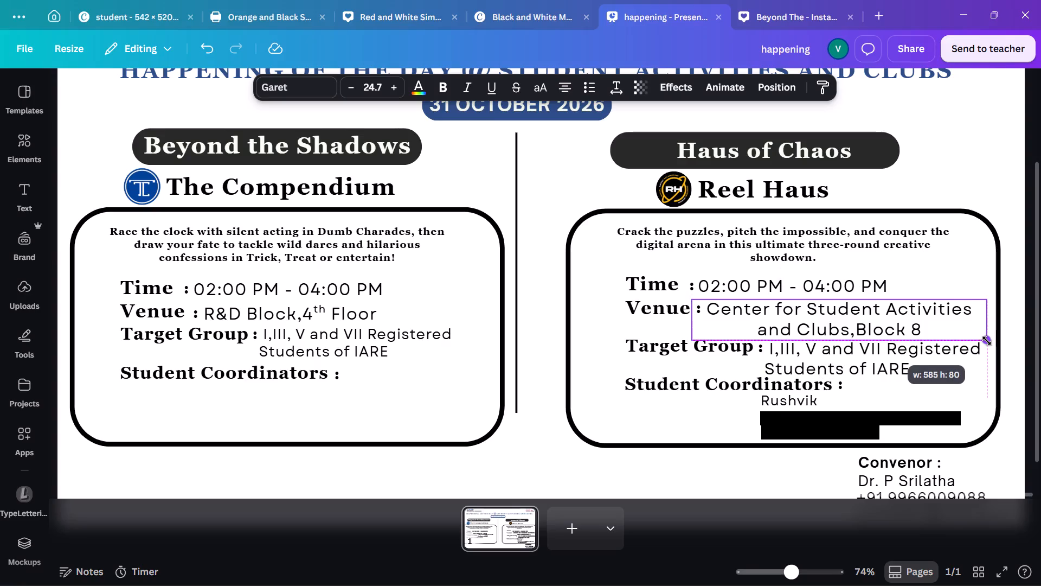
pyautogui.click(948, 372)
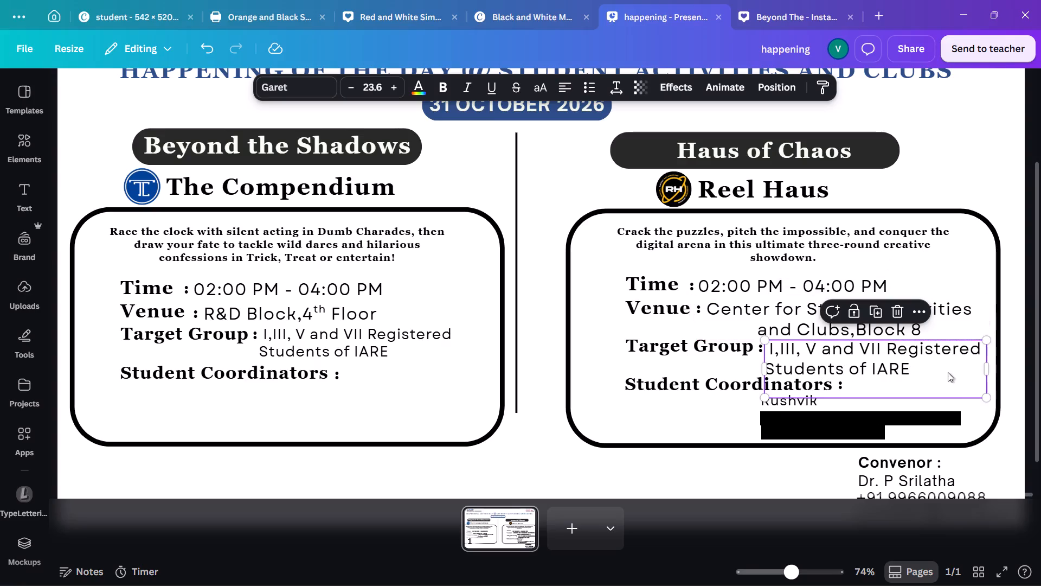
pyautogui.click(985, 394)
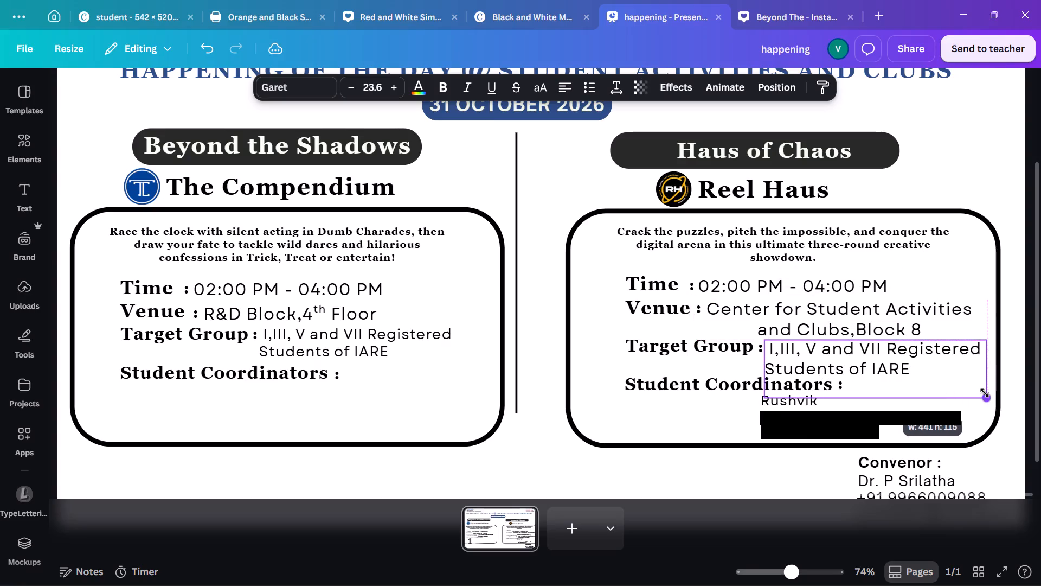
pyautogui.click(1013, 387)
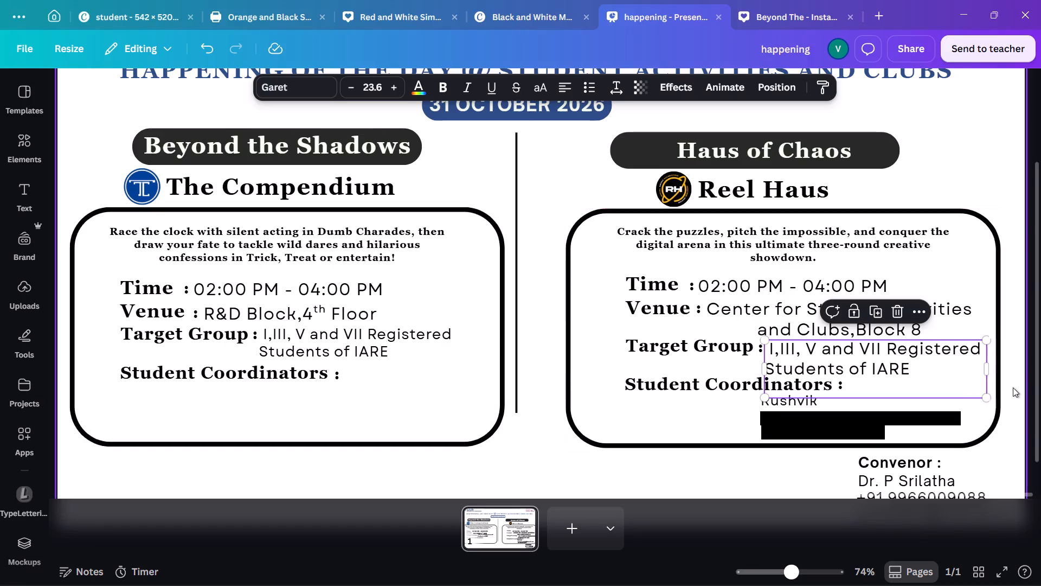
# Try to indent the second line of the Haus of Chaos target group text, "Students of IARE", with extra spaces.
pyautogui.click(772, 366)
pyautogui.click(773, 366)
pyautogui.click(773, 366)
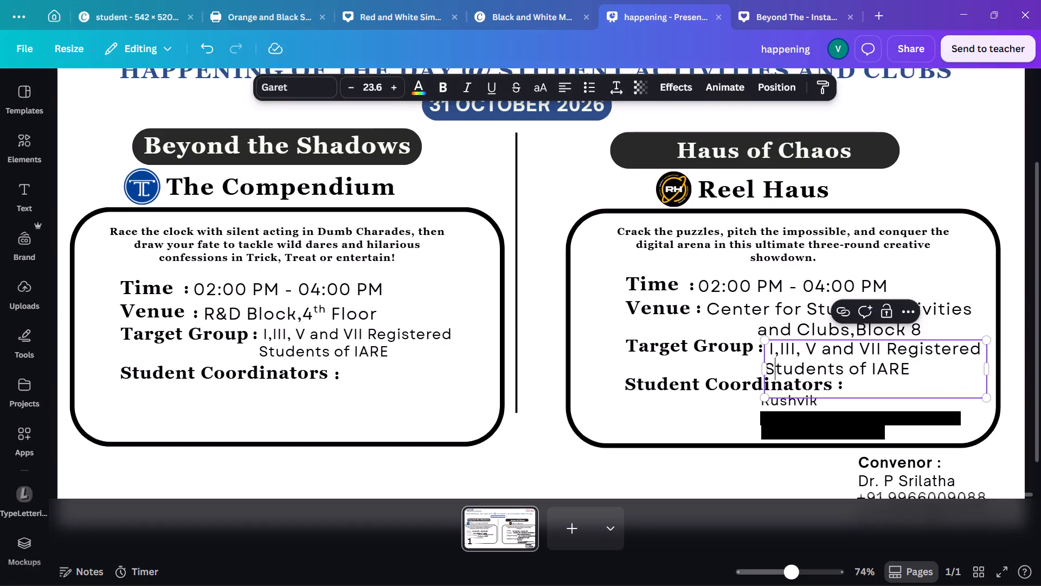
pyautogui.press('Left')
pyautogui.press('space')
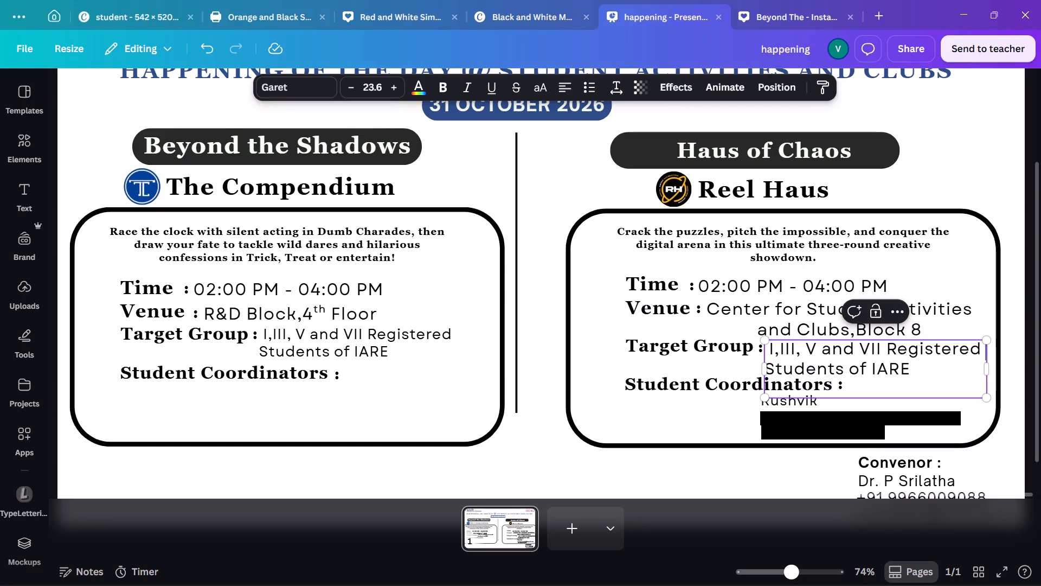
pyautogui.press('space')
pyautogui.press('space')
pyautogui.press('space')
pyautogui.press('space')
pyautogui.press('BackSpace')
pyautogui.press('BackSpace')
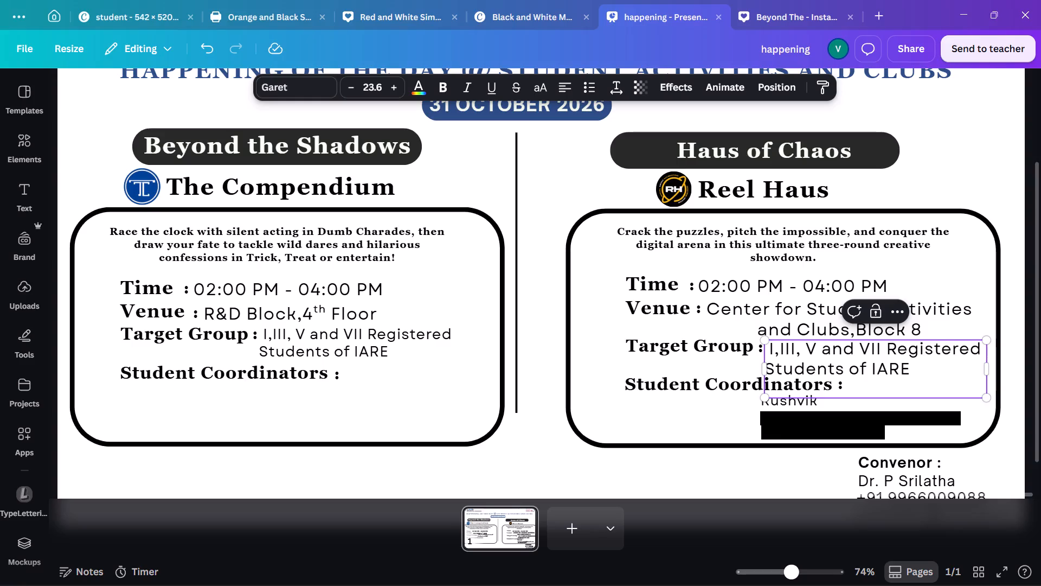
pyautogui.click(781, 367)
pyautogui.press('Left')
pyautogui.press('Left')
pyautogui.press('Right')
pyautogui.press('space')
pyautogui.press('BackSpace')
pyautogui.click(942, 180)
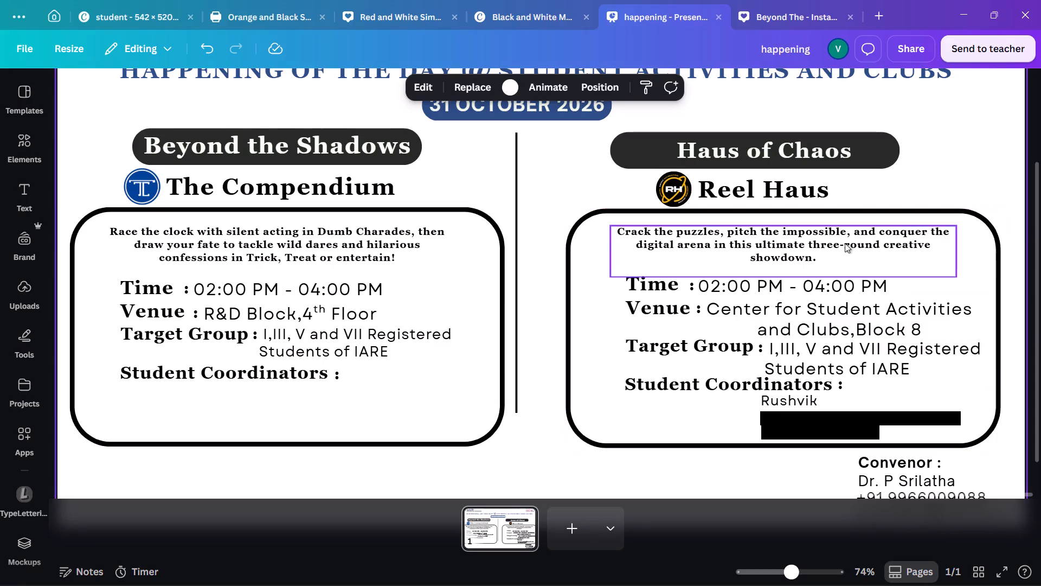
# Fine-tune the size of the Beyond the Shadows time text next to its label.
pyautogui.click(397, 339)
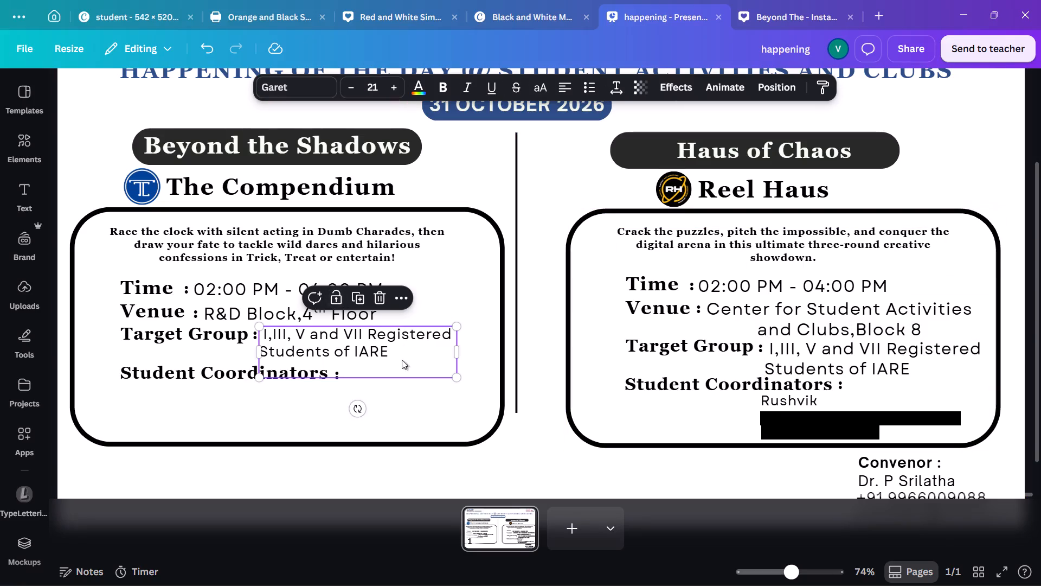
pyautogui.click(311, 283)
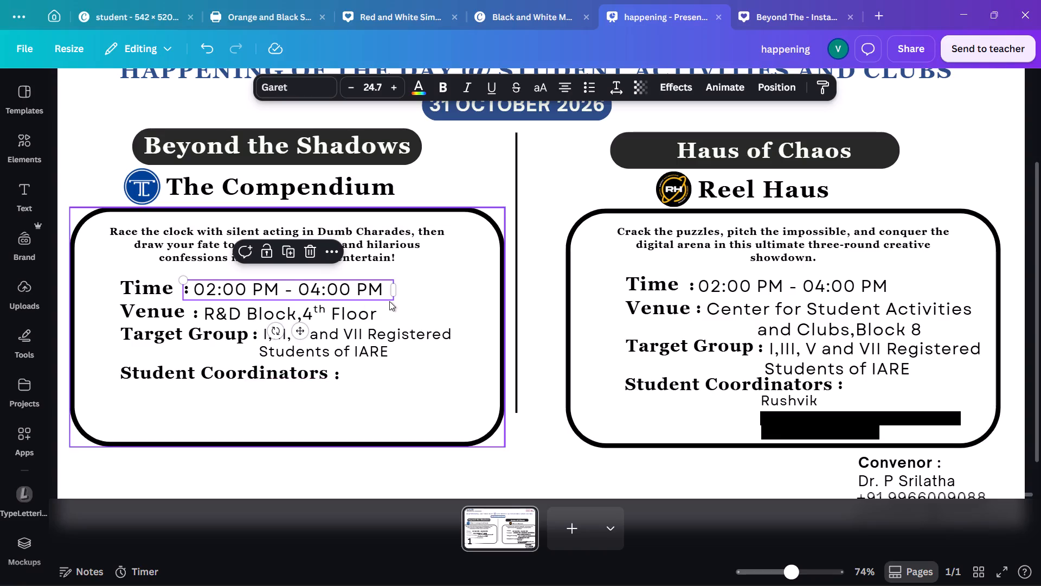
pyautogui.click(181, 282)
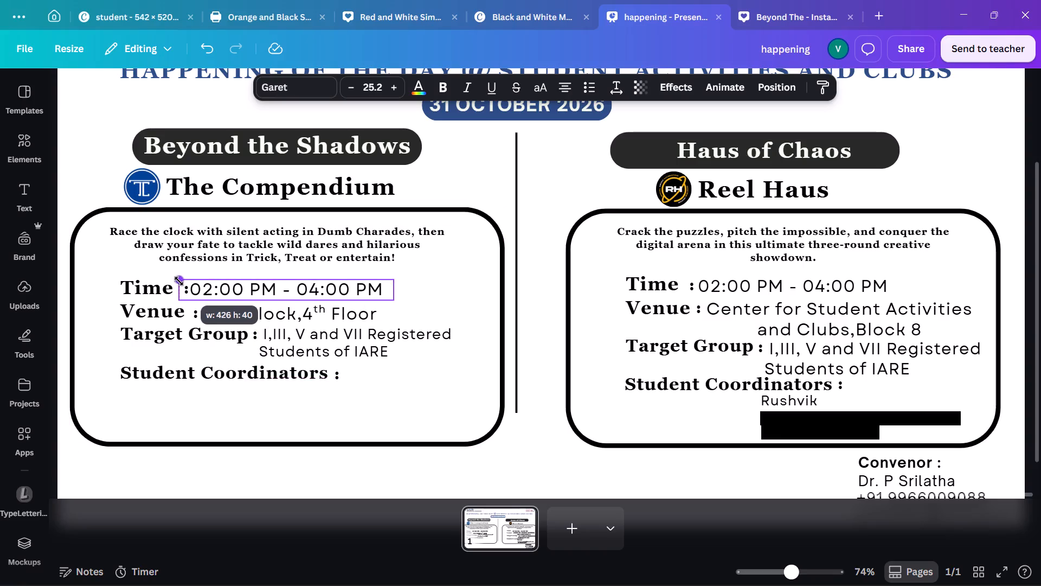
# Enlarge the target group text under Beyond the Shadows slightly and bring it closer to its label.
pyautogui.click(252, 316)
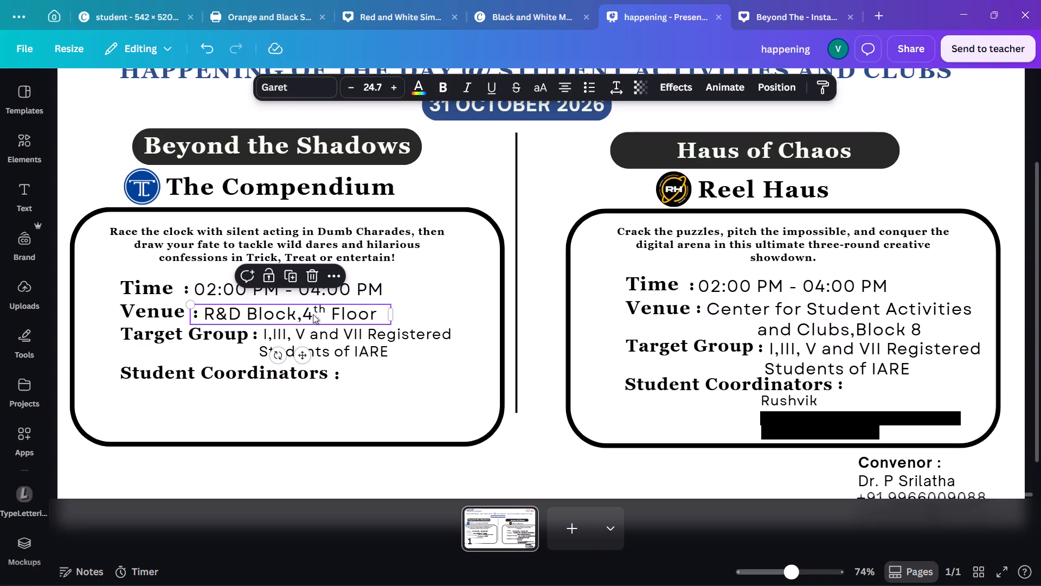
pyautogui.click(367, 339)
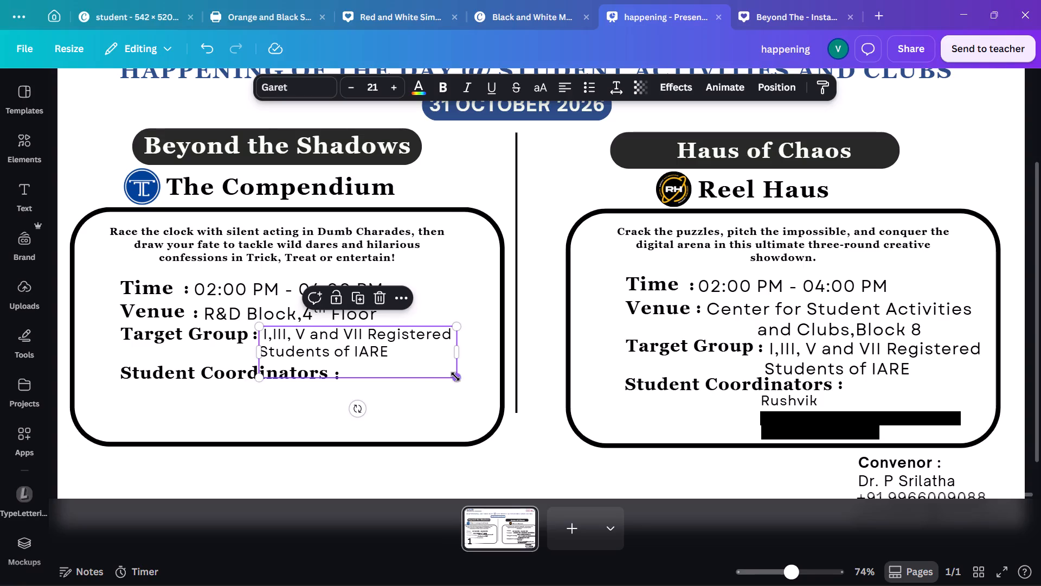
pyautogui.moveTo(455, 377); pyautogui.dragTo(465, 382)
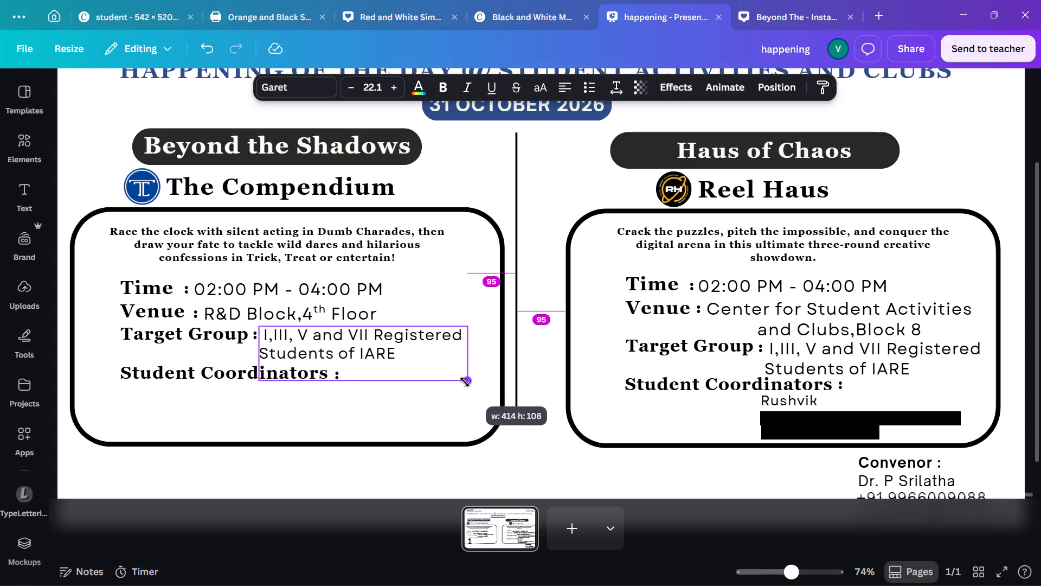
pyautogui.moveTo(465, 382); pyautogui.dragTo(471, 385)
pyautogui.click(432, 359)
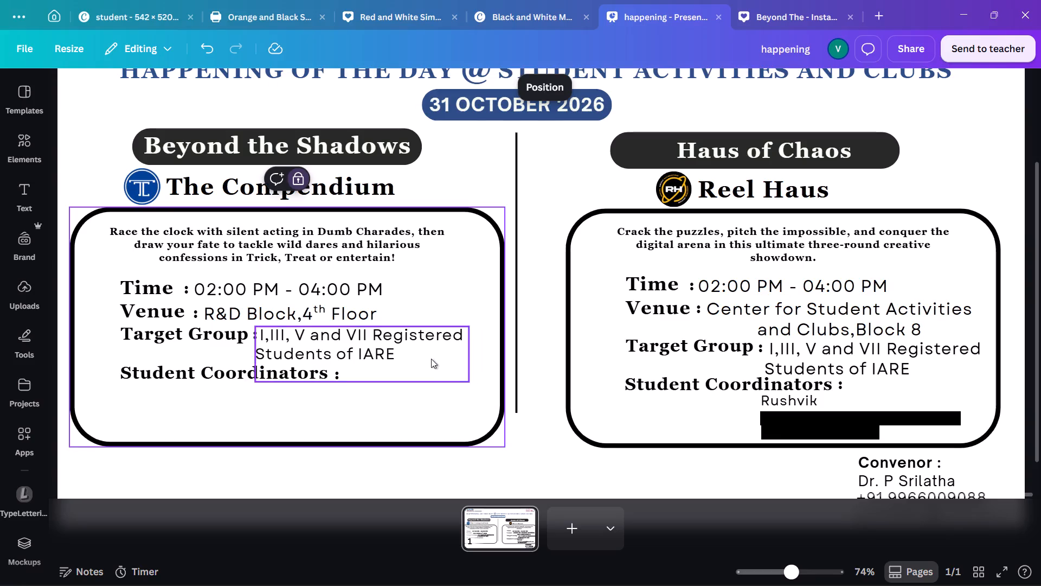
pyautogui.click(418, 406)
pyautogui.click(413, 362)
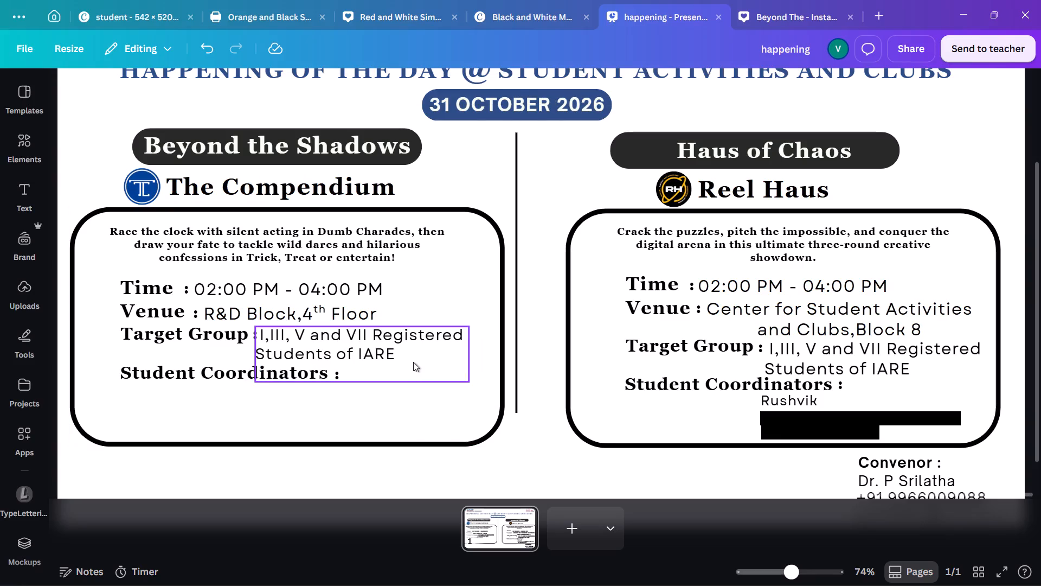
pyautogui.click(434, 409)
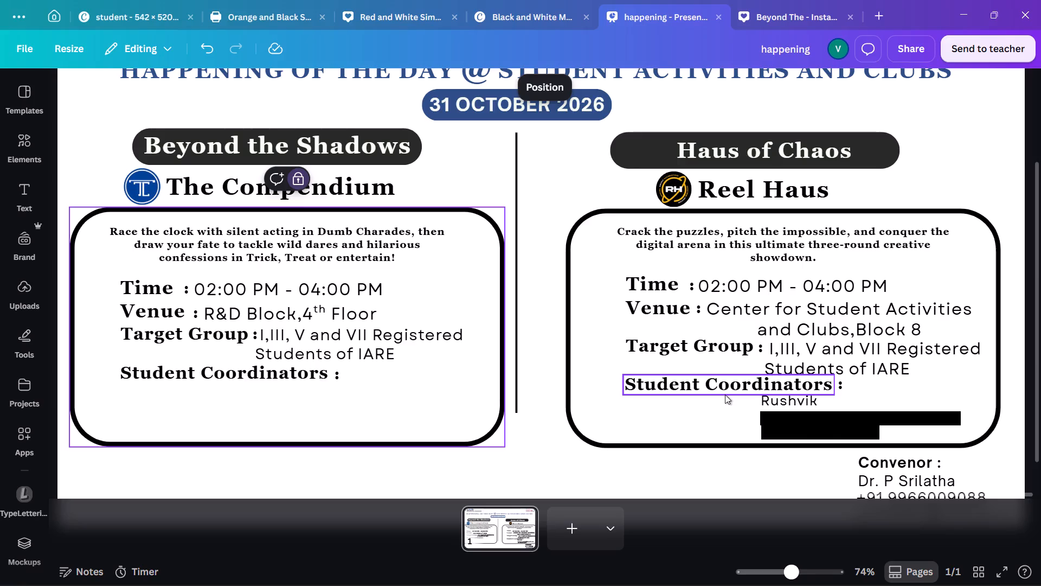
# Copy the Student Coordinator text block from the Beyond The design again and return to the happening design.
pyautogui.click(778, 12)
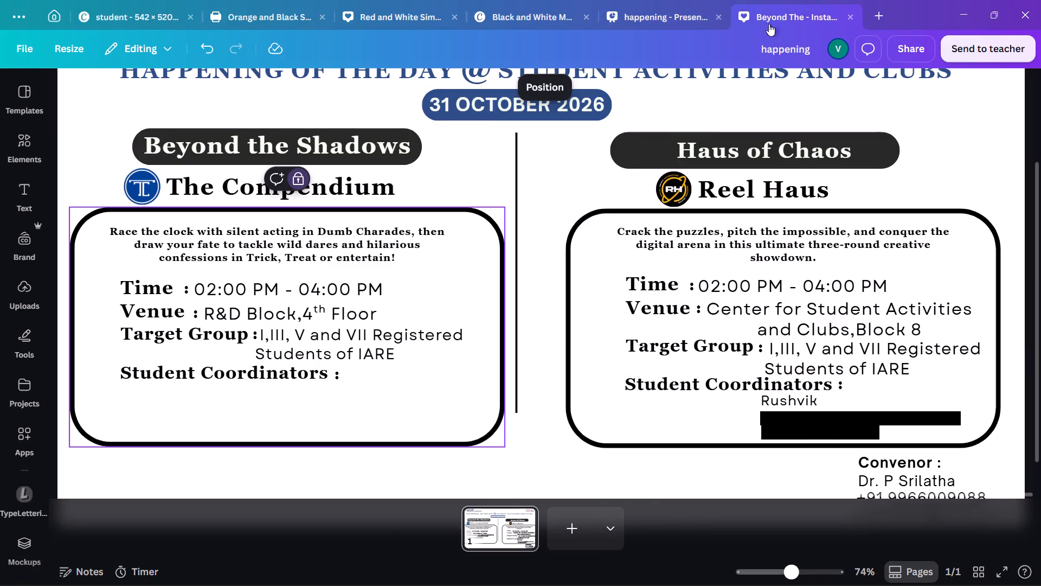
pyautogui.click(699, 432)
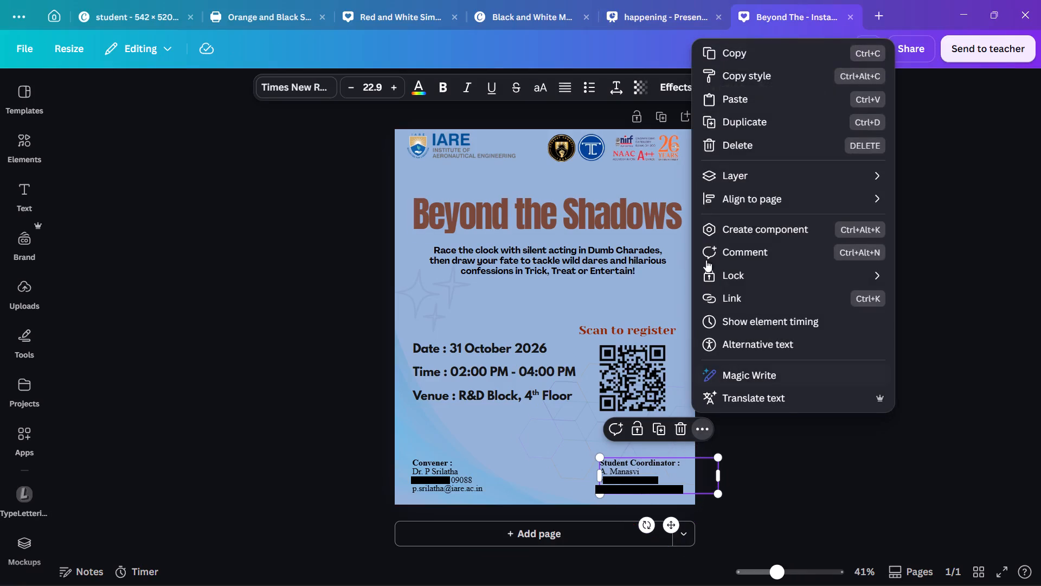
pyautogui.click(745, 54)
pyautogui.click(672, 18)
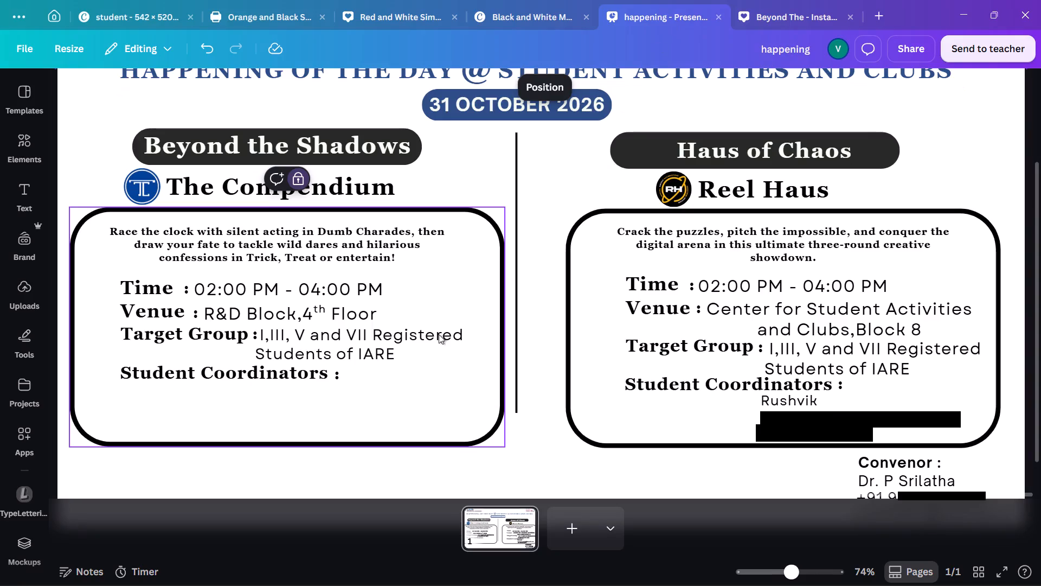
# Duplicate the Haus of Chaos coordinator details into the Beyond the Shadows box and replace the duplicate's text with the copied coordinator block.
pyautogui.click(851, 412)
pyautogui.click(869, 370)
pyautogui.moveTo(830, 469); pyautogui.dragTo(572, 428)
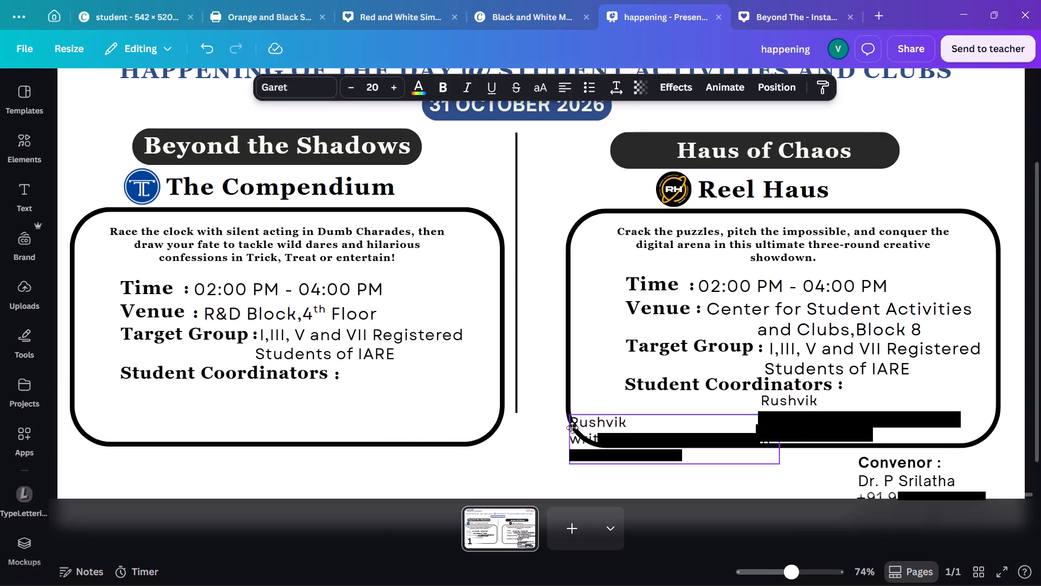
pyautogui.moveTo(572, 428); pyautogui.dragTo(360, 409)
pyautogui.click(353, 407)
pyautogui.hotkey('ctrl', 'v')
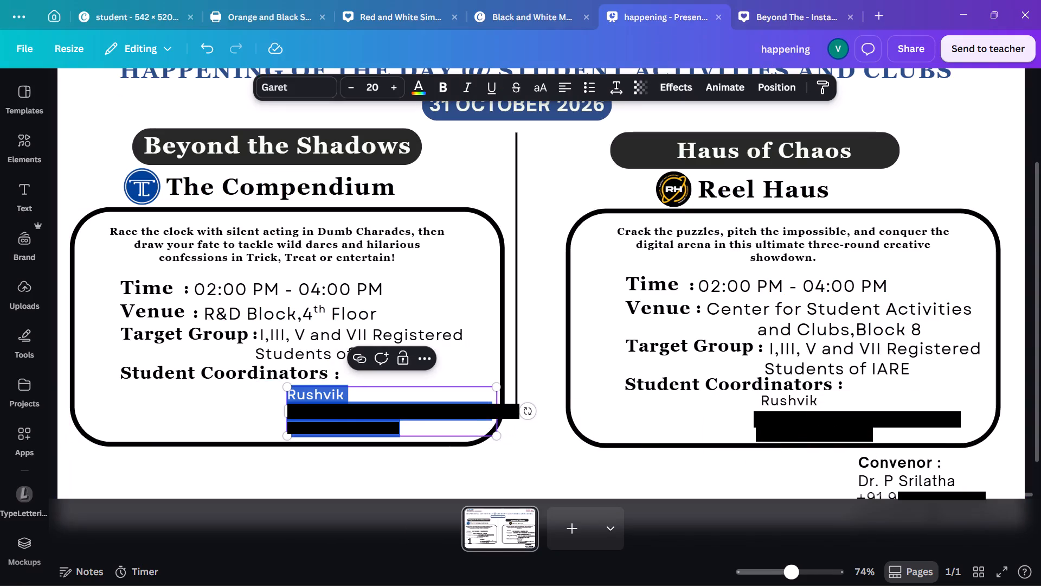
# Delete the "Student Coordinator :" heading and its empty line from the pasted Beyond the Shadows coordinator text.
pyautogui.moveTo(449, 380); pyautogui.dragTo(442, 379)
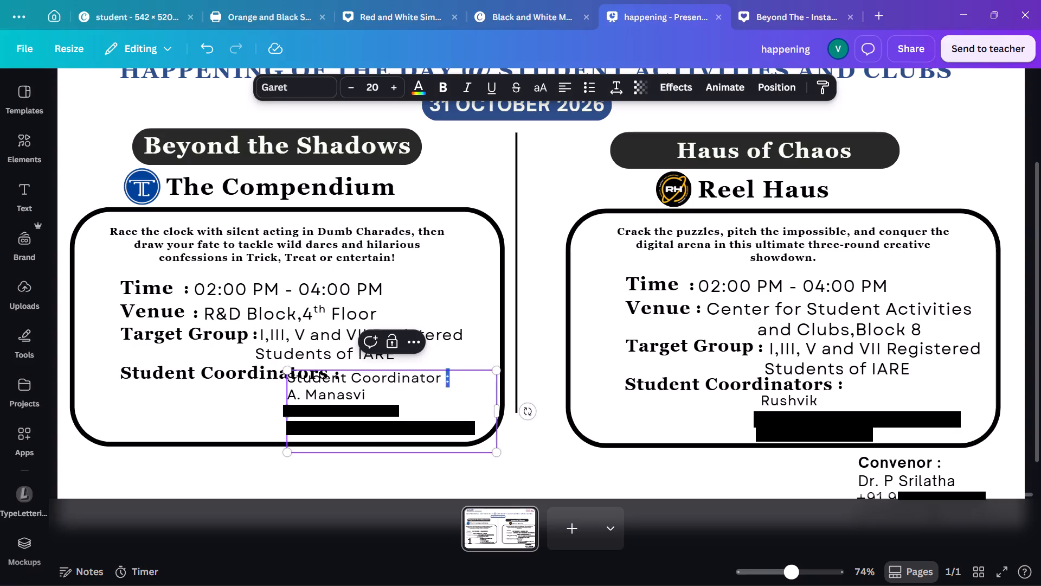
pyautogui.moveTo(442, 379); pyautogui.dragTo(291, 374)
pyautogui.click(291, 375)
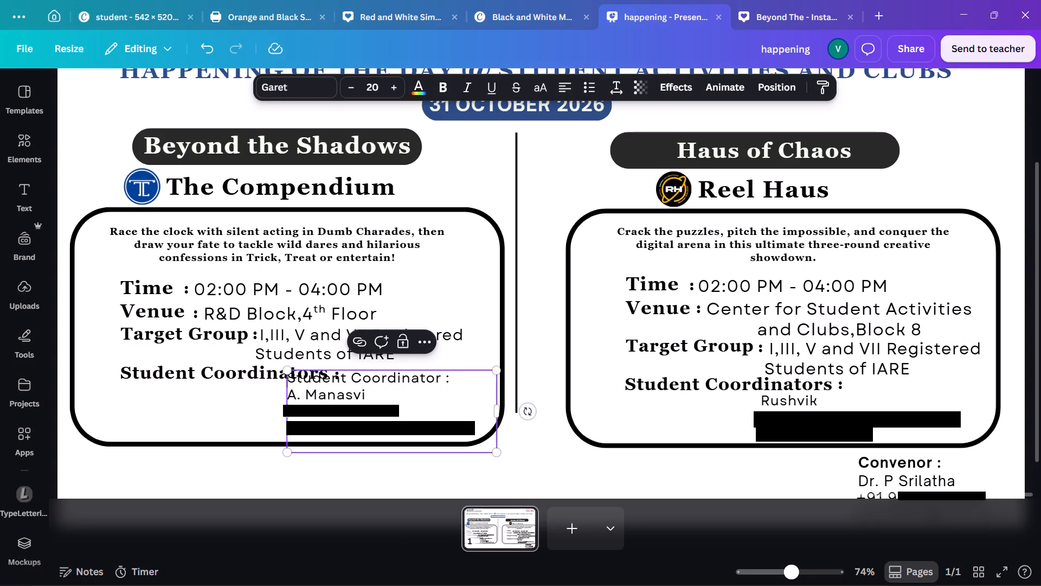
pyautogui.press('BackSpace')
pyautogui.press('BackSpace')
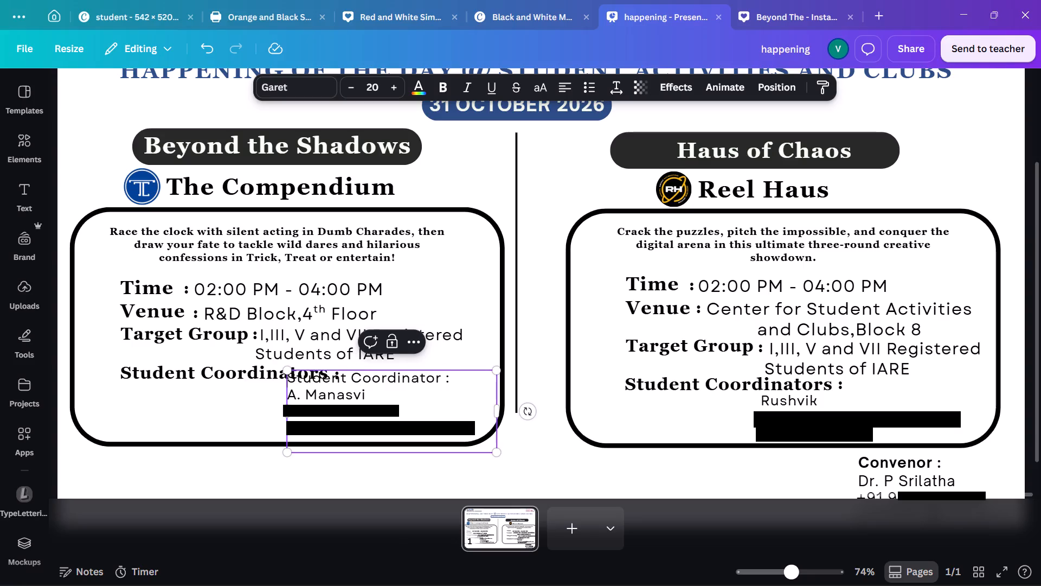
pyautogui.click(450, 381)
pyautogui.hotkey('ctrl', 'BackSpace')
pyautogui.hotkey('ctrl', 'BackSpace')
pyautogui.hotkey('ctrl', 'BackSpace')
pyautogui.hotkey('ctrl', 'BackSpace')
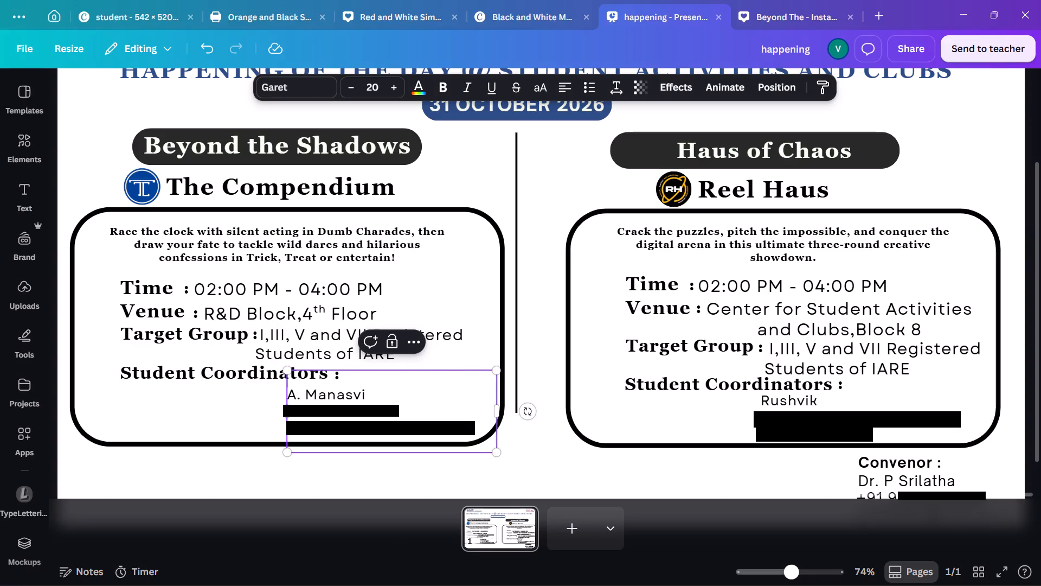
pyautogui.press('Down')
pyautogui.press('BackSpace')
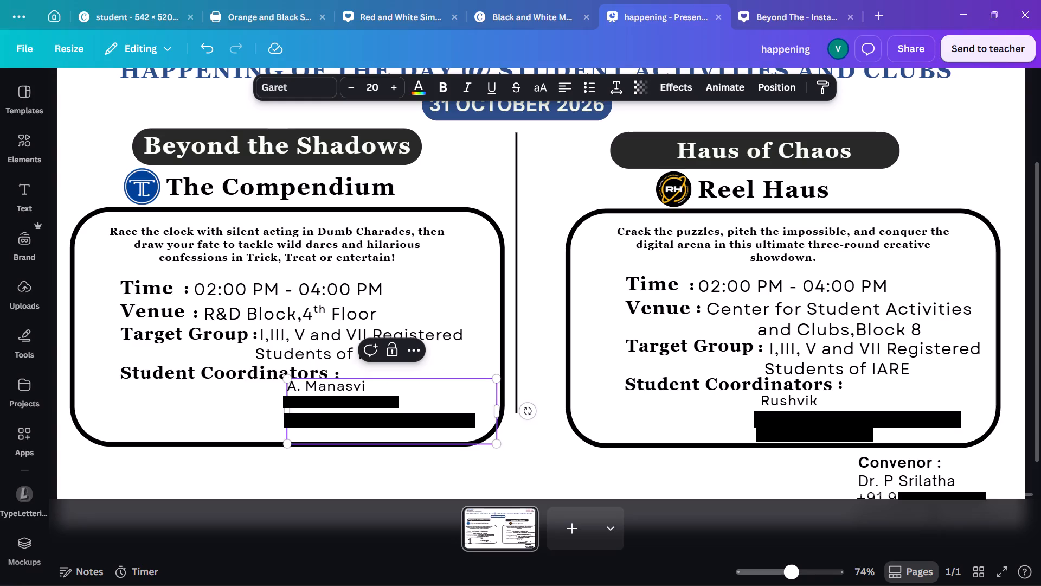
pyautogui.press('Escape')
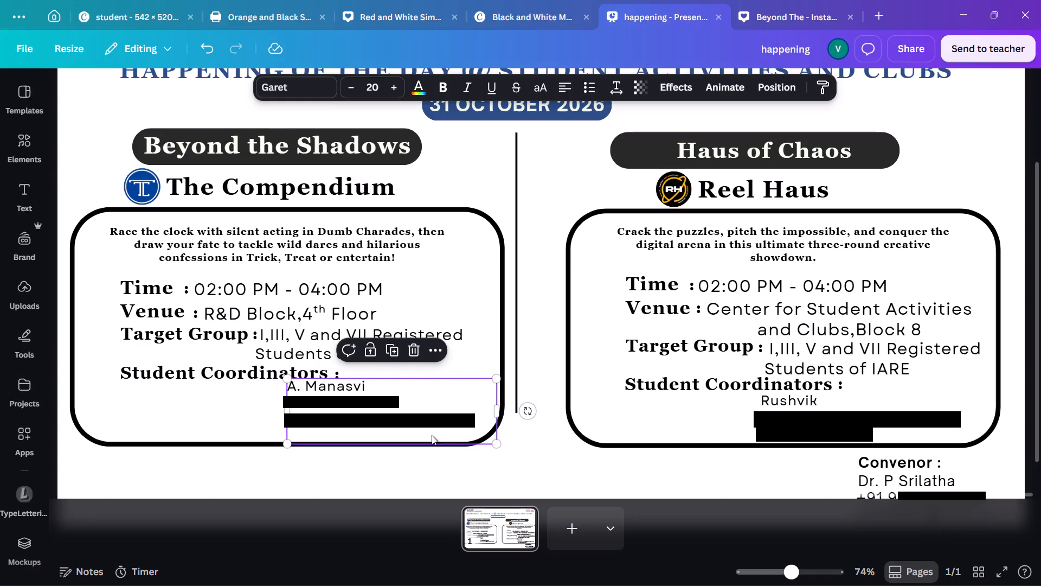
# Compare the pasted coordinator text's placement against the Haus of Chaos details and place it beneath the Beyond the Shadows Student Coordinators label.
pyautogui.moveTo(432, 435); pyautogui.dragTo(908, 441)
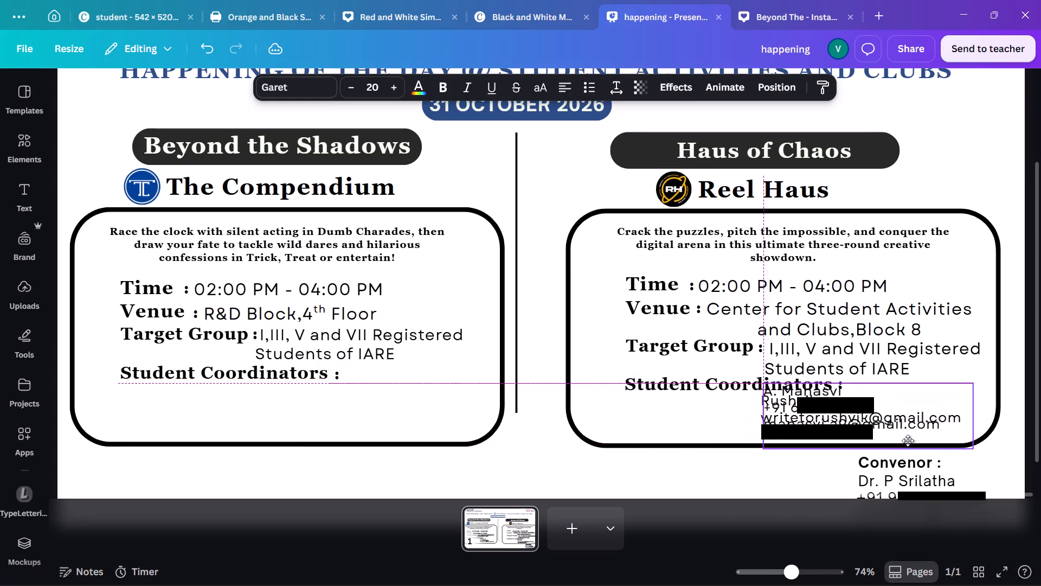
pyautogui.moveTo(908, 441); pyautogui.dragTo(907, 448)
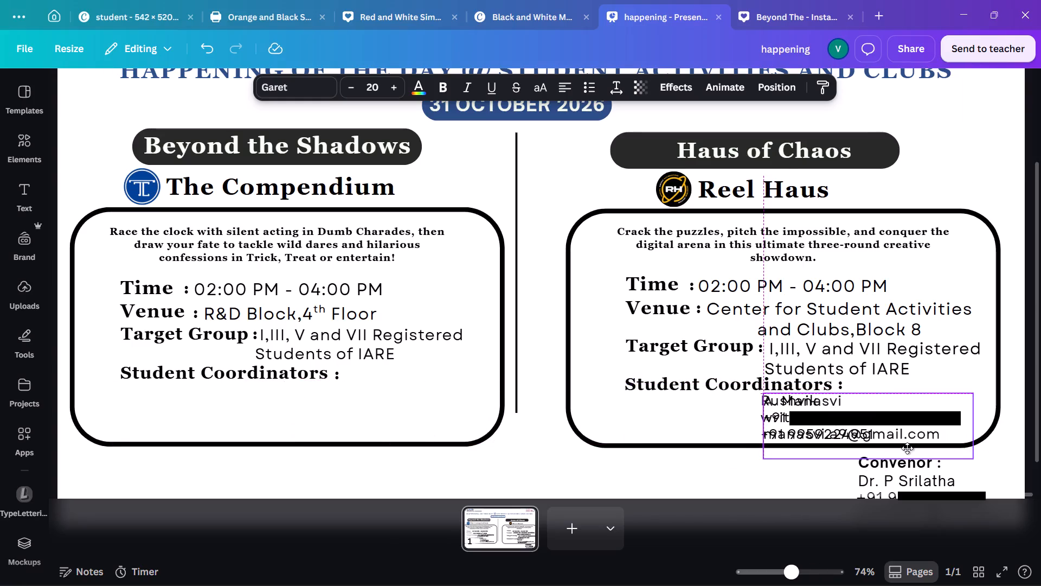
pyautogui.moveTo(907, 448); pyautogui.dragTo(407, 443)
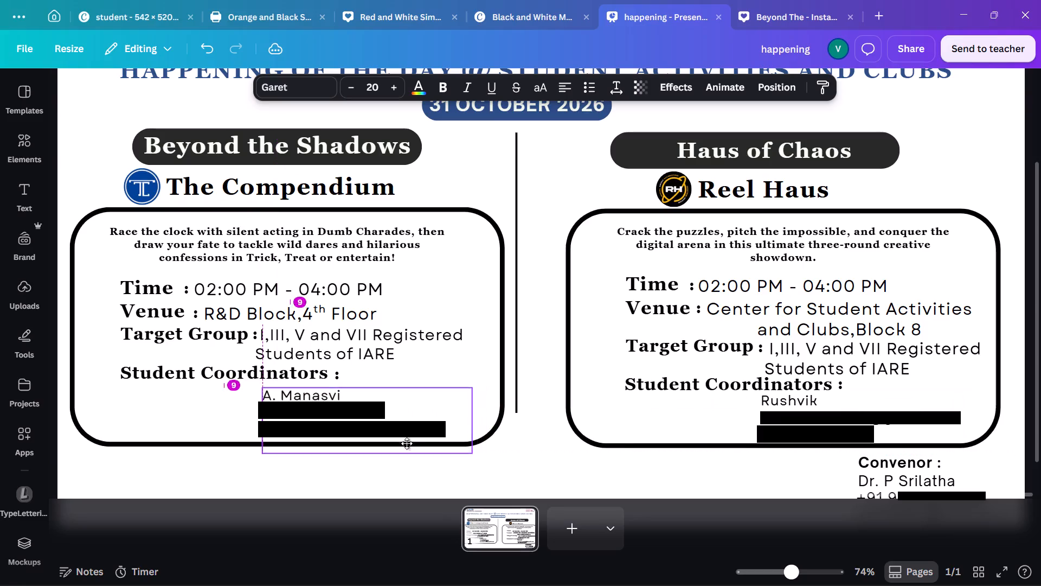
pyautogui.moveTo(407, 443); pyautogui.dragTo(405, 442)
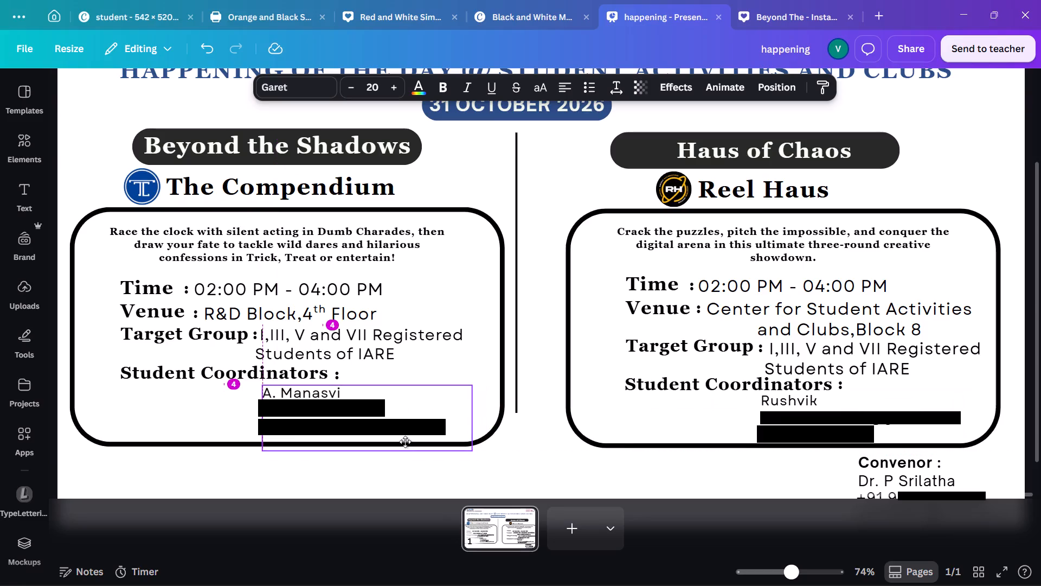
pyautogui.moveTo(405, 442); pyautogui.dragTo(409, 442)
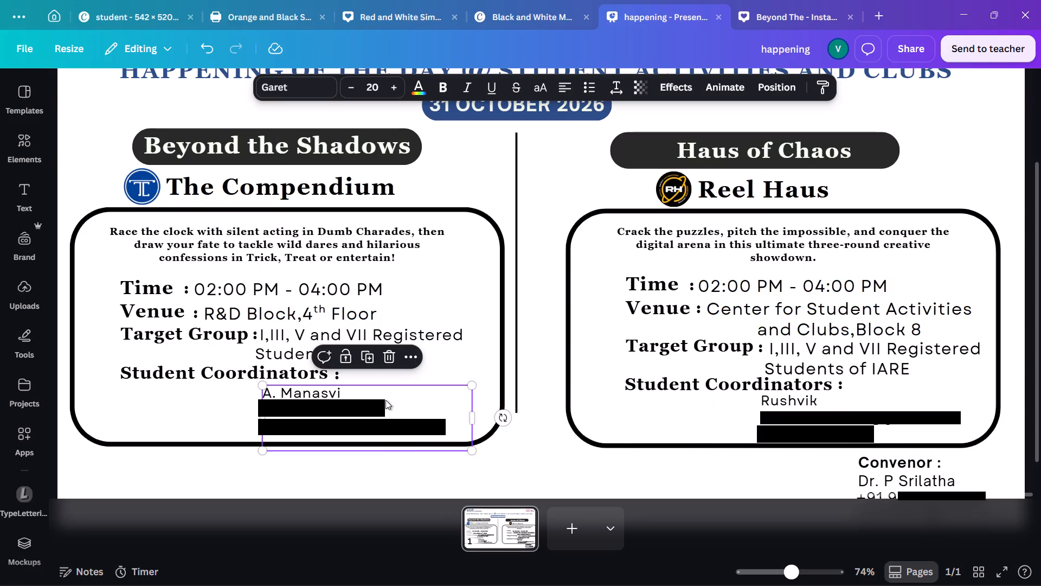
# Move the phone number line below the e-mail line in the Beyond the Shadows coordinator details, leaving no empty line.
pyautogui.click(372, 406)
pyautogui.moveTo(372, 406); pyautogui.dragTo(289, 404)
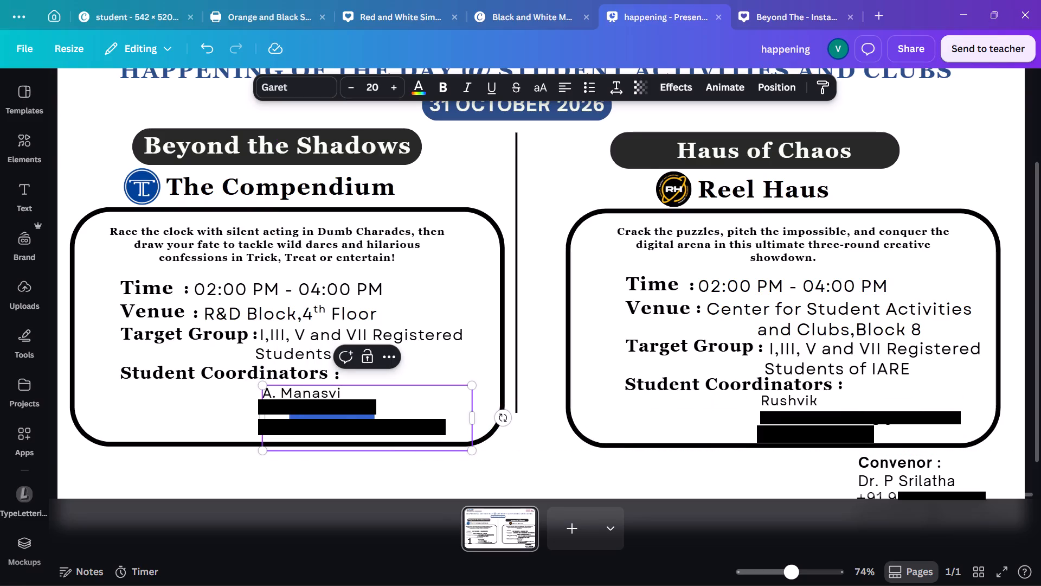
pyautogui.moveTo(289, 404); pyautogui.dragTo(266, 403)
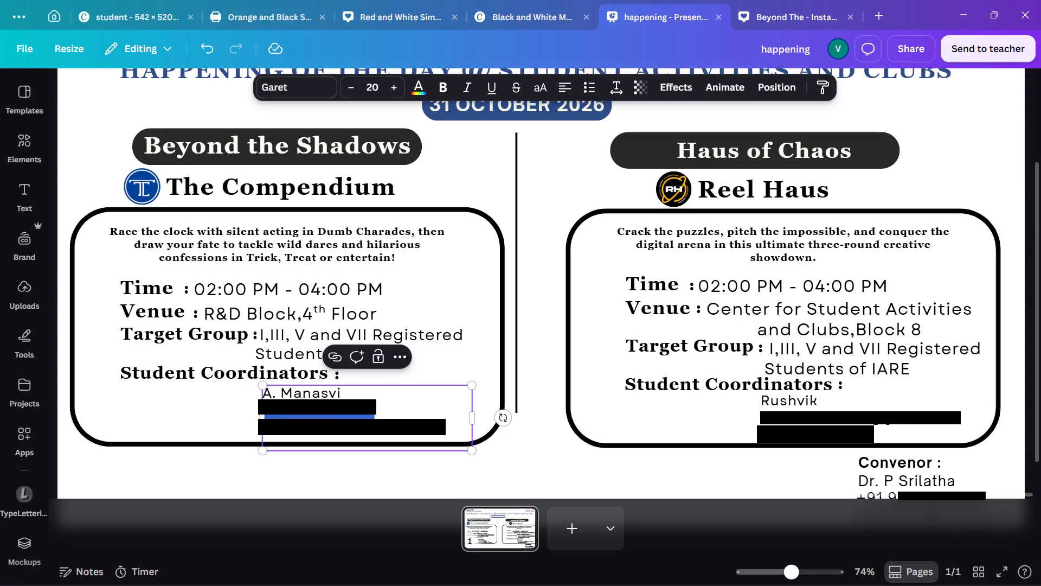
pyautogui.hotkey('ctrl', 'c')
pyautogui.press('BackSpace')
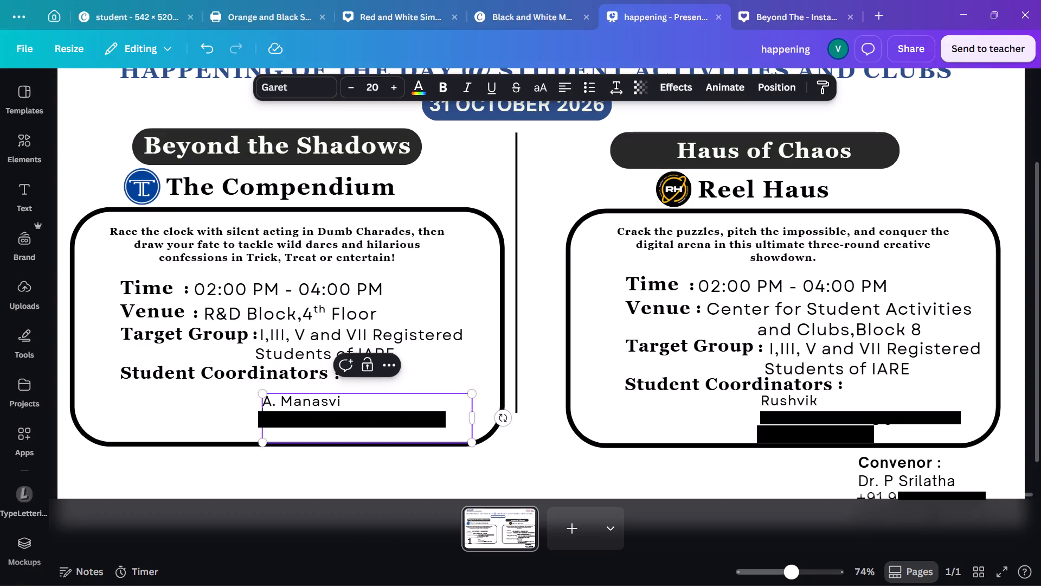
pyautogui.press('Down')
pyautogui.press('Down')
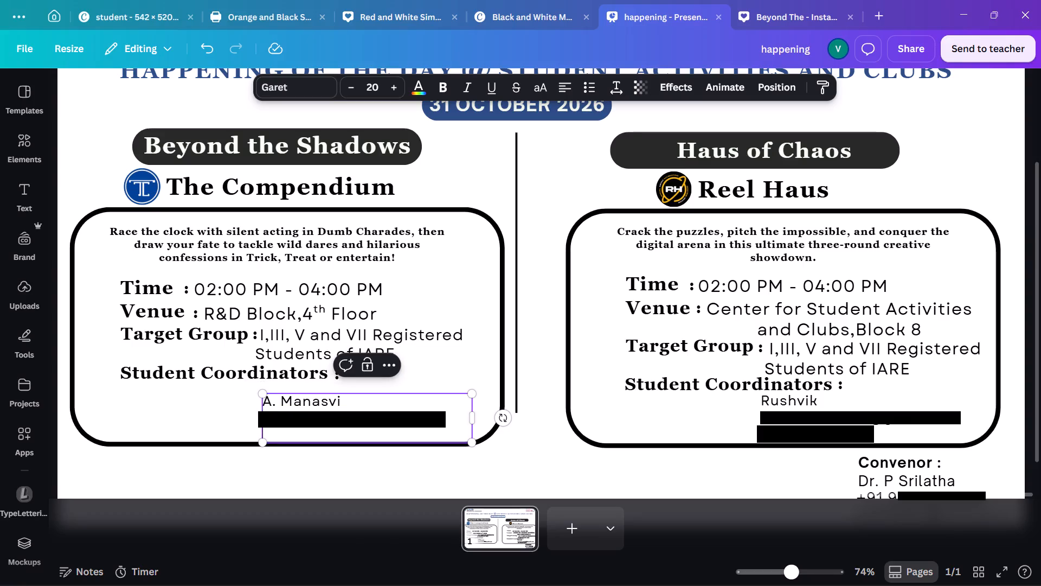
pyautogui.click(269, 426)
pyautogui.click(269, 426)
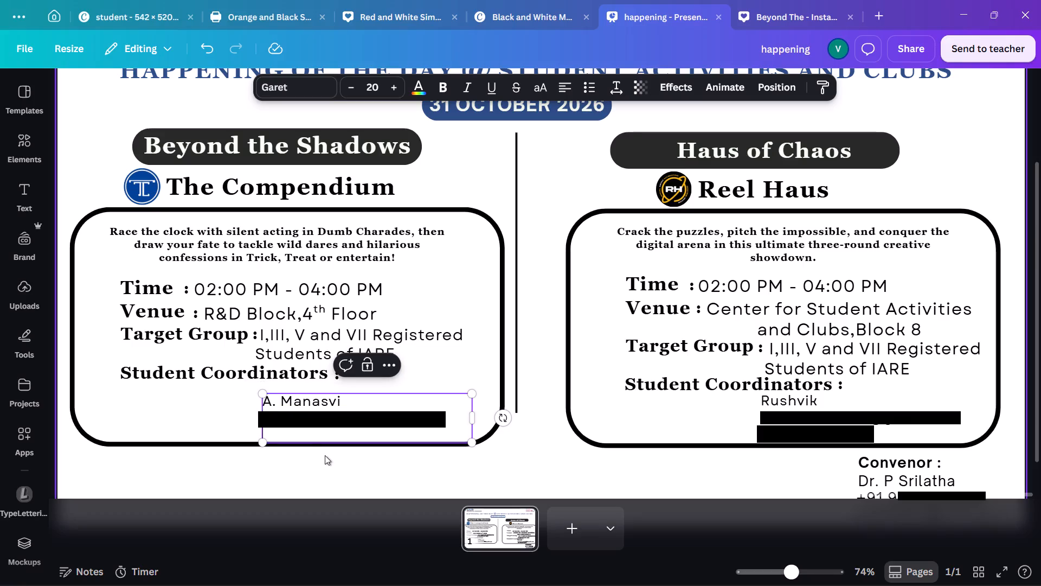
pyautogui.click(440, 422)
pyautogui.press('Return')
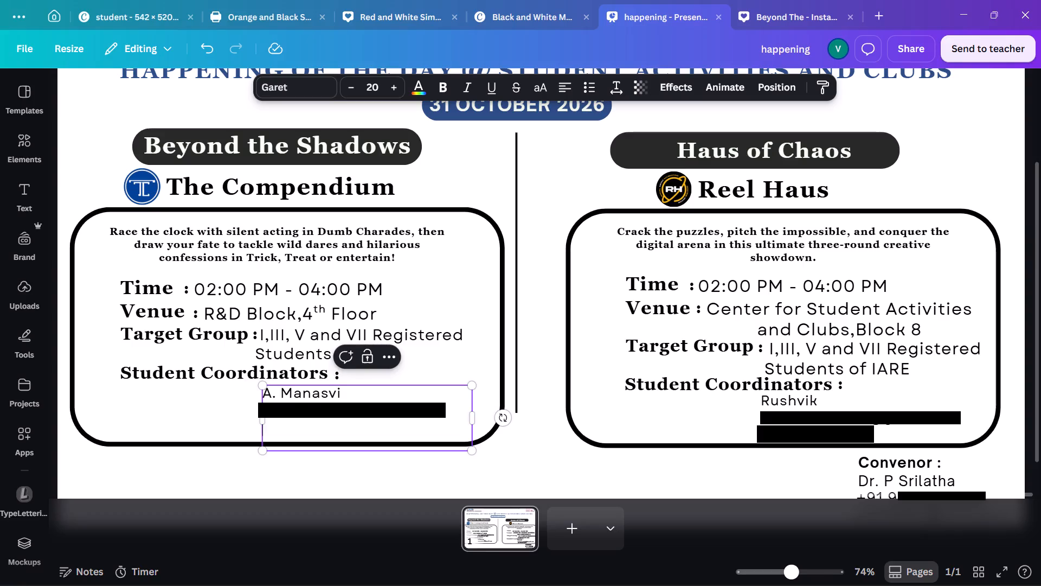
pyautogui.hotkey('ctrl', 'v')
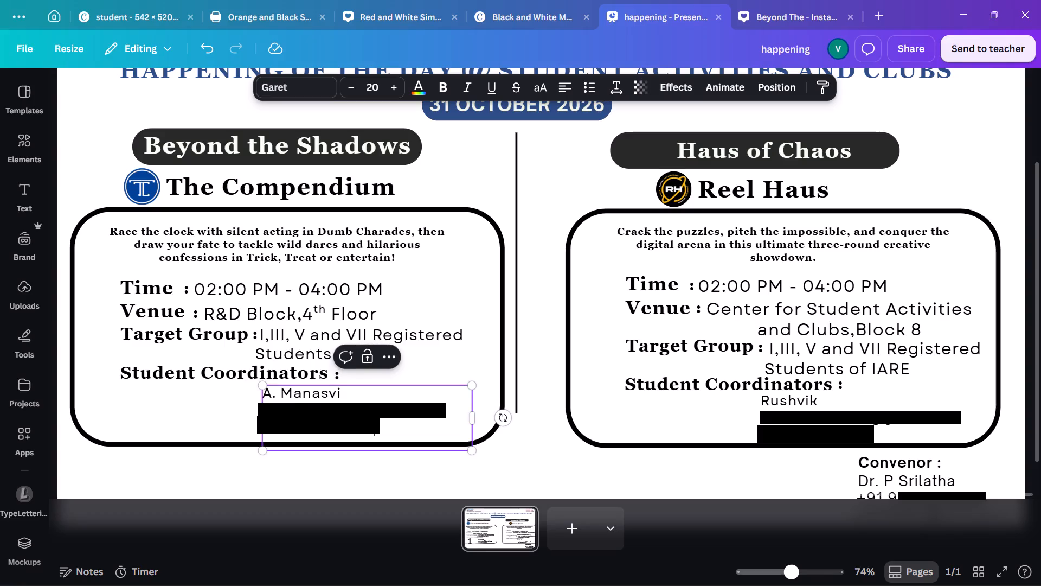
pyautogui.press('Down')
pyautogui.press('BackSpace')
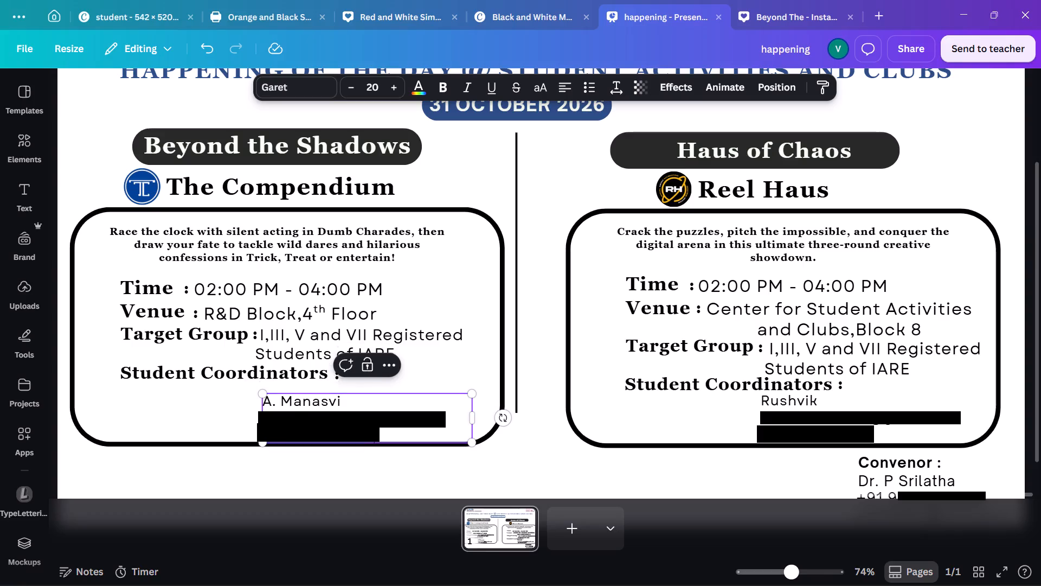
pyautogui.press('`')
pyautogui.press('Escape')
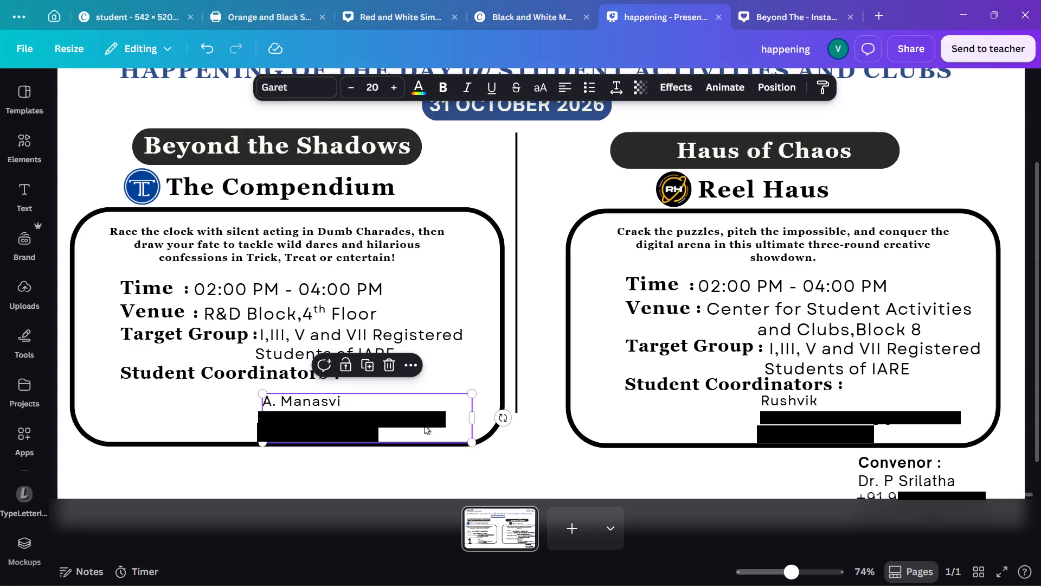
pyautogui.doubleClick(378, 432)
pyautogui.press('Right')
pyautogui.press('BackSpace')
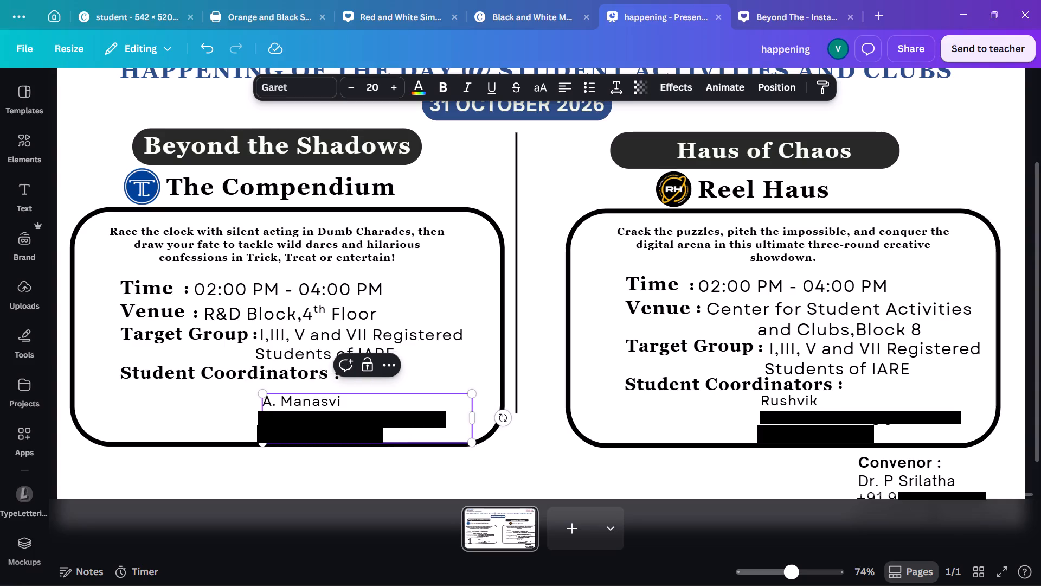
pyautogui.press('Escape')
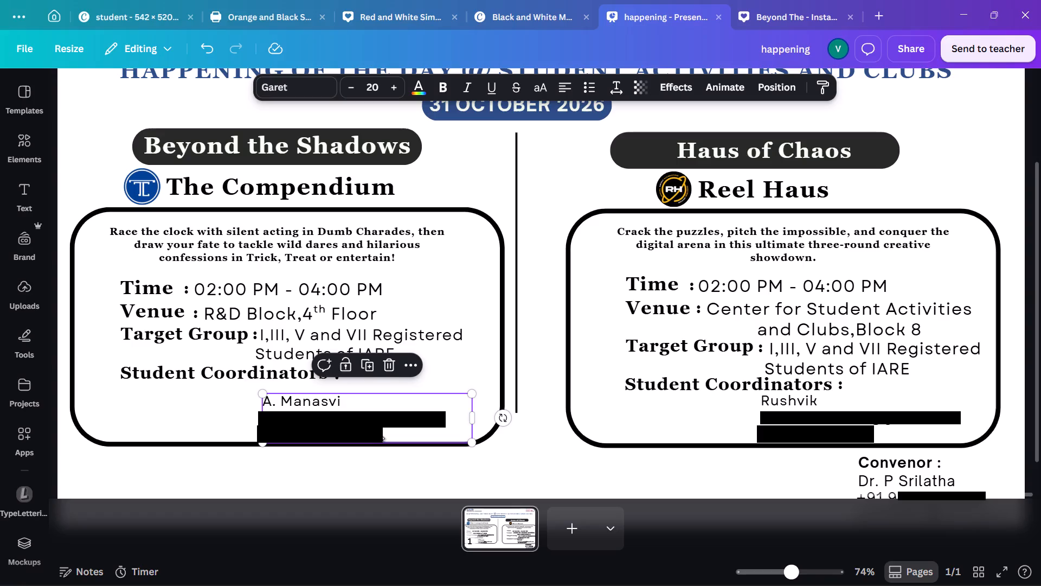
# Align the Beyond the Shadows coordinator details with the start of "Students of IARE" and bring them closer beneath the Student Coordinators label.
pyautogui.moveTo(369, 430); pyautogui.dragTo(366, 425)
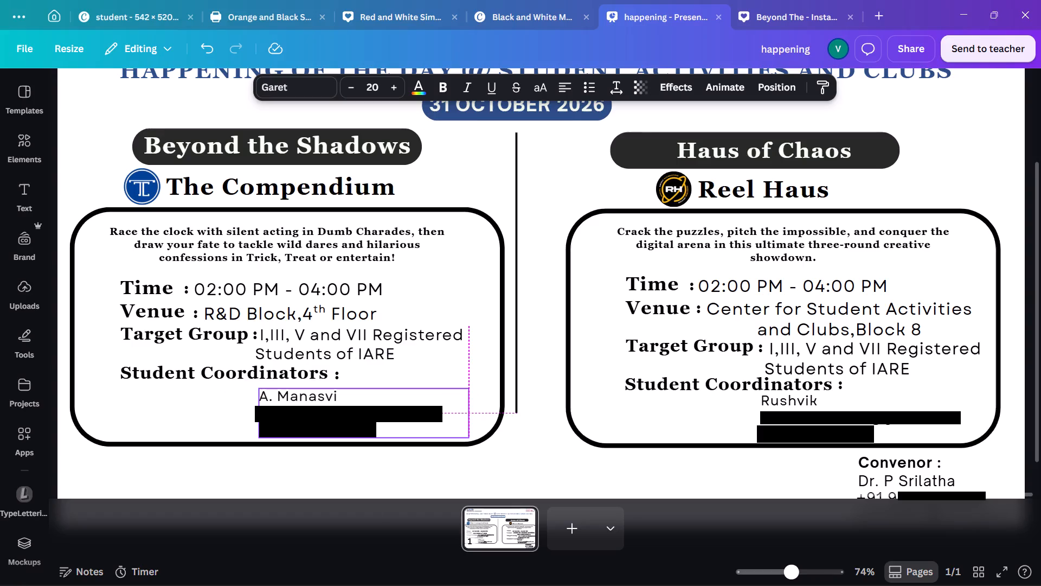
pyautogui.moveTo(366, 425); pyautogui.dragTo(368, 425)
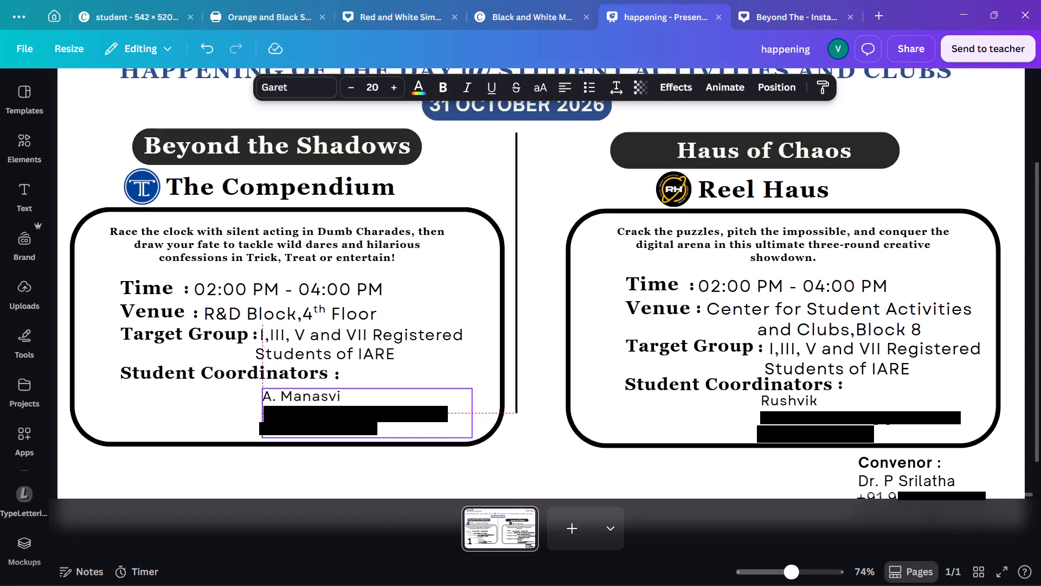
pyautogui.moveTo(368, 425); pyautogui.dragTo(368, 425)
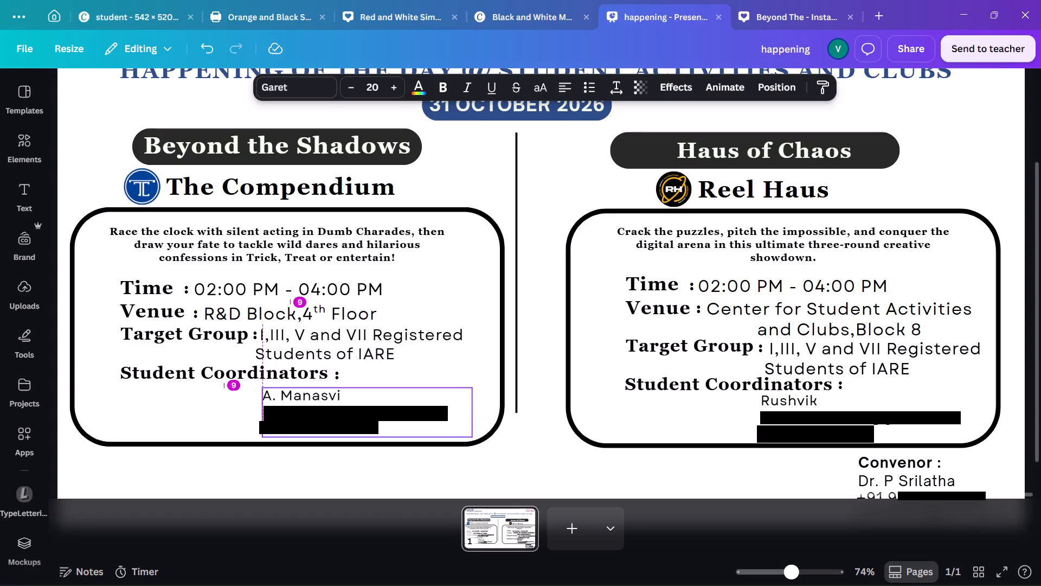
pyautogui.moveTo(368, 425); pyautogui.dragTo(363, 424)
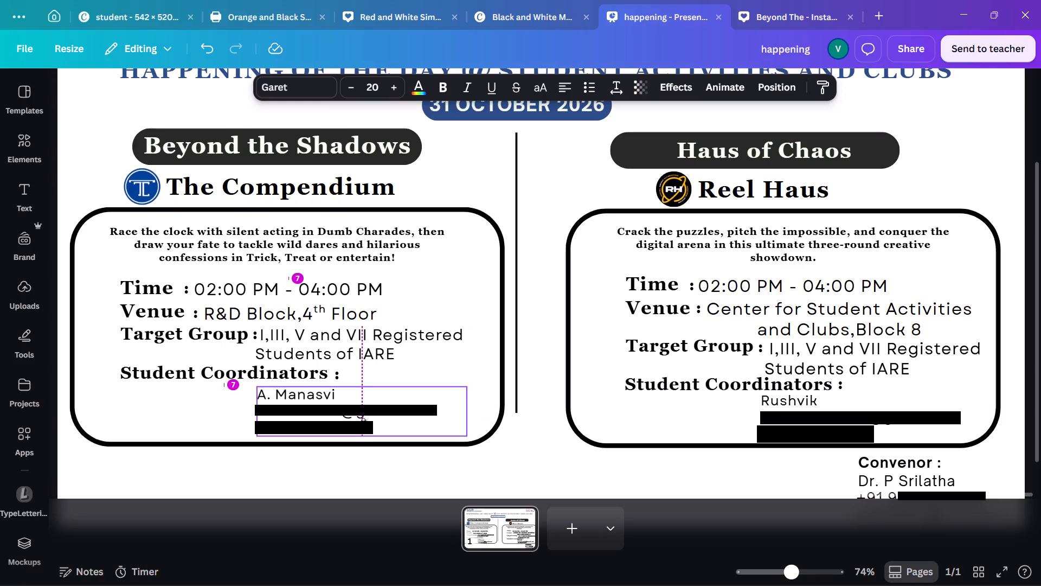
pyautogui.moveTo(363, 424); pyautogui.dragTo(362, 424)
pyautogui.click(361, 467)
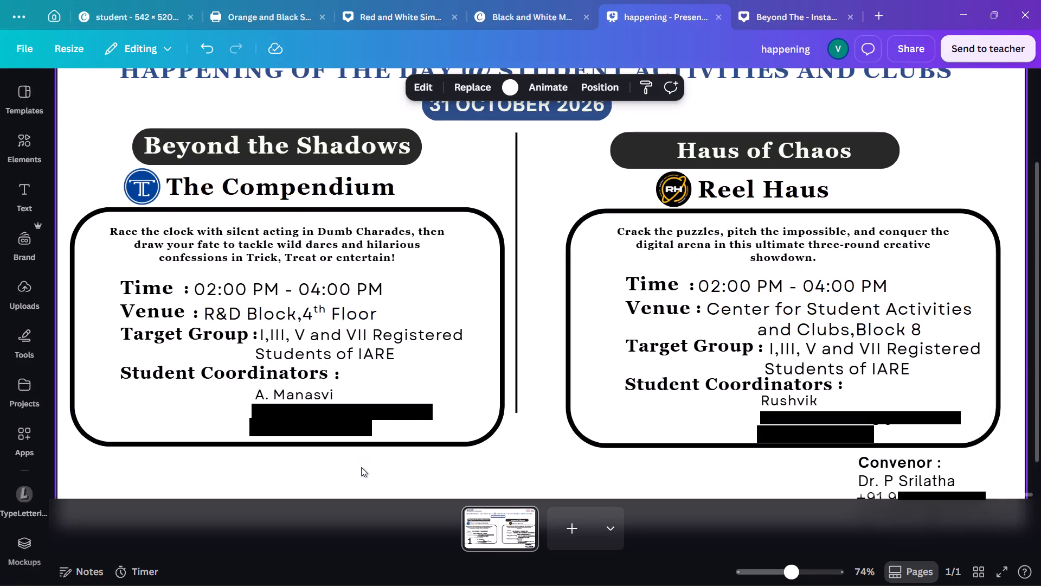
pyautogui.click(331, 425)
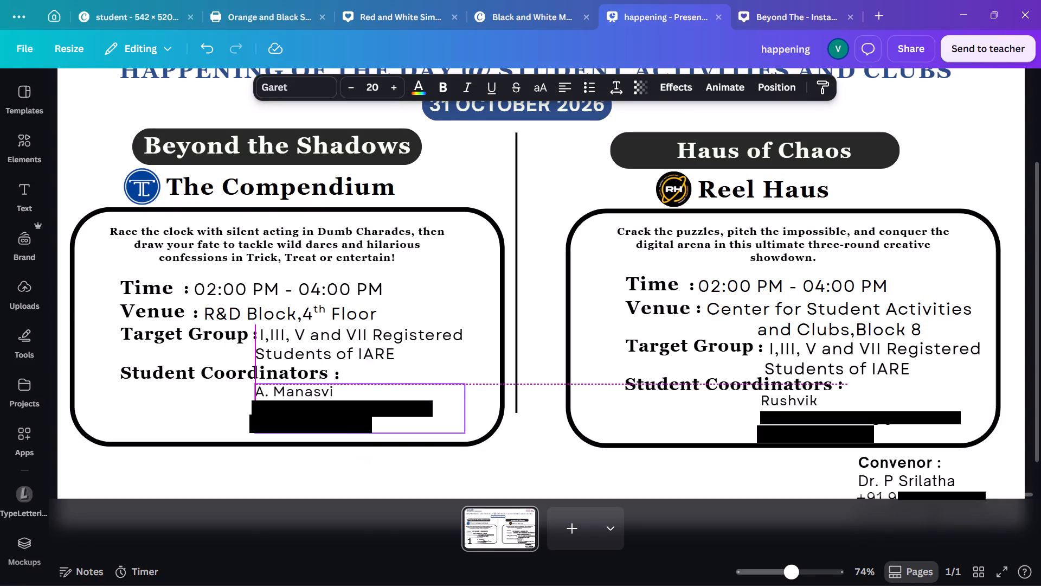
pyautogui.click(332, 476)
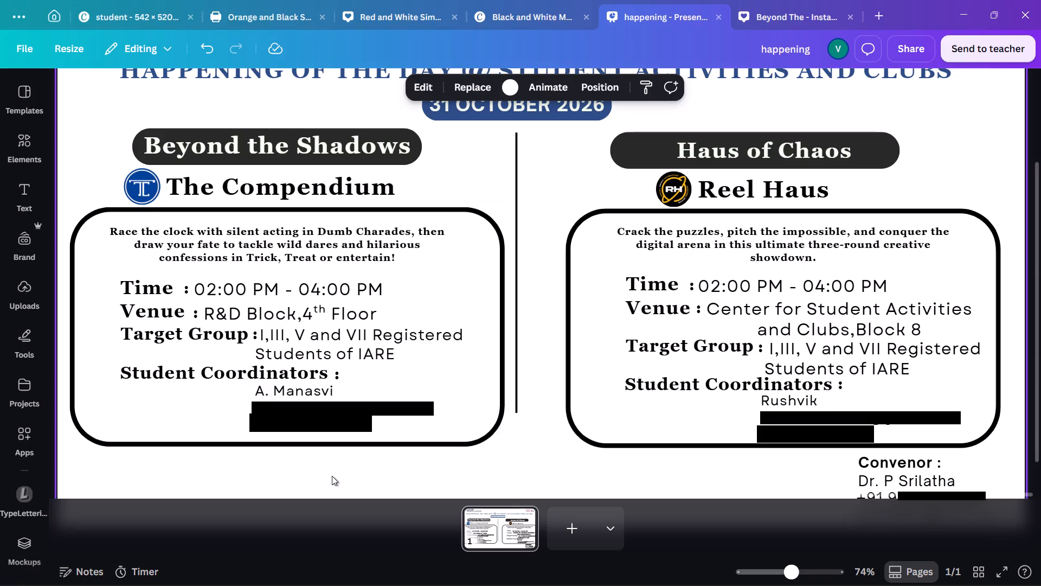
# Select the vertical divider line between the two event columns.
pyautogui.click(514, 234)
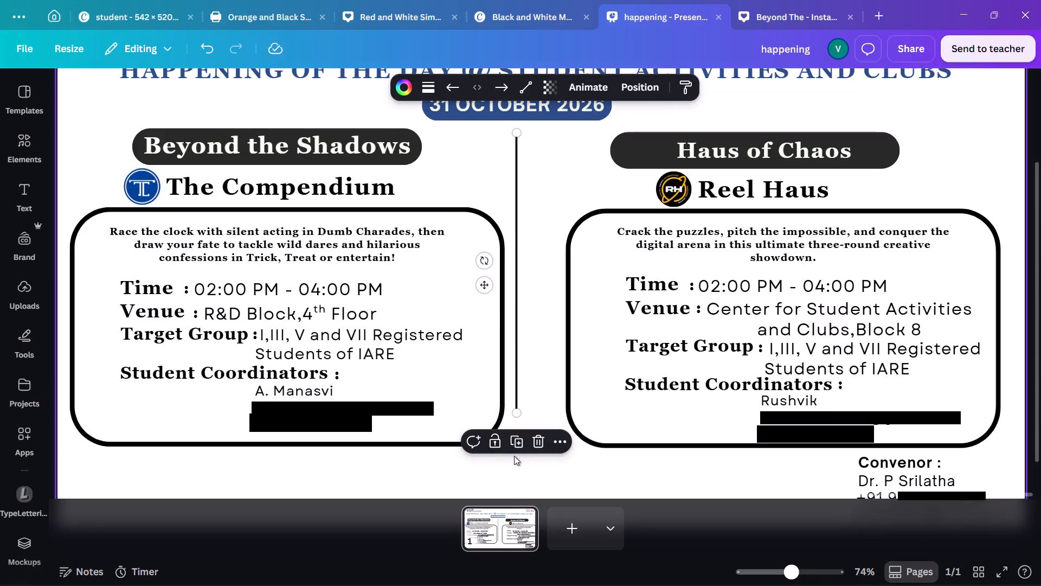
# Lengthen the vertical divider line downward past the bottom edges of the two event detail boxes, to a length of about 674.
pyautogui.moveTo(516, 417); pyautogui.dragTo(512, 478)
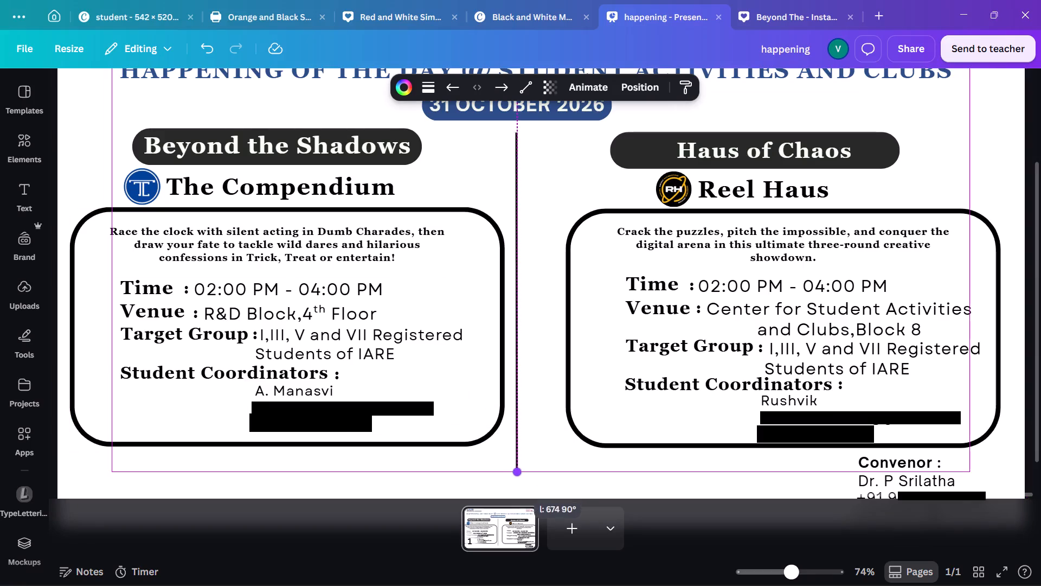
pyautogui.moveTo(512, 478); pyautogui.dragTo(511, 479)
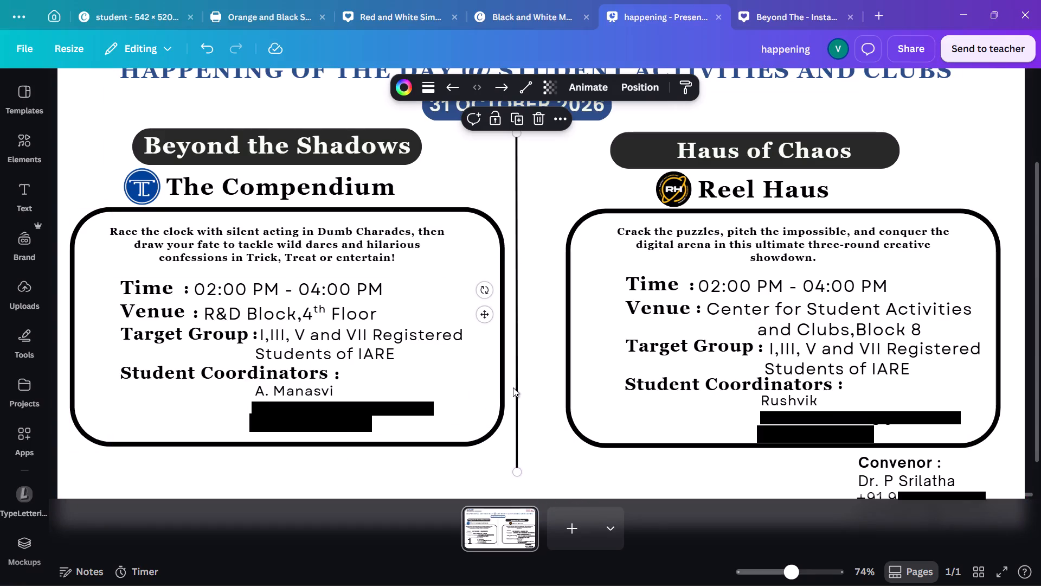
# Centre the divider line between the two event detail boxes with a gap of 58 on each side, nudging it up slightly.
pyautogui.moveTo(516, 386); pyautogui.dragTo(524, 388)
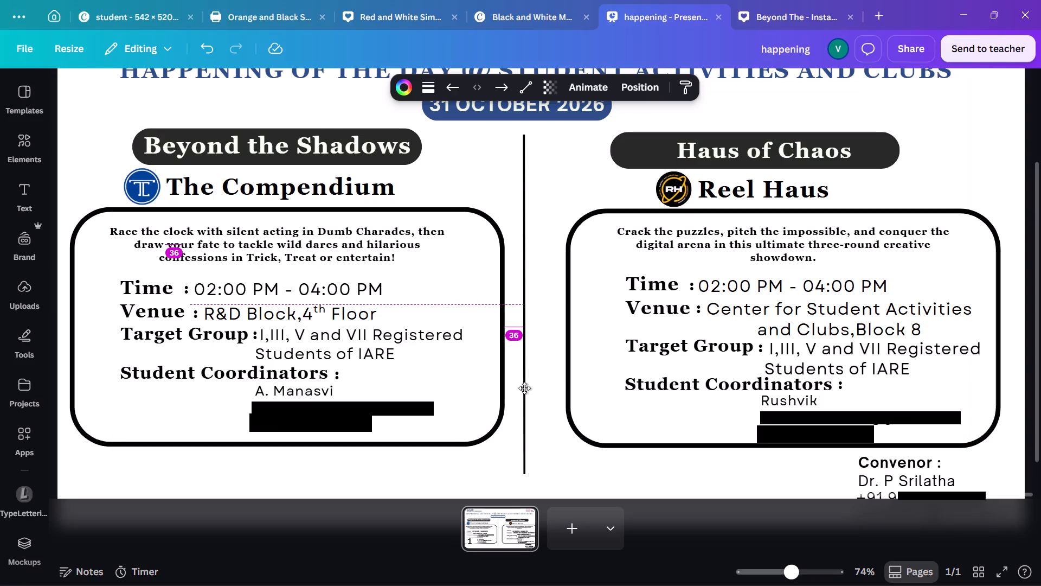
pyautogui.moveTo(524, 388); pyautogui.dragTo(535, 388)
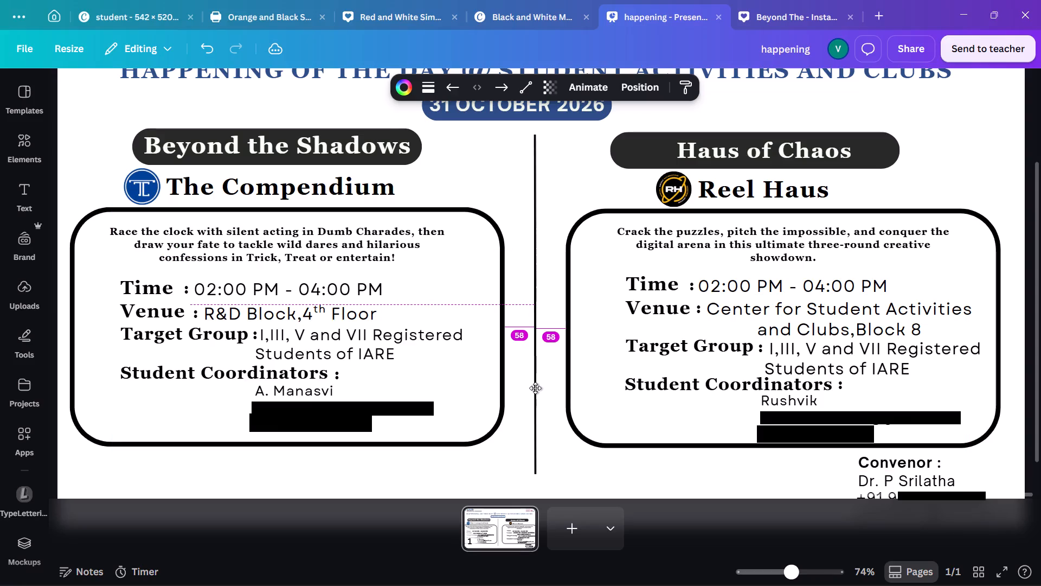
pyautogui.moveTo(535, 388); pyautogui.dragTo(535, 386)
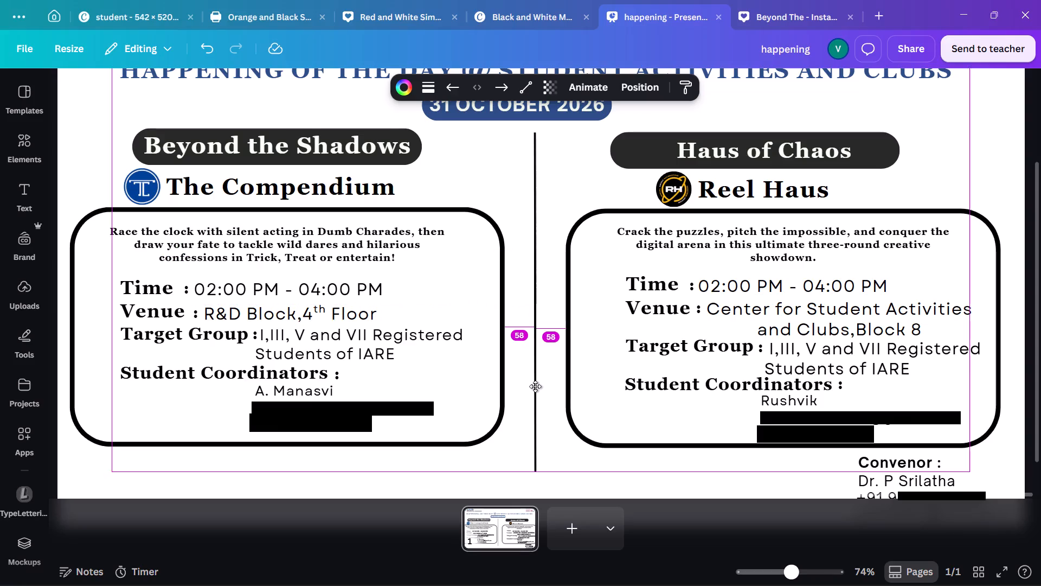
pyautogui.moveTo(535, 386); pyautogui.dragTo(535, 383)
pyautogui.click(544, 481)
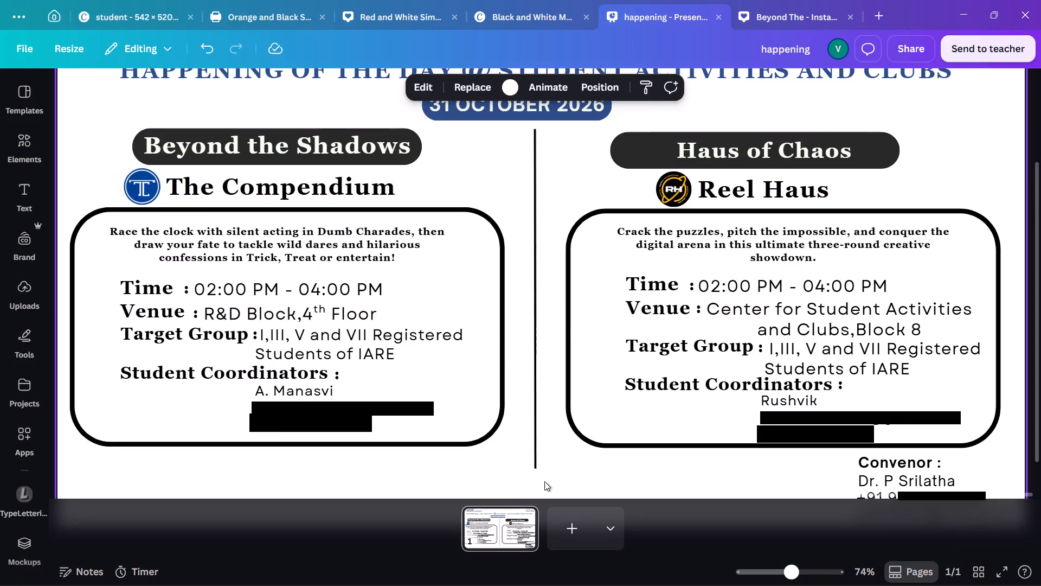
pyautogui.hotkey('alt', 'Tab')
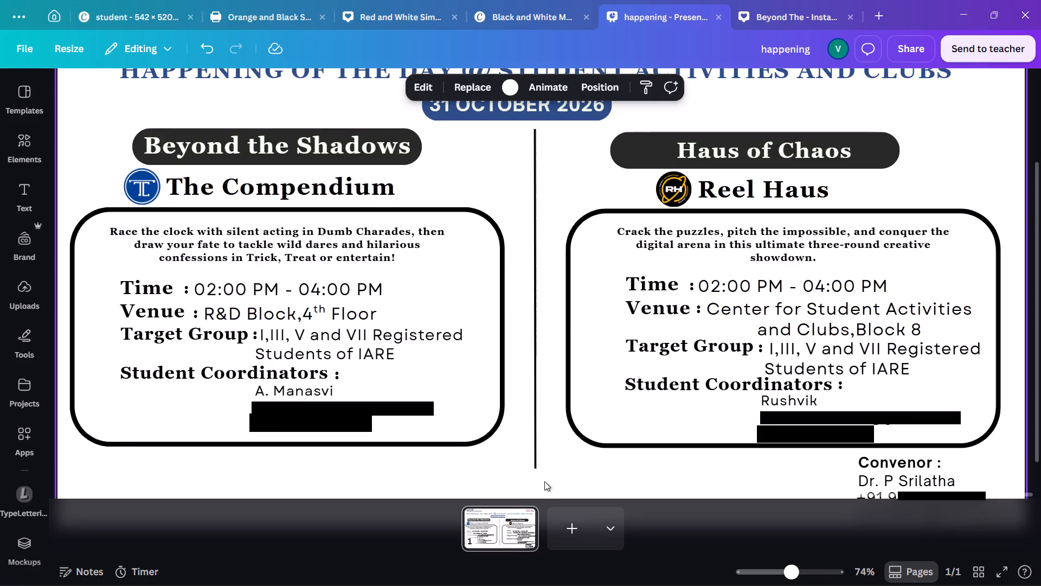
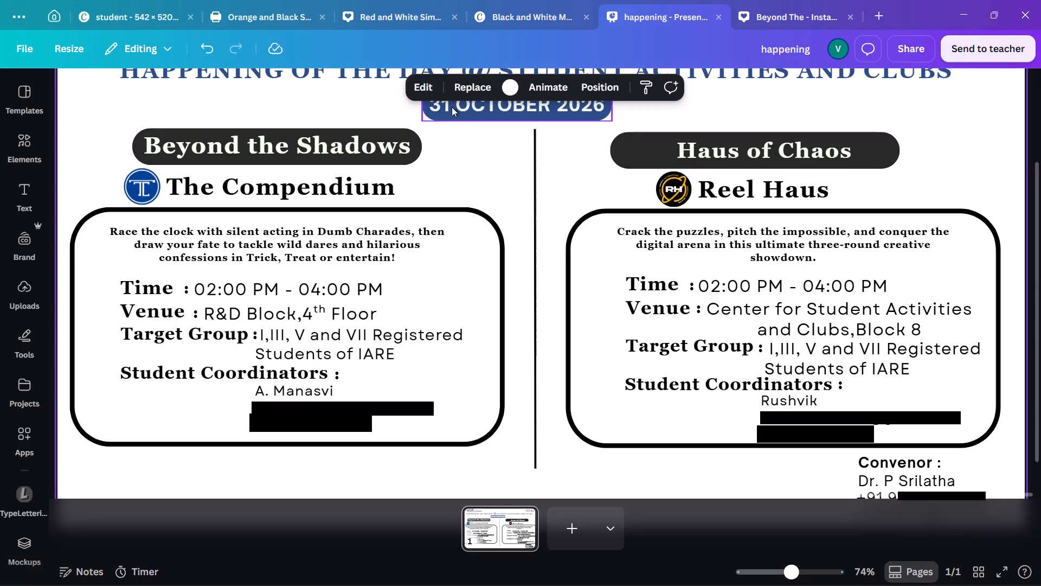
# Review the whole poster's layout from the header down, checking the Convenor details block and the Reel Haus logo.
pyautogui.scroll(6, 631, 175)
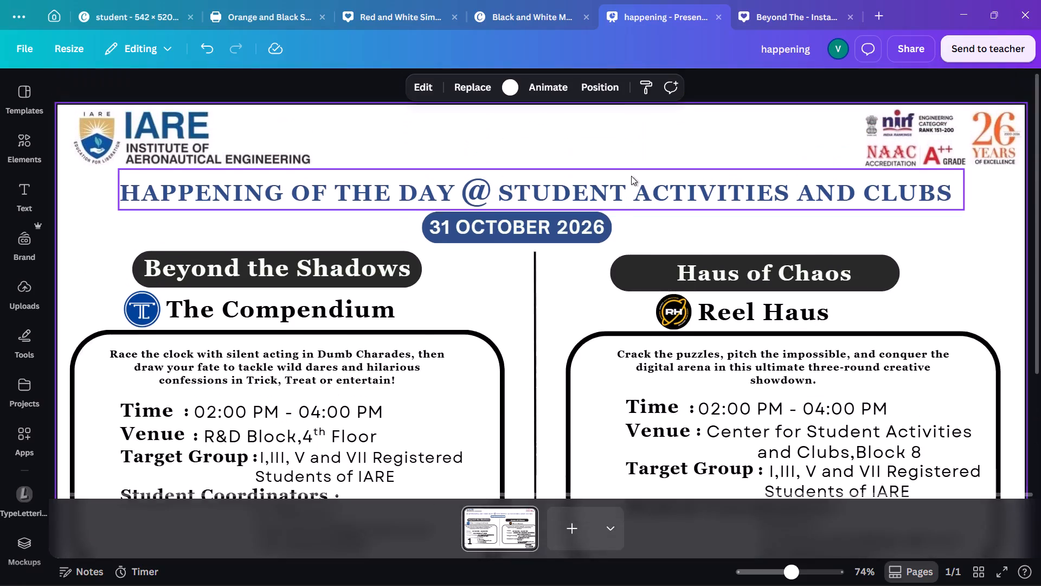
pyautogui.scroll(-4, 631, 176)
pyautogui.keyDown('ctrl'); pyautogui.scroll(-2, 631, 176); pyautogui.keyUp('ctrl')
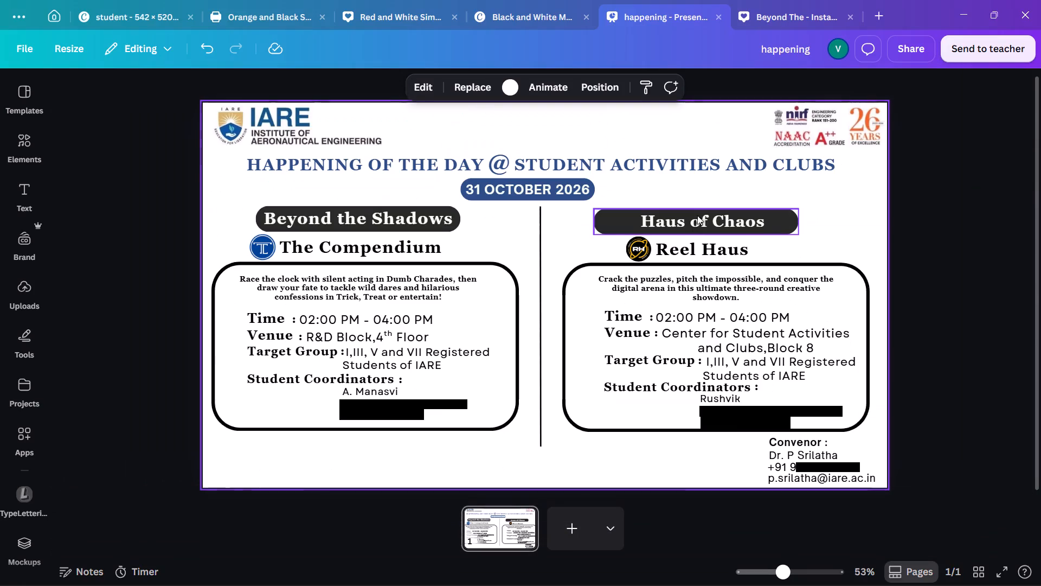
pyautogui.click(775, 450)
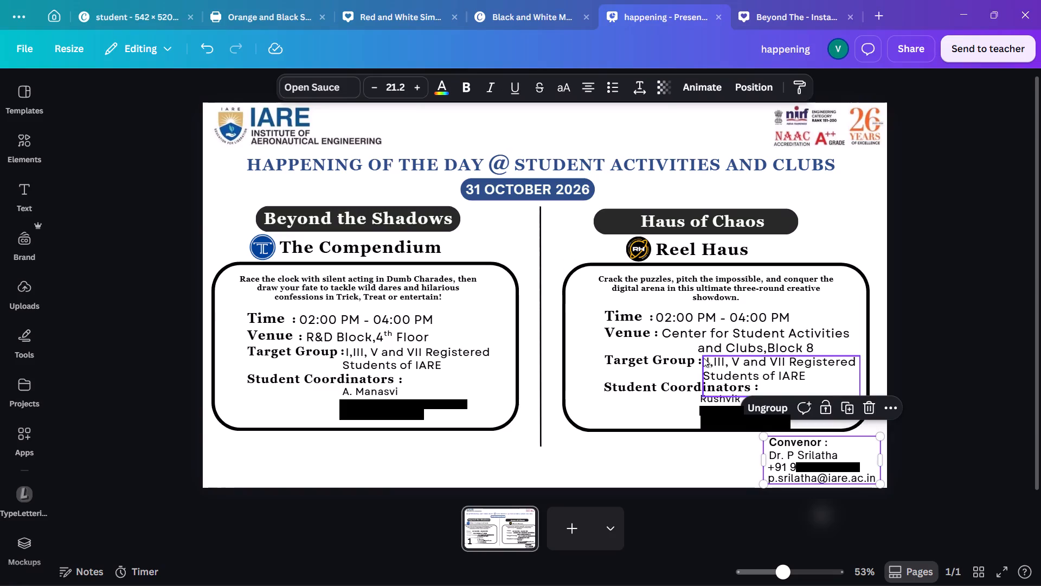
pyautogui.click(630, 246)
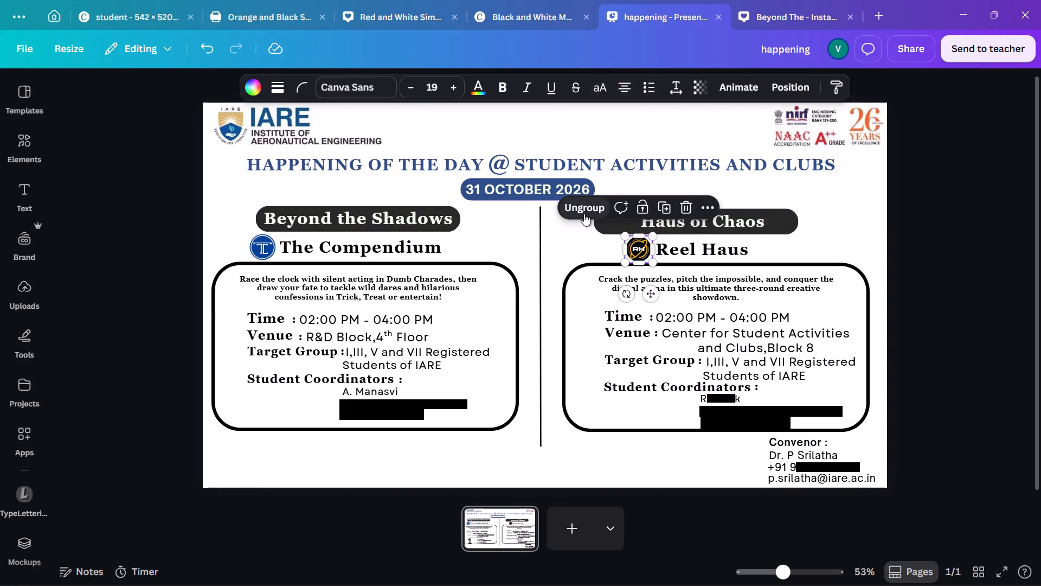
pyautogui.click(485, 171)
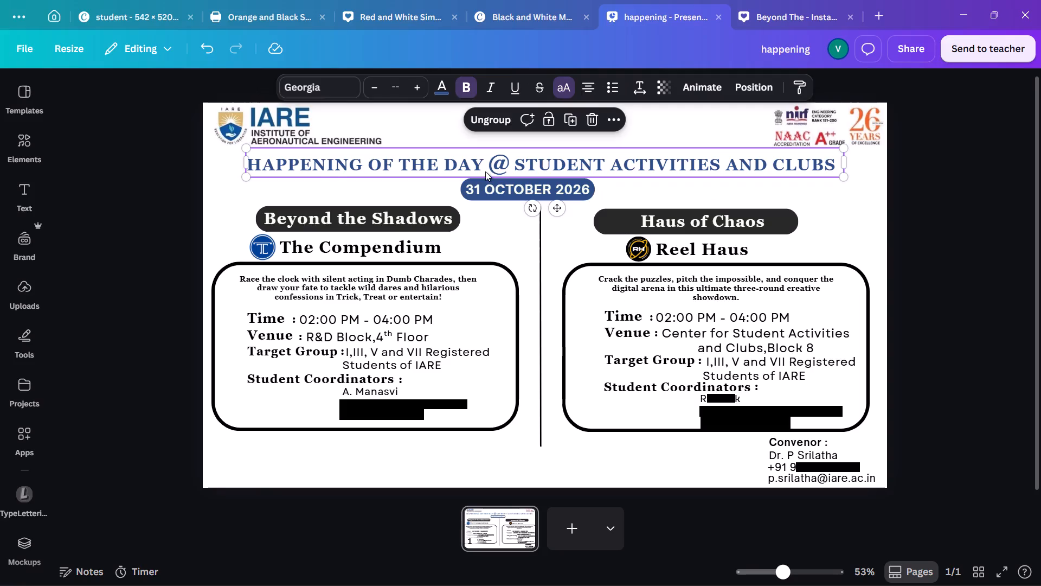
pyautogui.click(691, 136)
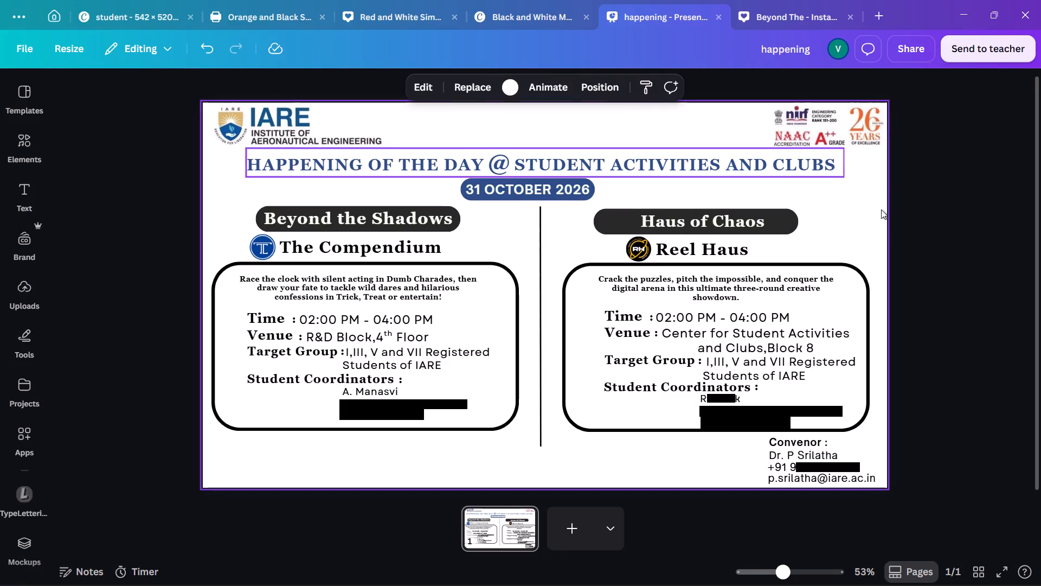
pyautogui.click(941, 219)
# Delete the grouped Convenor contact block beneath the Haus of Chaos details box.
pyautogui.click(814, 450)
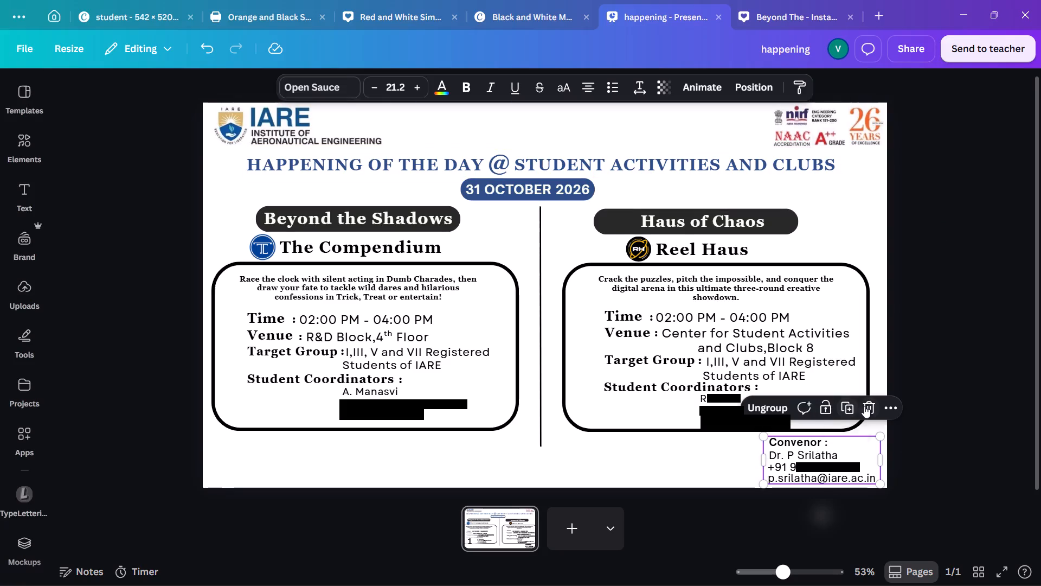
pyautogui.click(865, 405)
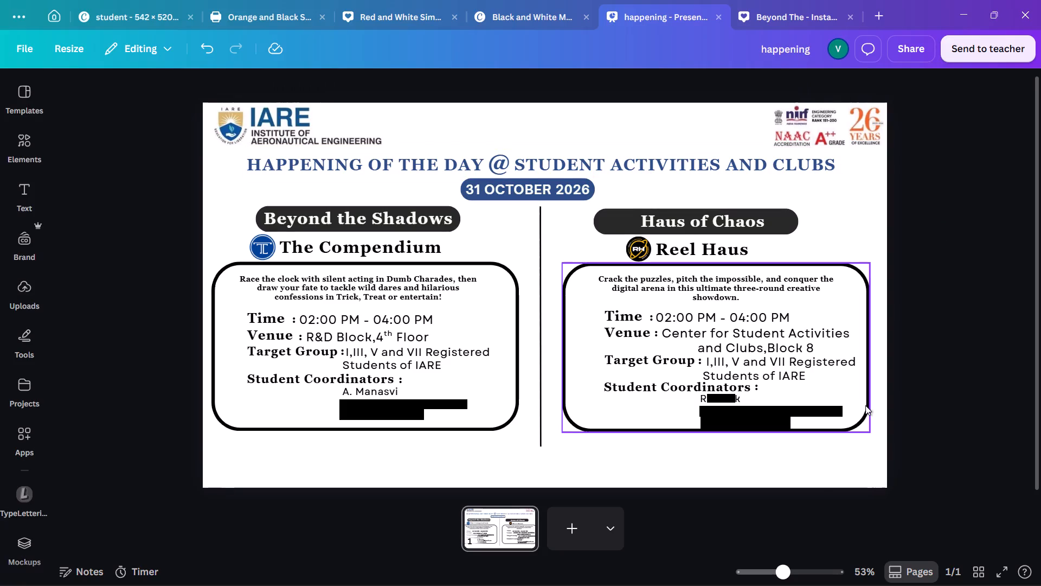
pyautogui.click(996, 410)
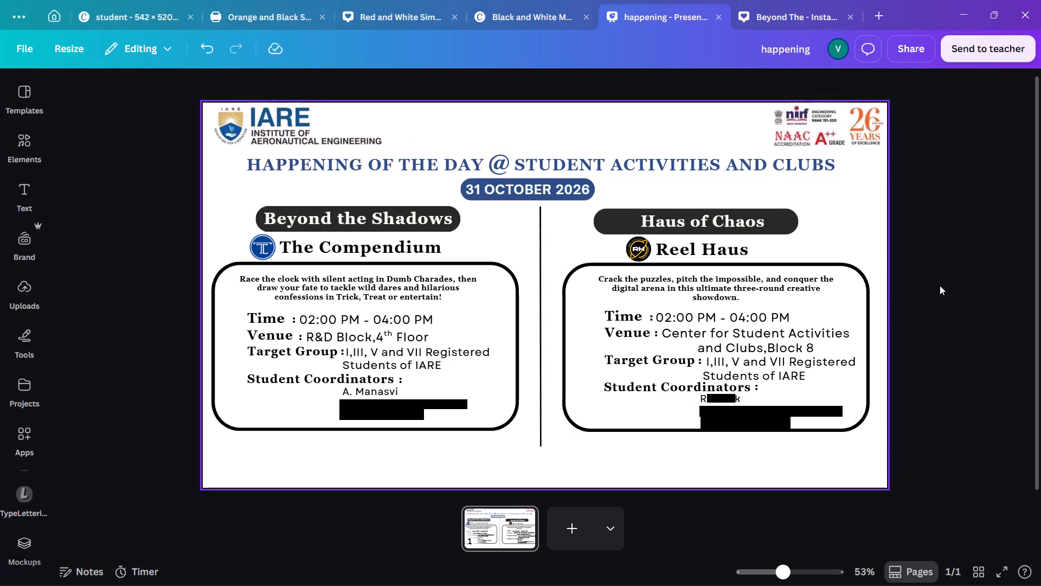
# Capture a selection screenshot of the whole poster page, from the header logos to below the page's lower edge.
pyautogui.press('Print')
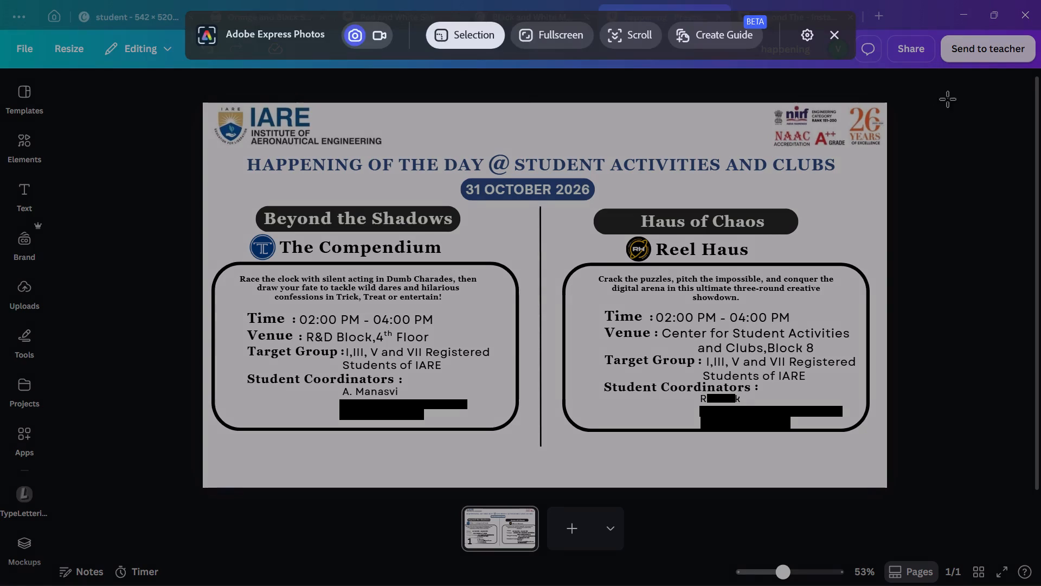
pyautogui.moveTo(911, 91); pyautogui.dragTo(162, 511)
# Switch from the poster design to WhatsApp.
pyautogui.hotkey('alt', 'Tab')
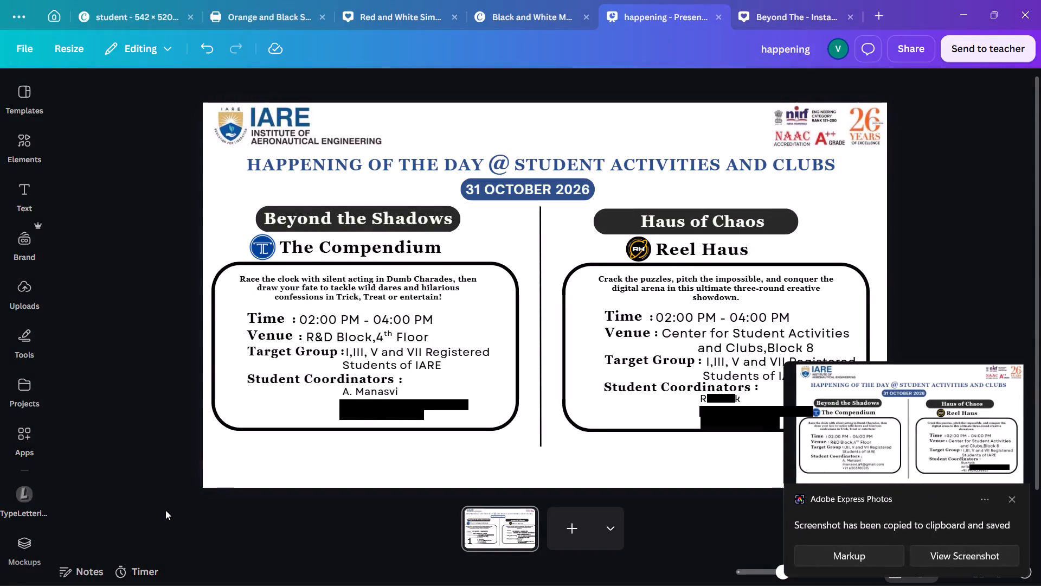
pyautogui.hotkey('alt', 'Tab')
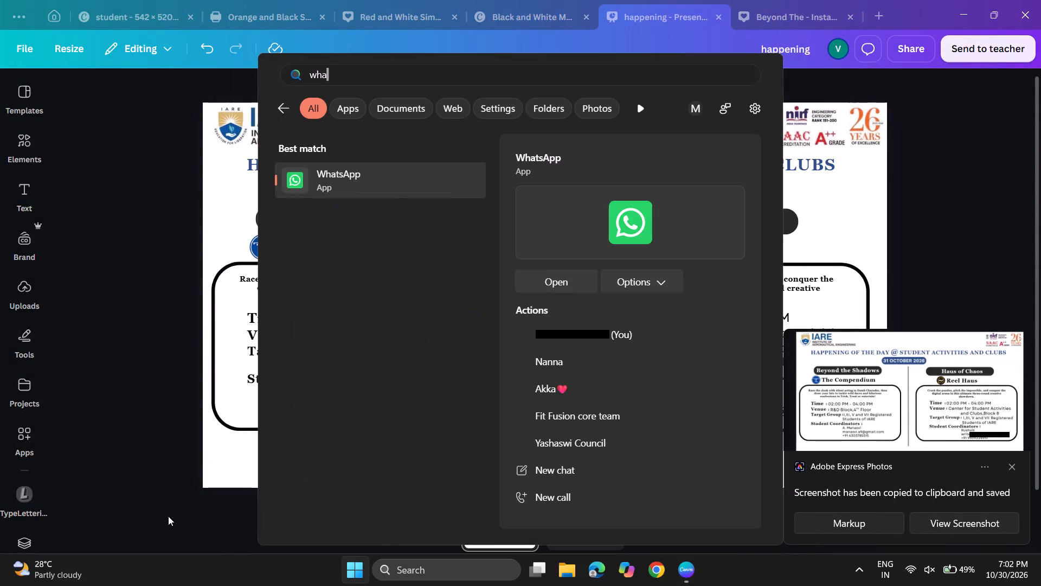
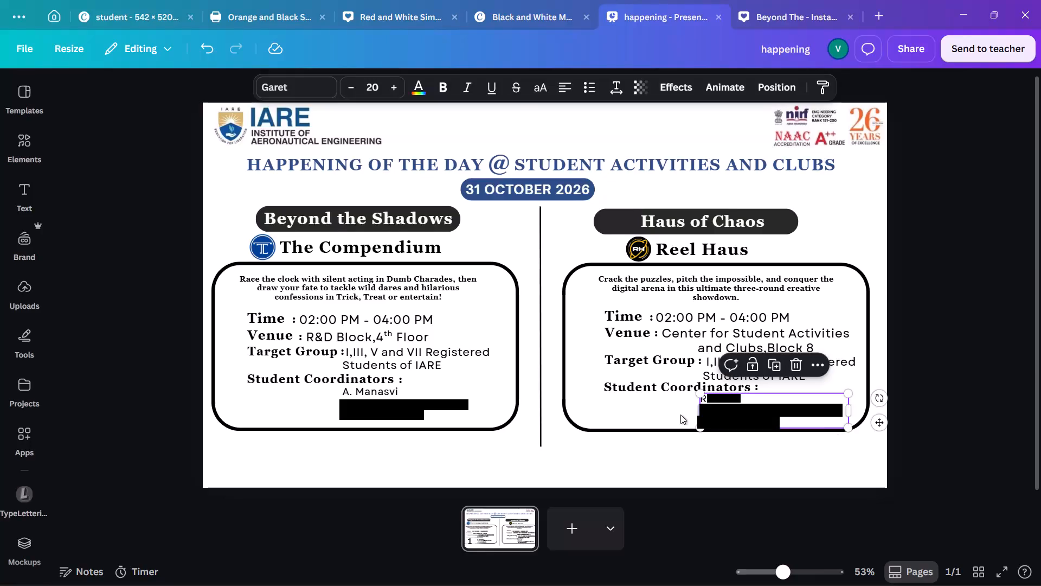
# Unlock the rounded frame around the Haus of Chaos details, enlarge it slightly toward the centre divider, and re-centre it around the text.
pyautogui.click(672, 417)
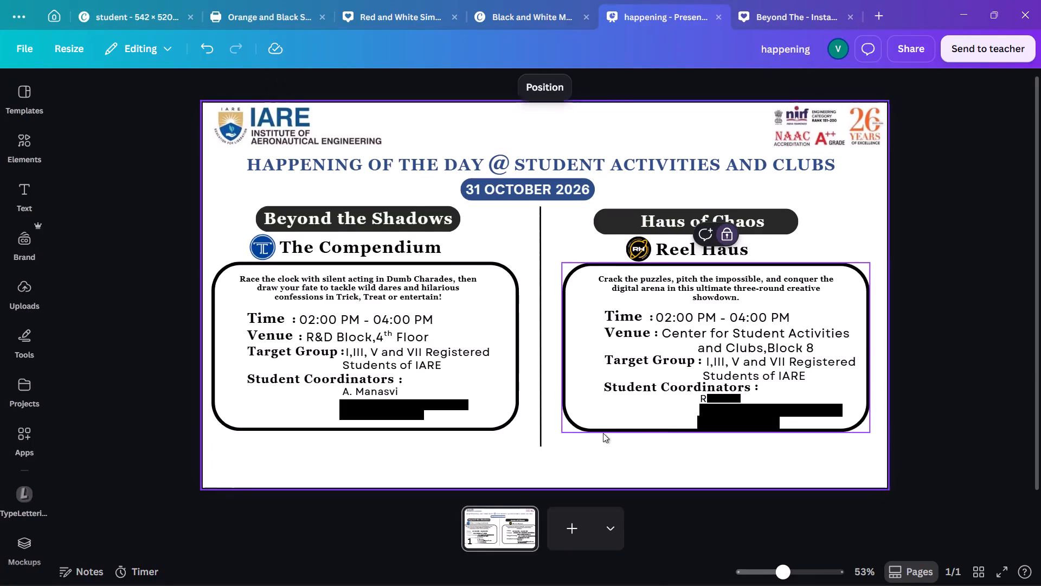
pyautogui.click(577, 413)
pyautogui.click(590, 353)
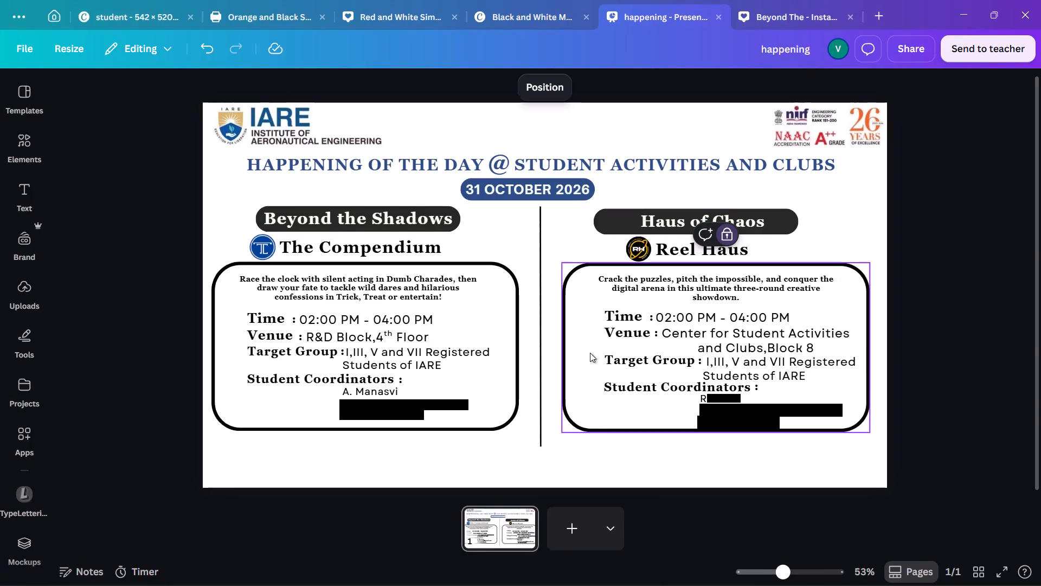
pyautogui.click(722, 236)
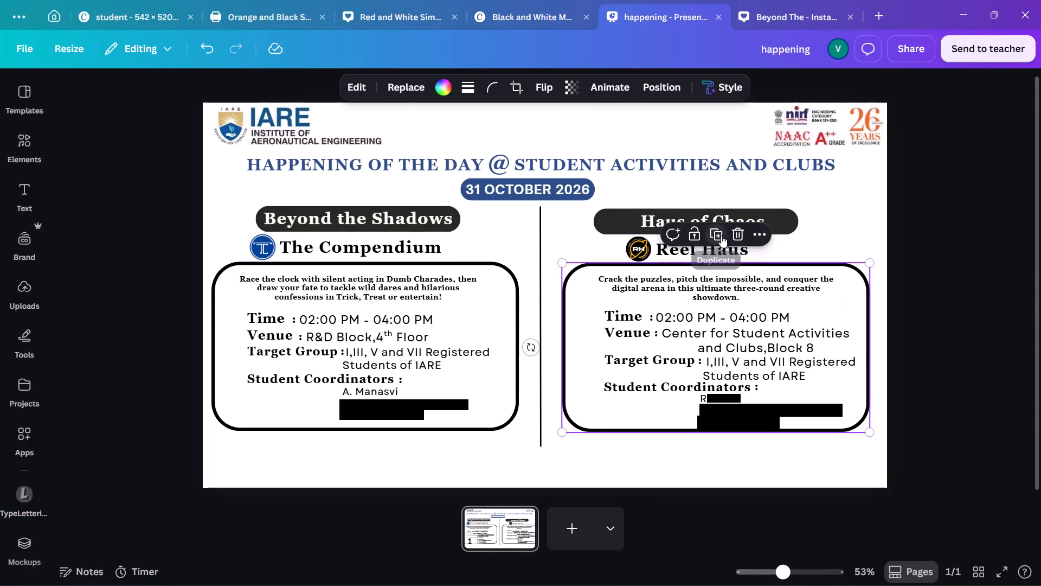
pyautogui.moveTo(560, 436); pyautogui.dragTo(549, 439)
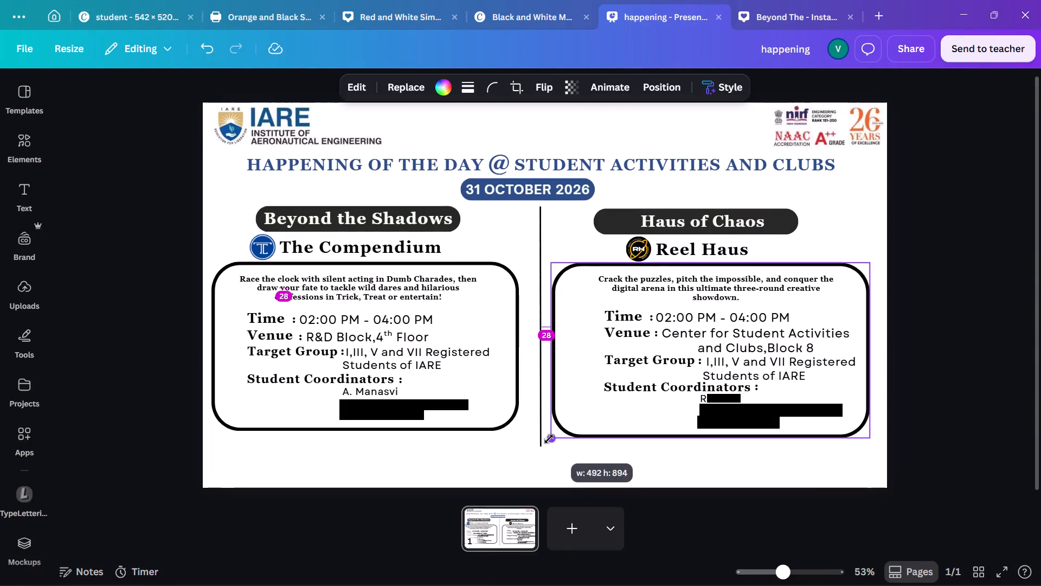
pyautogui.moveTo(549, 439); pyautogui.dragTo(544, 441)
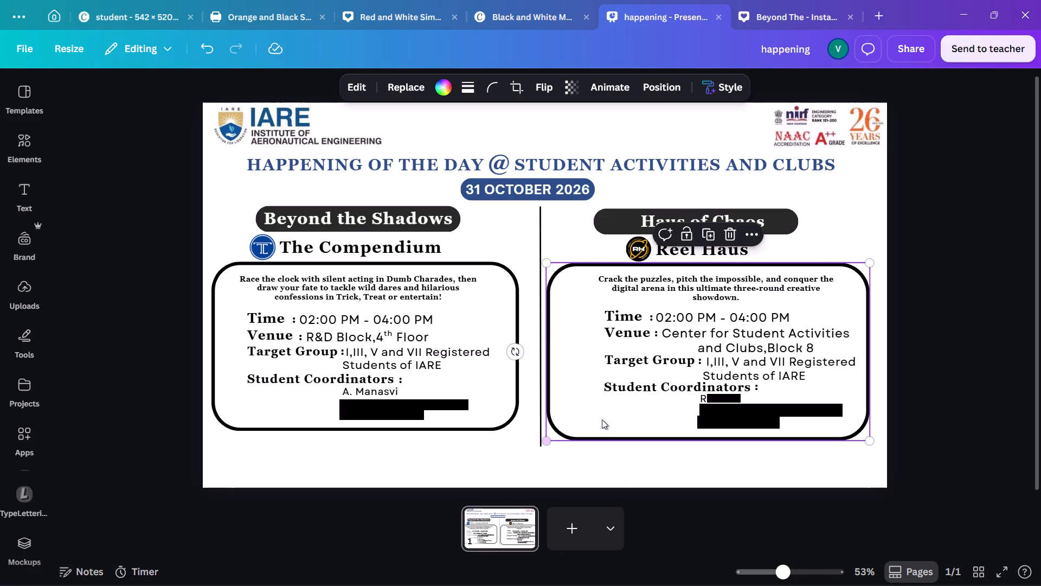
pyautogui.moveTo(602, 419); pyautogui.dragTo(611, 418)
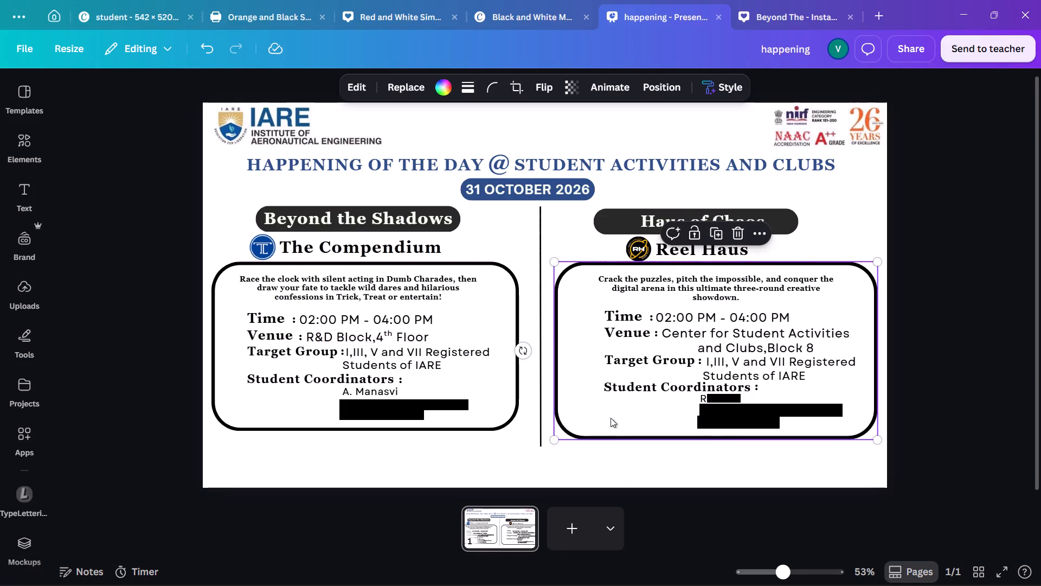
# Unlock and delete the rounded frame around the Beyond the Shadows details.
pyautogui.click(513, 402)
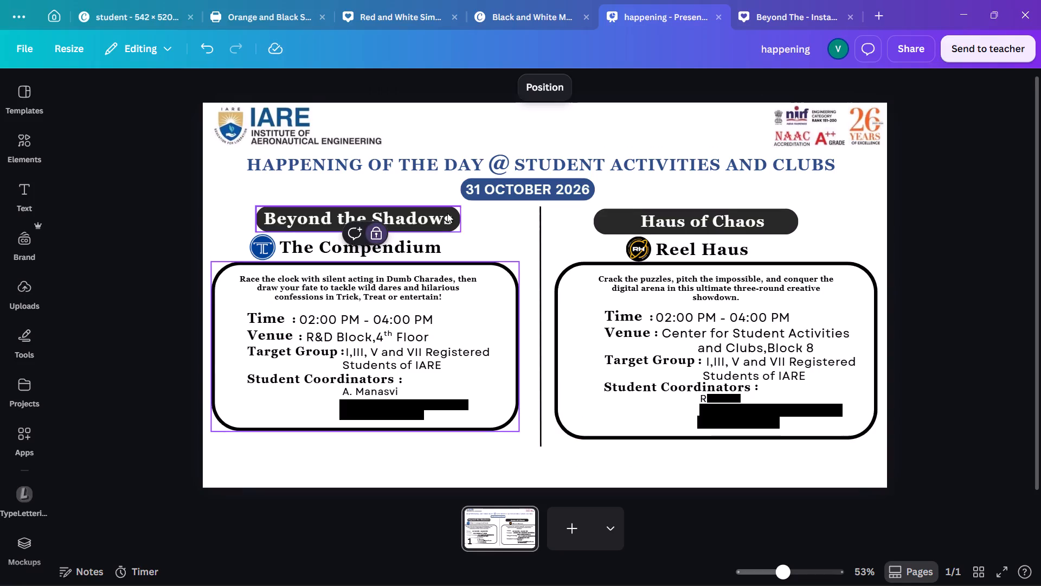
pyautogui.click(370, 228)
pyautogui.click(381, 231)
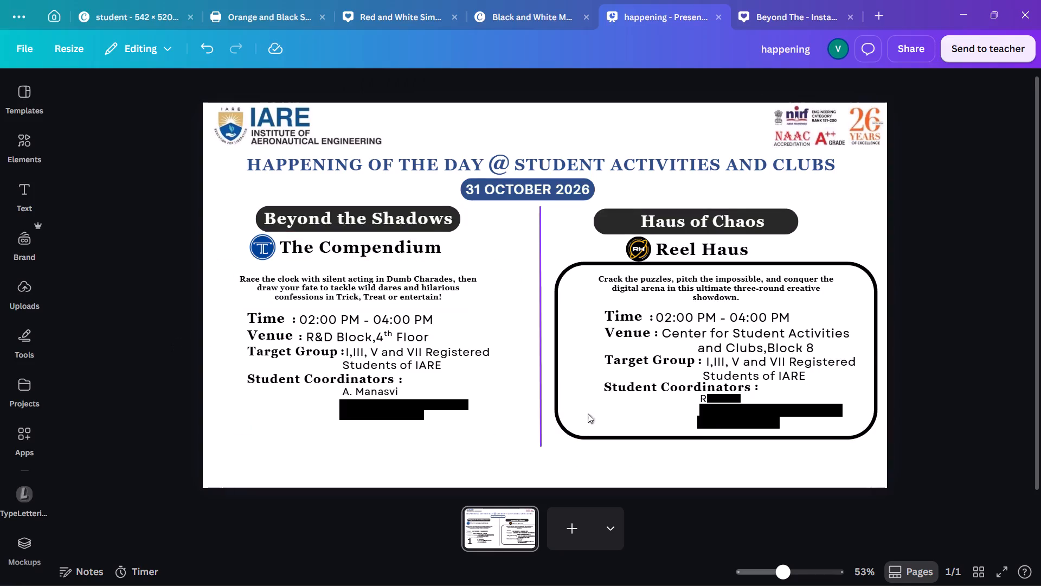
# Duplicate the enlarged Haus of Chaos frame and place the copy around the Beyond the Shadows details, level with the original.
pyautogui.click(597, 424)
pyautogui.click(757, 229)
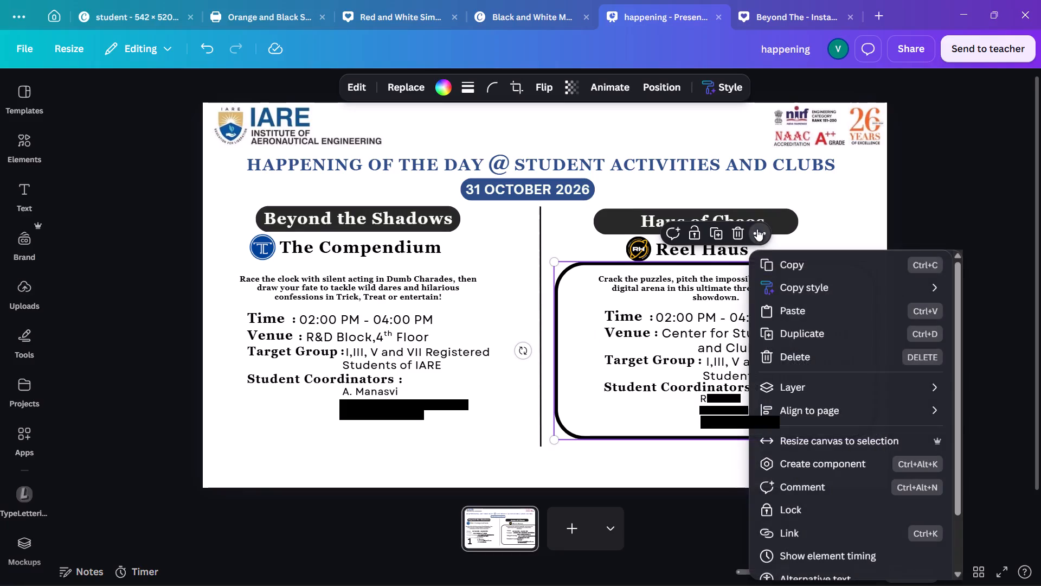
pyautogui.click(807, 335)
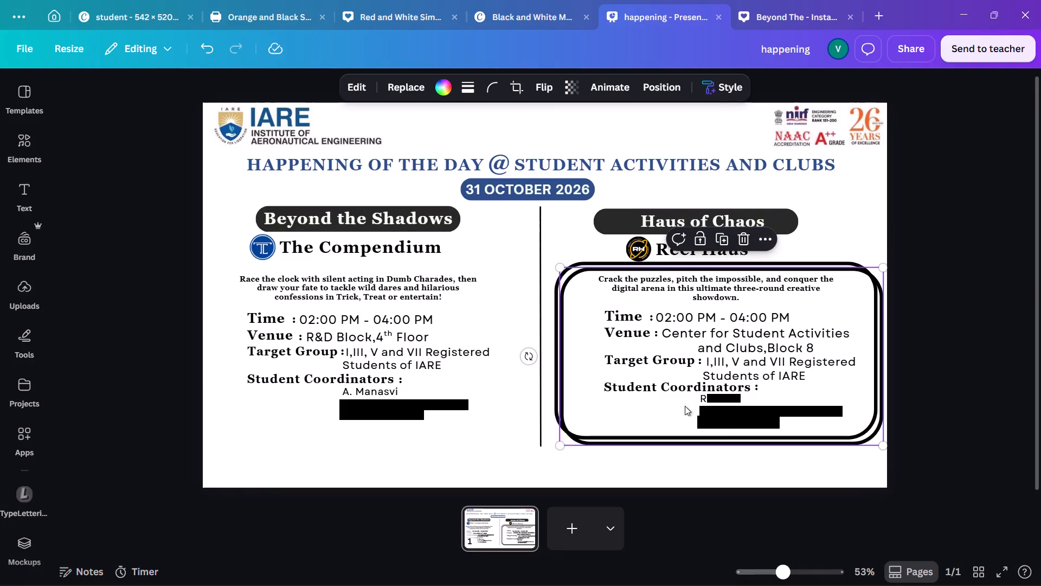
pyautogui.moveTo(667, 415); pyautogui.dragTo(299, 409)
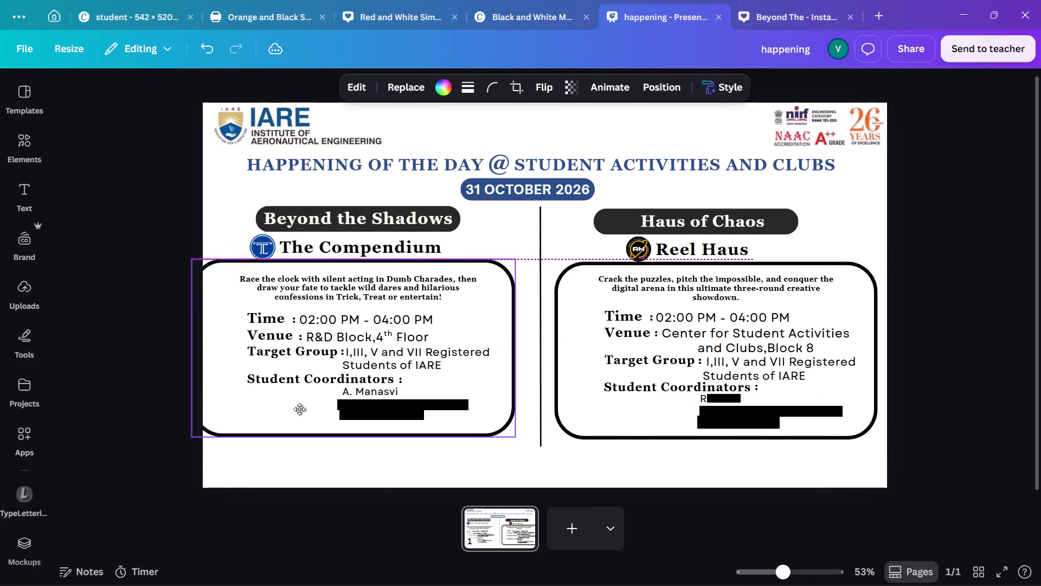
pyautogui.moveTo(299, 409); pyautogui.dragTo(312, 411)
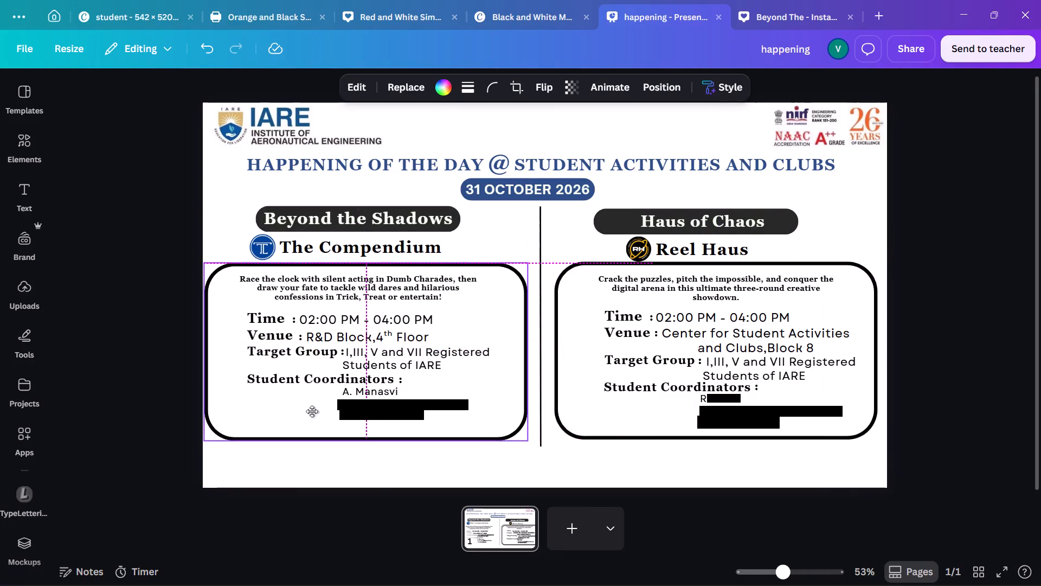
pyautogui.moveTo(312, 411); pyautogui.dragTo(314, 411)
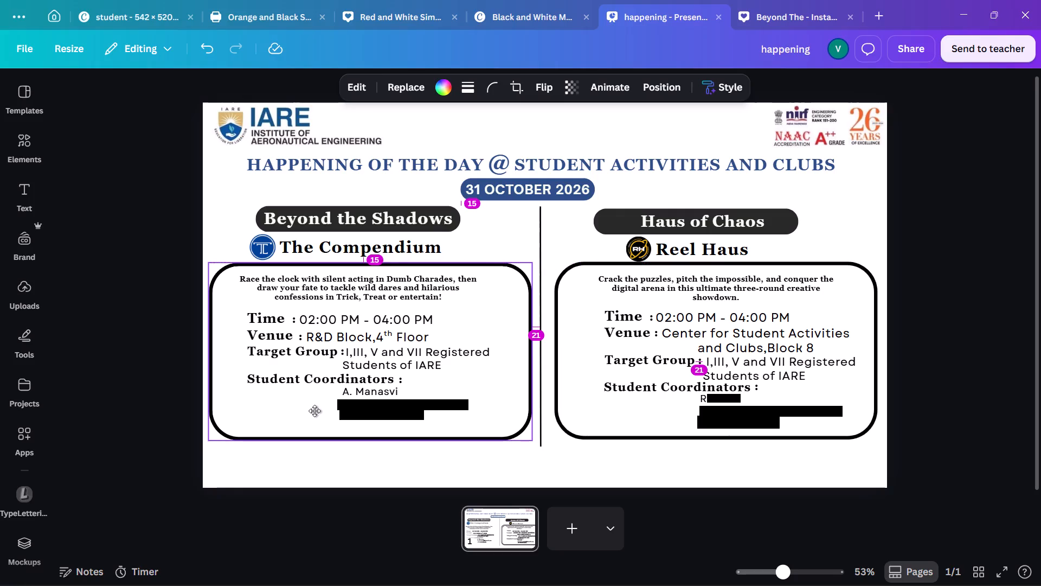
pyautogui.moveTo(314, 411); pyautogui.dragTo(313, 411)
pyautogui.click(626, 411)
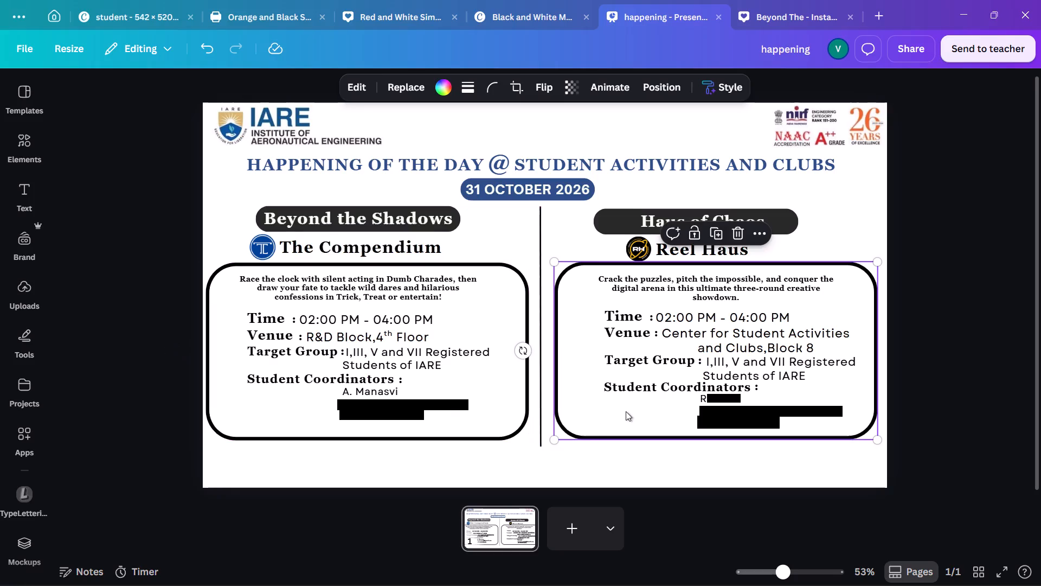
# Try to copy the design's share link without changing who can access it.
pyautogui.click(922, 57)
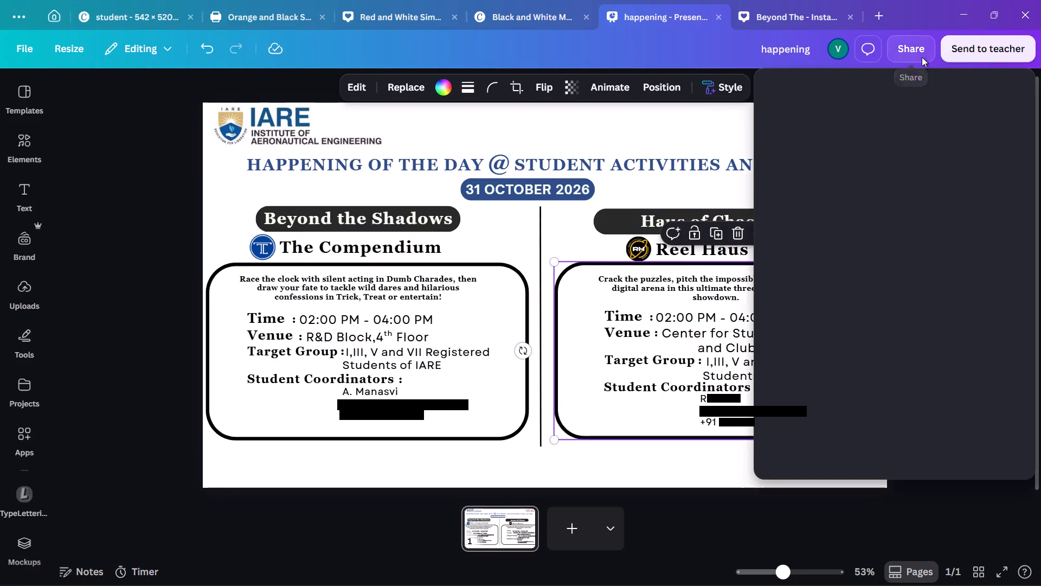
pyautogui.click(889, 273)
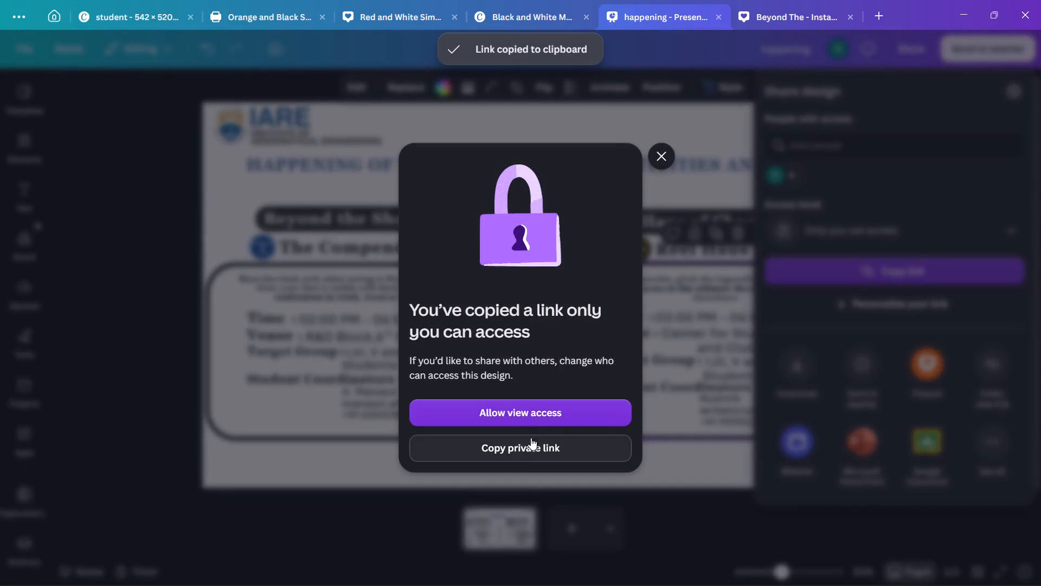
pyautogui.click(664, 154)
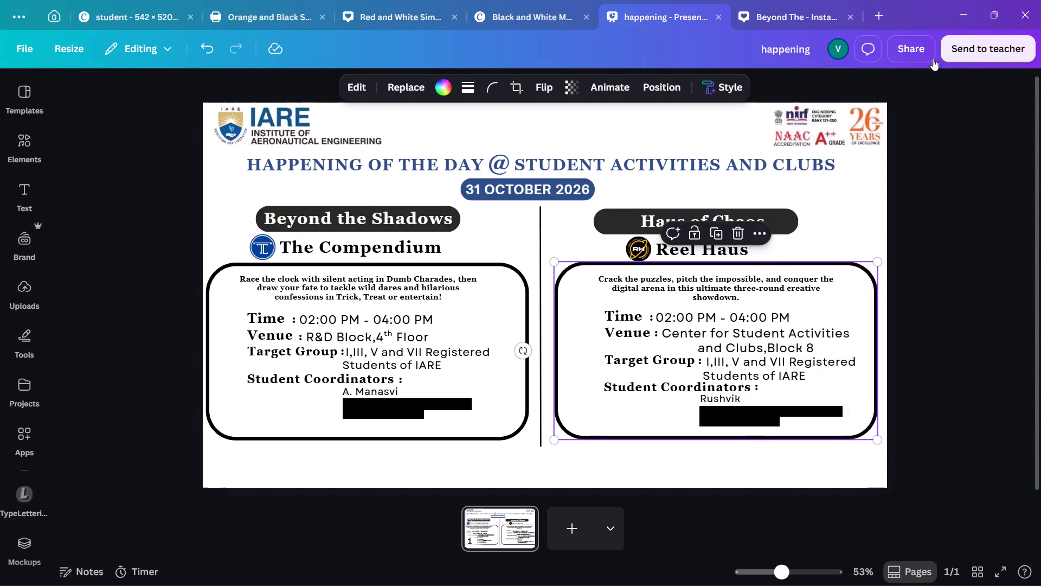
# Set the design's access level to Anyone with the link and copy the share link.
pyautogui.click(919, 49)
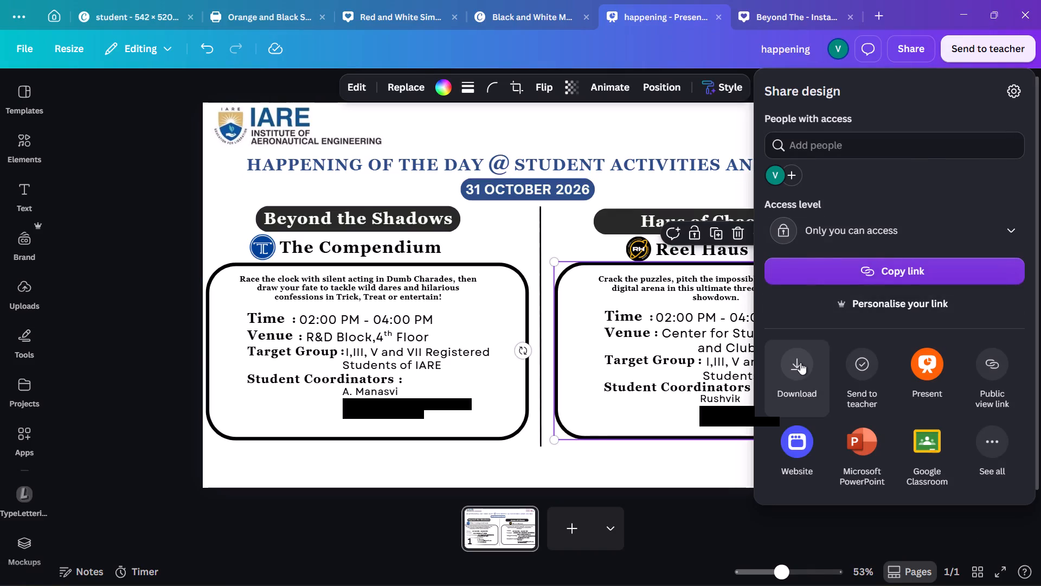
pyautogui.click(831, 234)
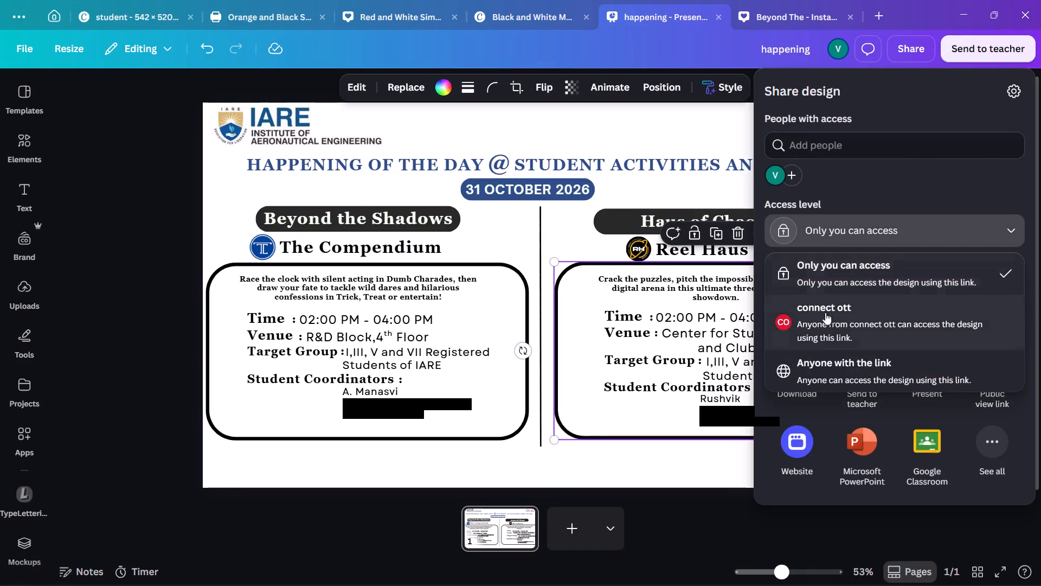
pyautogui.click(842, 360)
pyautogui.click(856, 283)
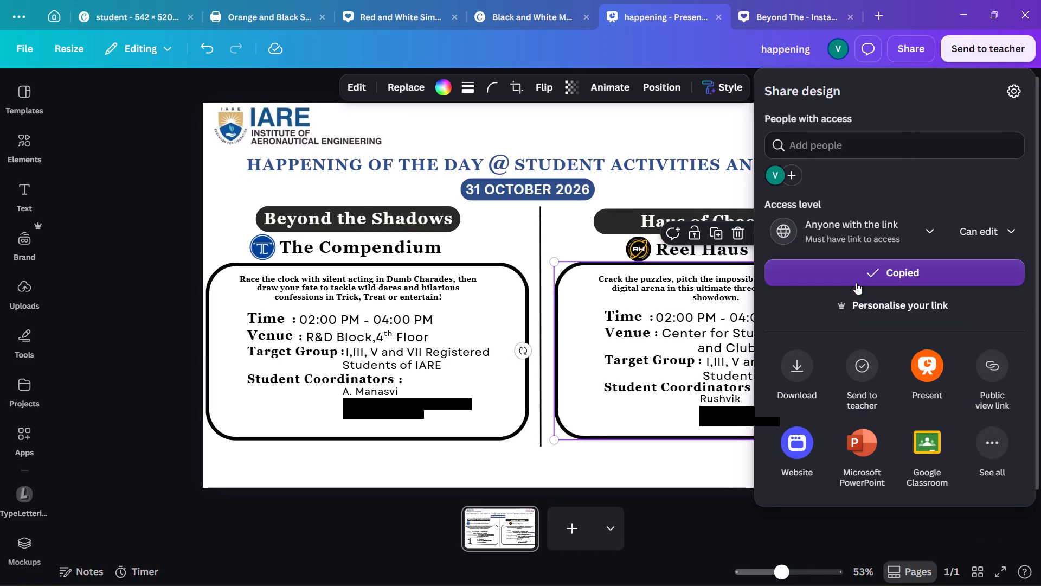
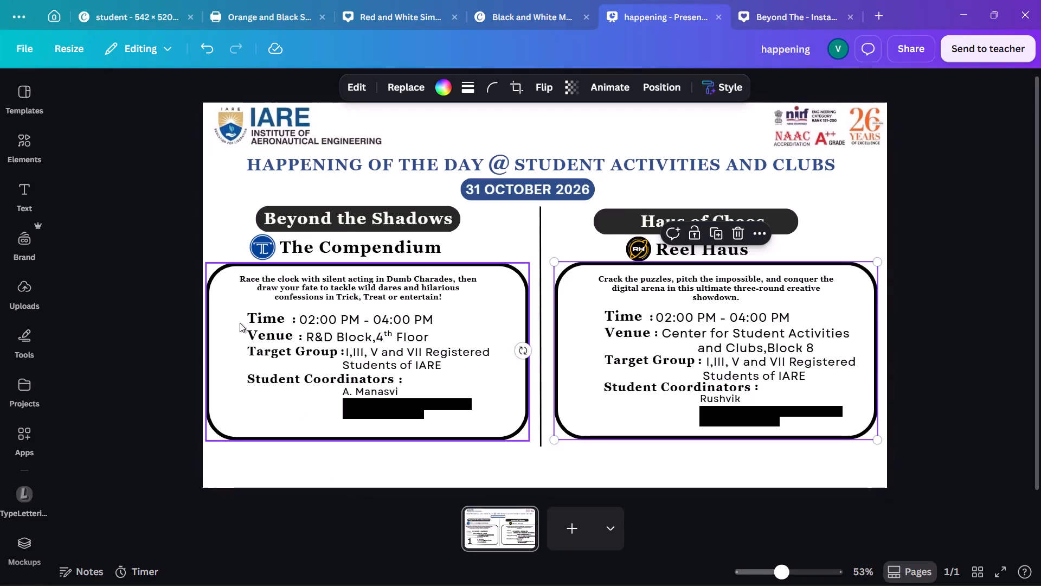
# Lock the rounded frame around the Beyond the Shadows details.
pyautogui.click(234, 318)
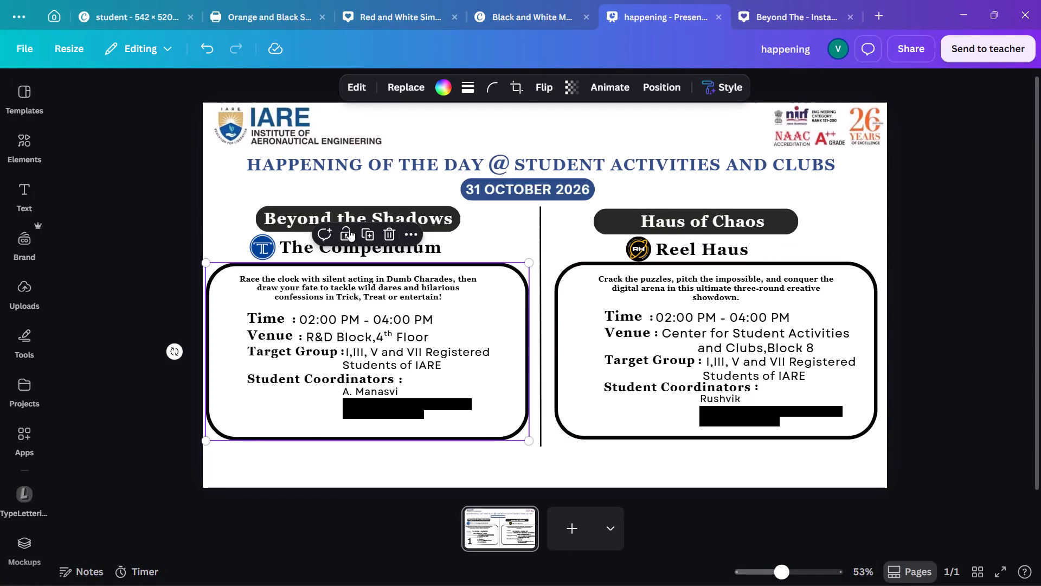
pyautogui.click(348, 230)
pyautogui.click(457, 492)
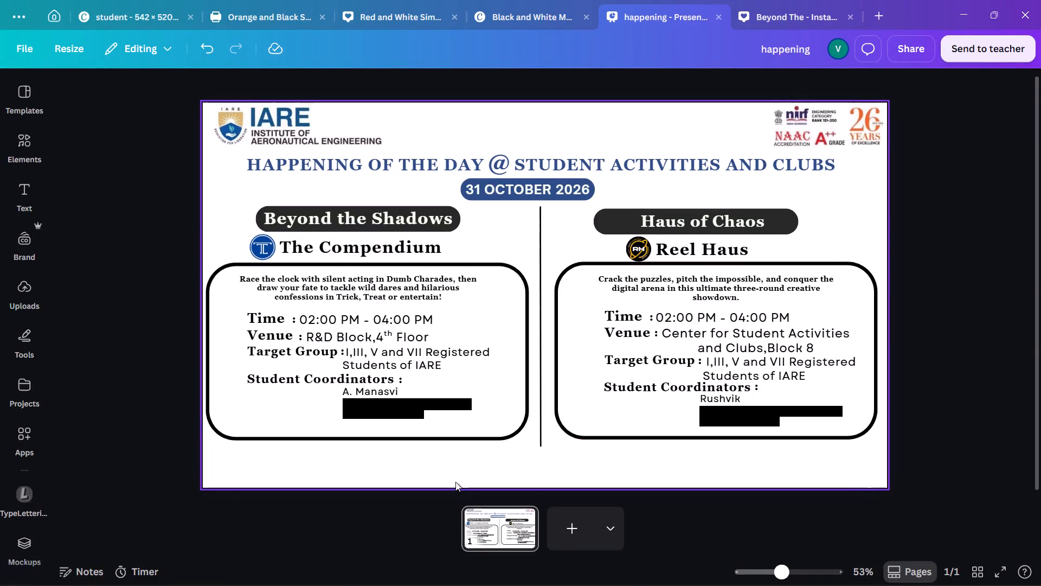
# Group the Beyond the Shadows time, venue, target group and student coordinator texts, leaving out the description.
pyautogui.moveTo(238, 307); pyautogui.dragTo(298, 346)
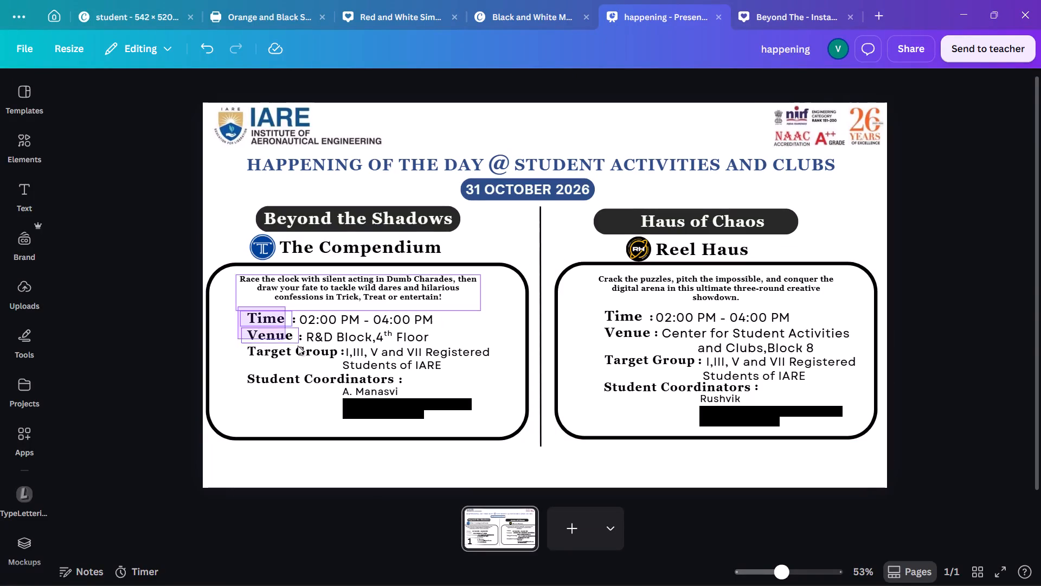
pyautogui.moveTo(298, 346); pyautogui.dragTo(309, 352)
pyautogui.click(279, 373)
pyautogui.moveTo(222, 318); pyautogui.dragTo(336, 364)
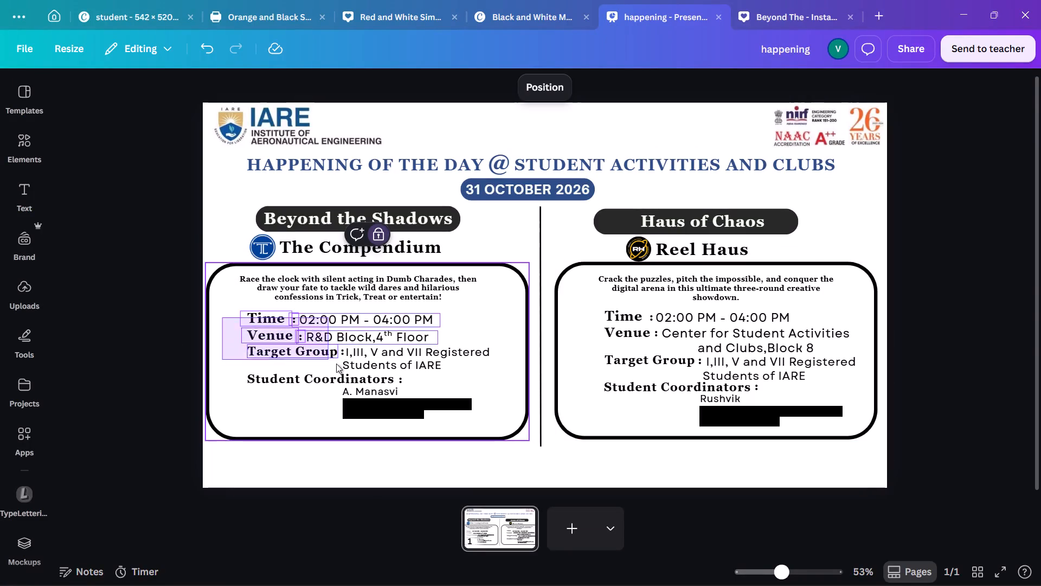
pyautogui.moveTo(336, 364); pyautogui.dragTo(484, 420)
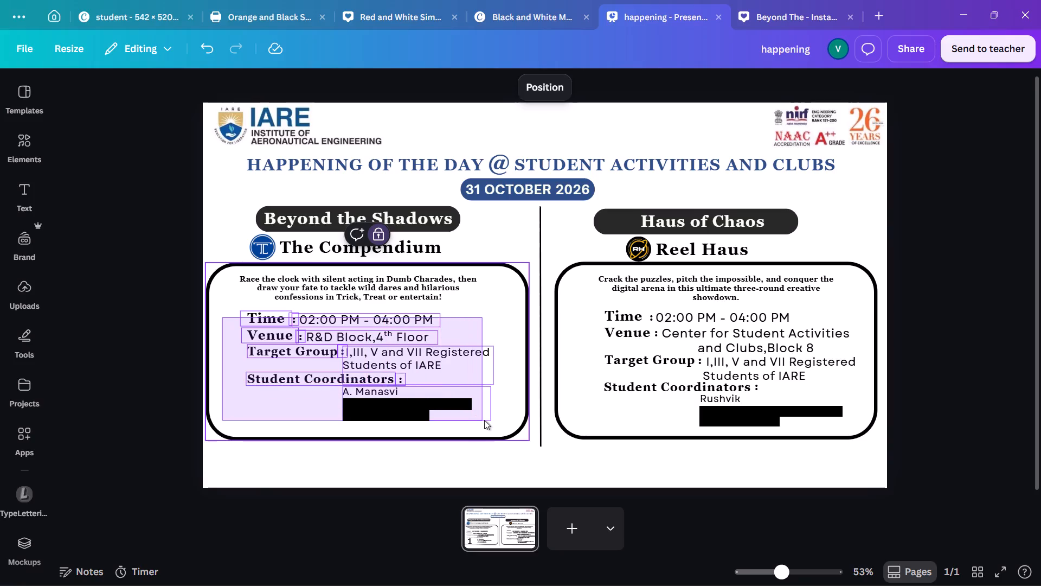
pyautogui.moveTo(484, 420); pyautogui.dragTo(491, 421)
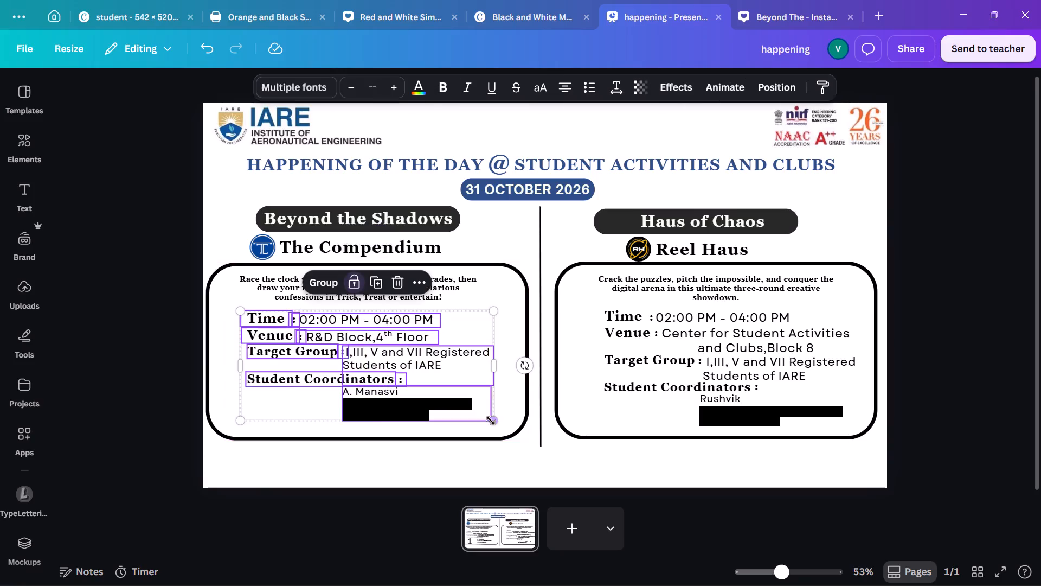
pyautogui.click(334, 278)
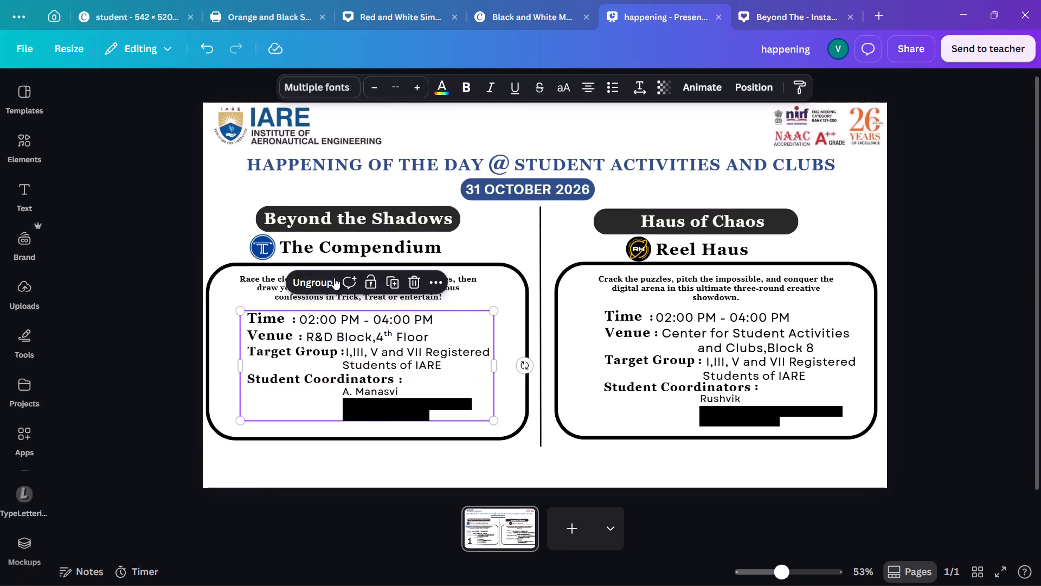
# Enlarge the grouped Beyond the Shadows details to about 794 × 345 and place them just below the description inside the frame.
pyautogui.moveTo(493, 314); pyautogui.dragTo(518, 311)
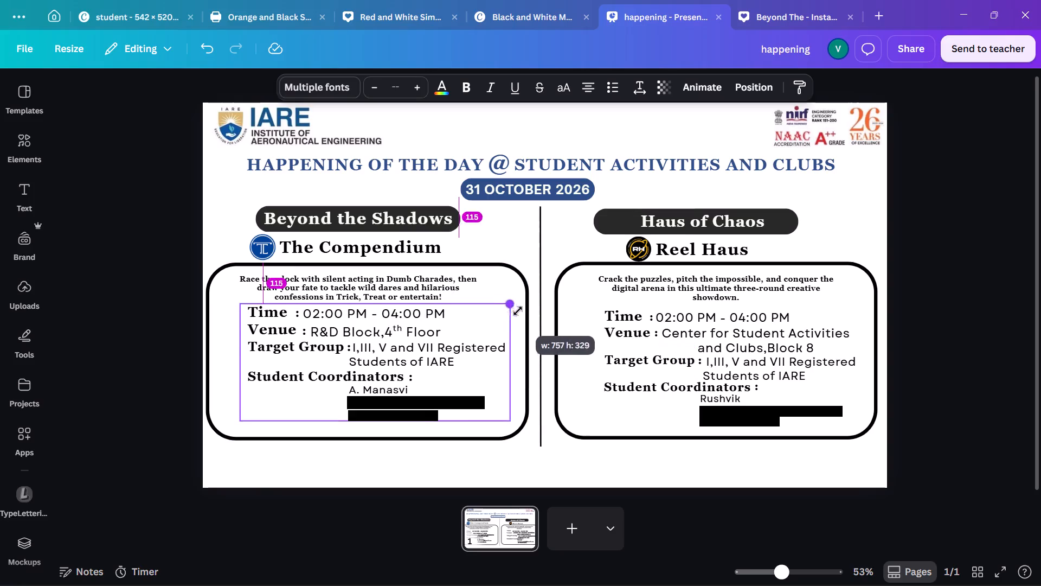
pyautogui.moveTo(518, 311); pyautogui.dragTo(520, 310)
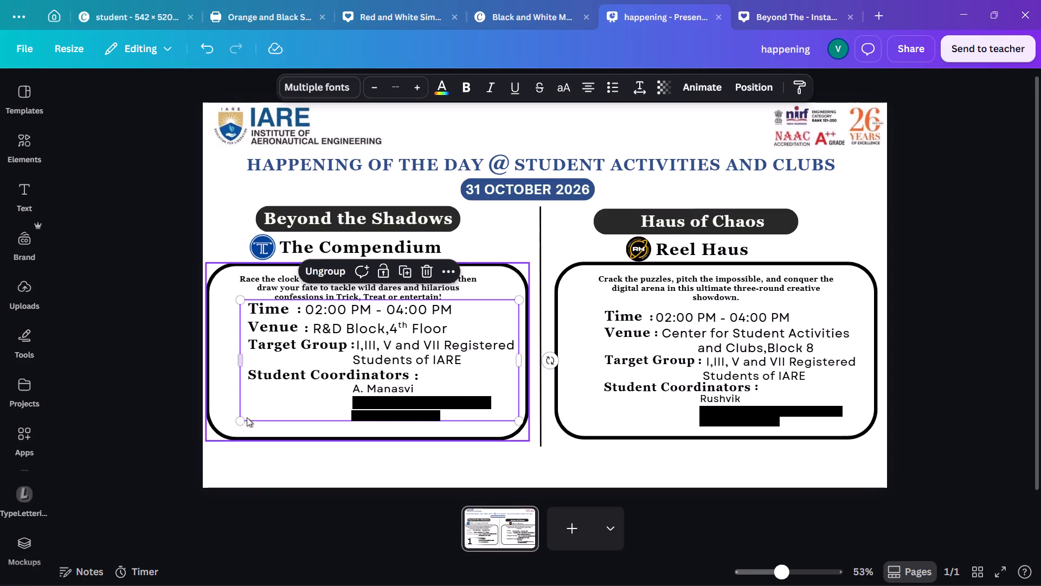
pyautogui.moveTo(241, 415); pyautogui.dragTo(239, 416)
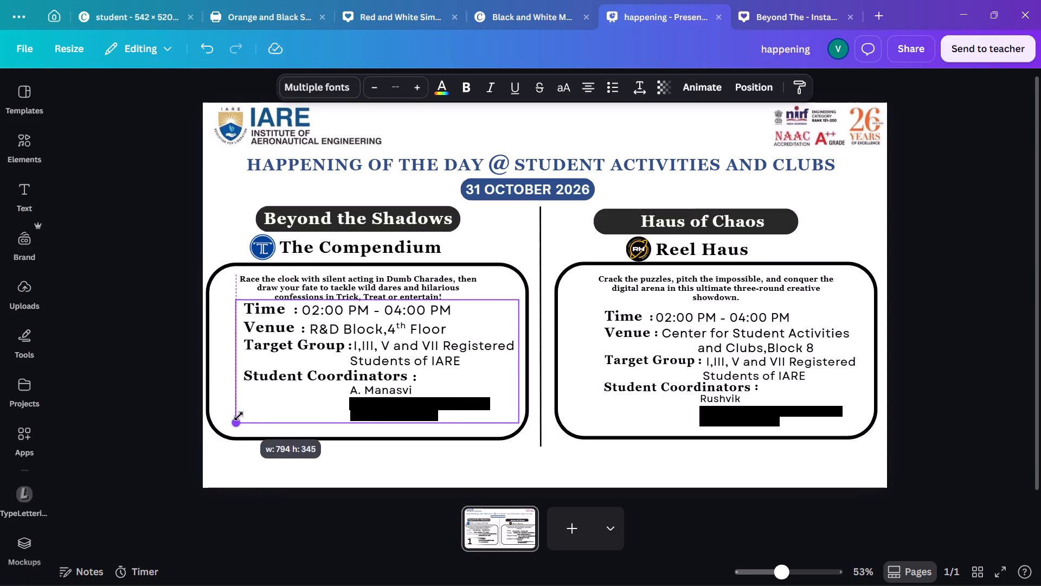
pyautogui.moveTo(239, 416); pyautogui.dragTo(235, 421)
pyautogui.moveTo(264, 398); pyautogui.dragTo(262, 403)
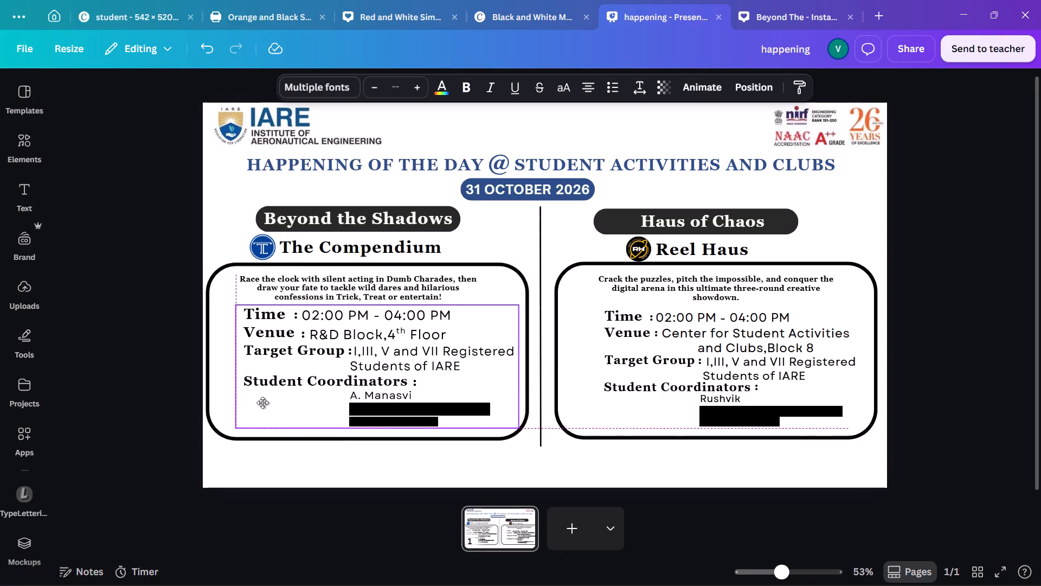
pyautogui.moveTo(262, 403); pyautogui.dragTo(259, 404)
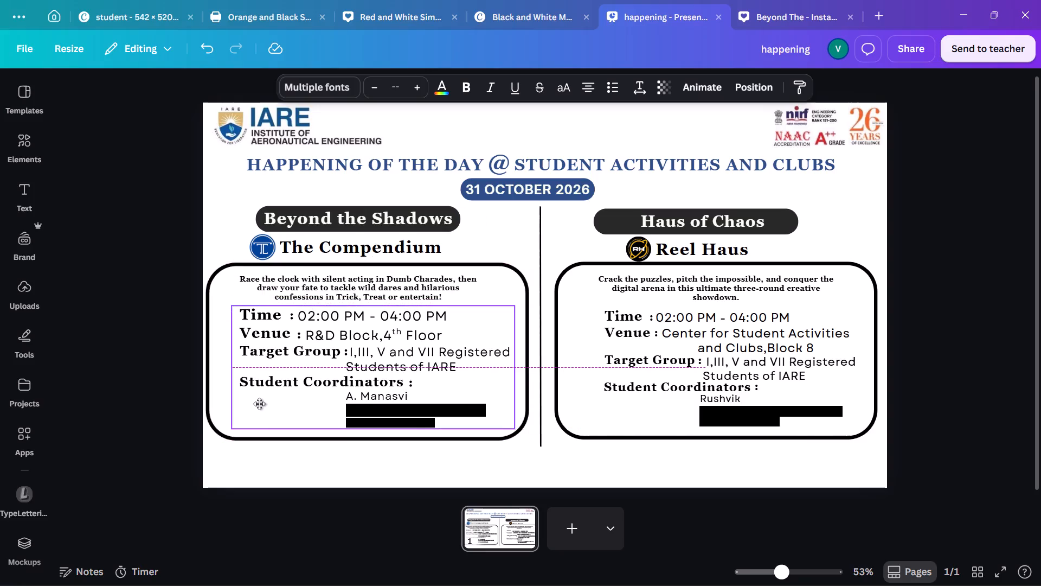
pyautogui.moveTo(259, 404); pyautogui.dragTo(259, 404)
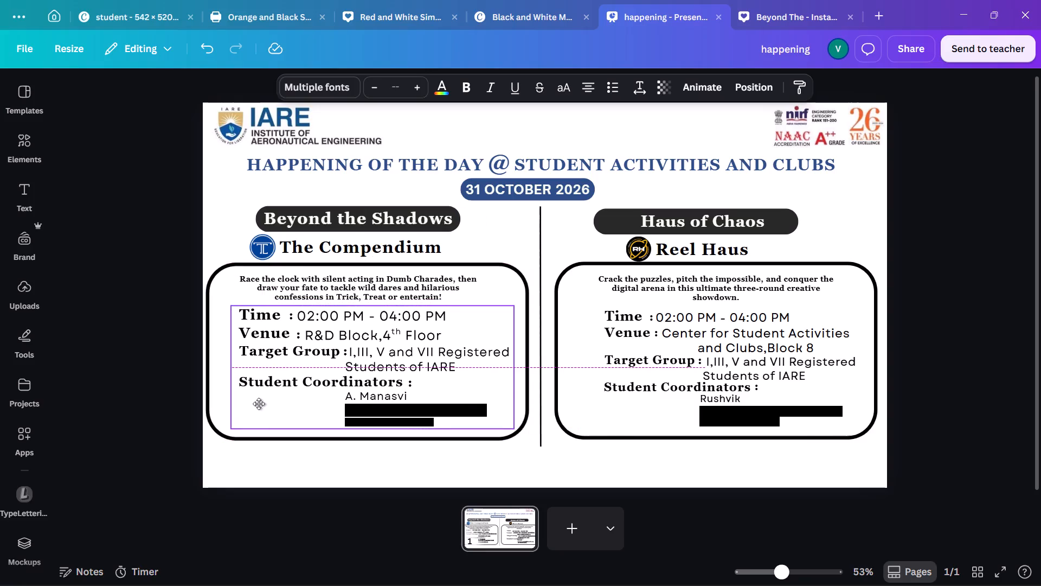
pyautogui.moveTo(259, 404); pyautogui.dragTo(258, 404)
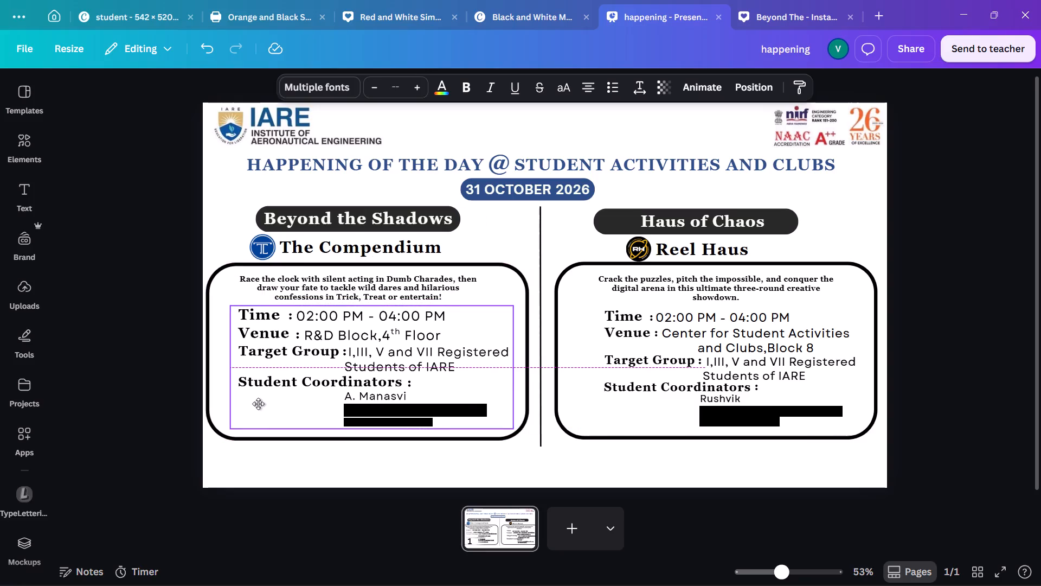
pyautogui.moveTo(258, 404); pyautogui.dragTo(259, 404)
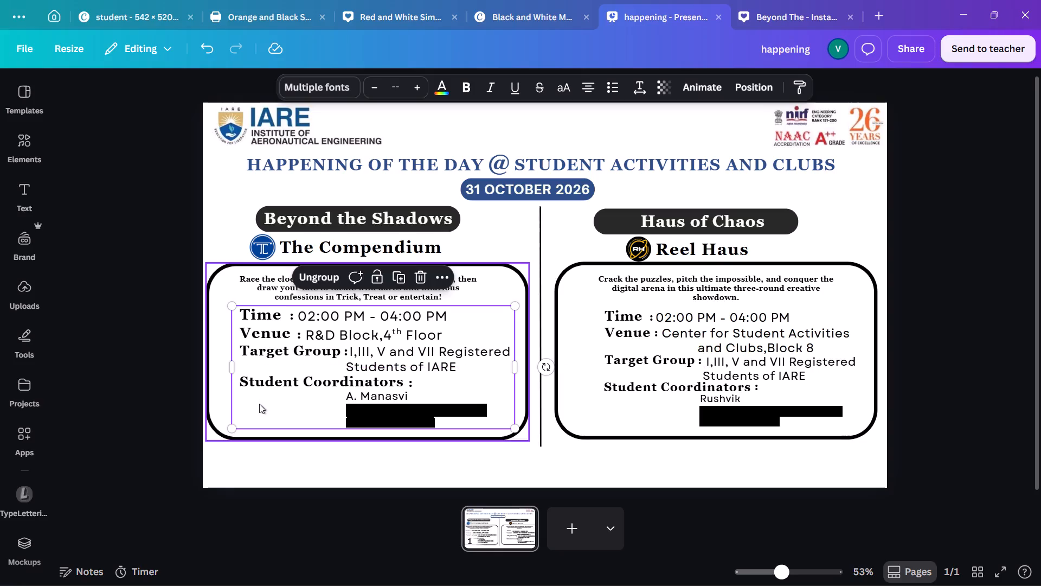
# Undo the accidental shift of the Haus of Chaos frame and lock that frame in place.
pyautogui.click(674, 353)
pyautogui.click(566, 326)
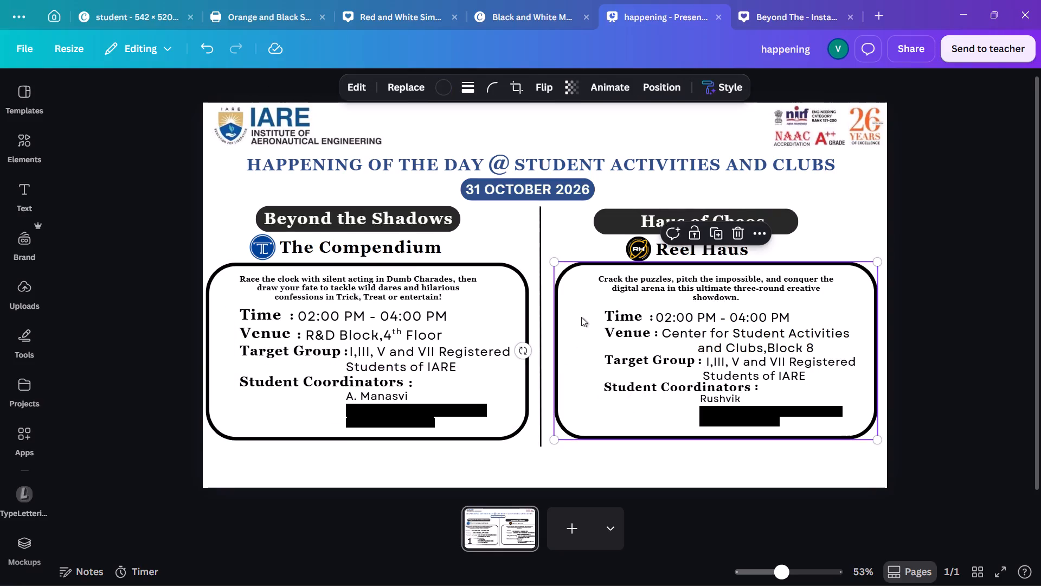
pyautogui.moveTo(581, 317); pyautogui.dragTo(639, 327)
pyautogui.hotkey('ctrl', 'z')
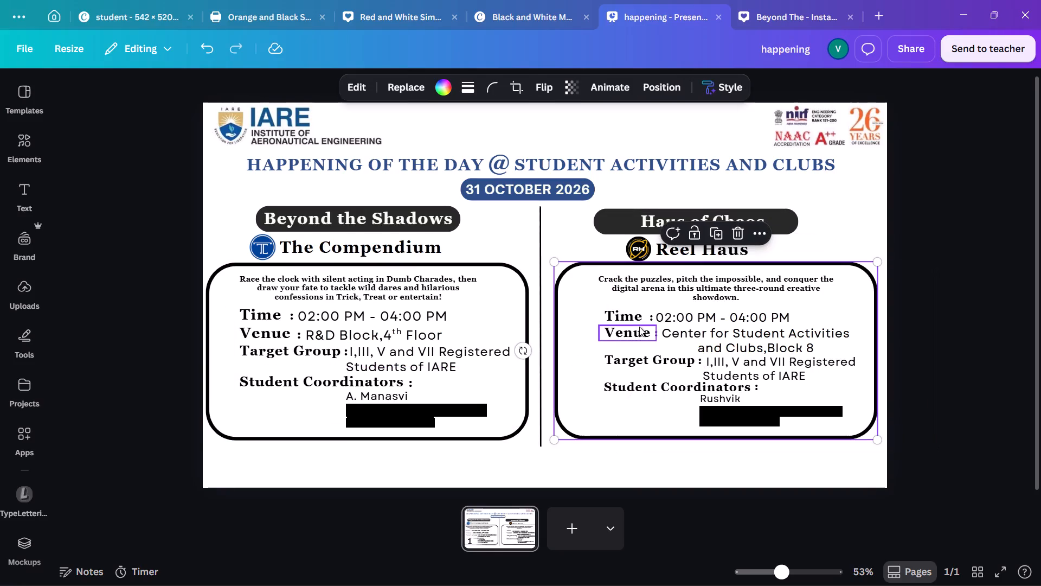
pyautogui.click(699, 235)
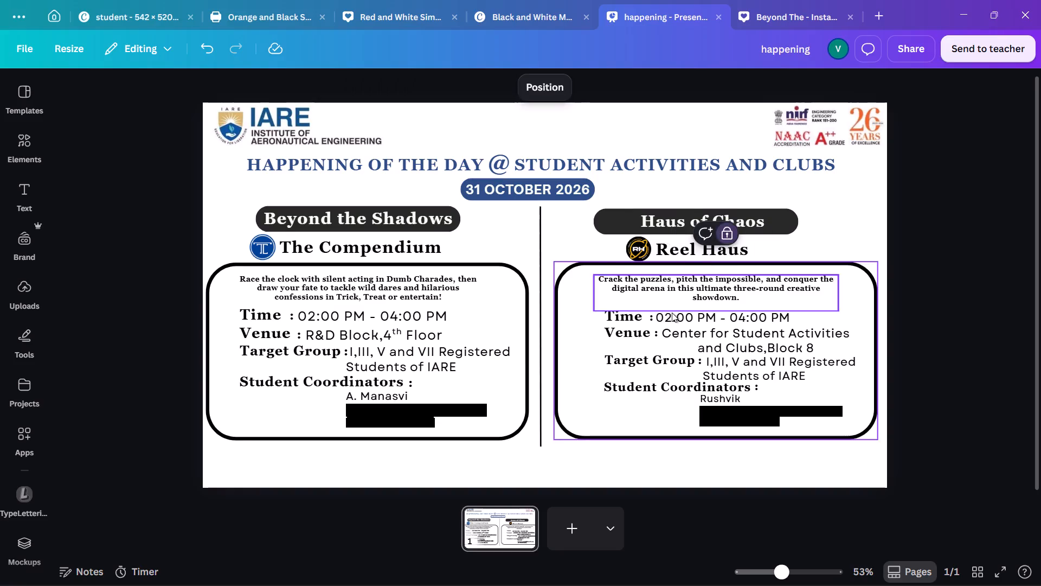
pyautogui.click(661, 329)
# Group the Haus of Chaos time, venue, target group and student coordinator texts, leaving out the description.
pyautogui.click(591, 314)
pyautogui.moveTo(591, 314); pyautogui.dragTo(624, 320)
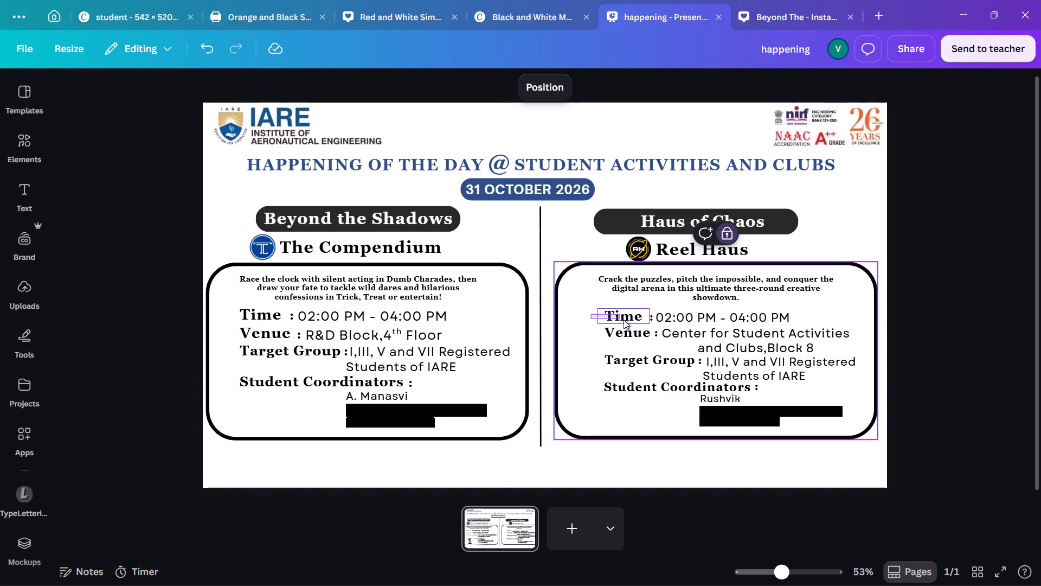
pyautogui.moveTo(624, 320); pyautogui.dragTo(837, 418)
pyautogui.click(685, 280)
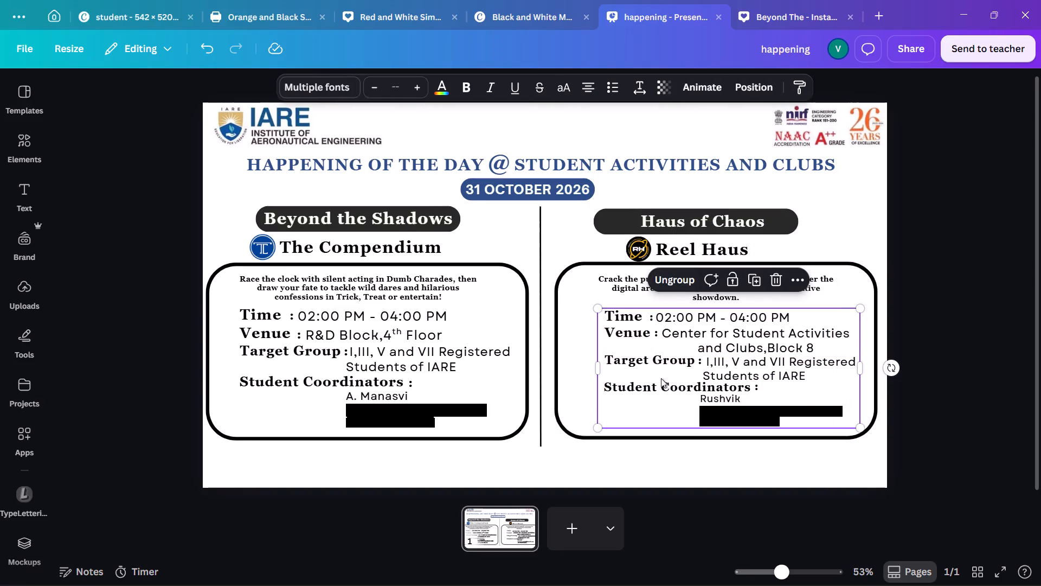
# Overlay the Haus of Chaos details group on the Beyond the Shadows details and enlarge it to about 814 × 371 for comparable text size.
pyautogui.moveTo(686, 381); pyautogui.dragTo(324, 383)
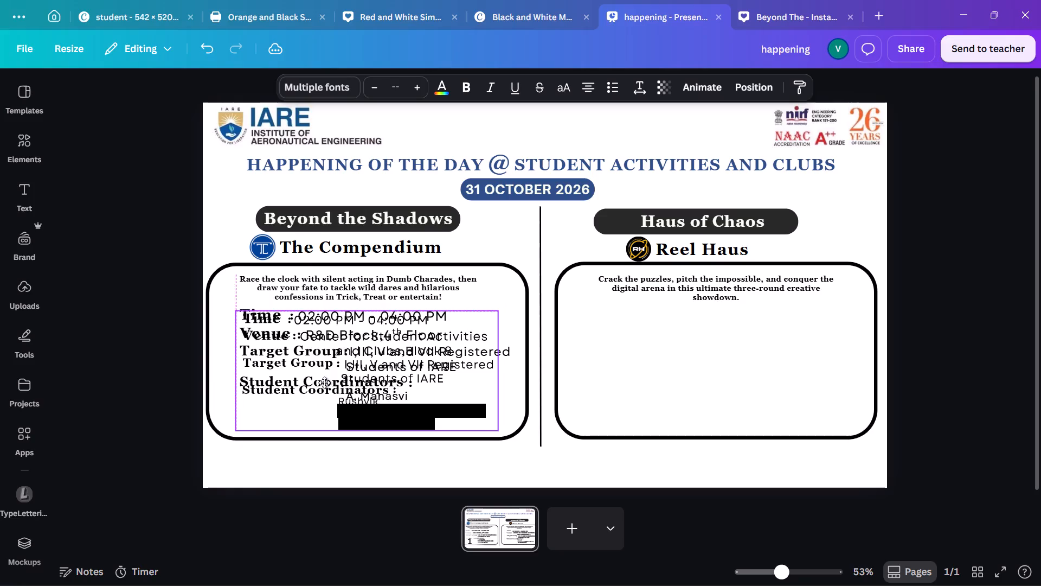
pyautogui.moveTo(324, 383); pyautogui.dragTo(320, 380)
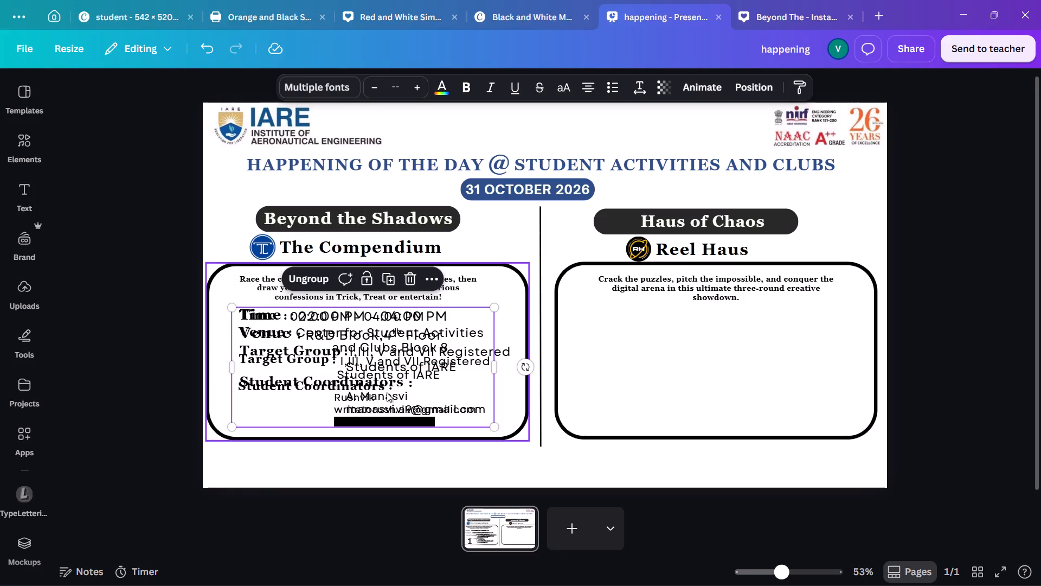
pyautogui.moveTo(494, 426); pyautogui.dragTo(520, 438)
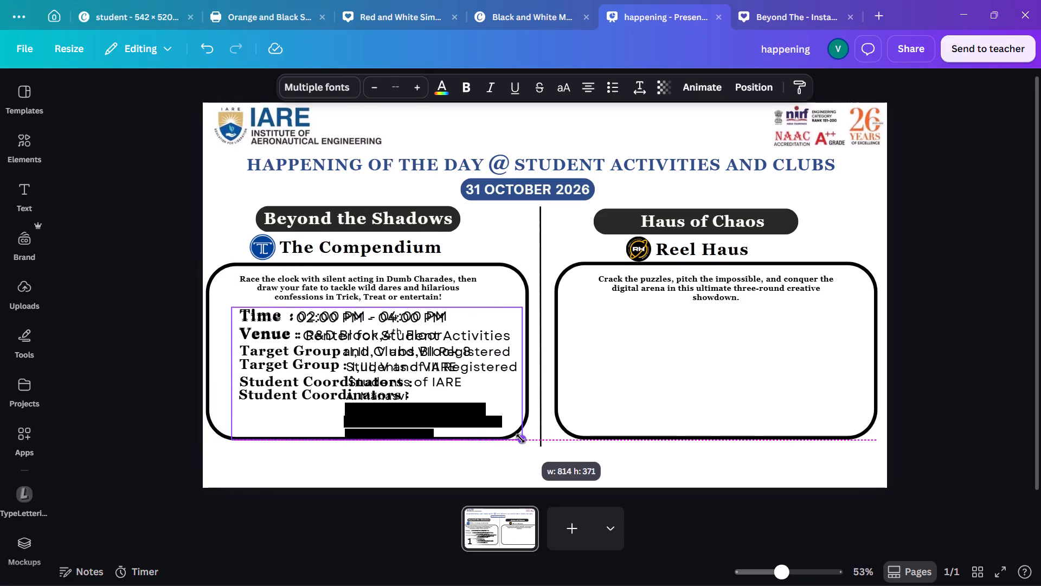
pyautogui.moveTo(520, 438); pyautogui.dragTo(520, 439)
pyautogui.moveTo(429, 379); pyautogui.dragTo(428, 378)
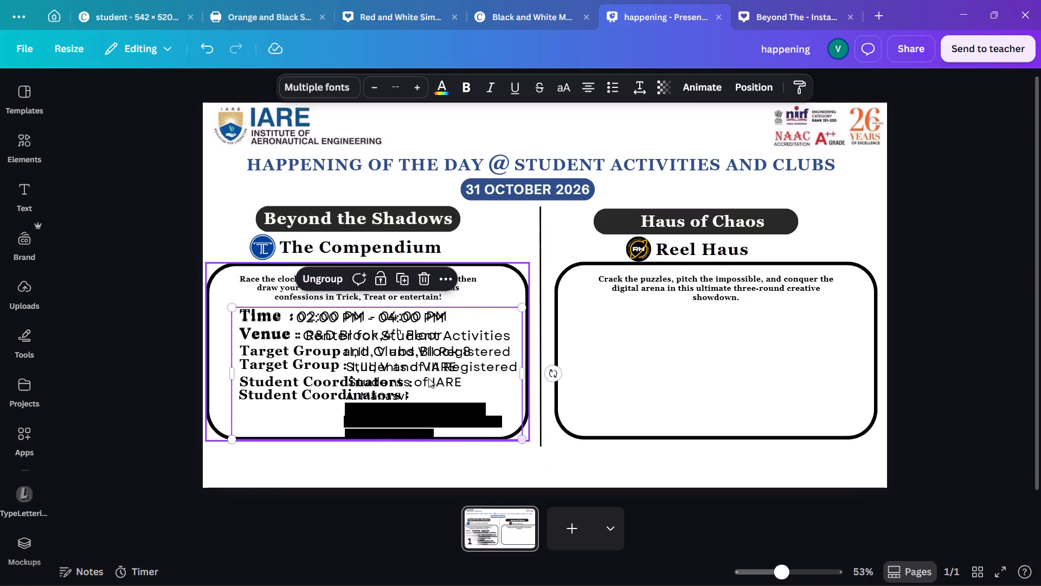
pyautogui.moveTo(428, 378); pyautogui.dragTo(428, 377)
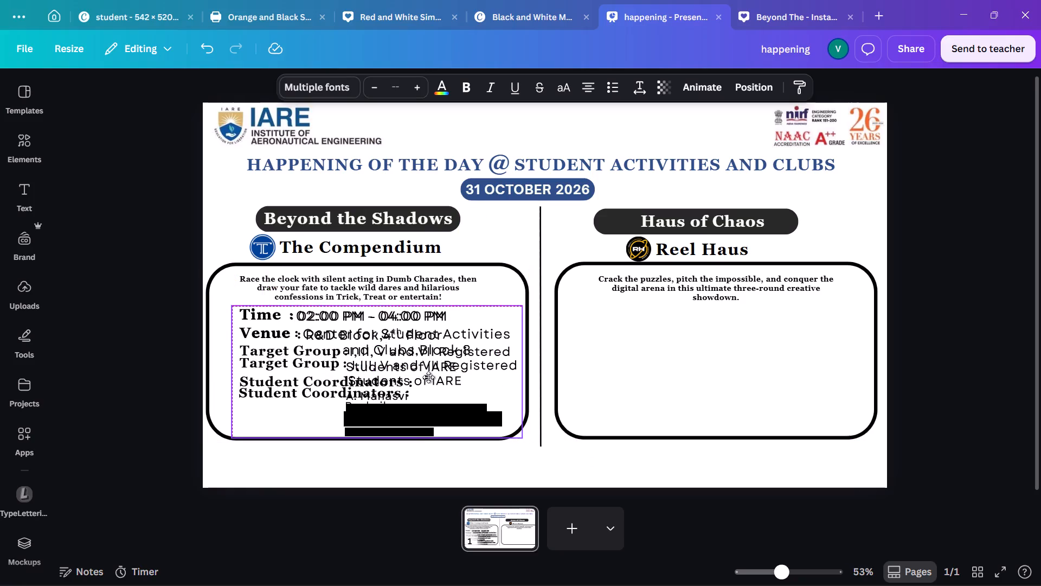
# Move the enlarged details group back inside the Haus of Chaos frame, just below its description.
pyautogui.moveTo(428, 377); pyautogui.dragTo(750, 374)
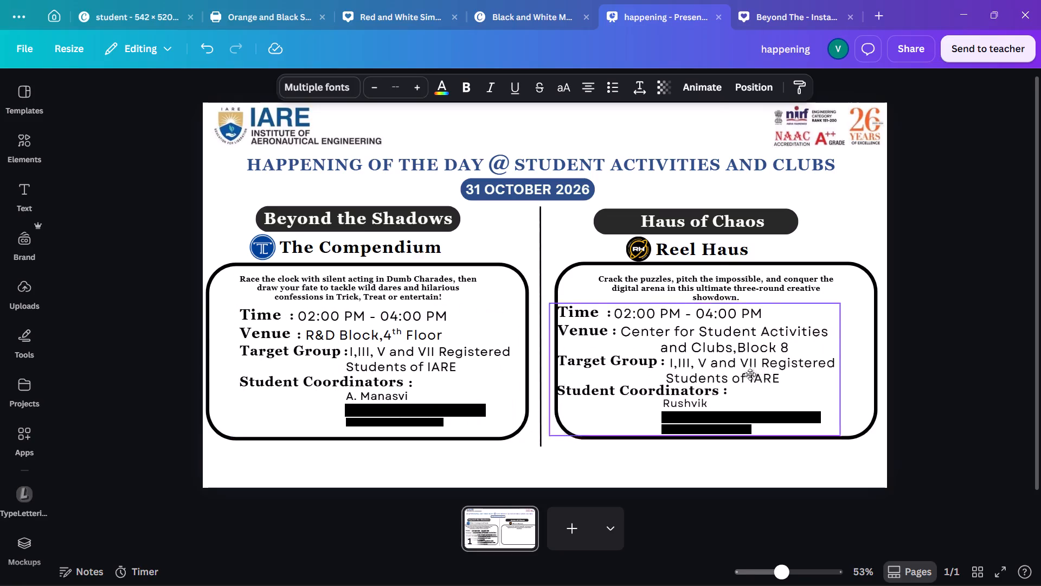
pyautogui.moveTo(750, 374); pyautogui.dragTo(774, 371)
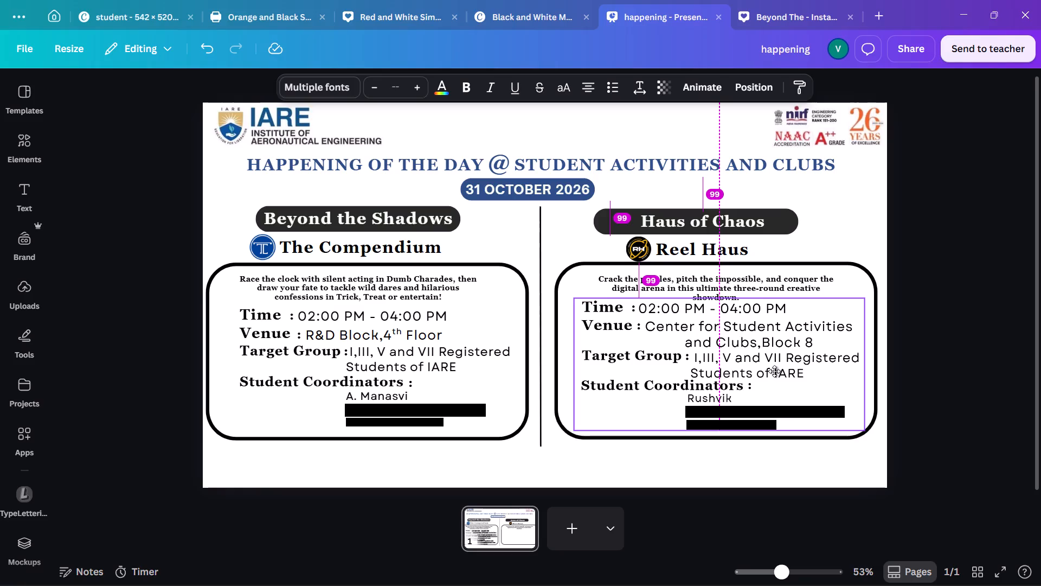
pyautogui.moveTo(774, 371); pyautogui.dragTo(782, 371)
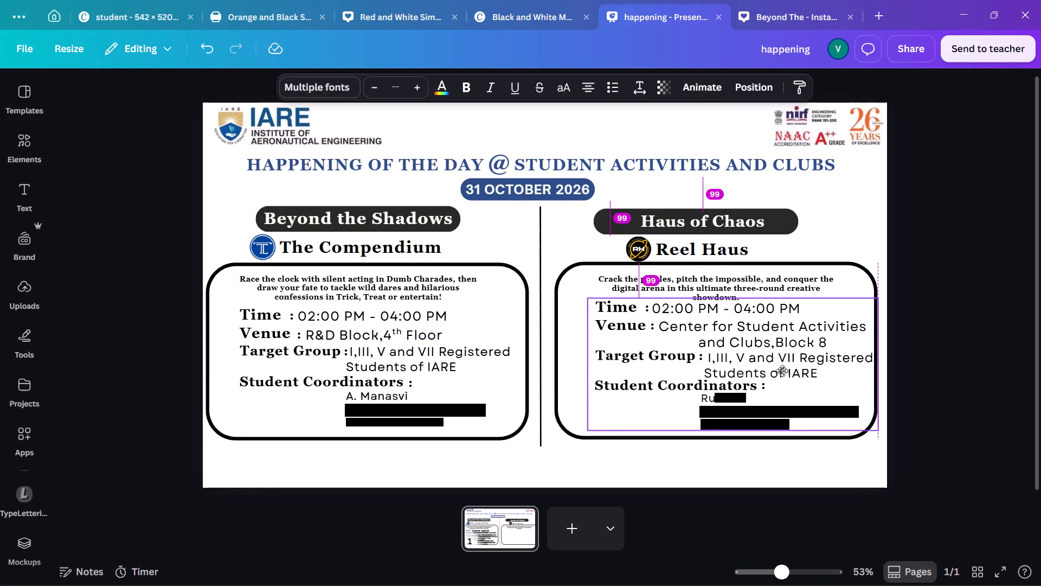
pyautogui.moveTo(782, 371); pyautogui.dragTo(779, 371)
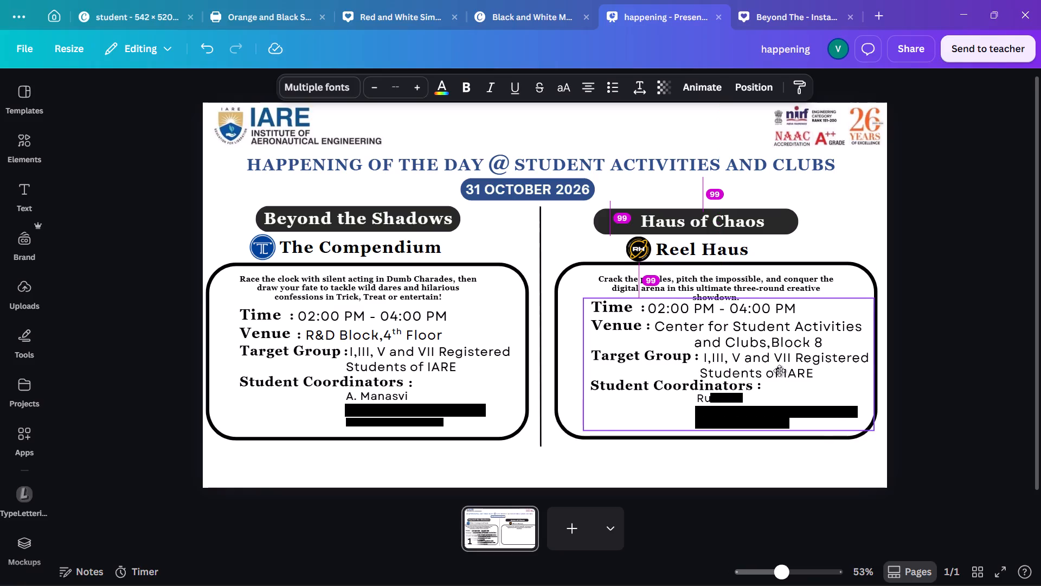
pyautogui.moveTo(779, 371); pyautogui.dragTo(779, 371)
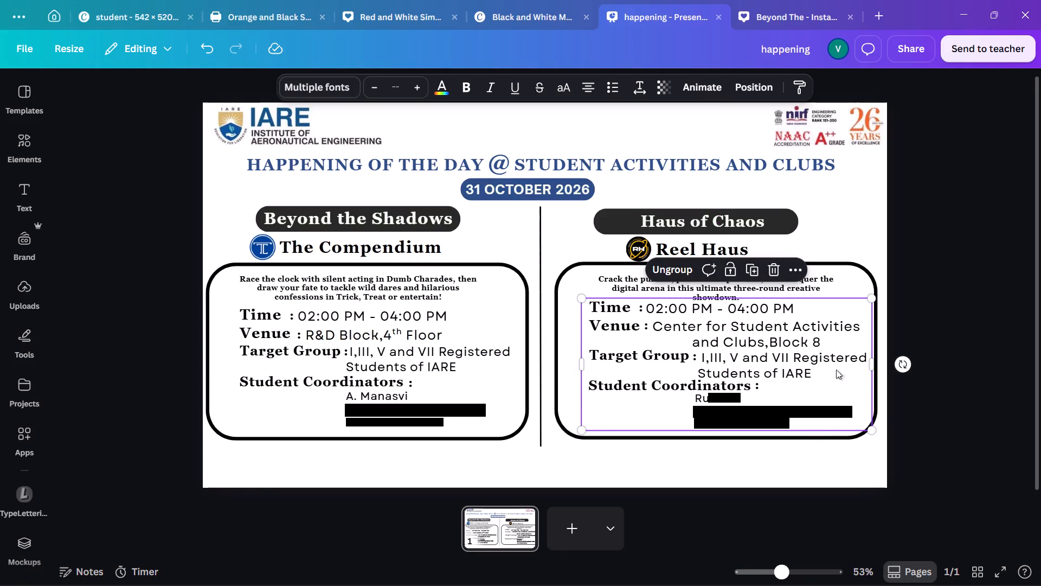
pyautogui.click(913, 358)
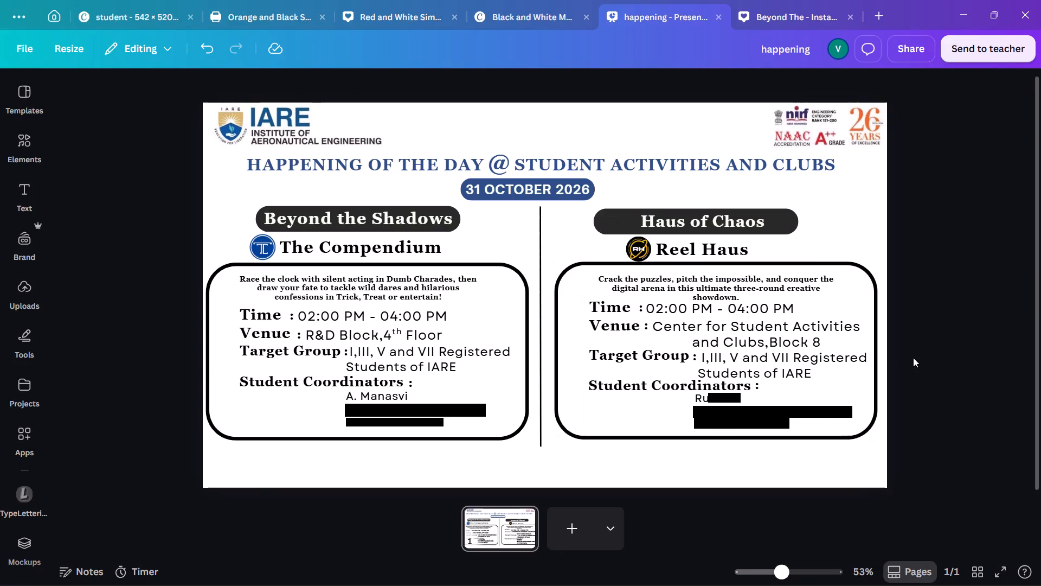
# Nudge the Haus of Chaos frame slightly down so it lines up with the Beyond the Shadows frame.
pyautogui.click(695, 260)
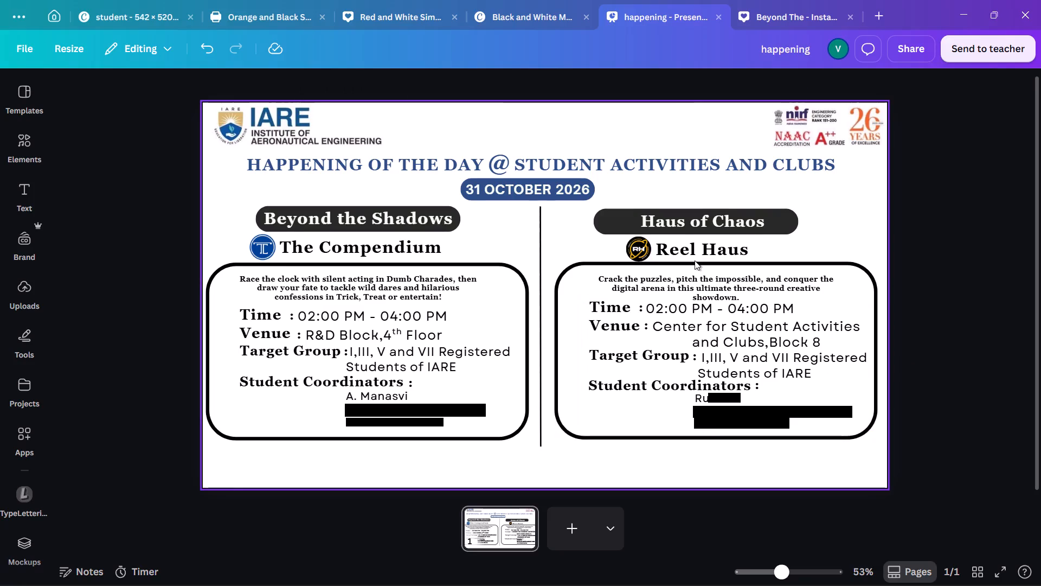
pyautogui.click(679, 266)
pyautogui.click(730, 230)
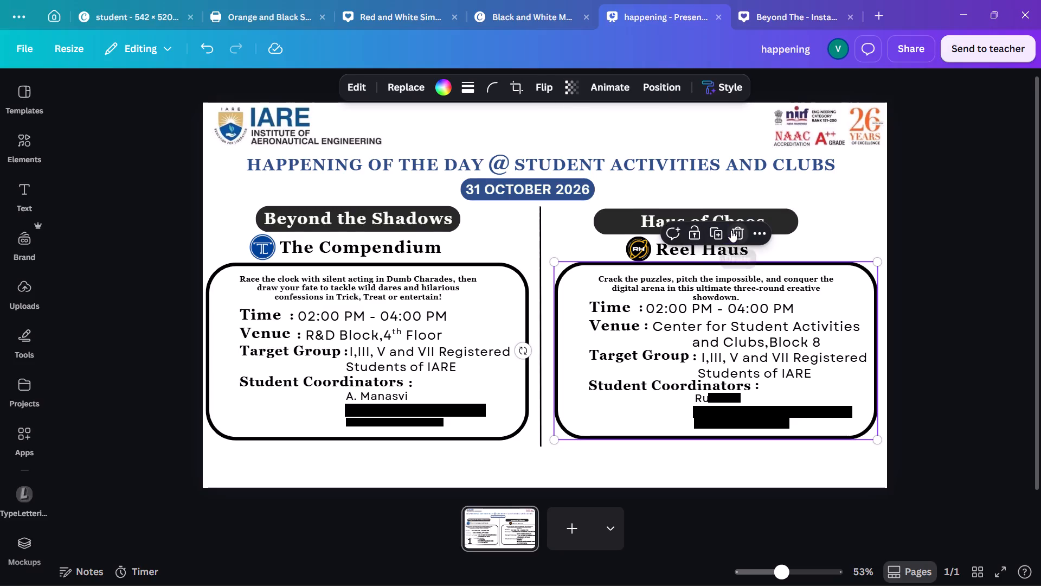
pyautogui.press('Down')
pyautogui.press('Down')
pyautogui.press('Down')
pyautogui.click(628, 264)
pyautogui.press('Down')
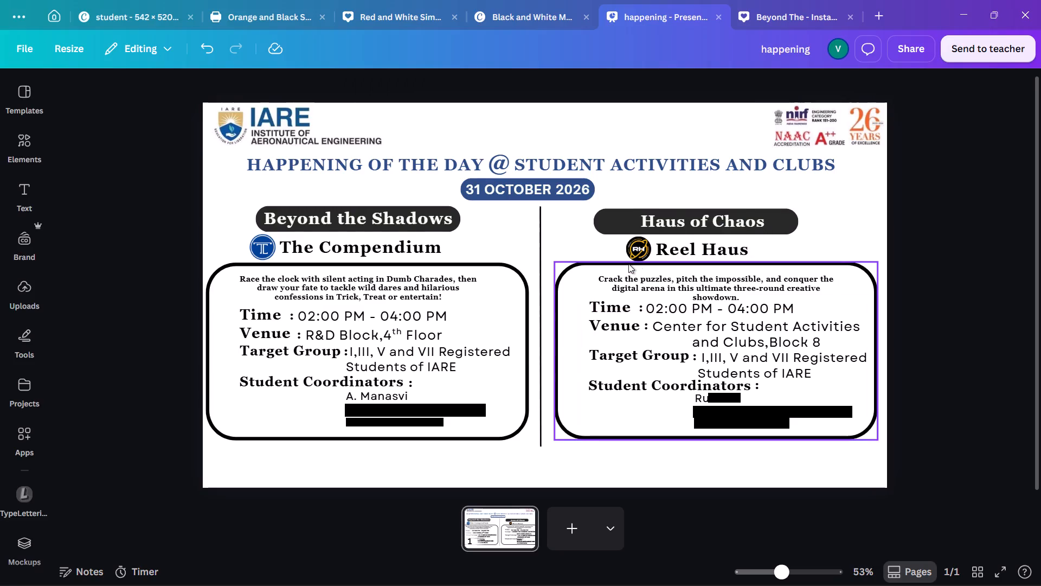
pyautogui.press('Down')
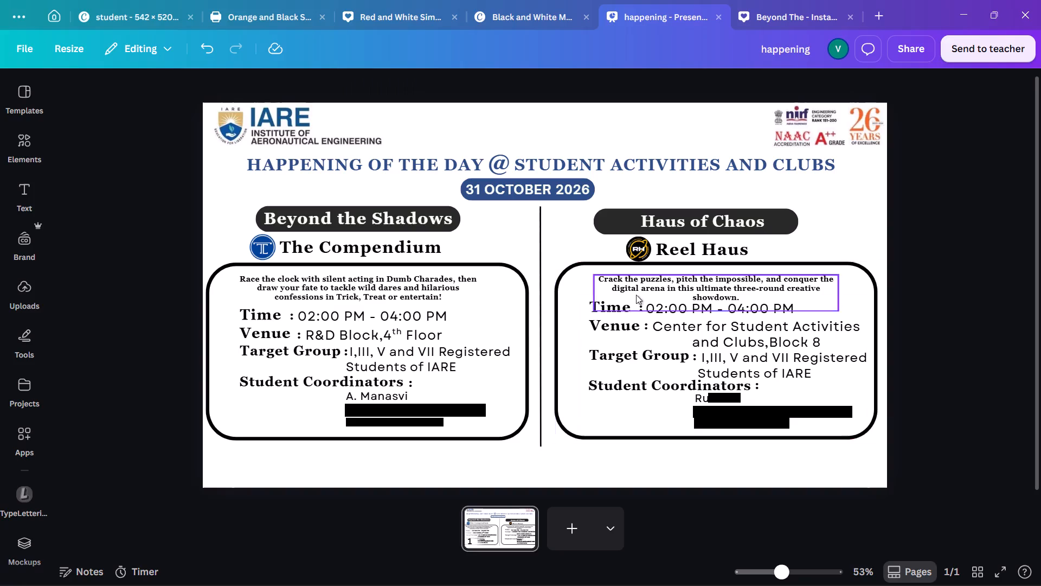
pyautogui.click(634, 440)
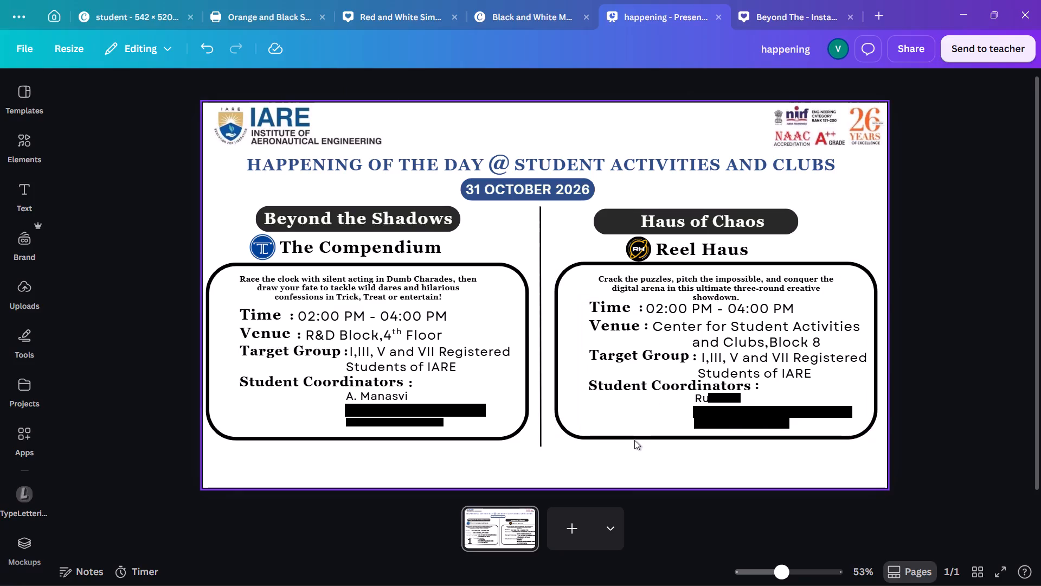
pyautogui.click(634, 437)
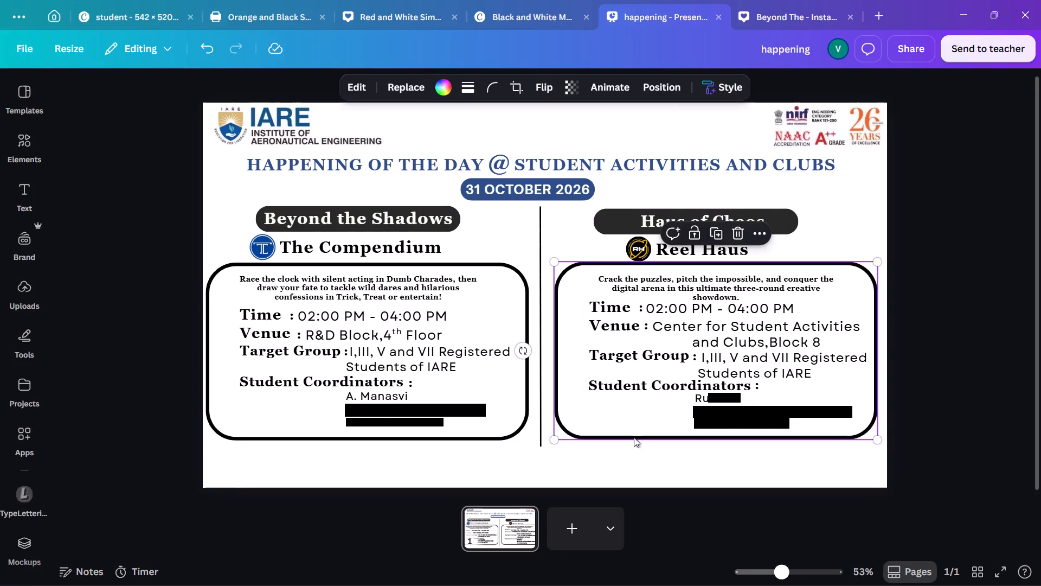
pyautogui.press('Down')
pyautogui.press('Down')
pyautogui.press('Down')
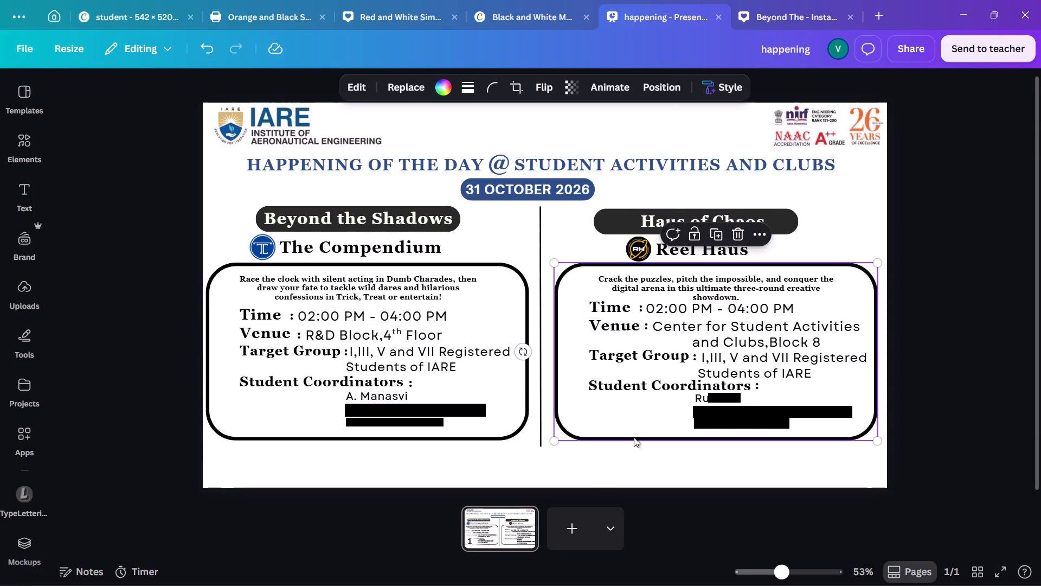
pyautogui.click(641, 458)
pyautogui.click(937, 411)
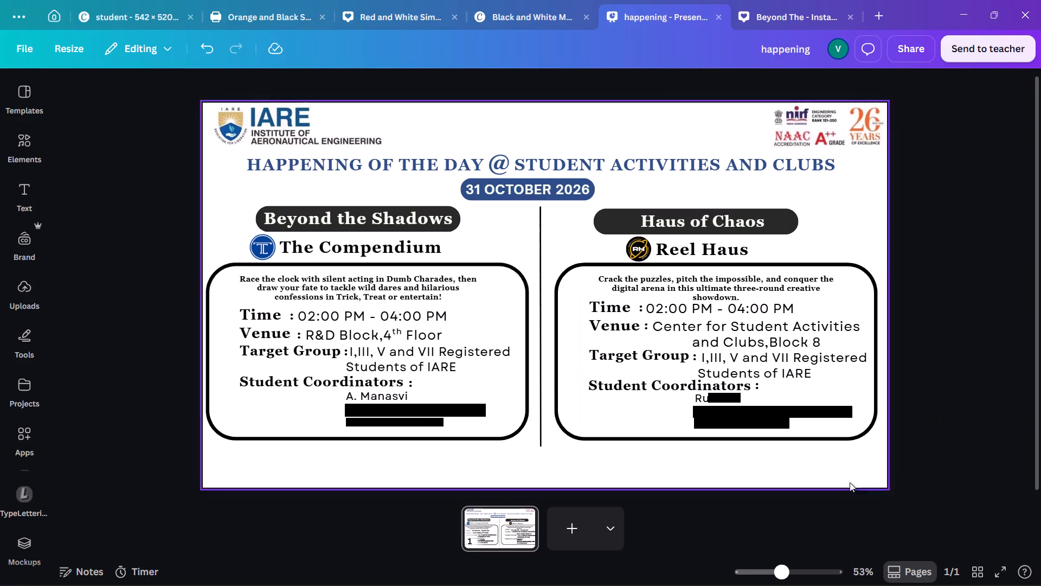
# Capture a screenshot of the whole poster page with Adobe Express Photos, using a selection just around the page edges.
pyautogui.scroll(-7, 638, 489)
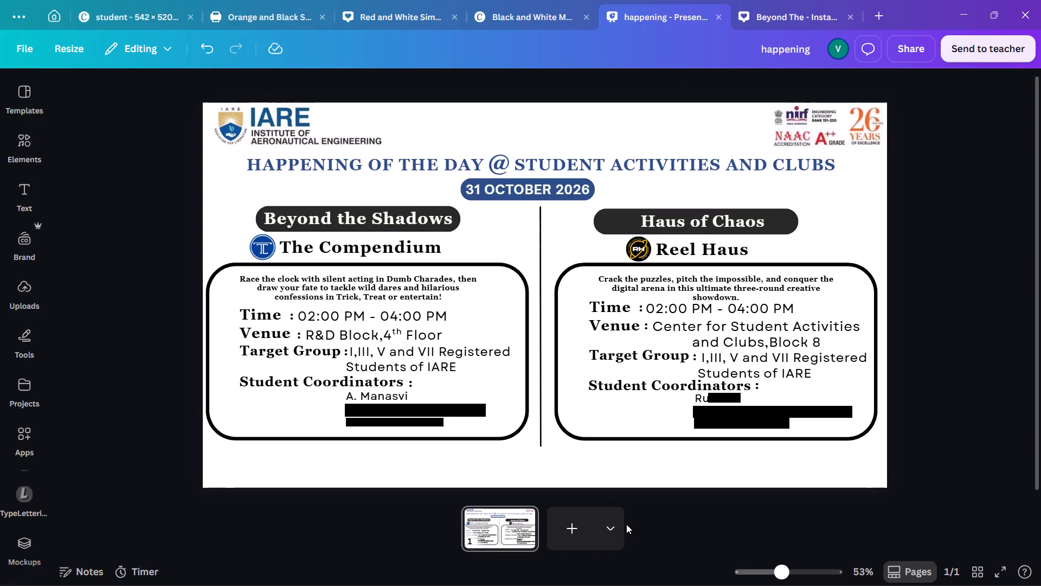
pyautogui.press('Print')
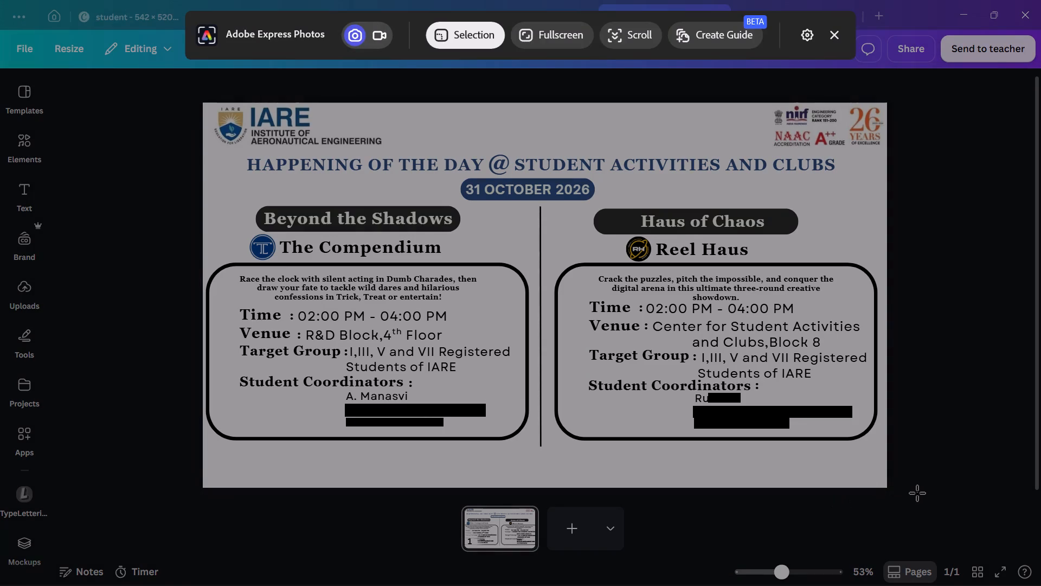
pyautogui.moveTo(895, 501); pyautogui.dragTo(1, 127)
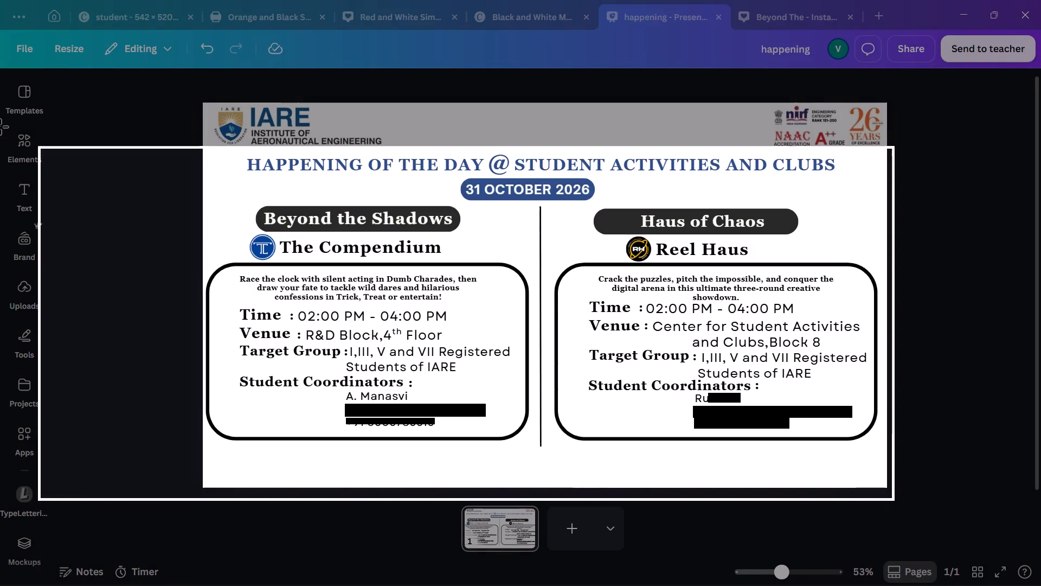
pyautogui.moveTo(1, 127); pyautogui.dragTo(182, 95)
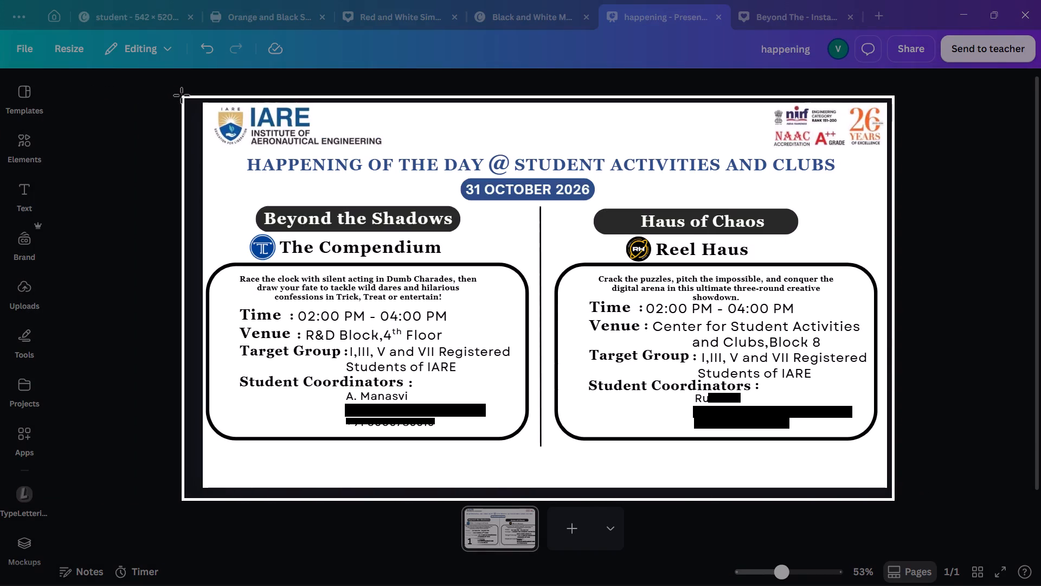
pyautogui.moveTo(182, 95); pyautogui.dragTo(190, 97)
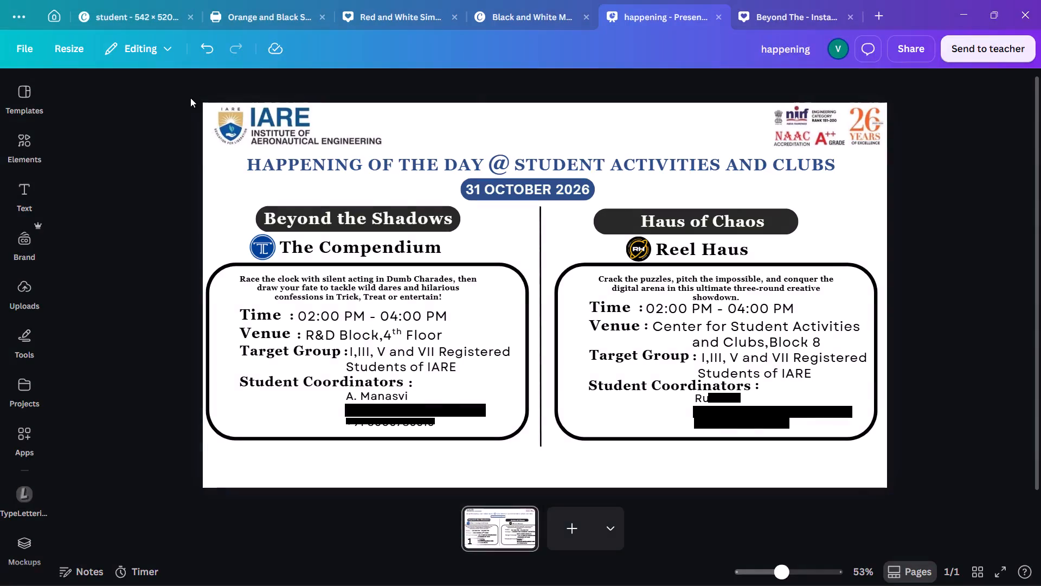
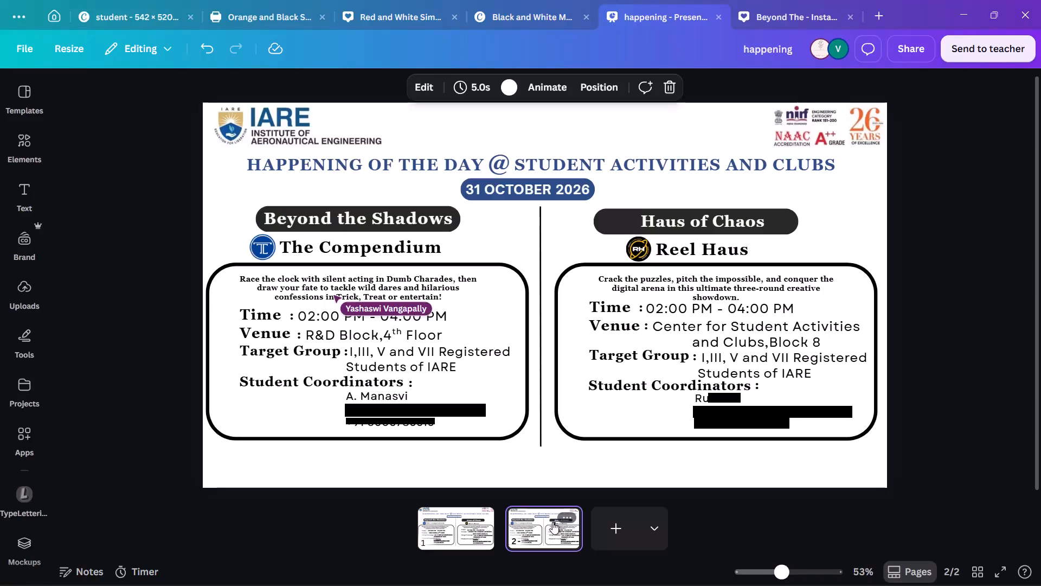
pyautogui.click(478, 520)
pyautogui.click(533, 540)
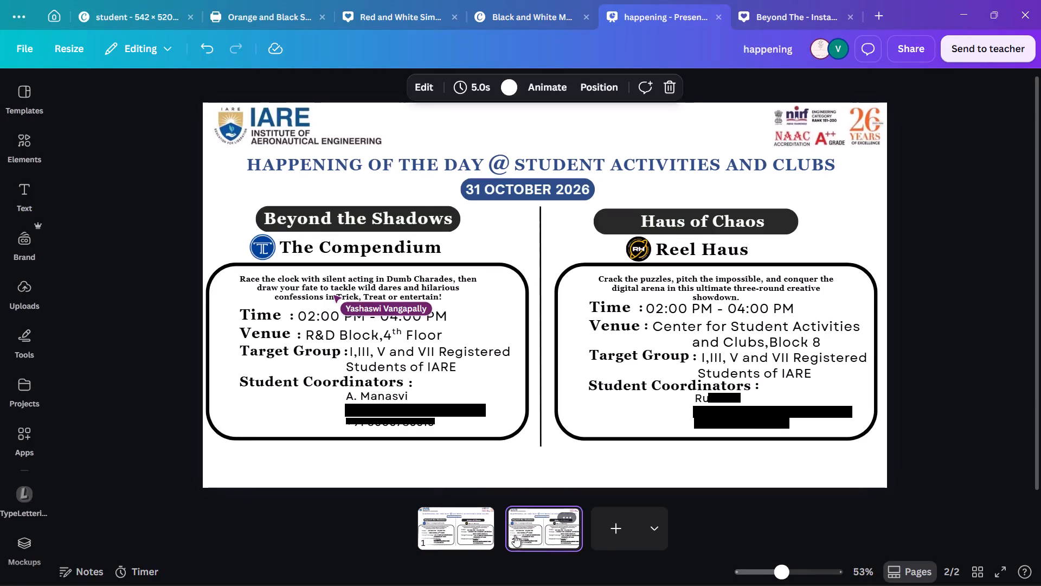
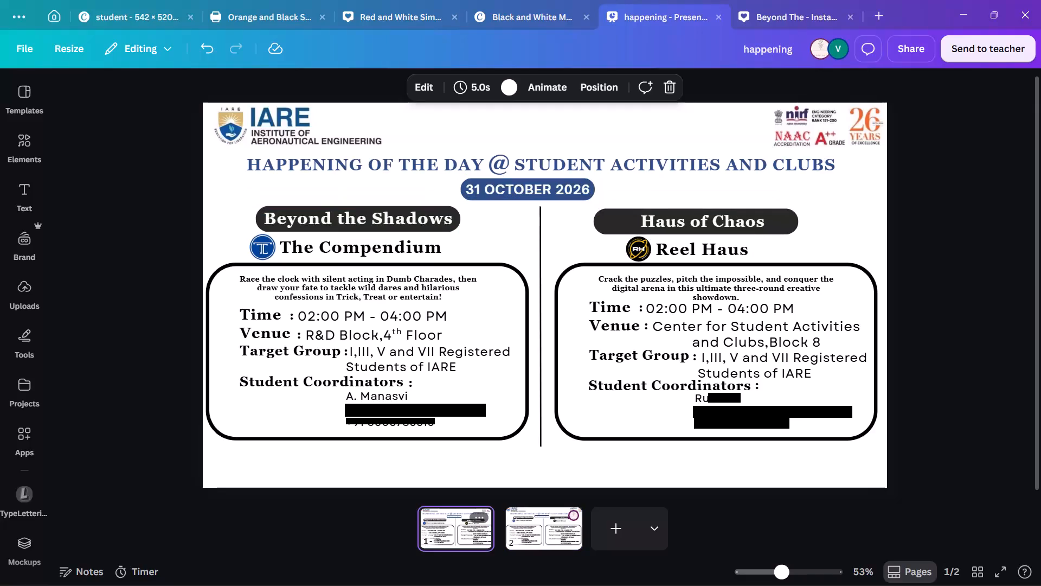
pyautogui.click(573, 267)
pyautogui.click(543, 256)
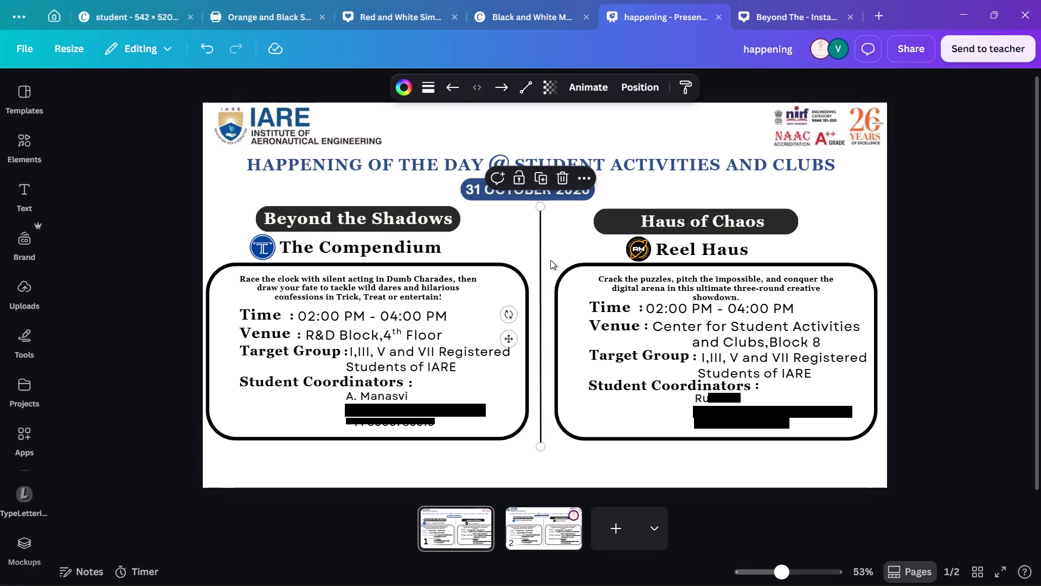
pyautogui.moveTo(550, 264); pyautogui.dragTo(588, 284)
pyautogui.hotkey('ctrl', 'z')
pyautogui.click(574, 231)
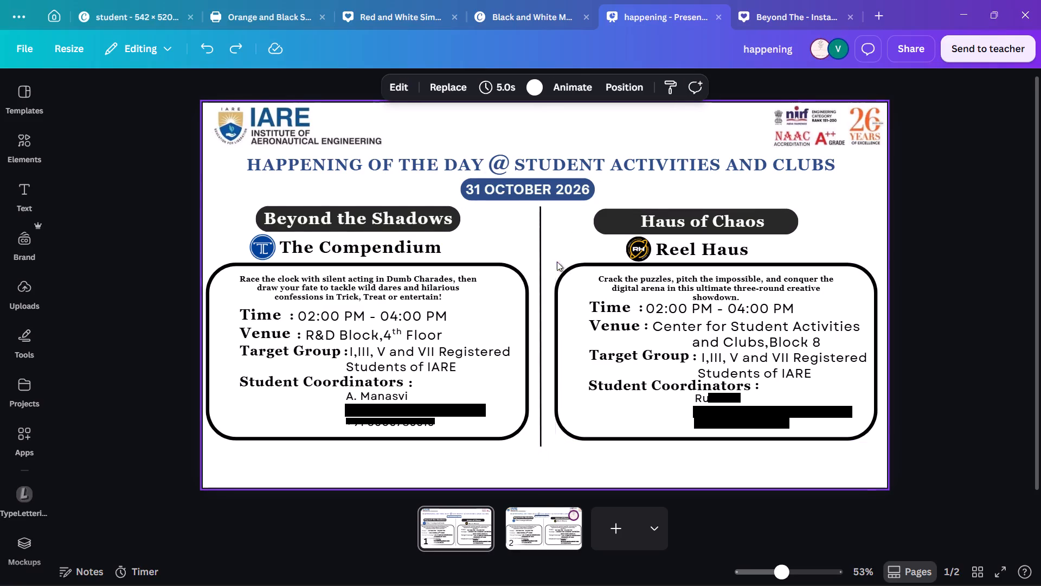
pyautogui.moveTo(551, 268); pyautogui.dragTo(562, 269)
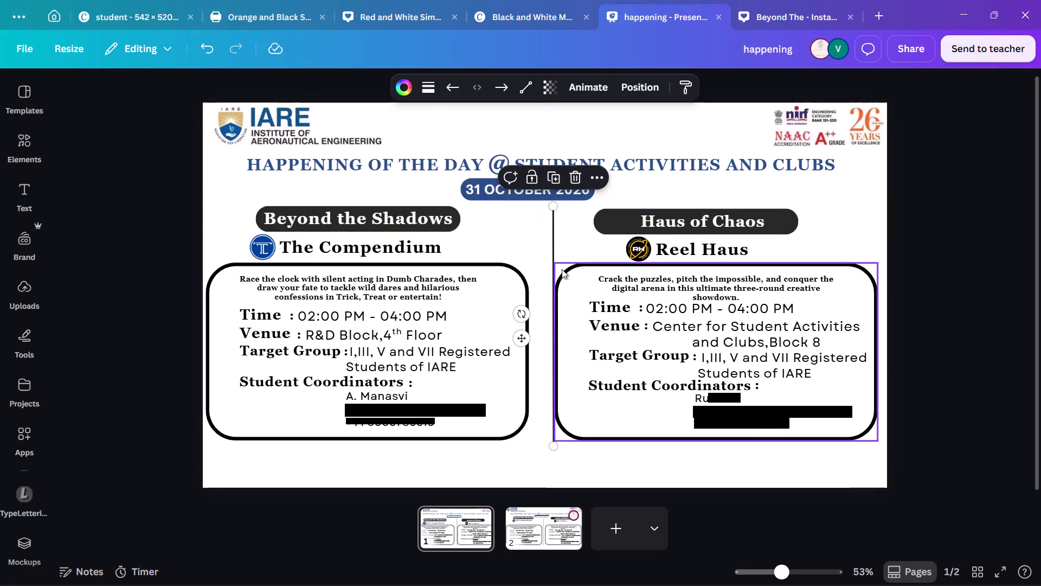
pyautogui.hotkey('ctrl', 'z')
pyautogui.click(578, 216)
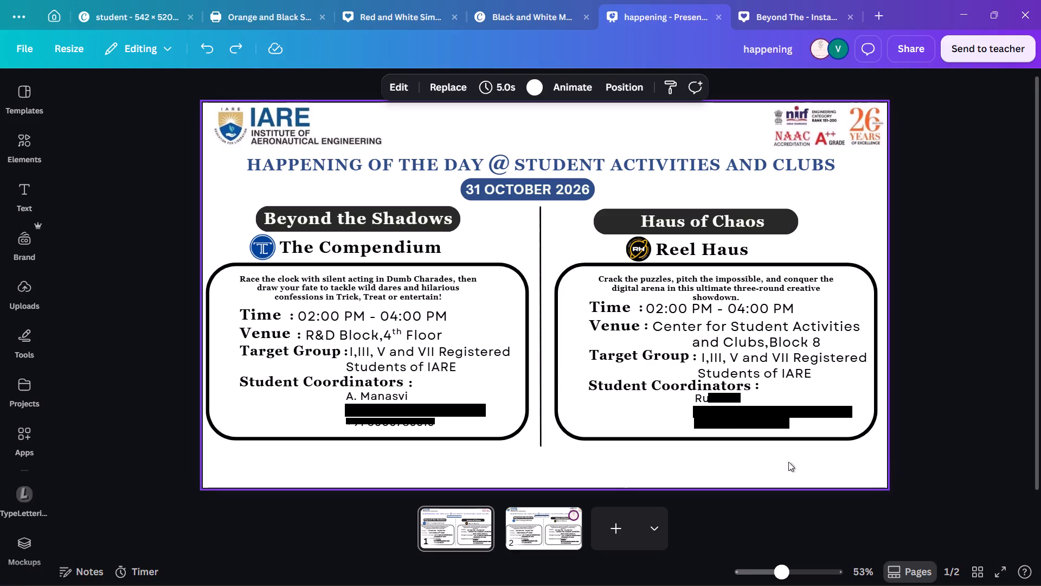
# Group the Haus of Chaos frame with its description and event details text.
pyautogui.moveTo(876, 454); pyautogui.dragTo(774, 416)
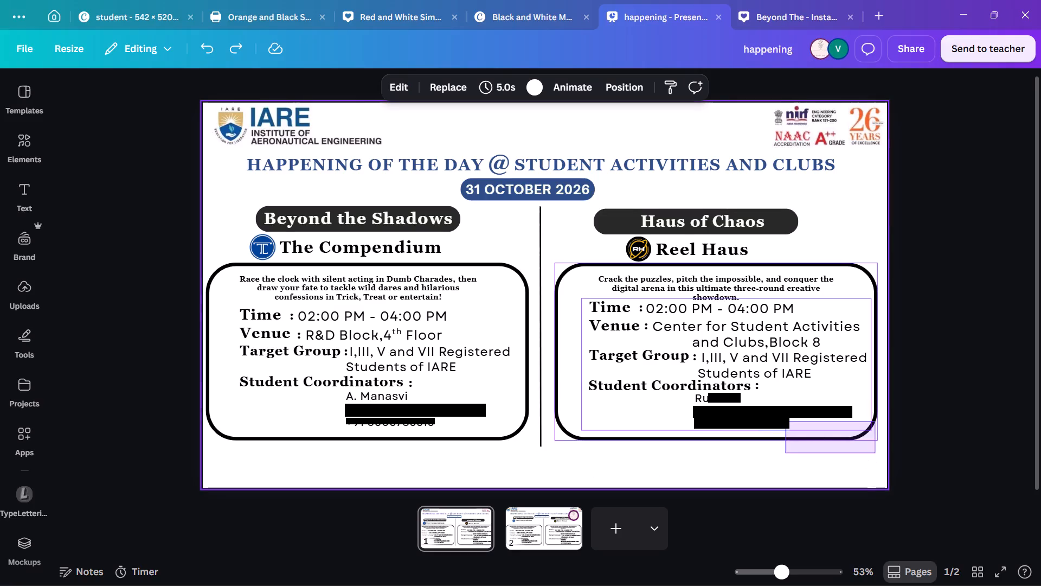
pyautogui.moveTo(774, 416); pyautogui.dragTo(561, 328)
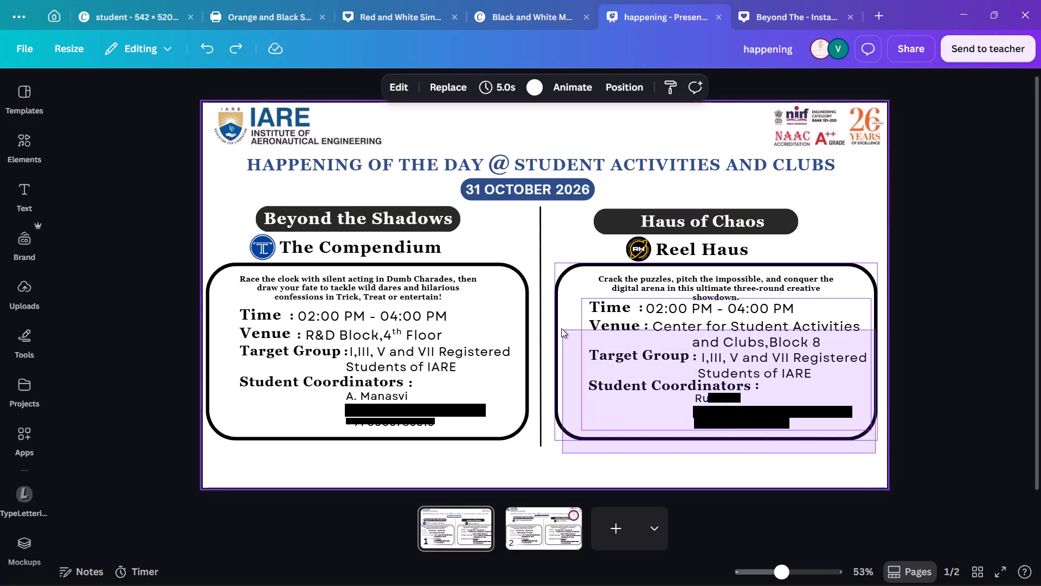
pyautogui.moveTo(561, 328); pyautogui.dragTo(557, 276)
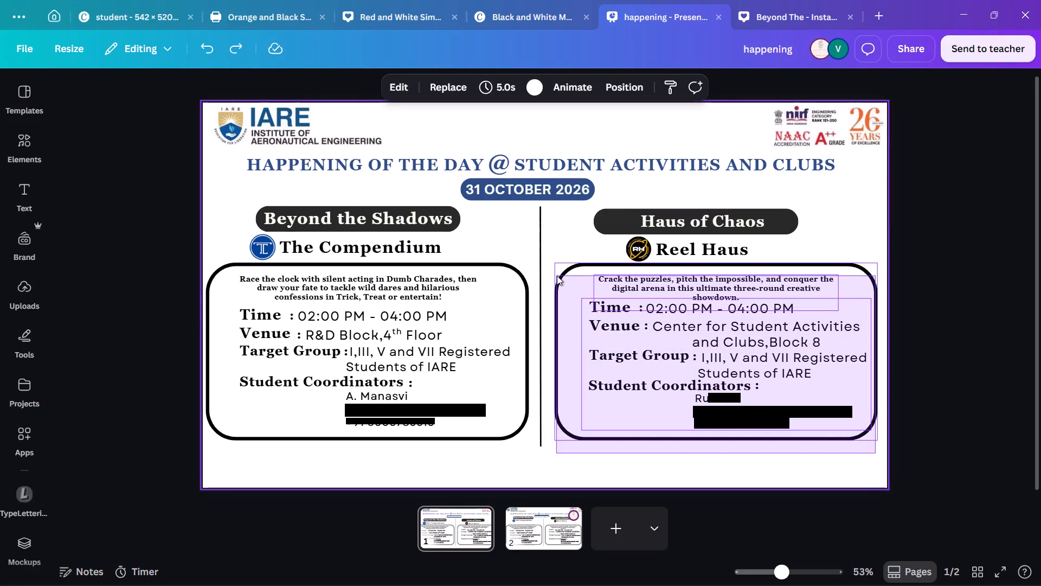
pyautogui.moveTo(557, 276); pyautogui.dragTo(562, 266)
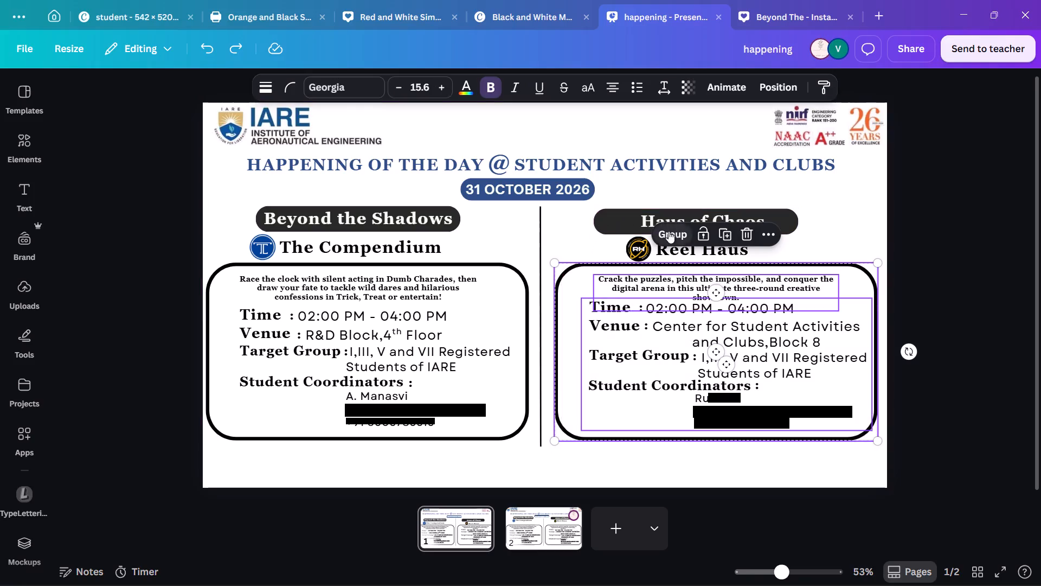
pyautogui.click(669, 231)
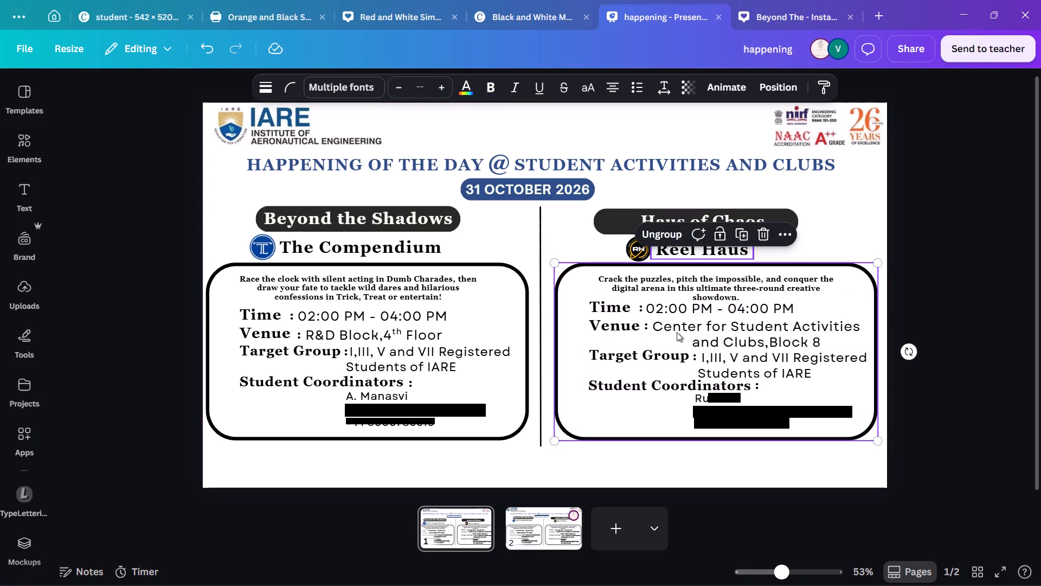
# Move the grouped Haus of Chaos block lower and enlarge it to about 934 × 514.
pyautogui.moveTo(677, 332); pyautogui.dragTo(672, 345)
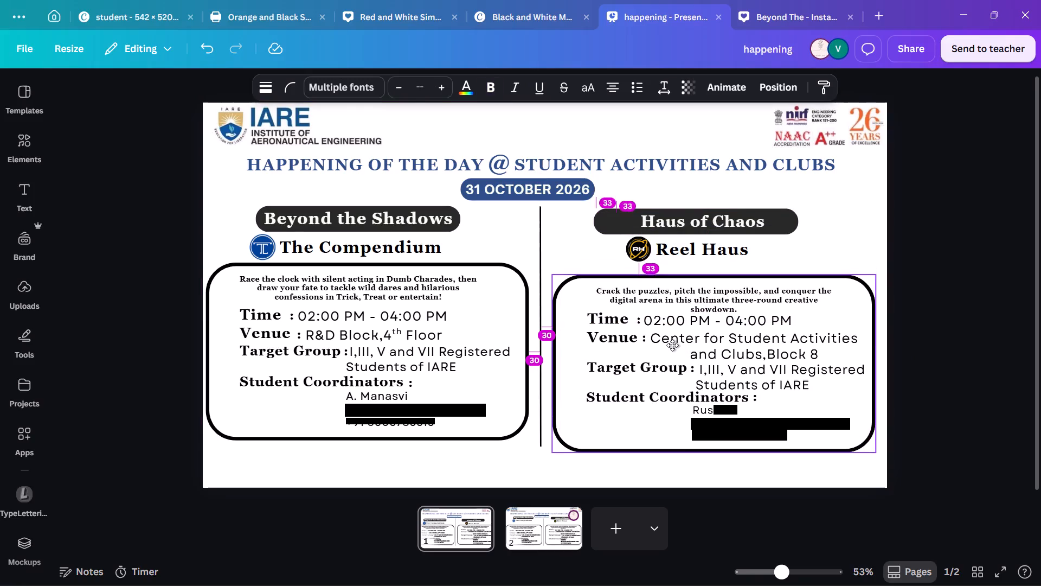
pyautogui.moveTo(672, 345); pyautogui.dragTo(680, 359)
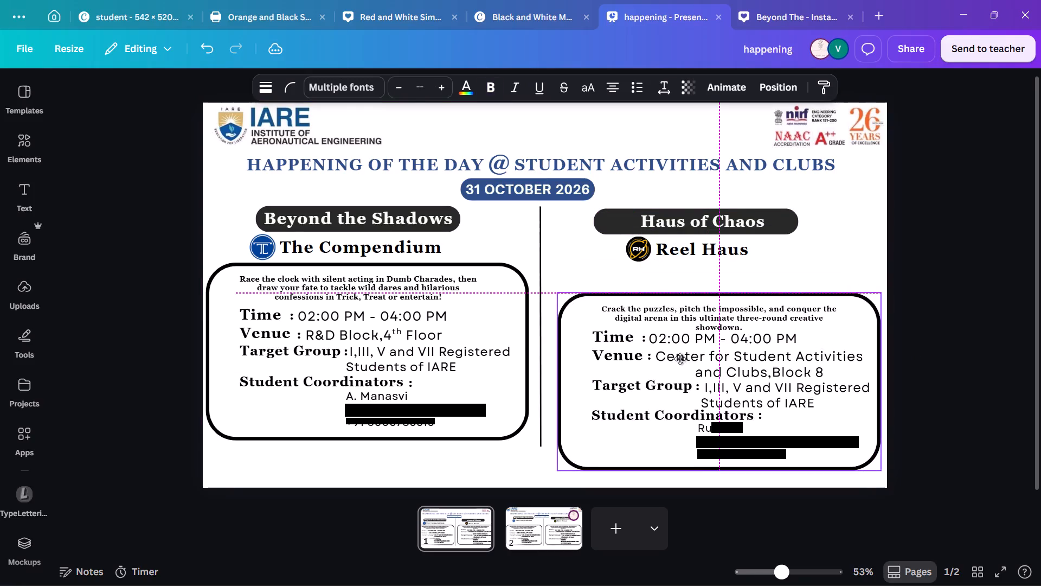
pyautogui.moveTo(680, 359); pyautogui.dragTo(683, 357)
pyautogui.moveTo(562, 285); pyautogui.dragTo(562, 284)
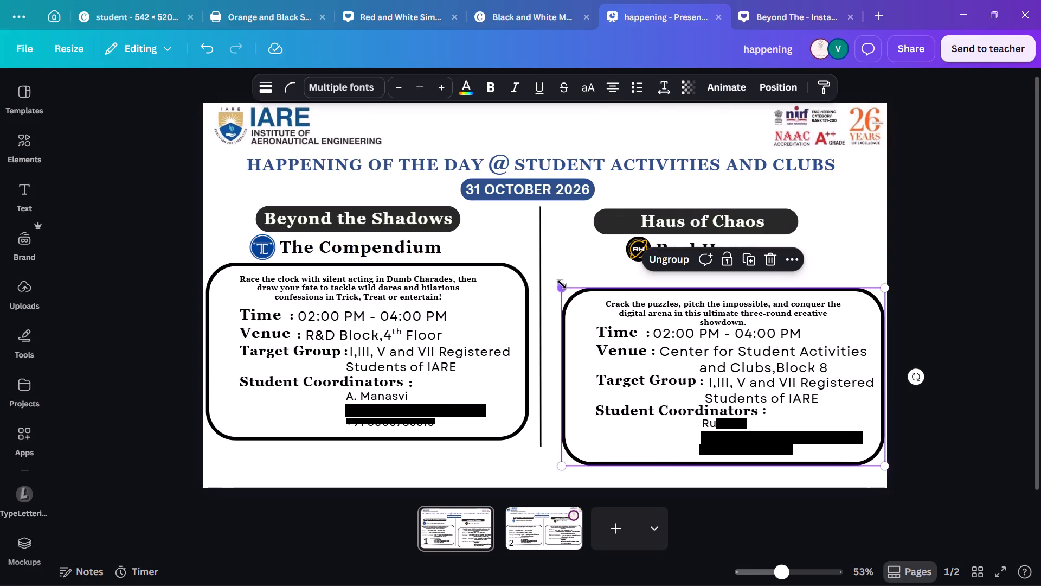
pyautogui.moveTo(562, 284); pyautogui.dragTo(555, 271)
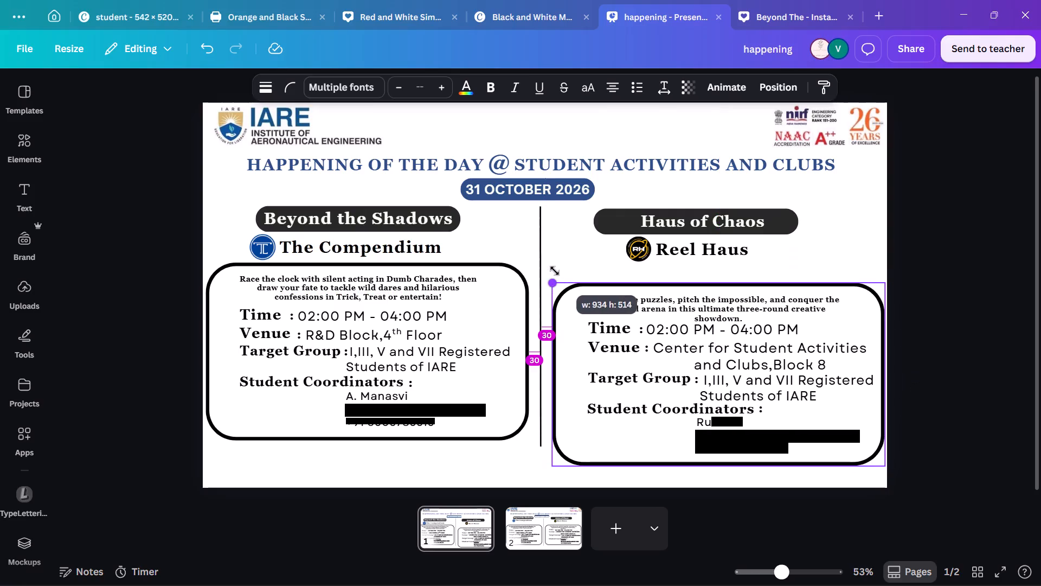
pyautogui.moveTo(555, 271); pyautogui.dragTo(554, 271)
# Nudge the Haus of Chaos block up a little, keeping it beside the central divider and below the Reel Haus name.
pyautogui.click(620, 357)
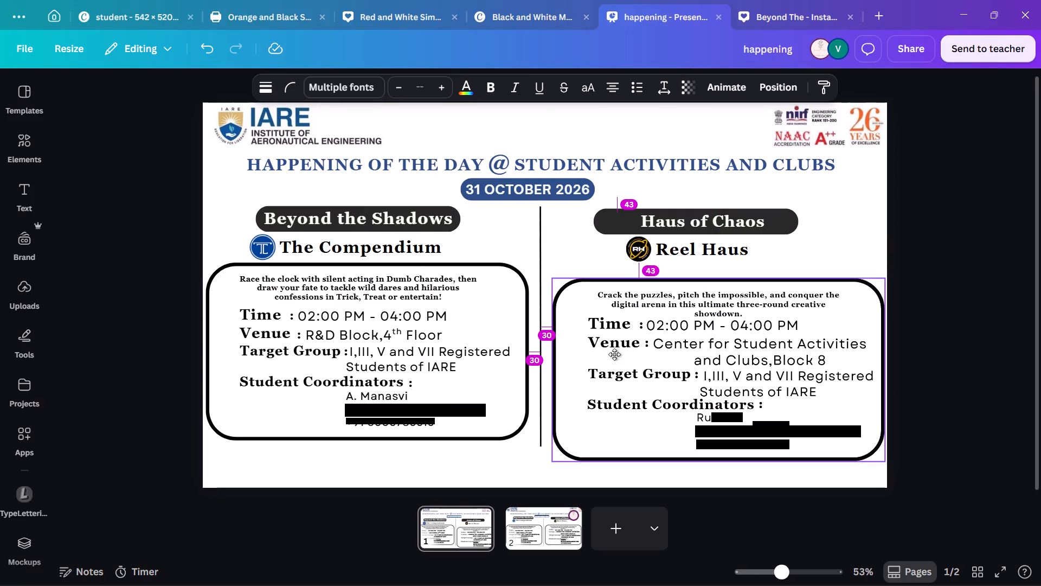
pyautogui.keyDown('ctrl'); pyautogui.scroll(2, 717, 355); pyautogui.keyUp('ctrl')
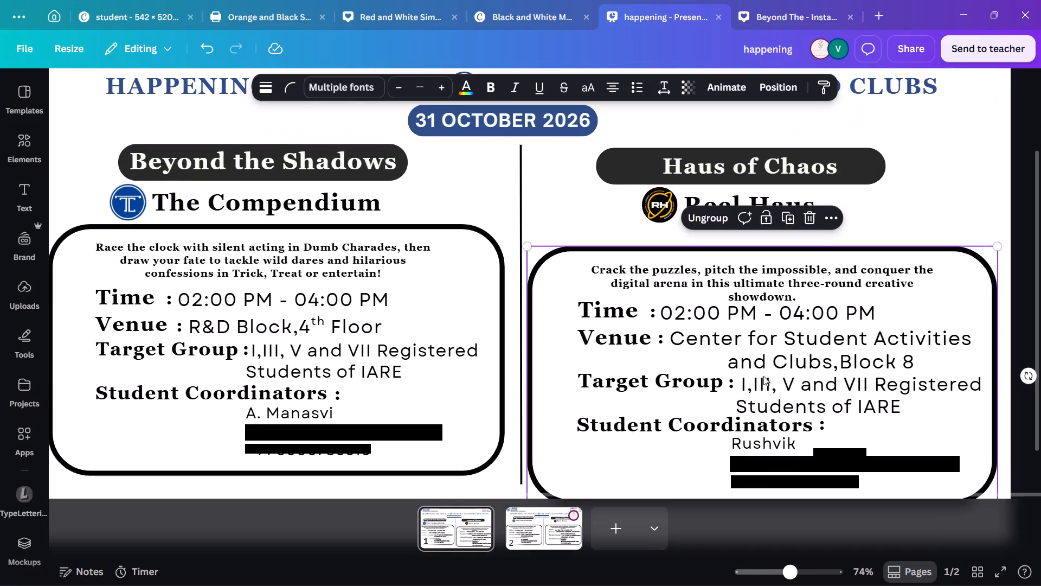
pyautogui.moveTo(852, 394); pyautogui.dragTo(857, 390)
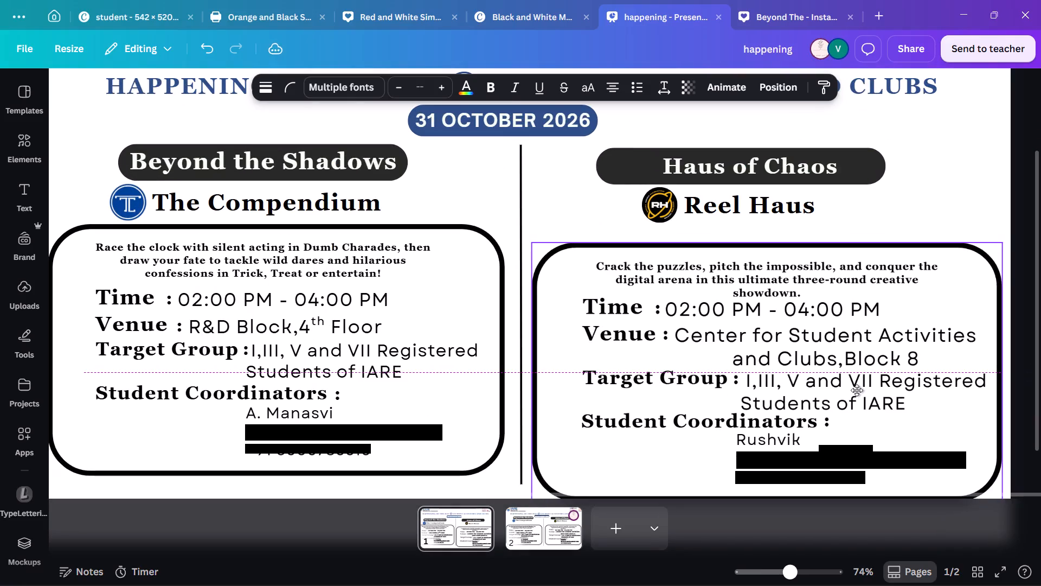
pyautogui.moveTo(857, 390); pyautogui.dragTo(856, 384)
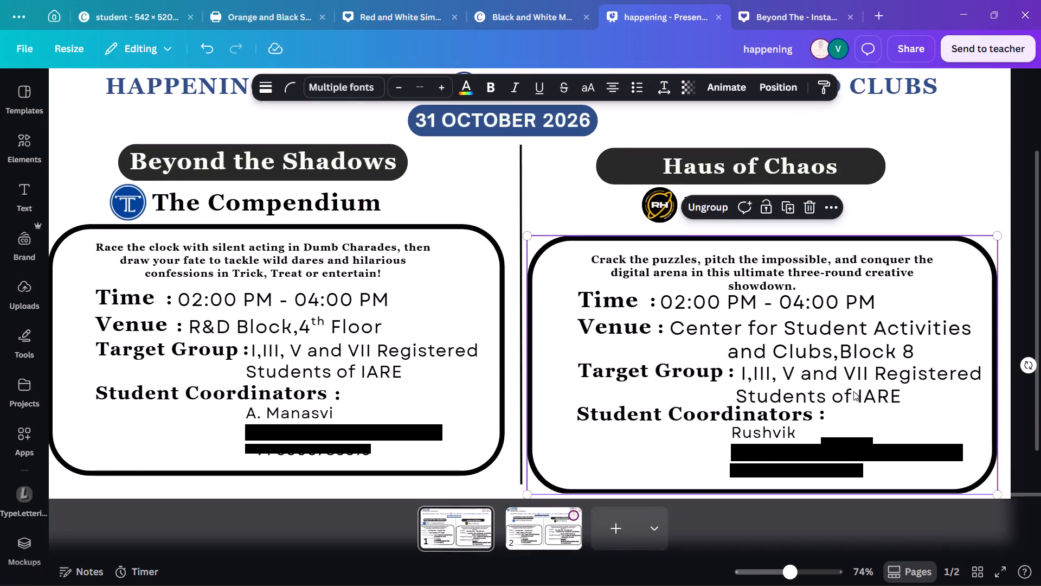
# Group the Beyond the Shadows description with its event details text on page 1.
pyautogui.click(564, 516)
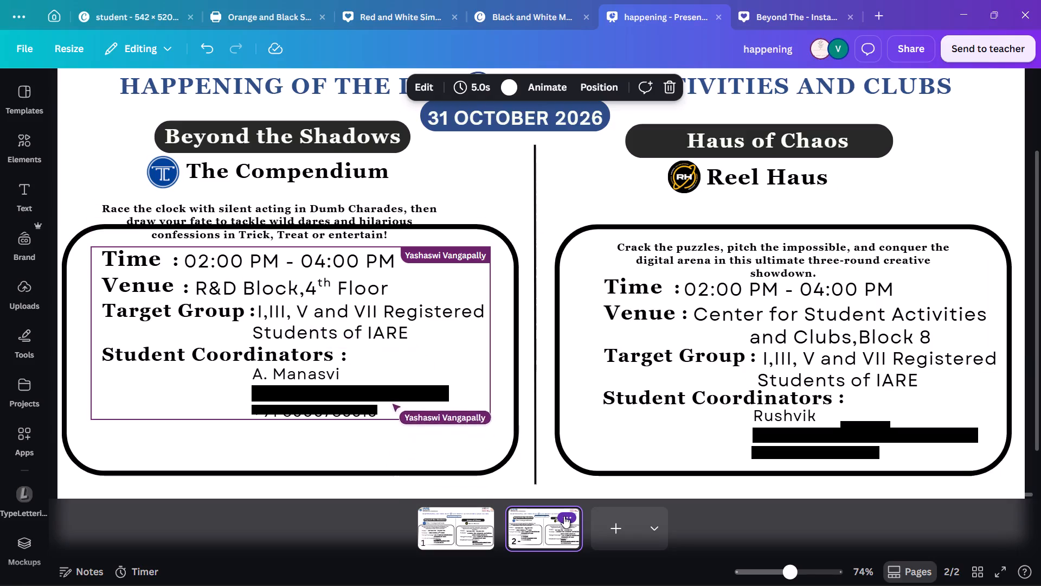
pyautogui.click(446, 523)
pyautogui.keyDown('ctrl'); pyautogui.scroll(-3, 432, 512); pyautogui.keyUp('ctrl')
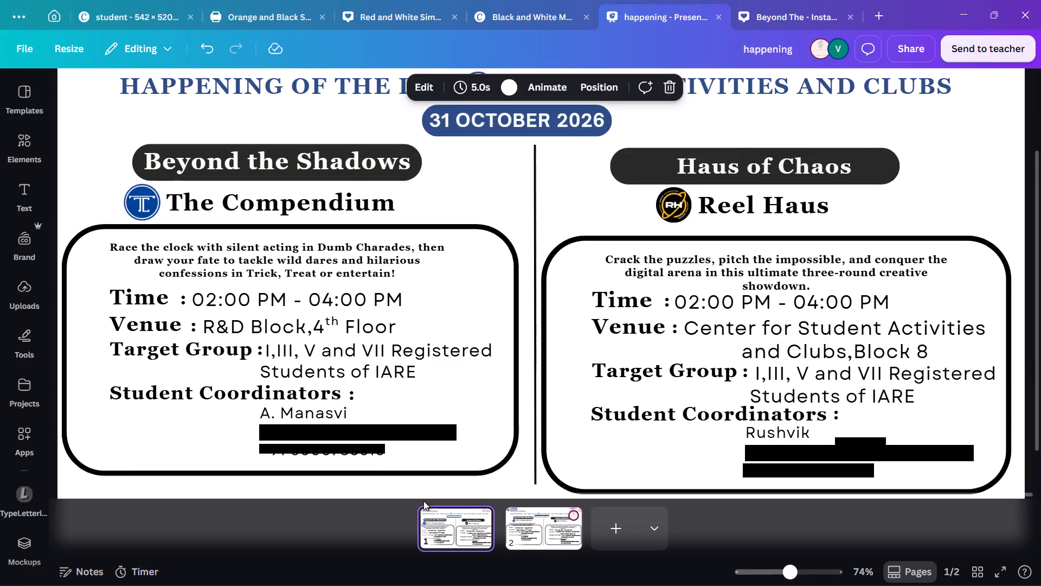
pyautogui.keyDown('ctrl'); pyautogui.scroll(-1, 423, 501); pyautogui.keyUp('ctrl')
pyautogui.keyDown('ctrl'); pyautogui.scroll(-2, 430, 454); pyautogui.keyUp('ctrl')
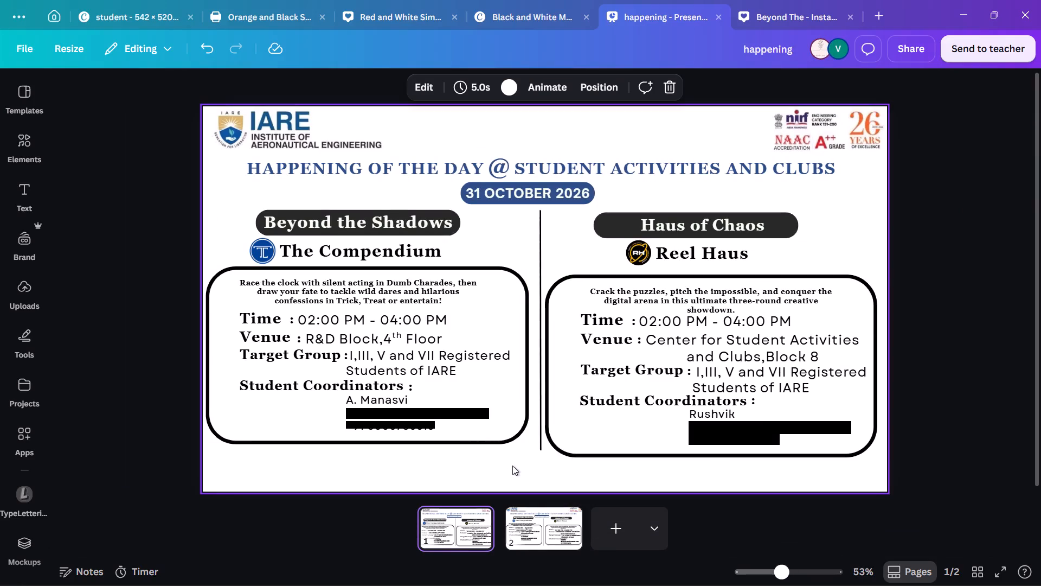
pyautogui.moveTo(527, 455); pyautogui.dragTo(226, 290)
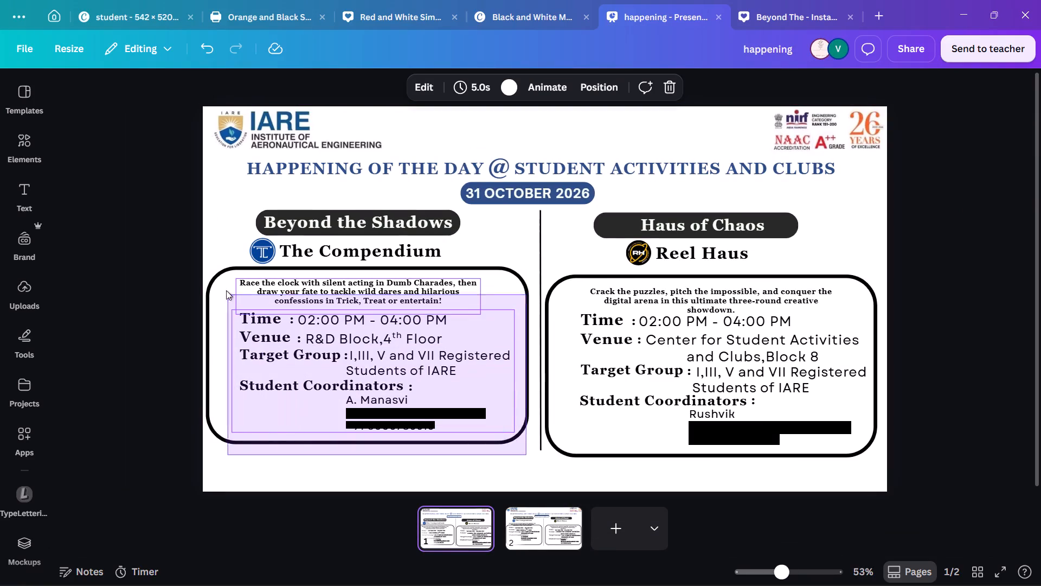
pyautogui.moveTo(226, 290); pyautogui.dragTo(208, 271)
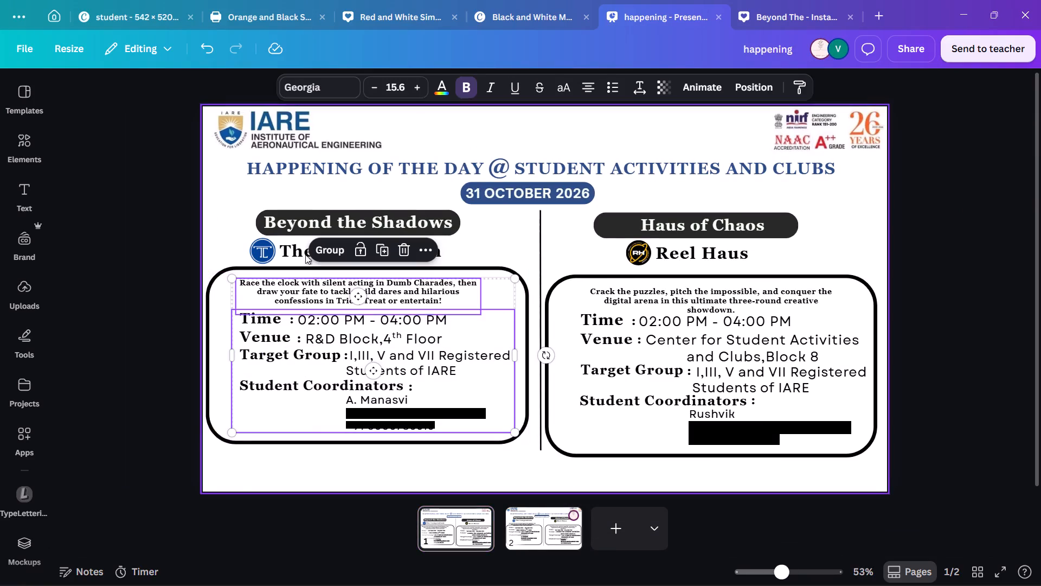
pyautogui.click(320, 246)
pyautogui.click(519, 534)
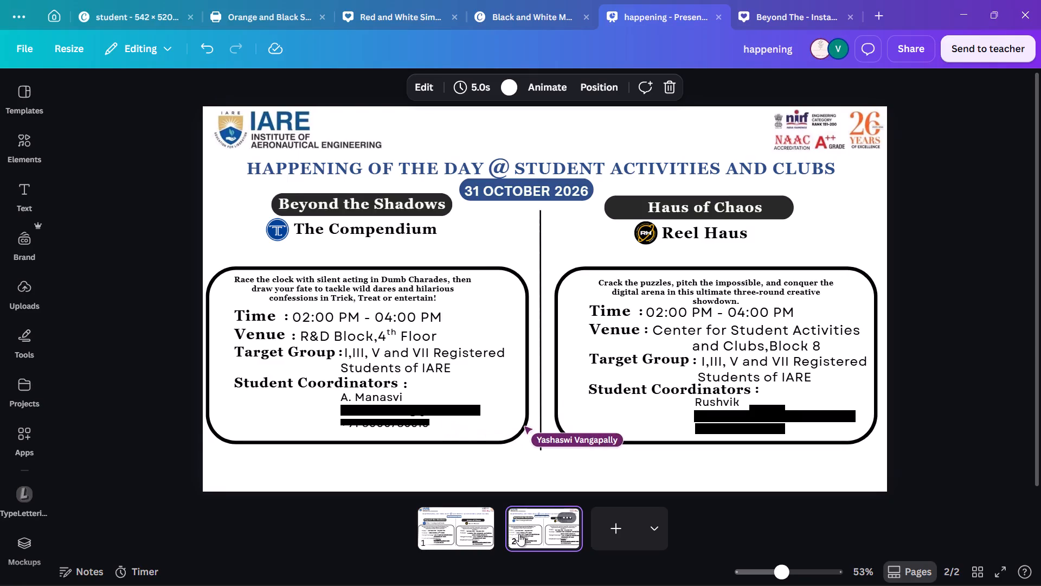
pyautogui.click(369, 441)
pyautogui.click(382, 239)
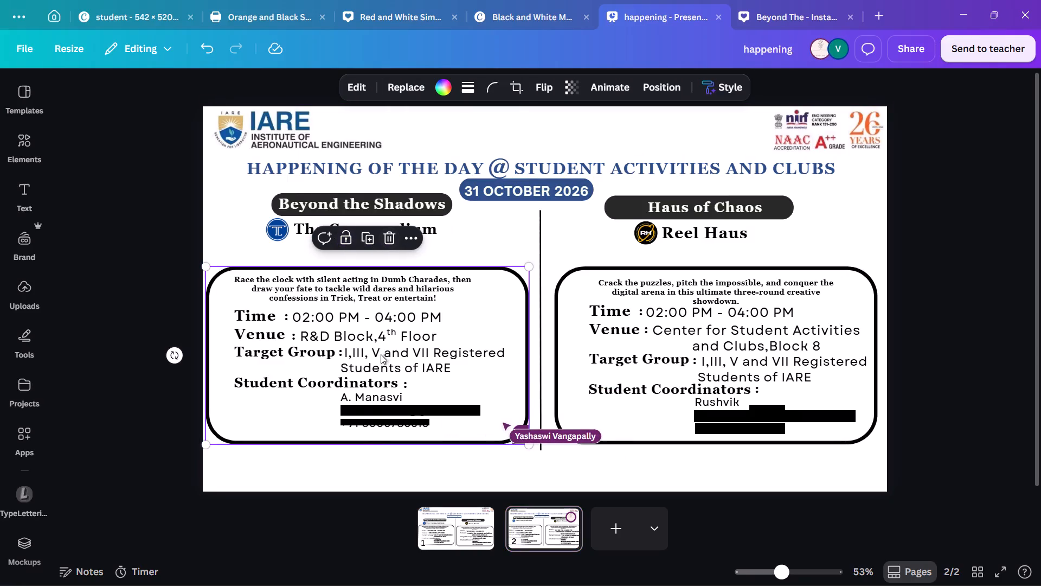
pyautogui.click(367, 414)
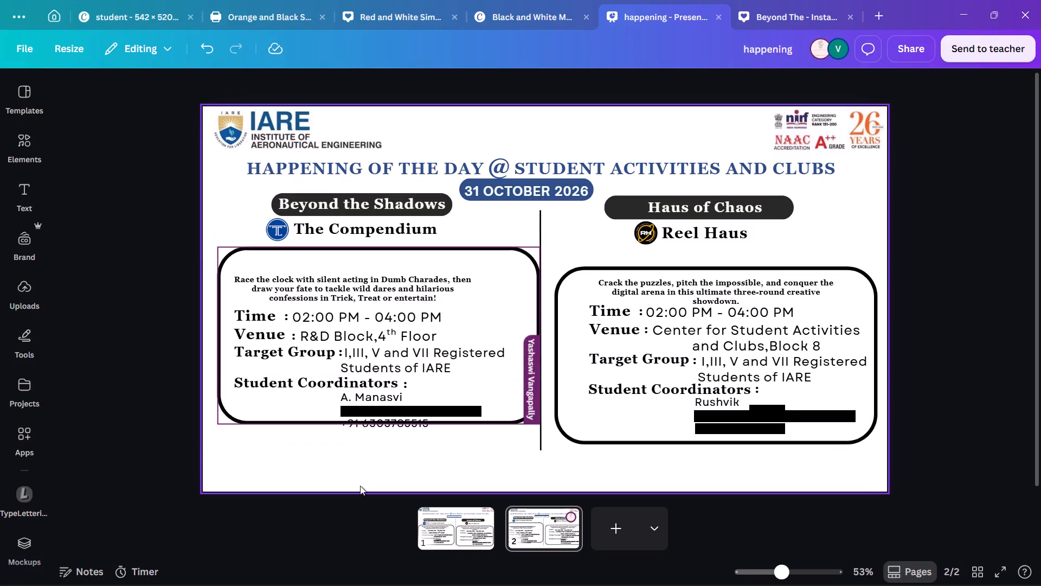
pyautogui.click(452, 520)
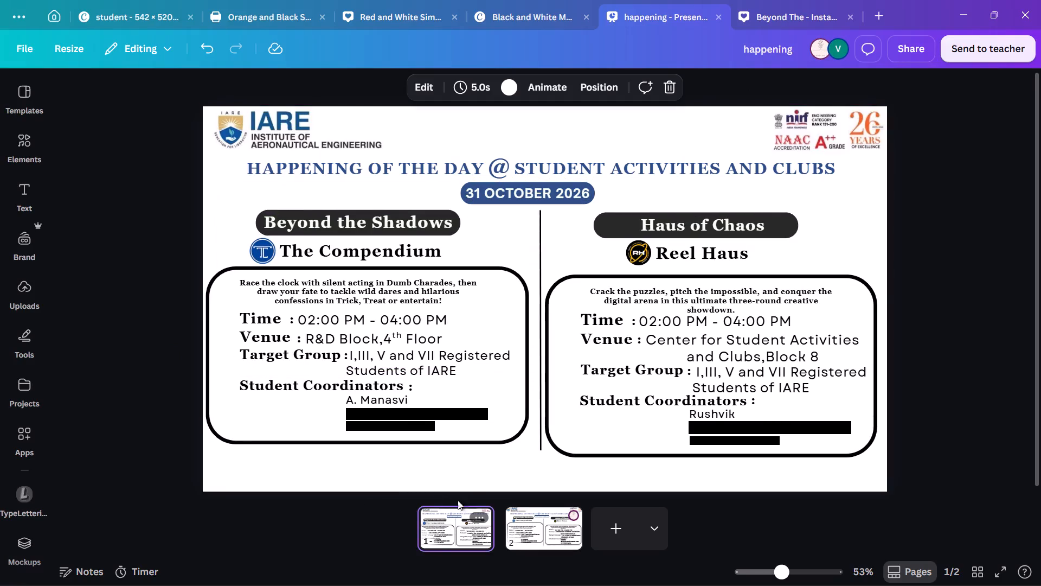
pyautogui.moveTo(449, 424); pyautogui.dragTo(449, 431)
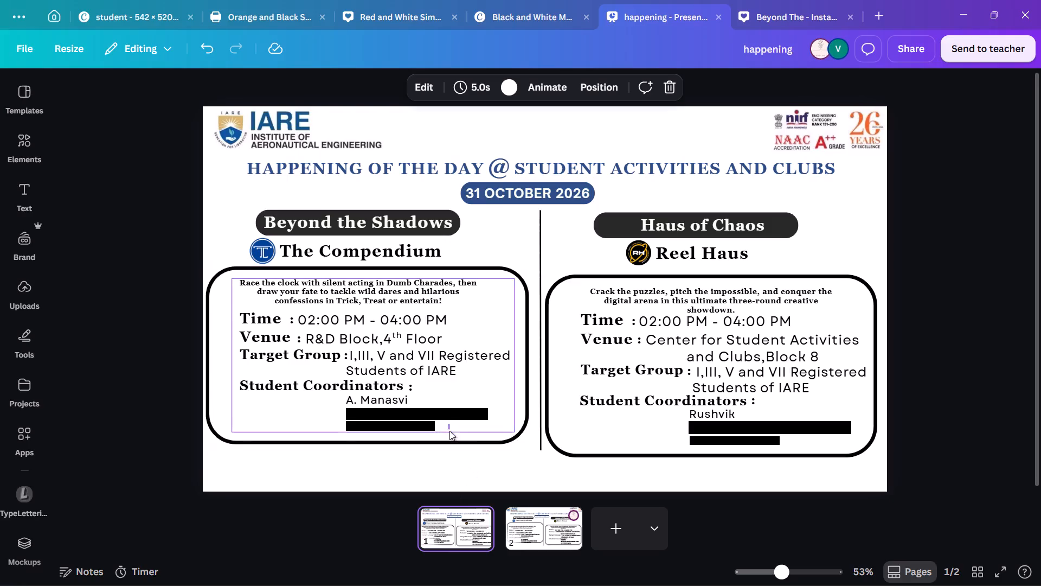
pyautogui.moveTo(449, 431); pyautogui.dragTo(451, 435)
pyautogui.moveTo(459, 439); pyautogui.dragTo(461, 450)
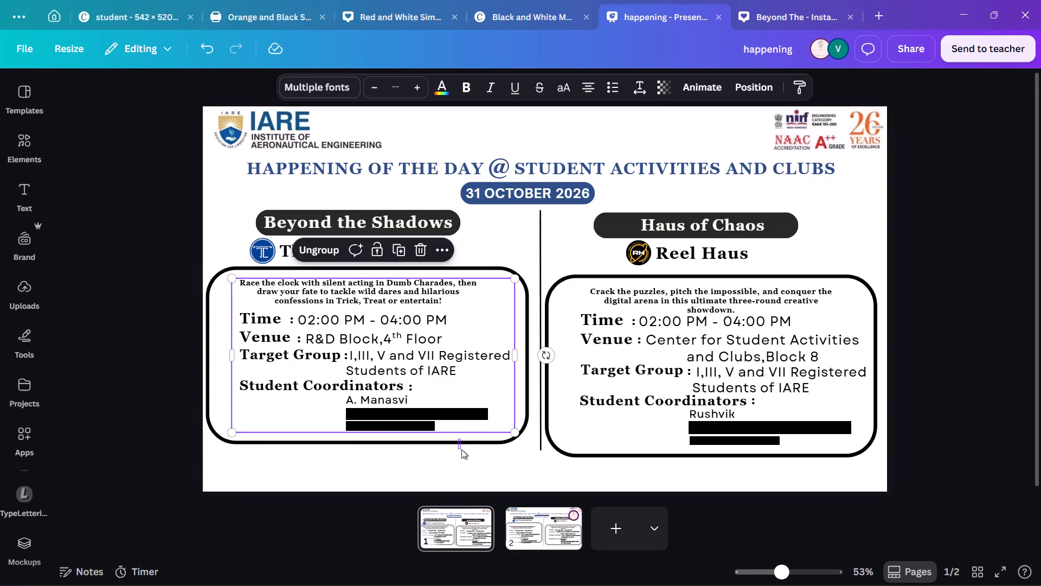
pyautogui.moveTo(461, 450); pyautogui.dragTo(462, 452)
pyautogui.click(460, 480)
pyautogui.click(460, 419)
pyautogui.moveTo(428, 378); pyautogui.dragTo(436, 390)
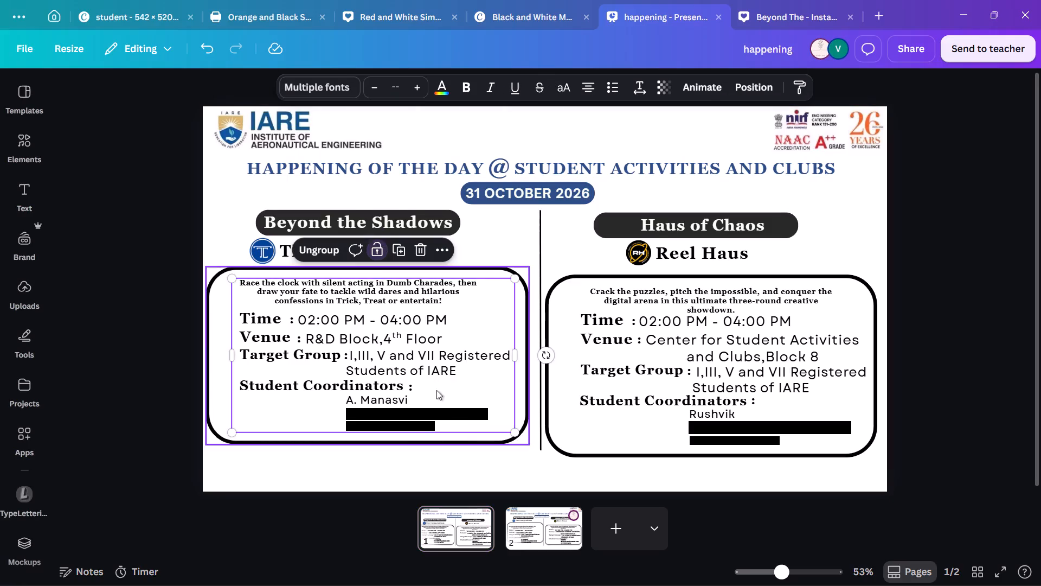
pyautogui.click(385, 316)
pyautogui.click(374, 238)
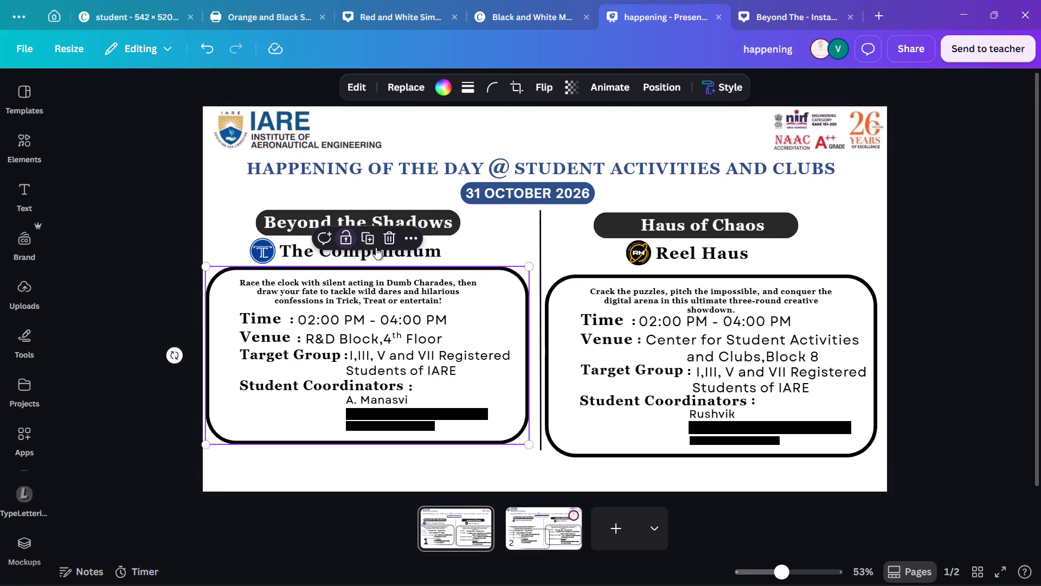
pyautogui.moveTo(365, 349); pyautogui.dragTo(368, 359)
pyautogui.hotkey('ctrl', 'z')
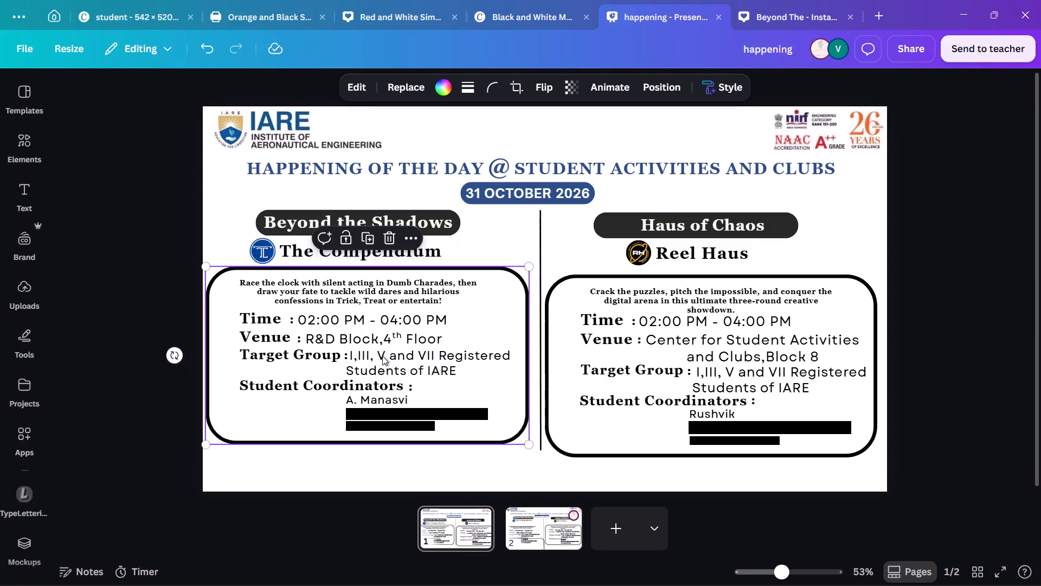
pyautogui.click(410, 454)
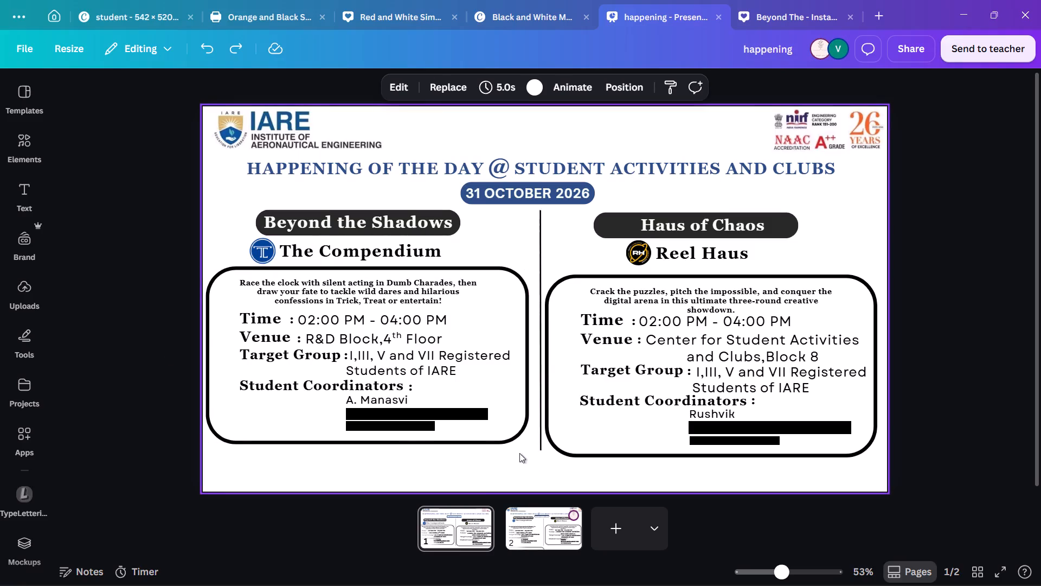
# Group the Beyond the Shadows frame with its description and event details text on page 1.
pyautogui.moveTo(515, 448); pyautogui.dragTo(215, 289)
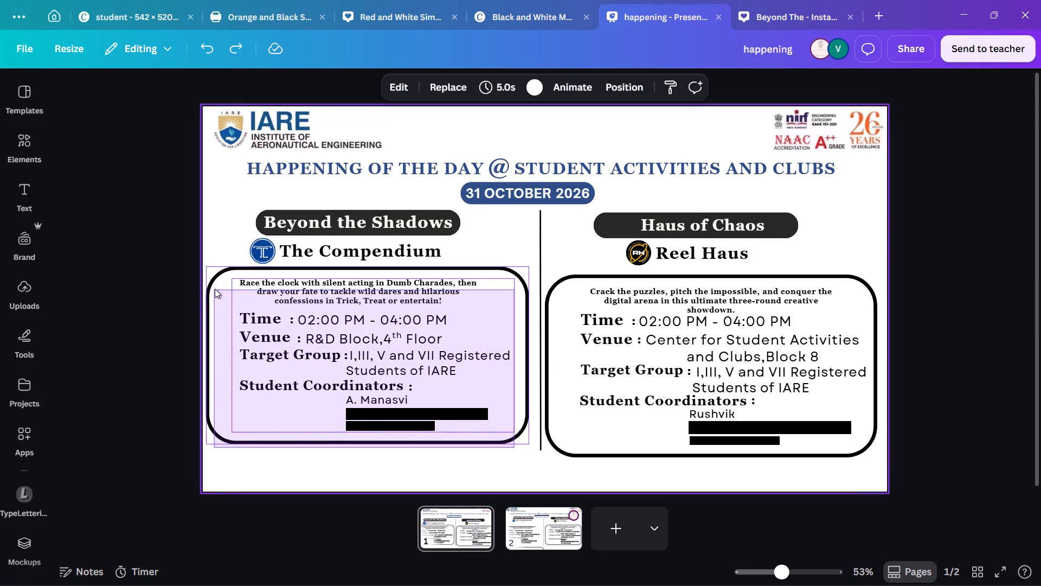
pyautogui.moveTo(215, 289); pyautogui.dragTo(217, 272)
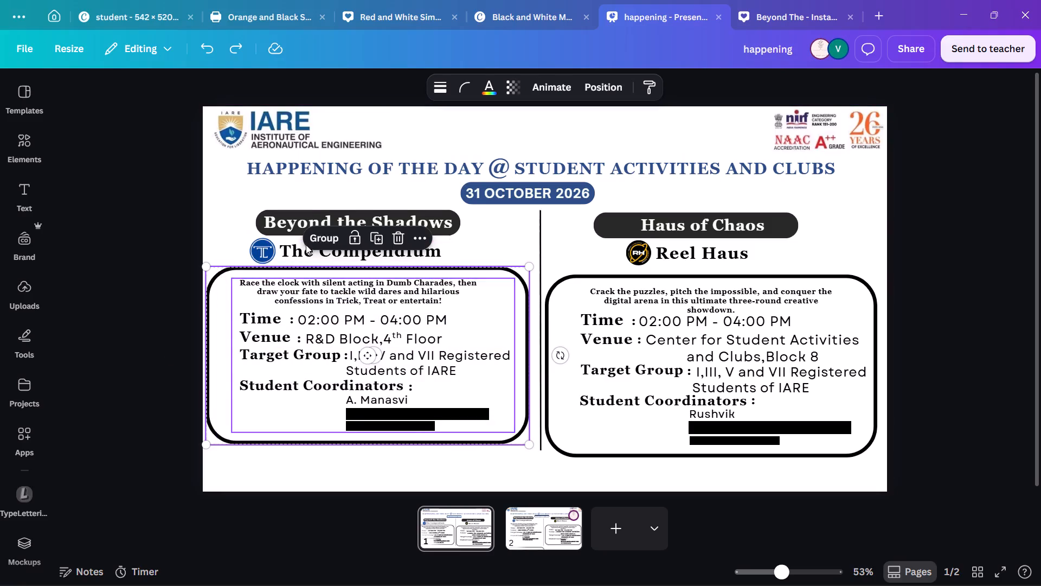
pyautogui.click(310, 240)
# Move the grouped Beyond the Shadows block lower on page 1 and enlarge it to about 935 × 514.
pyautogui.moveTo(321, 321); pyautogui.dragTo(325, 332)
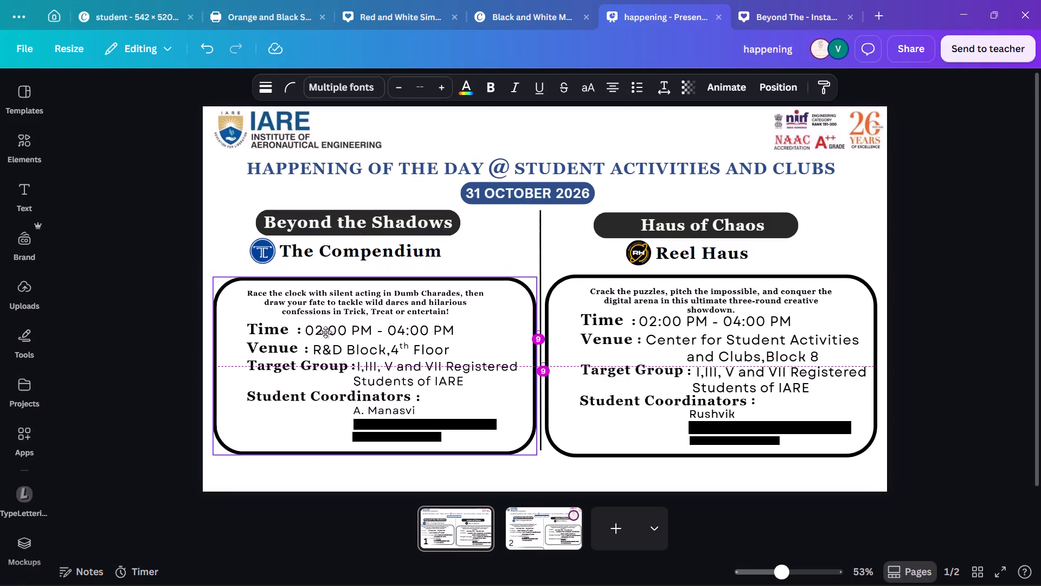
pyautogui.moveTo(325, 332); pyautogui.dragTo(323, 335)
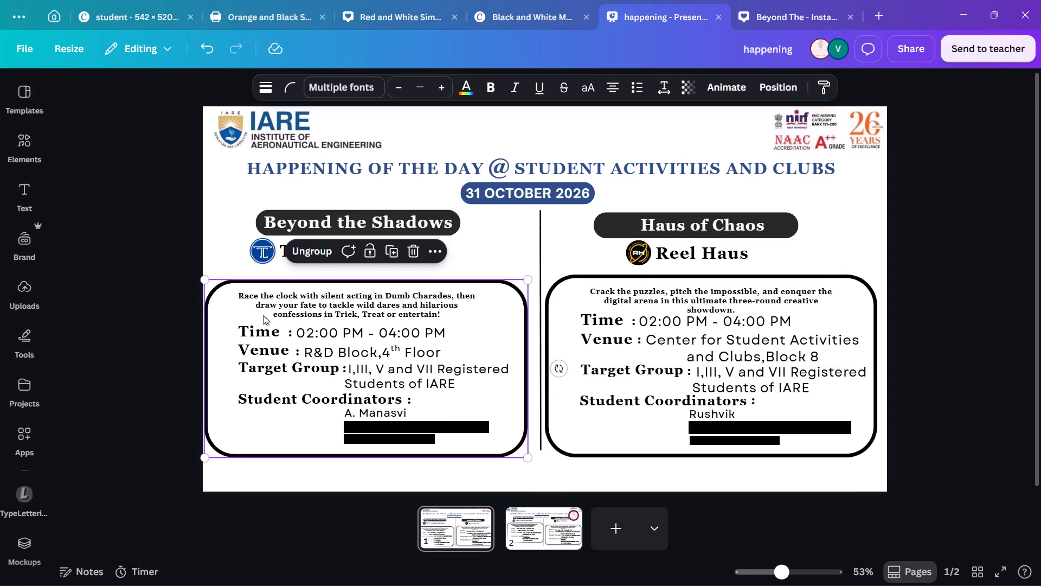
pyautogui.moveTo(526, 279); pyautogui.dragTo(526, 279)
pyautogui.moveTo(526, 279); pyautogui.dragTo(535, 272)
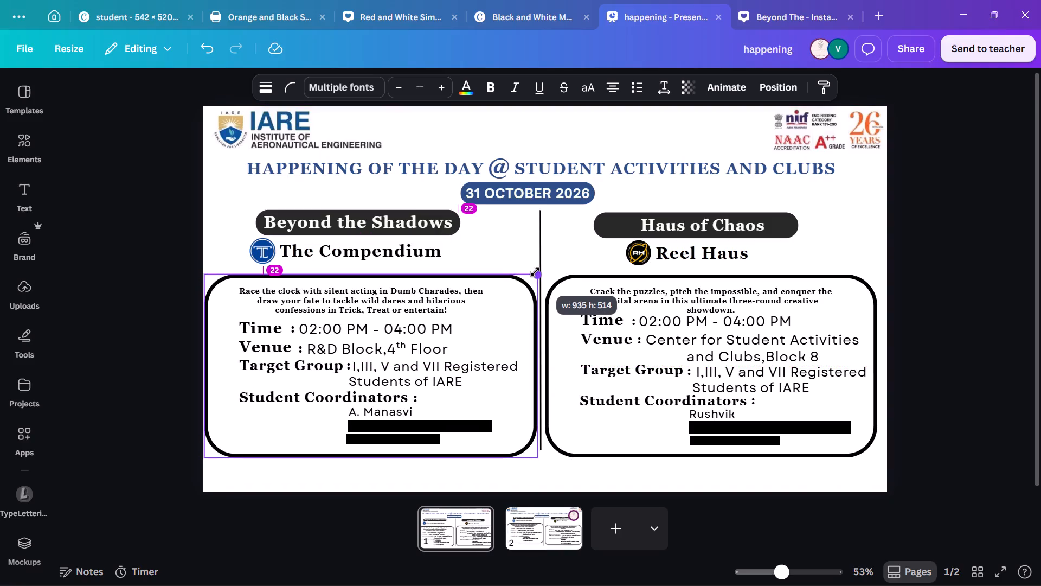
pyautogui.moveTo(535, 272); pyautogui.dragTo(536, 272)
pyautogui.moveTo(536, 272); pyautogui.dragTo(536, 272)
# Move the grouped Haus of Chaos block slightly up and to the right, level with the top of the Beyond the Shadows block.
pyautogui.doubleClick(595, 376)
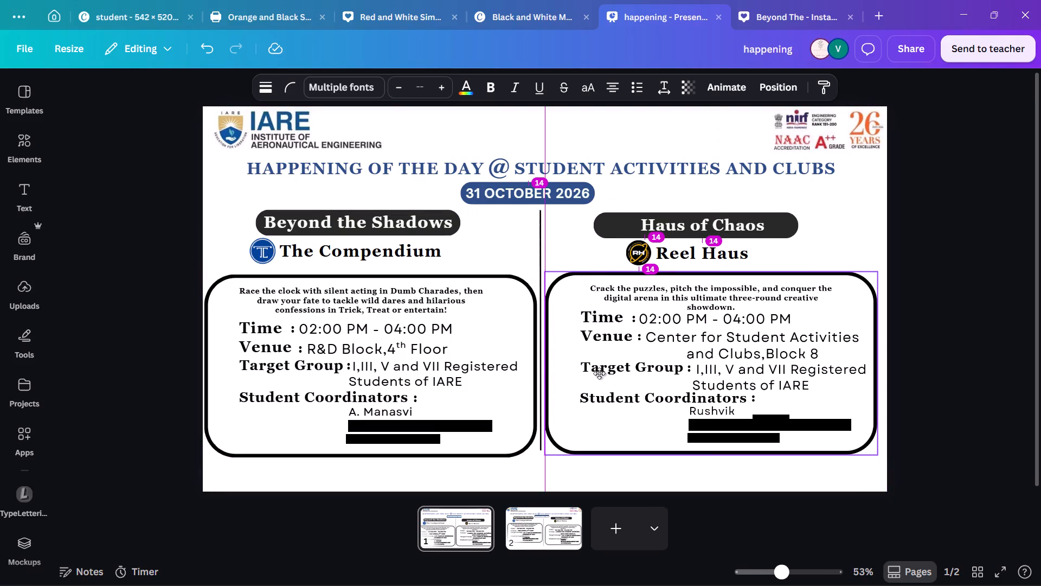
pyautogui.keyDown('ctrl'); pyautogui.scroll(2, 894, 378); pyautogui.keyUp('ctrl')
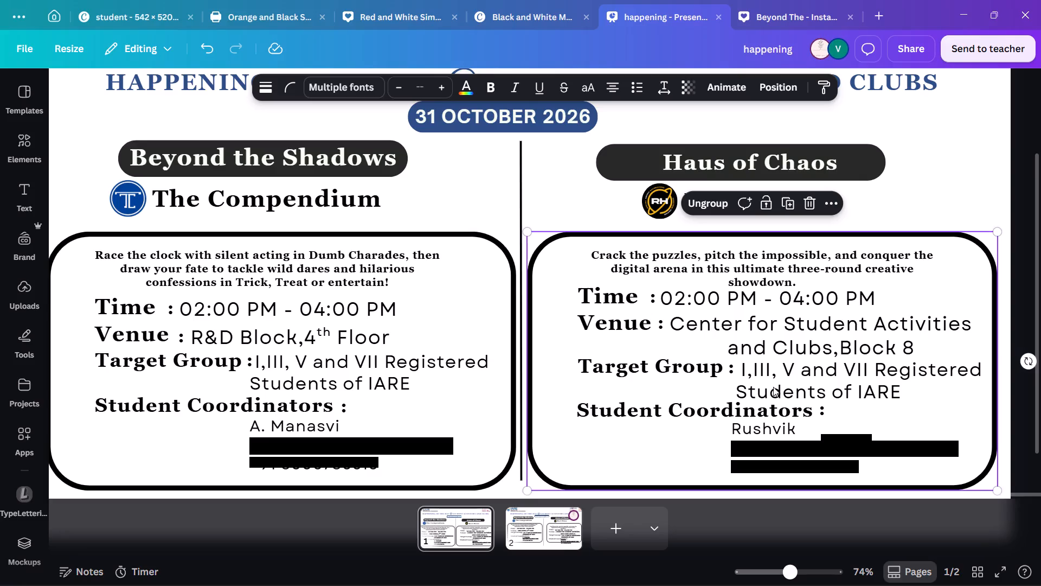
pyautogui.moveTo(791, 392); pyautogui.dragTo(797, 392)
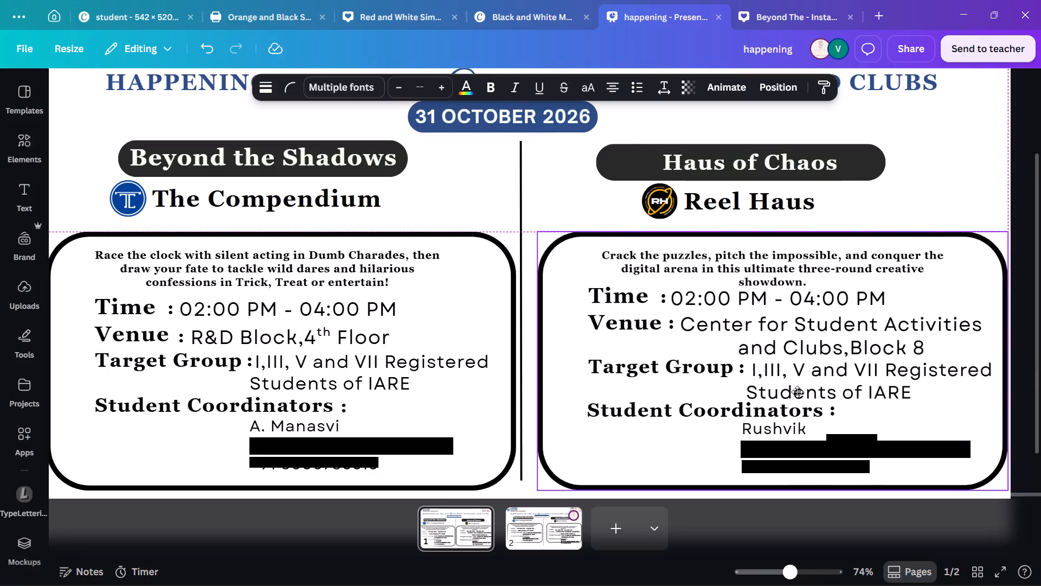
pyautogui.moveTo(797, 392); pyautogui.dragTo(795, 392)
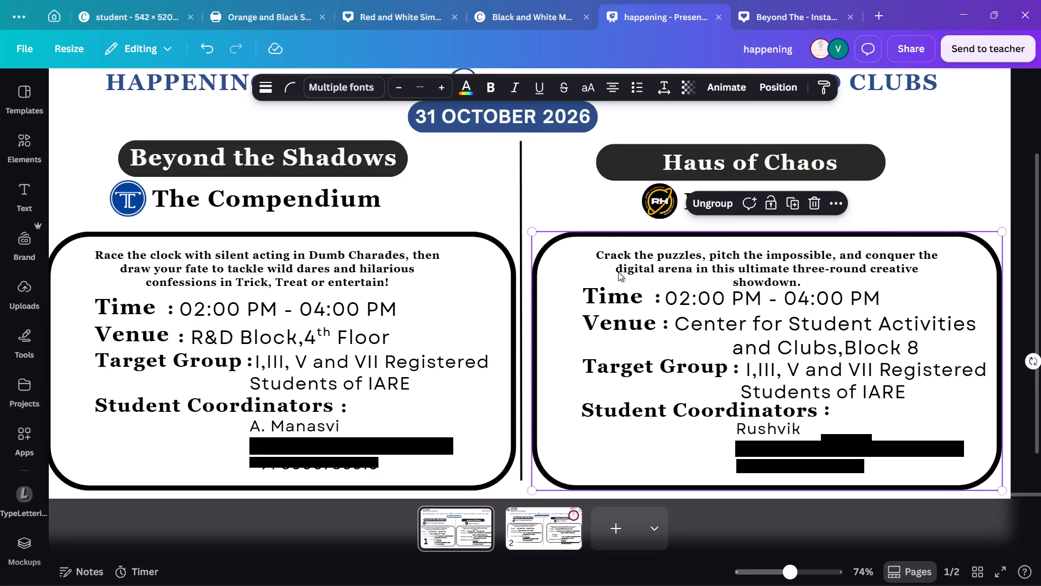
pyautogui.click(605, 206)
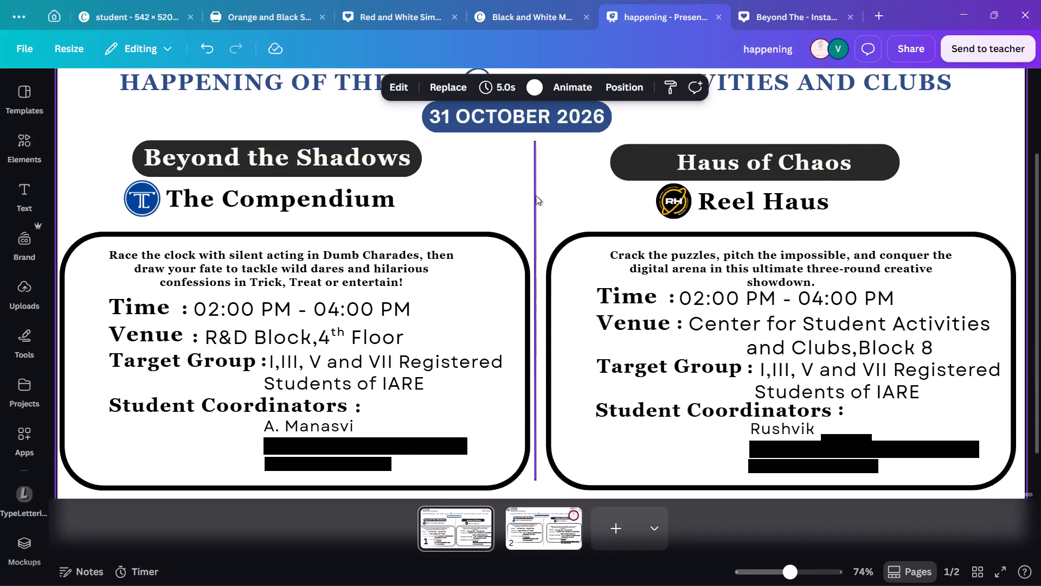
# Move the vertical divider line lower, centred between the two event frames, with its top just below the event titles.
pyautogui.moveTo(535, 195); pyautogui.dragTo(536, 214)
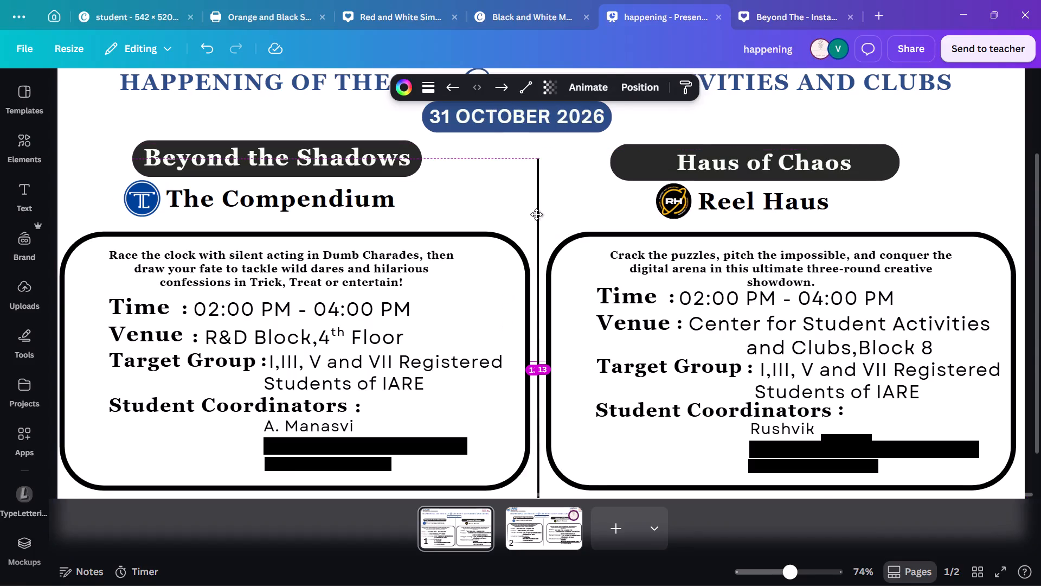
pyautogui.moveTo(536, 214); pyautogui.dragTo(532, 240)
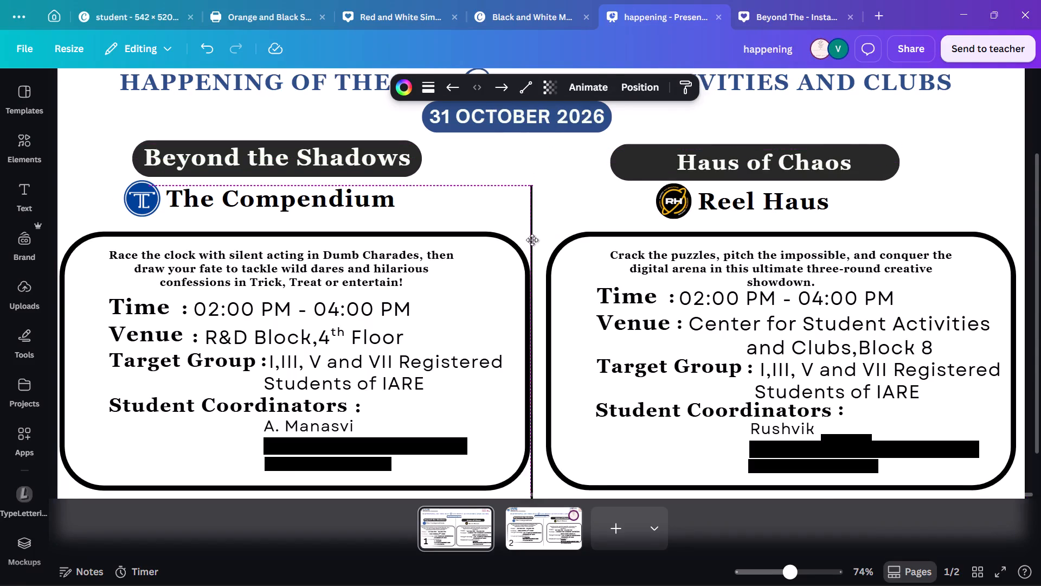
pyautogui.moveTo(532, 240); pyautogui.dragTo(536, 239)
pyautogui.click(597, 187)
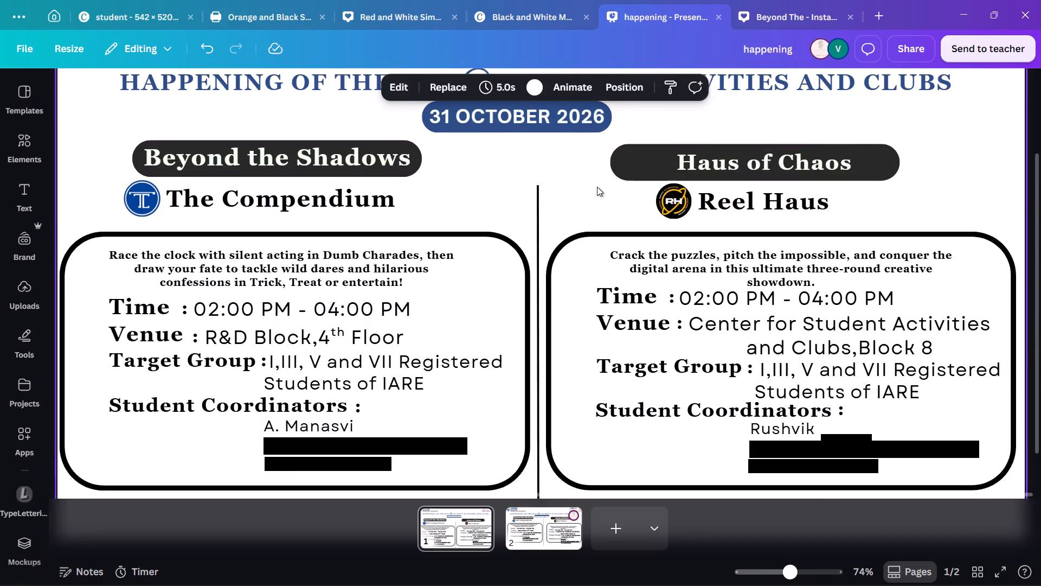
pyautogui.keyDown('ctrl'); pyautogui.scroll(-2, 595, 196); pyautogui.keyUp('ctrl')
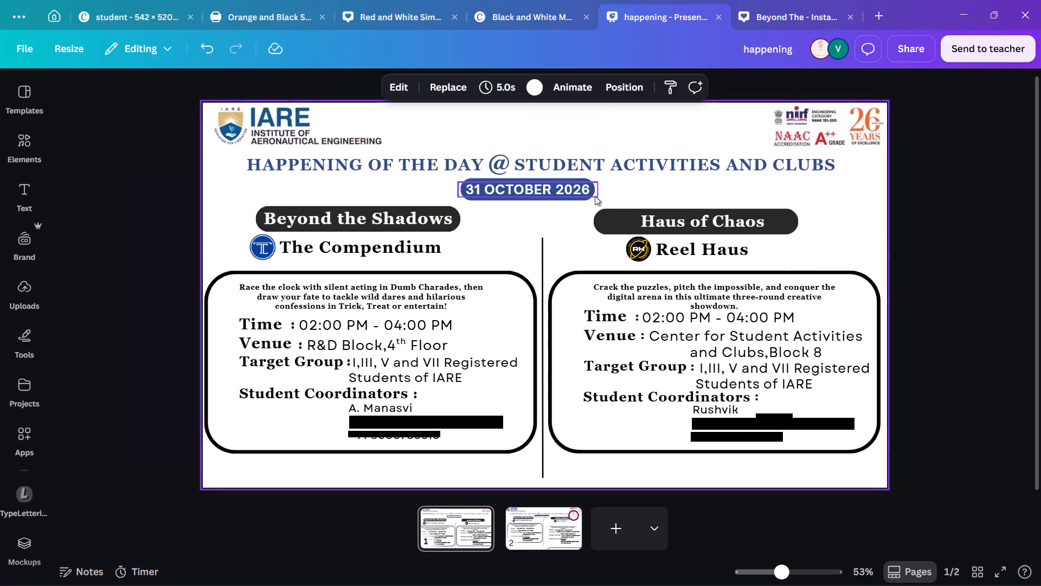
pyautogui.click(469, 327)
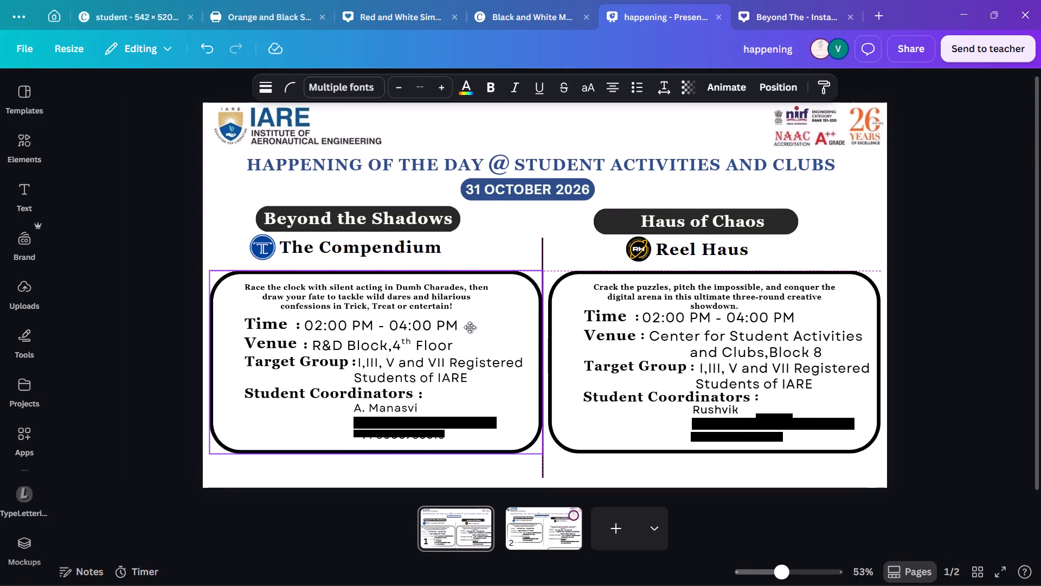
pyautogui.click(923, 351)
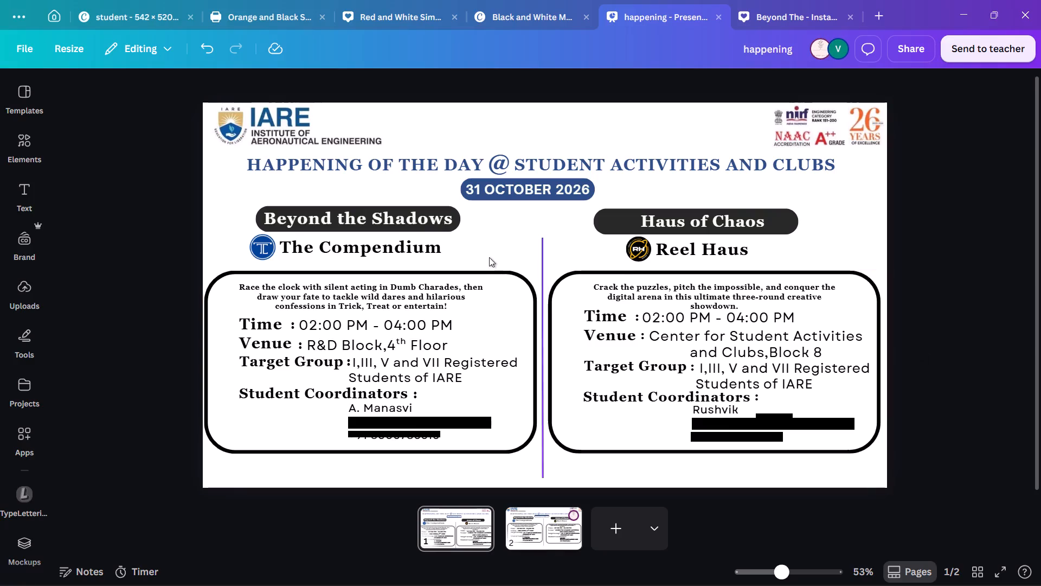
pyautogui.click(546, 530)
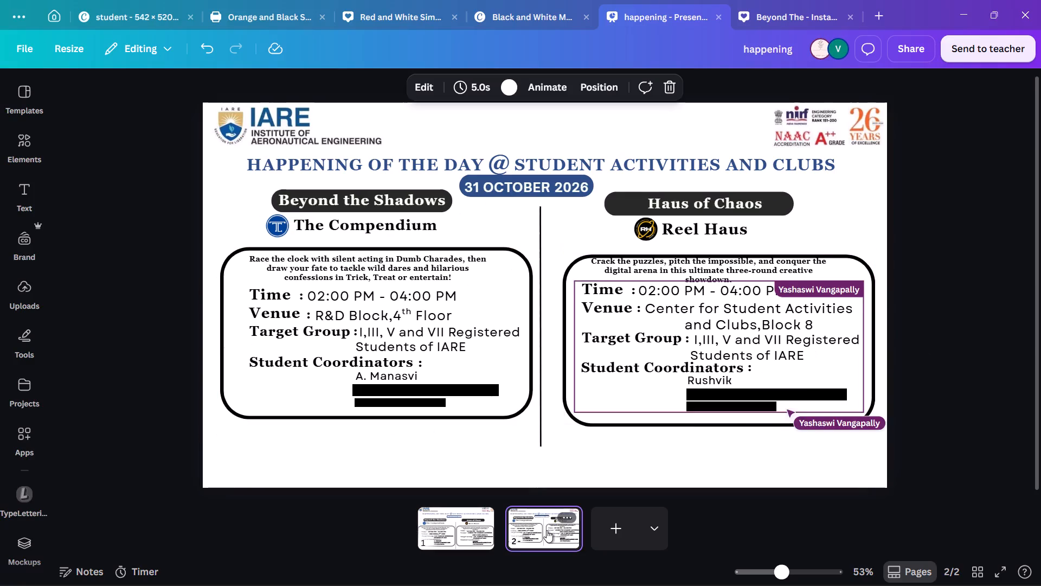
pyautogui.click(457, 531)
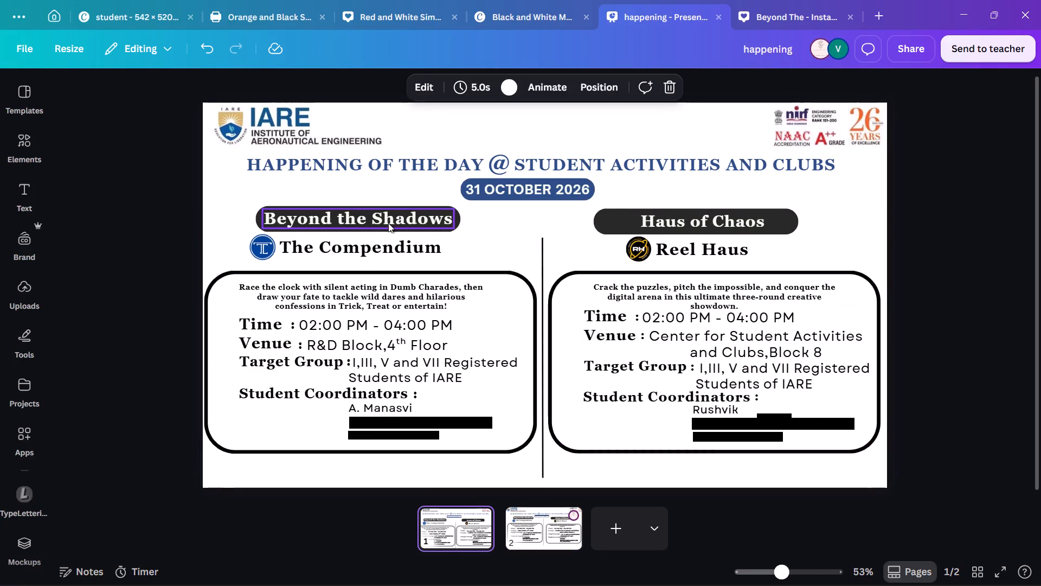
# Move The Compendium name and its logo slightly lower and to the right, centred just above the Beyond the Shadows frame.
pyautogui.moveTo(381, 248); pyautogui.dragTo(387, 247)
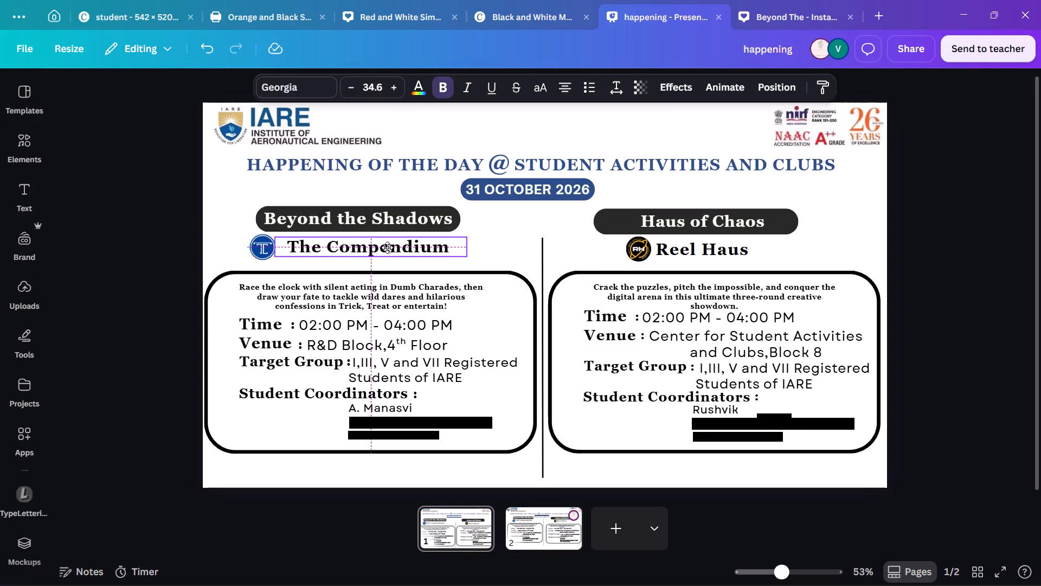
pyautogui.moveTo(387, 247); pyautogui.dragTo(385, 244)
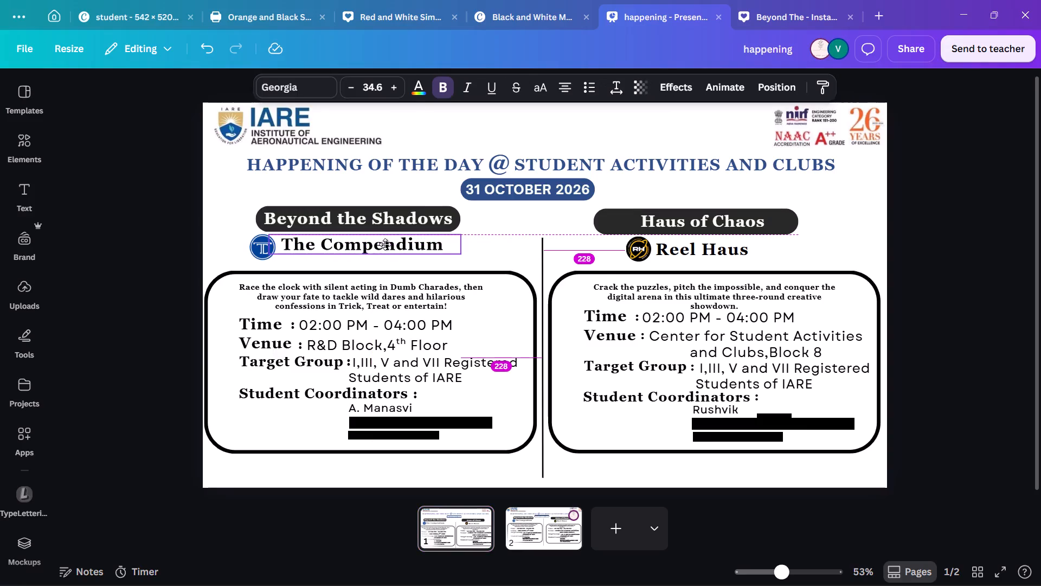
pyautogui.moveTo(385, 244); pyautogui.dragTo(396, 257)
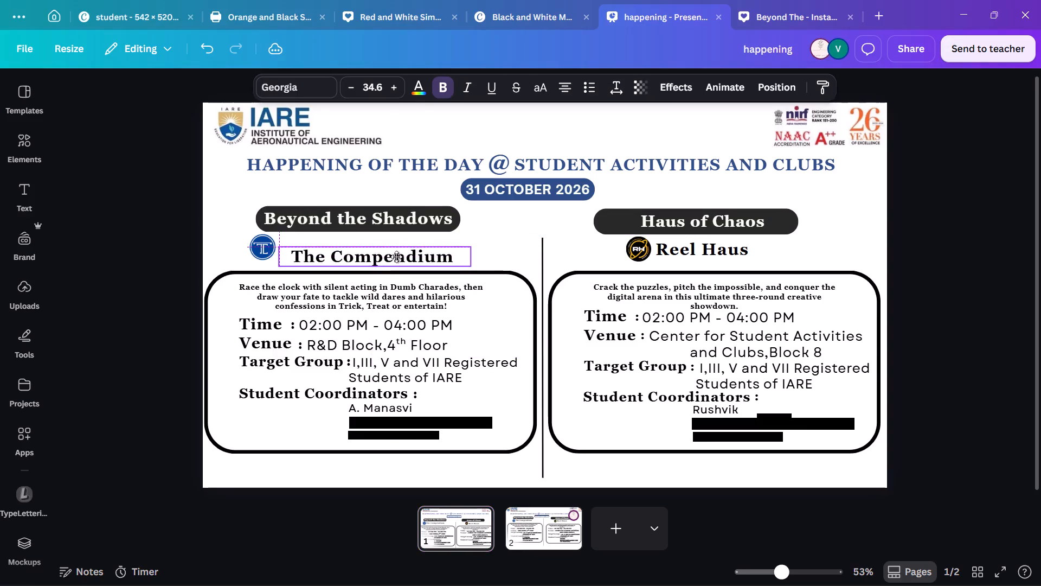
pyautogui.moveTo(396, 257); pyautogui.dragTo(405, 259)
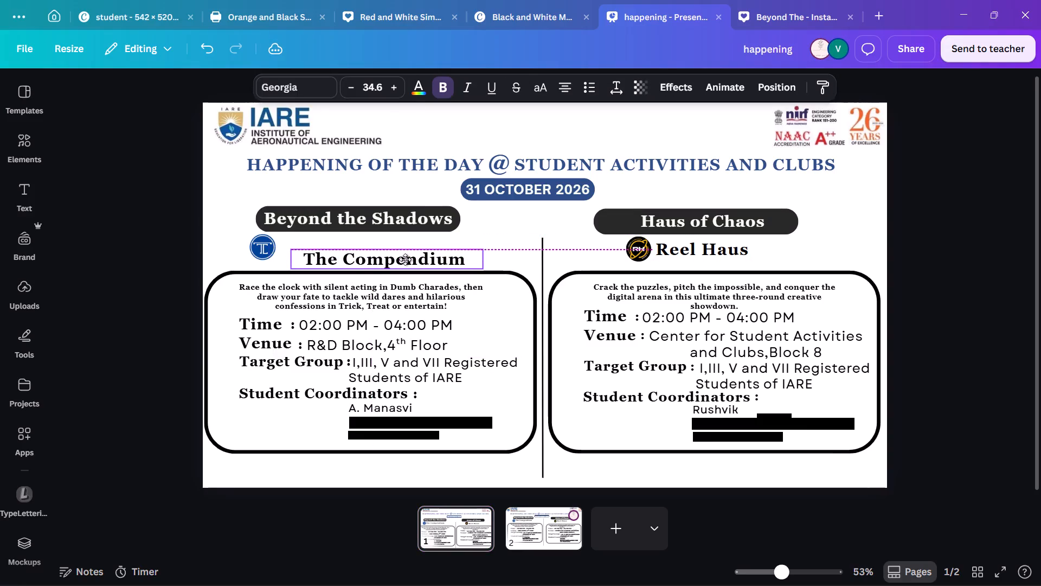
pyautogui.moveTo(405, 259); pyautogui.dragTo(406, 258)
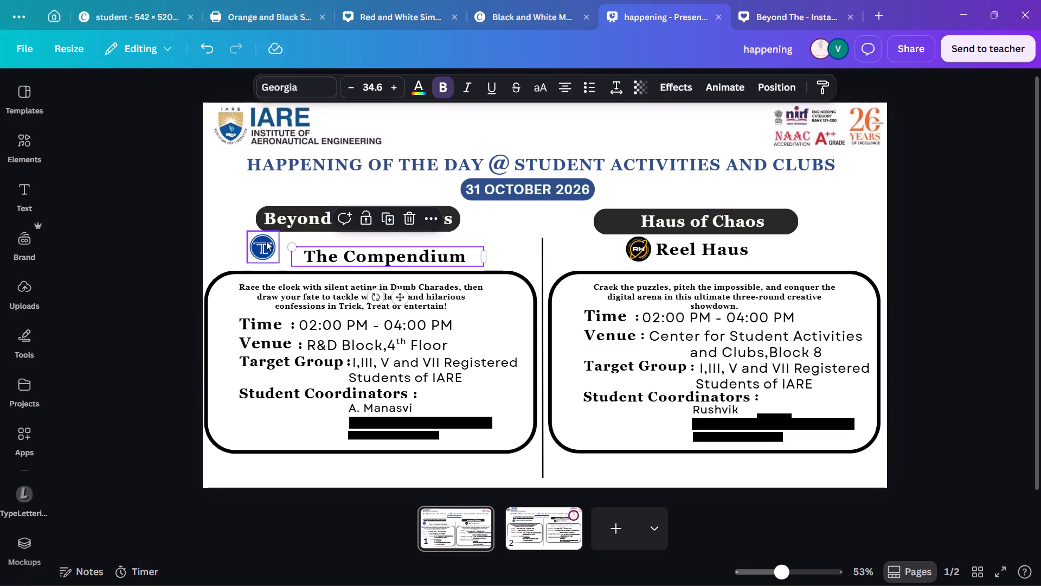
pyautogui.click(261, 240)
pyautogui.moveTo(261, 240); pyautogui.dragTo(281, 246)
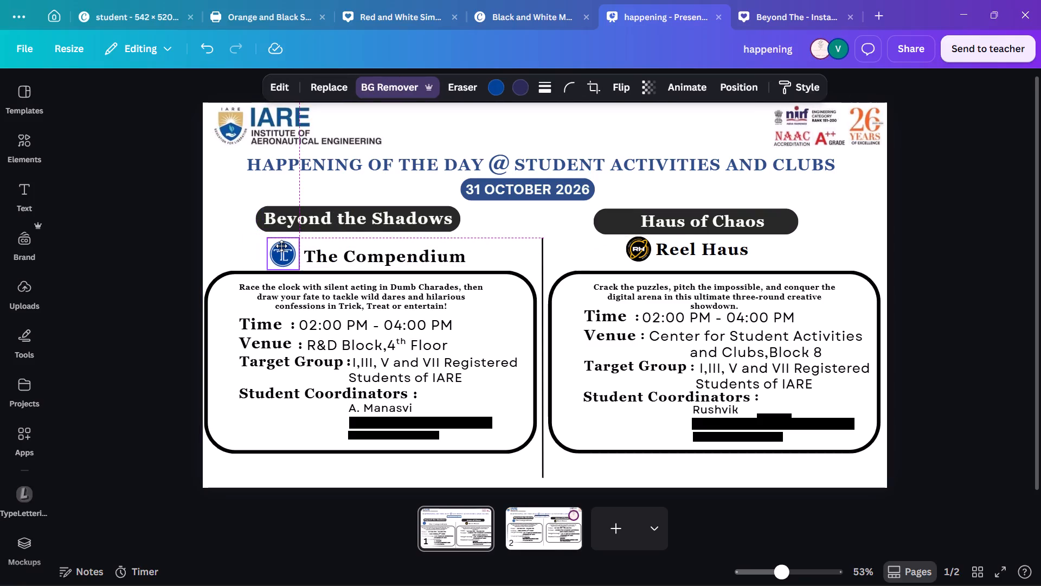
pyautogui.moveTo(281, 246); pyautogui.dragTo(286, 246)
pyautogui.click(401, 230)
# Group the Beyond the Shadows title with its dark pill and move it slightly lower and right, centred above The Compendium name.
pyautogui.moveTo(486, 220); pyautogui.dragTo(438, 219)
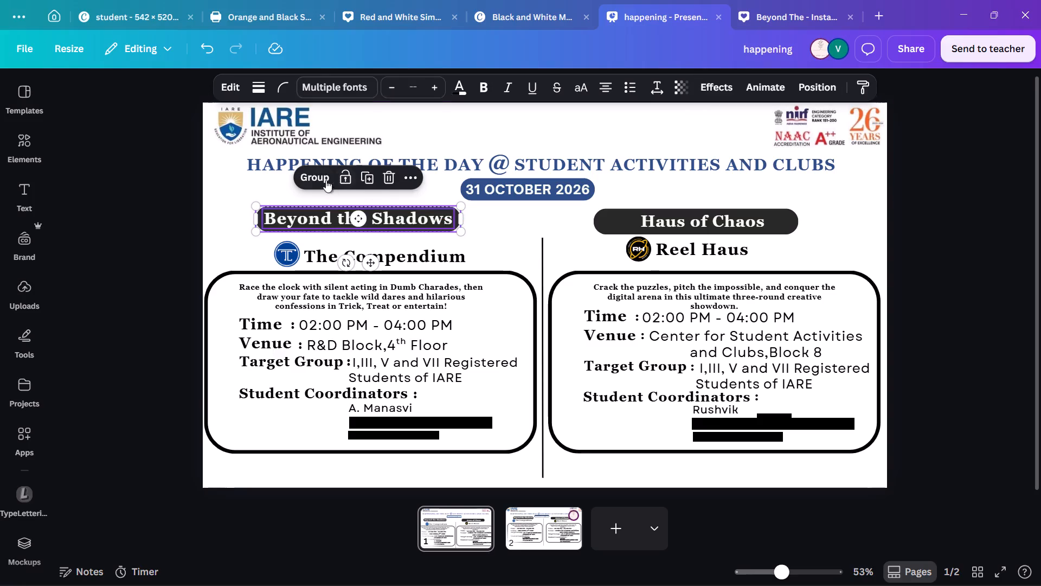
pyautogui.click(313, 176)
pyautogui.moveTo(322, 221); pyautogui.dragTo(333, 226)
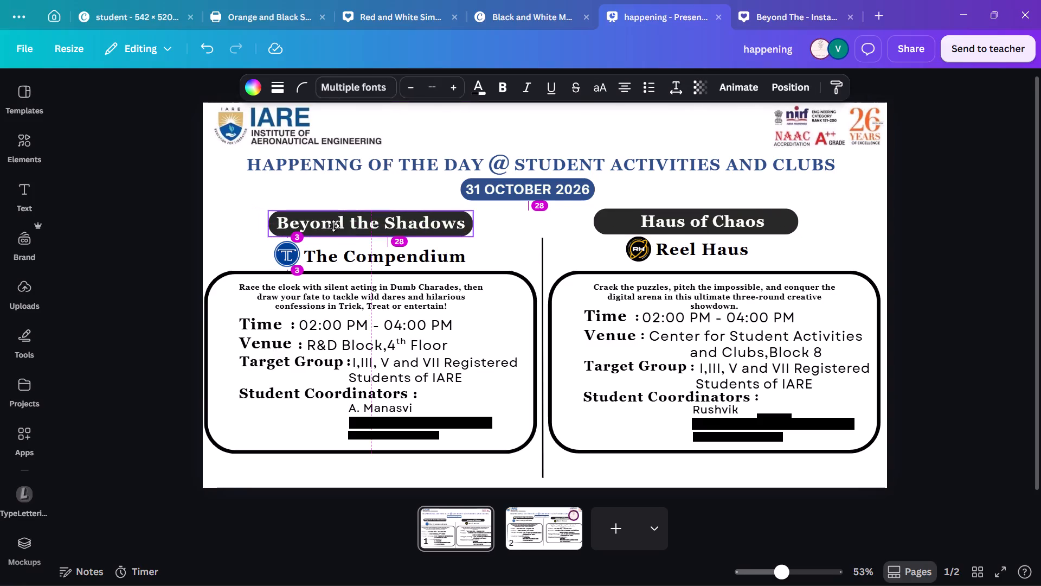
pyautogui.moveTo(333, 226); pyautogui.dragTo(335, 226)
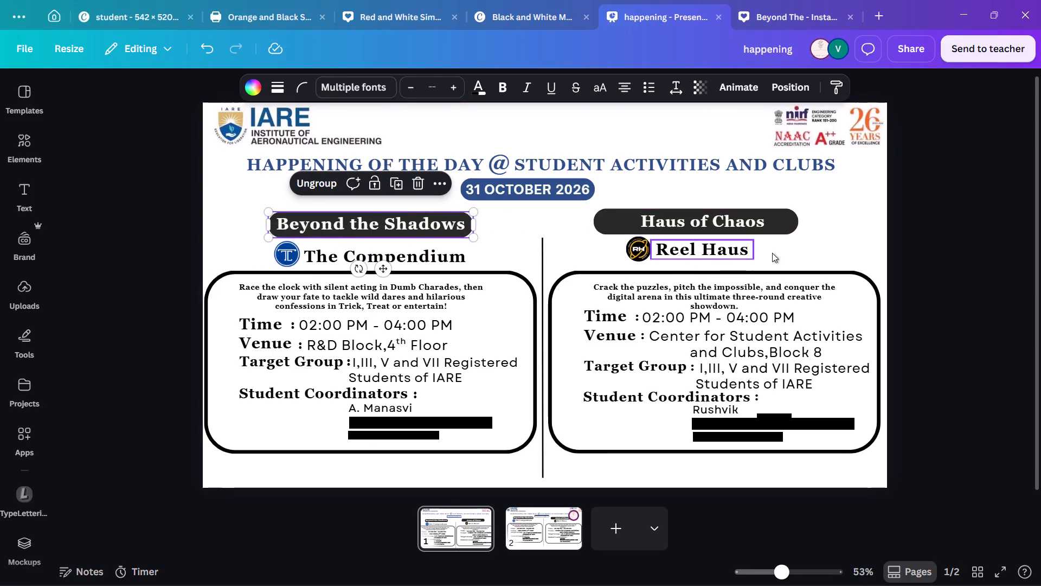
# Group the Reel Haus name with its logo and move it slightly lower and right, centred above its frame and level with The Compendium.
pyautogui.moveTo(769, 251); pyautogui.dragTo(644, 257)
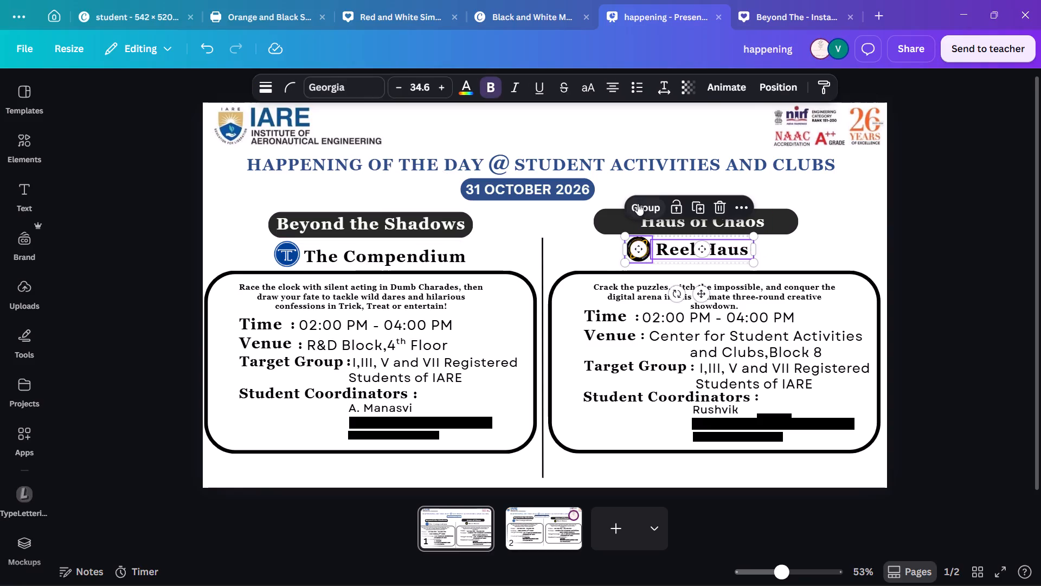
pyautogui.click(638, 203)
pyautogui.moveTo(665, 246); pyautogui.dragTo(680, 250)
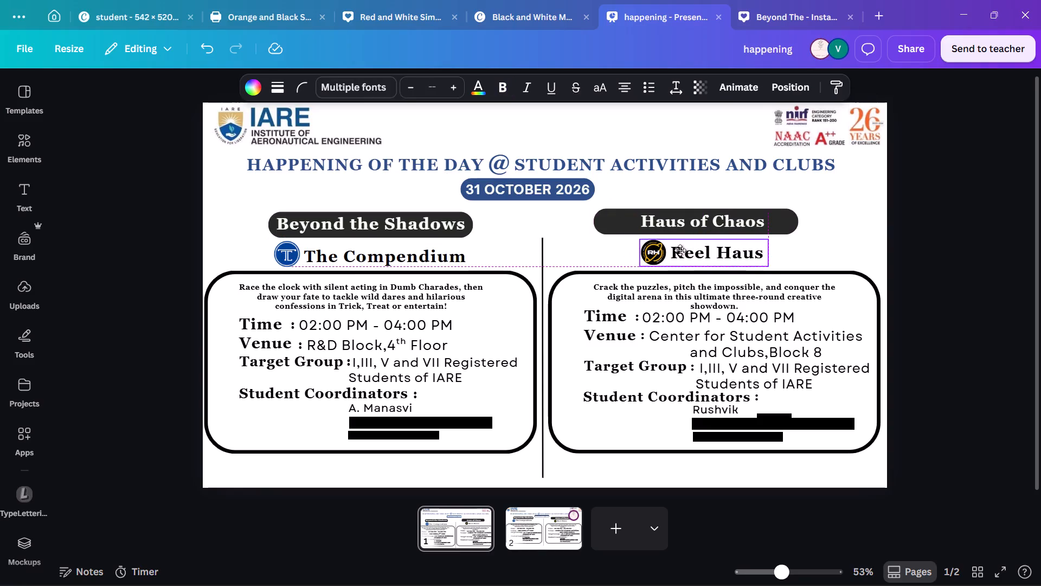
pyautogui.moveTo(680, 250); pyautogui.dragTo(689, 252)
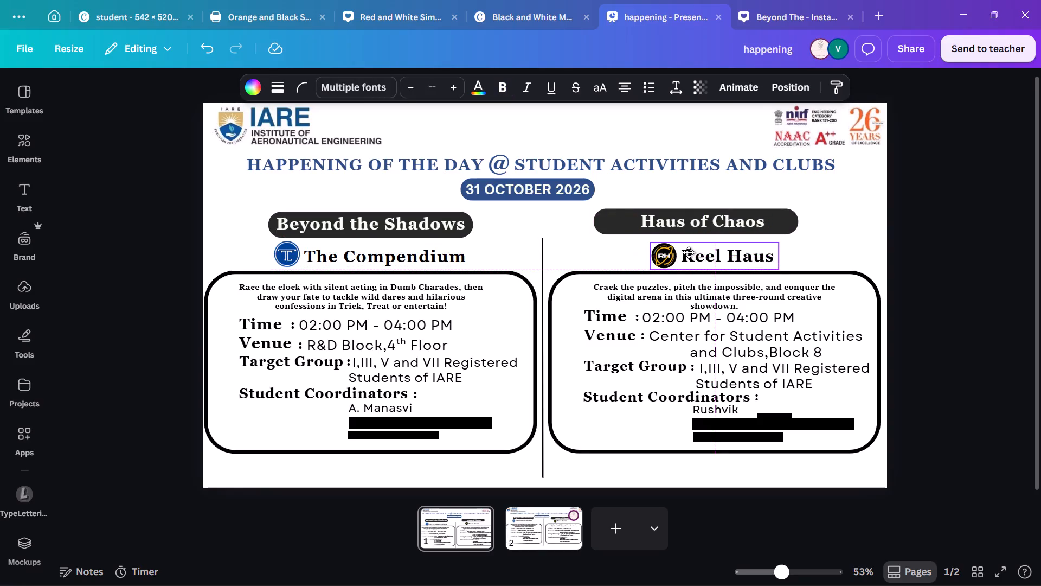
pyautogui.moveTo(689, 252); pyautogui.dragTo(689, 252)
pyautogui.click(839, 233)
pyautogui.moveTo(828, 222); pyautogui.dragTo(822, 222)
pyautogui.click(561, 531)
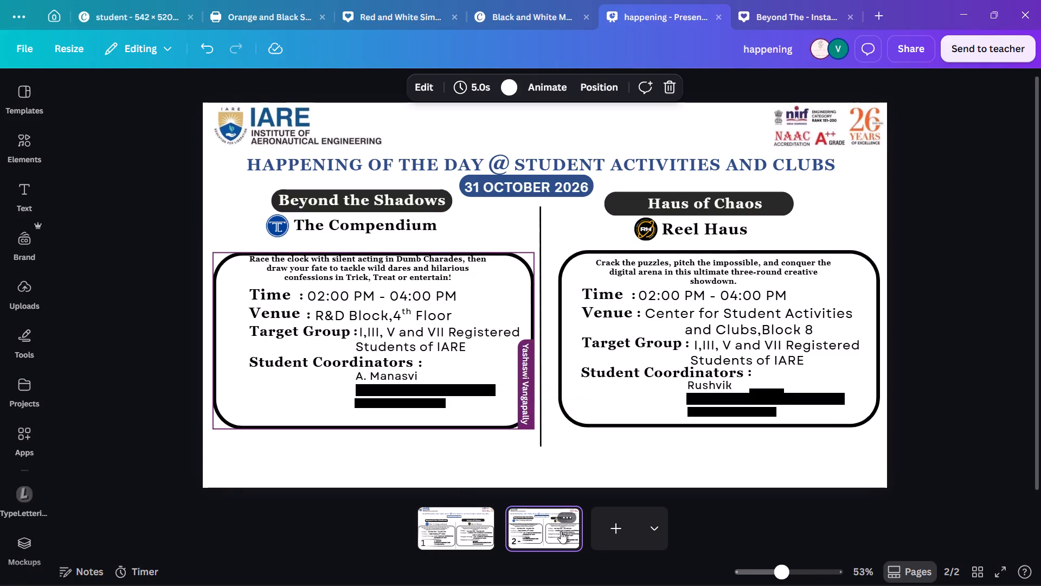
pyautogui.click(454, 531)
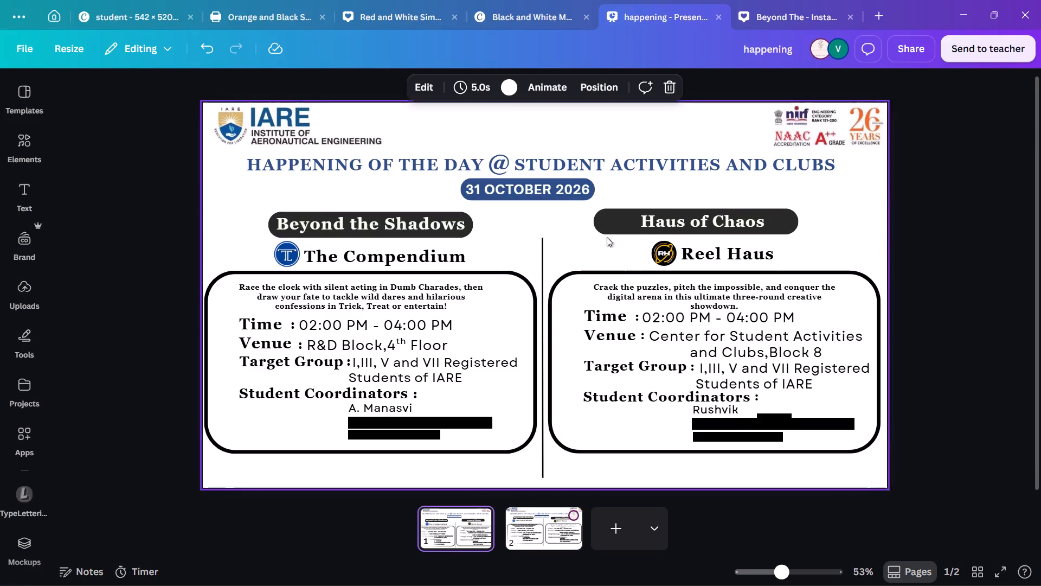
# Group the Haus of Chaos title with its dark pill and move it slightly right and lower, centred above its frame and level with Beyond the Shadows.
pyautogui.moveTo(576, 222); pyautogui.dragTo(654, 225)
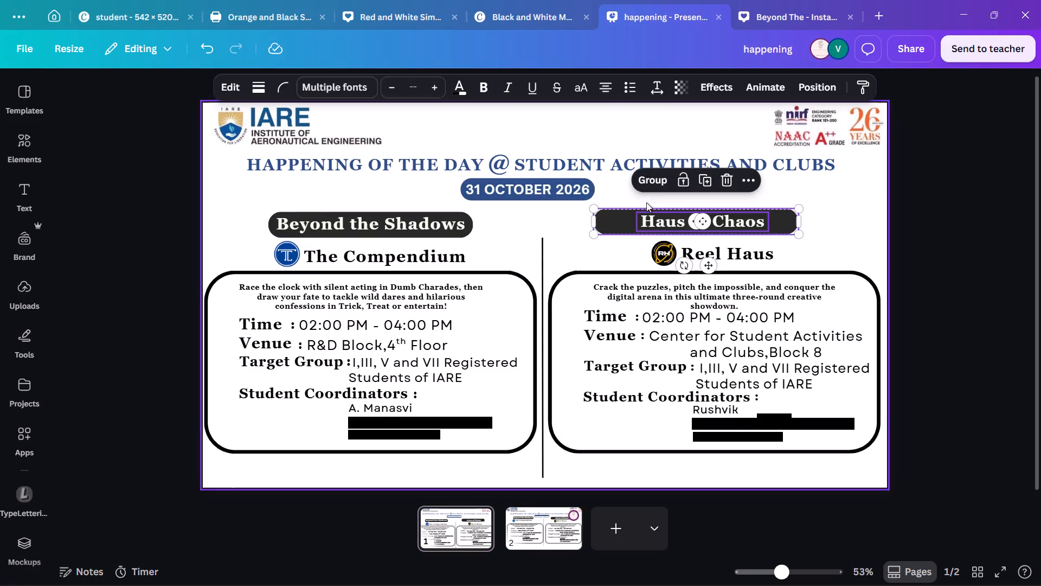
pyautogui.click(645, 180)
pyautogui.moveTo(634, 225); pyautogui.dragTo(646, 224)
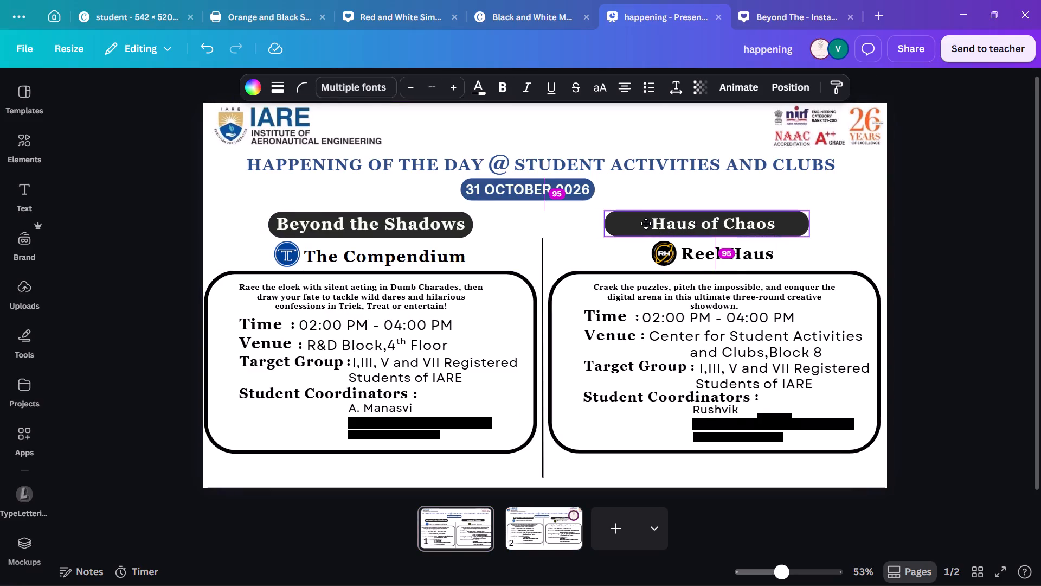
pyautogui.moveTo(646, 224); pyautogui.dragTo(651, 230)
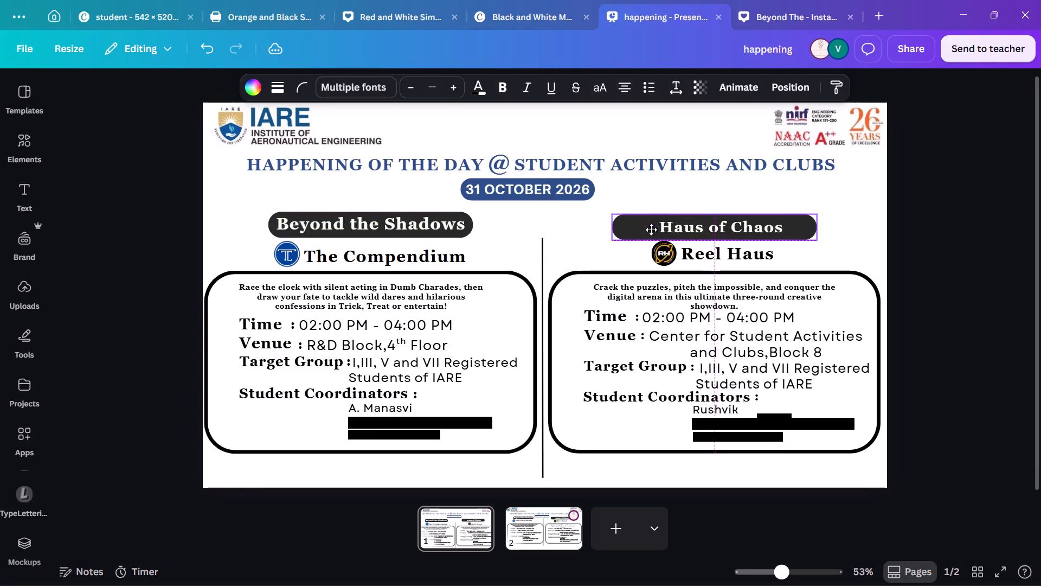
pyautogui.moveTo(651, 230); pyautogui.dragTo(652, 228)
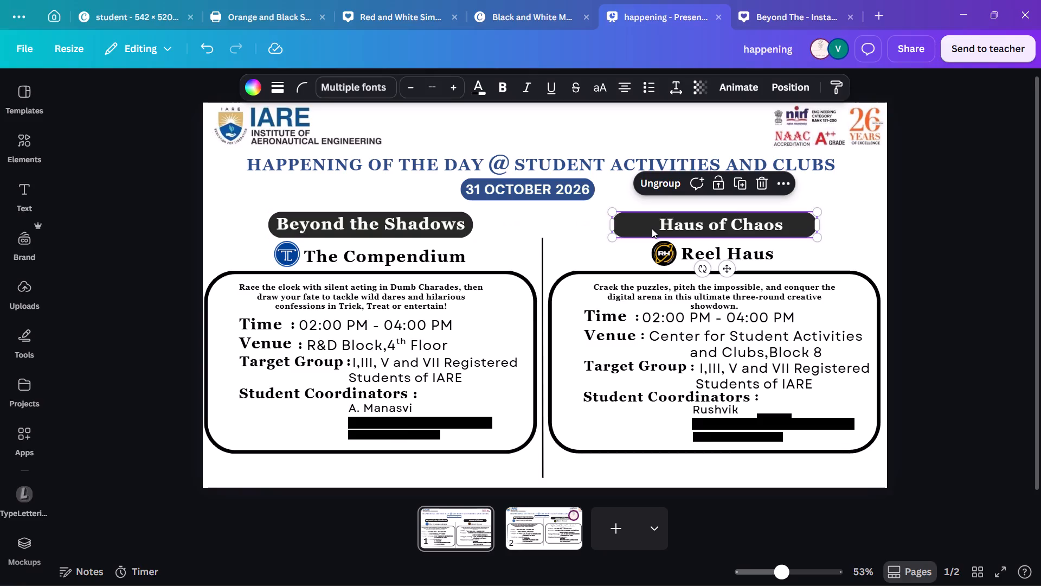
# Turn off the computer's Bluetooth.
pyautogui.press('super+a')
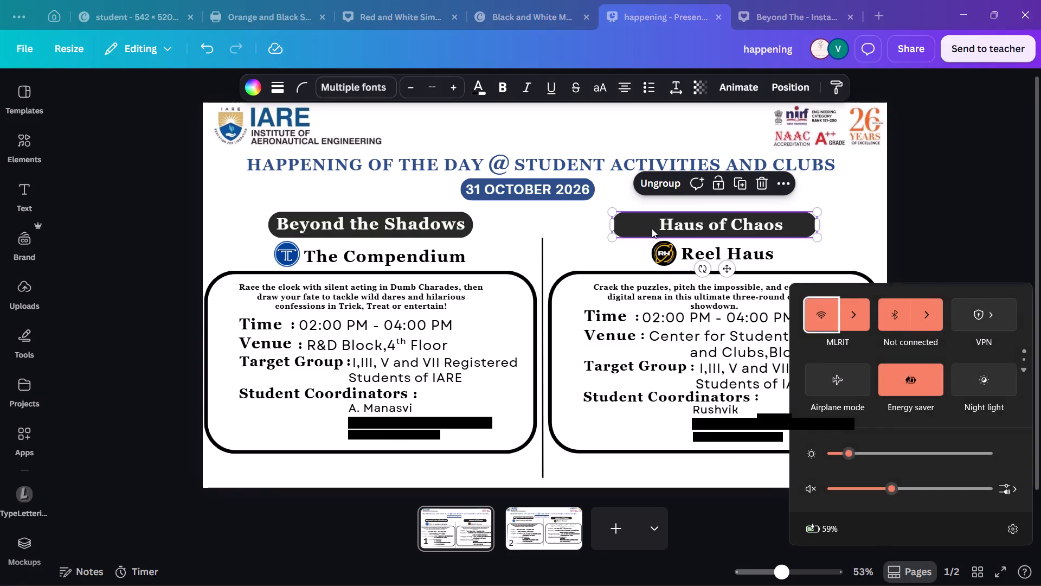
pyautogui.press('Right')
pyautogui.press('Return')
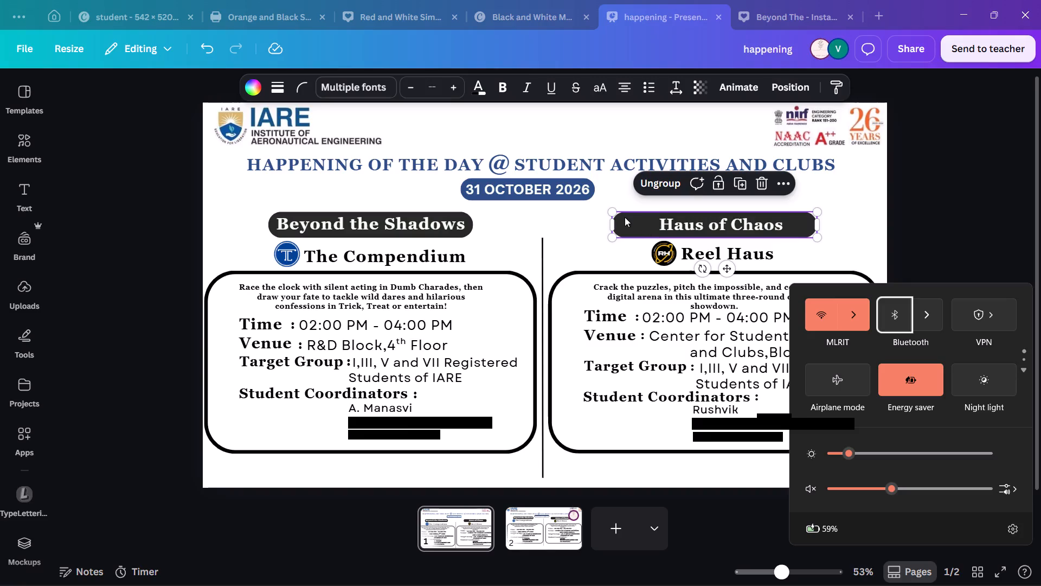
# On page 2, display the layer order and select the Dumb Charades description text in the Beyond the Shadows frame.
pyautogui.click(549, 550)
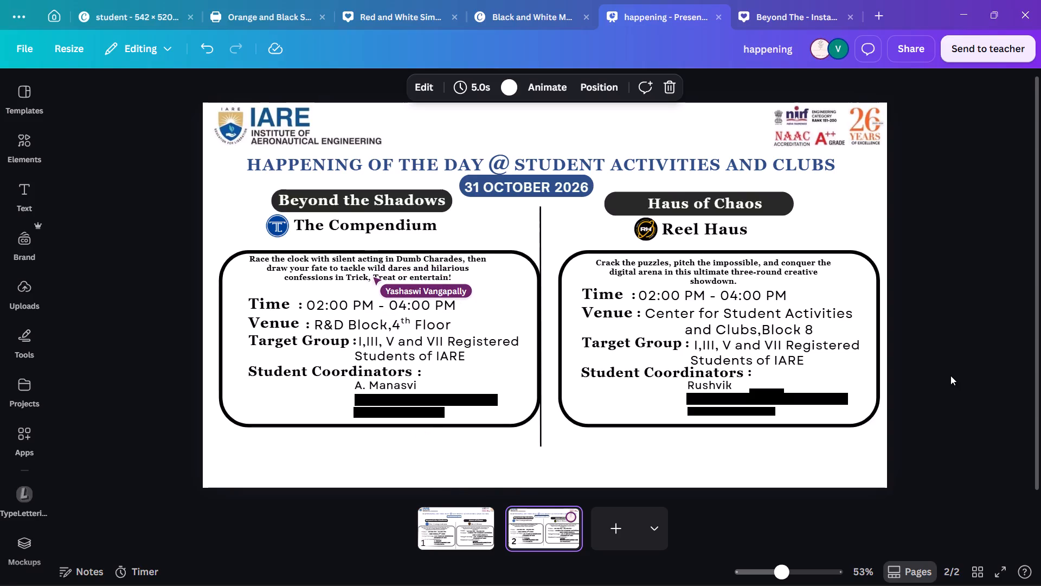
pyautogui.hotkey('alt', '1')
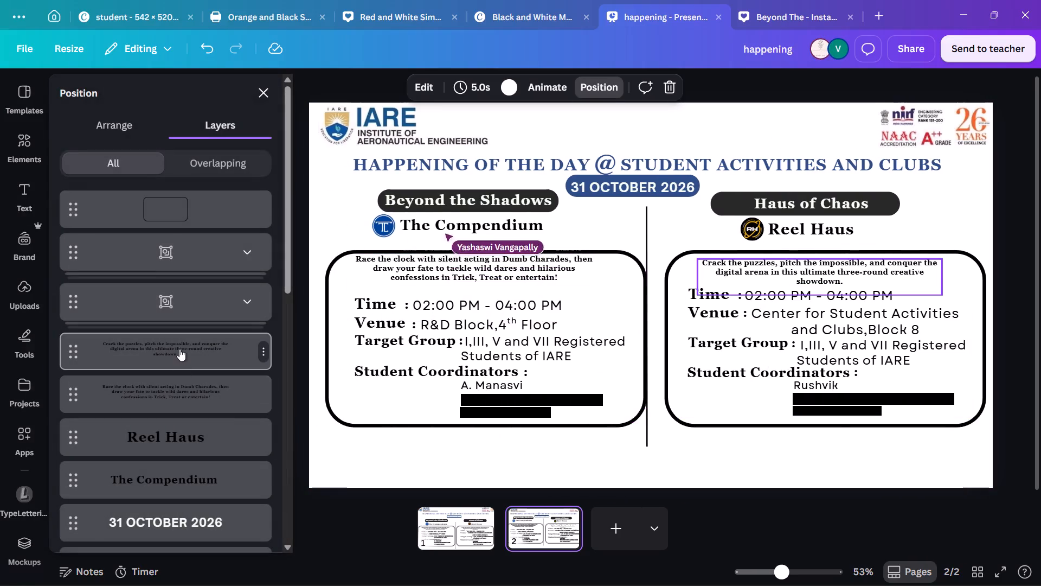
pyautogui.click(174, 386)
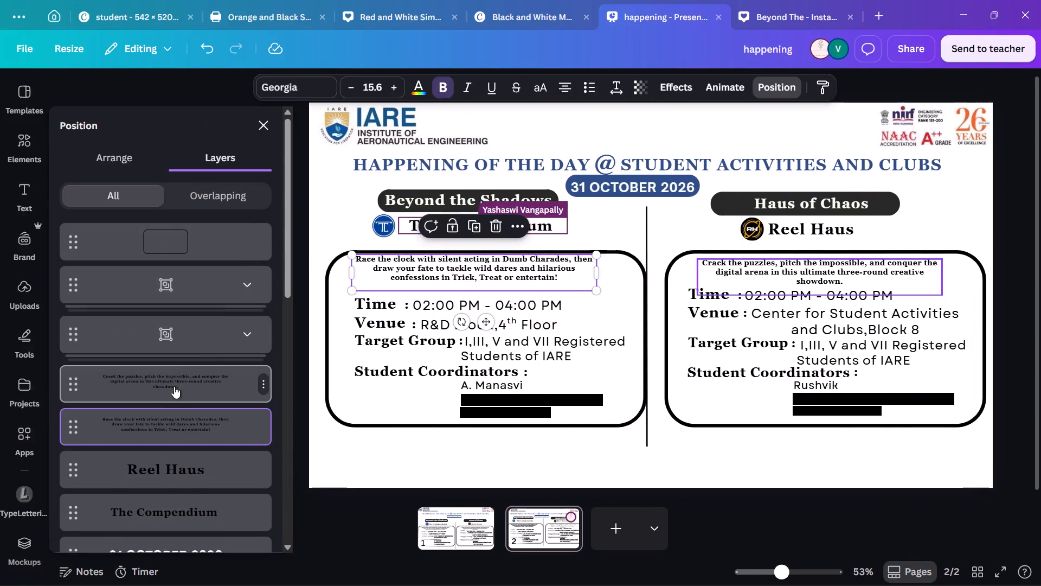
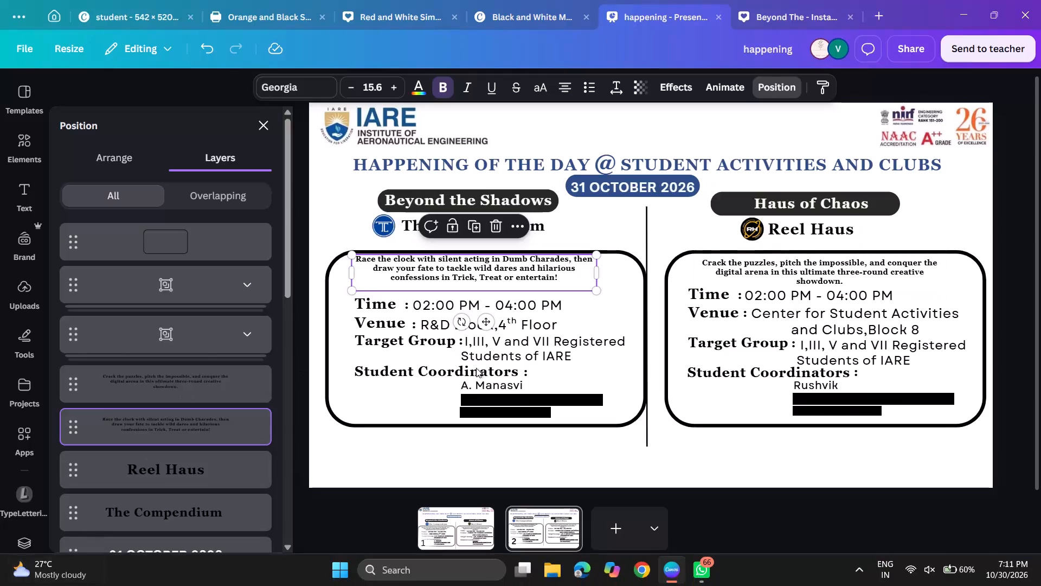
# Move the Beyond the Shadows description slightly lower inside its frame, leaving a small gap below the top border.
pyautogui.moveTo(483, 322); pyautogui.dragTo(486, 322)
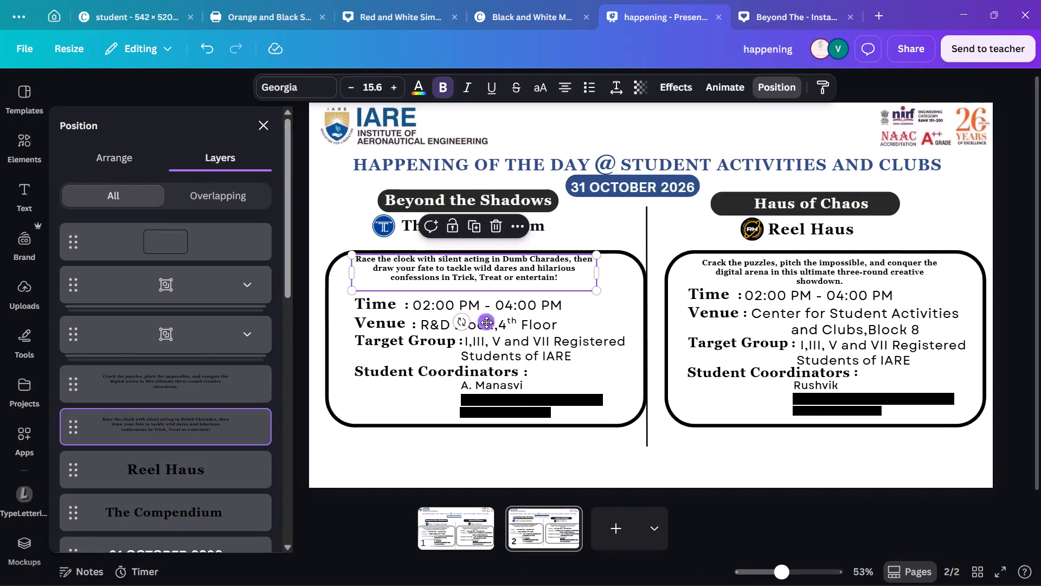
pyautogui.moveTo(486, 322); pyautogui.dragTo(487, 329)
pyautogui.rightClick(487, 329)
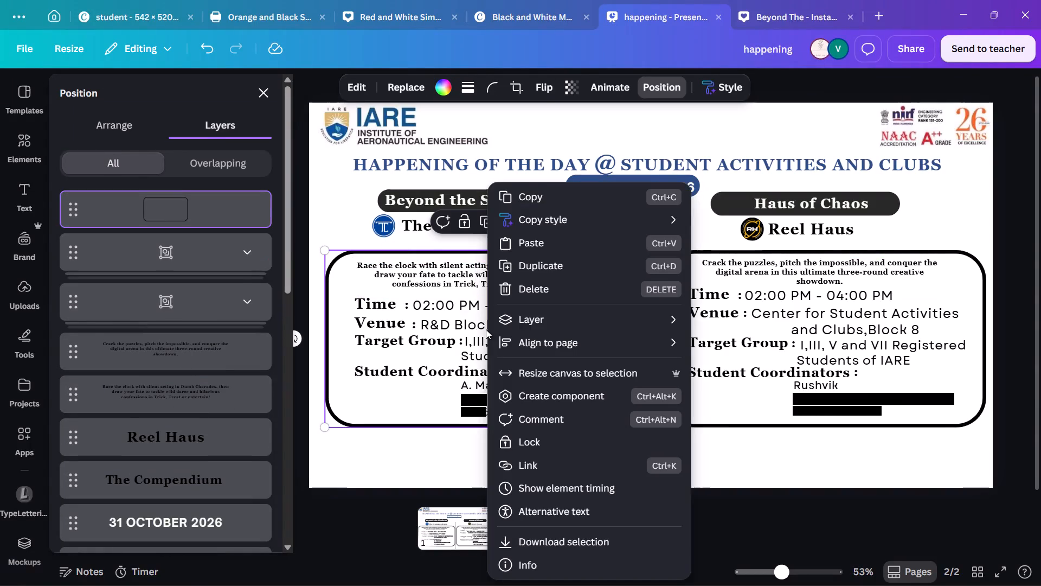
pyautogui.click(460, 283)
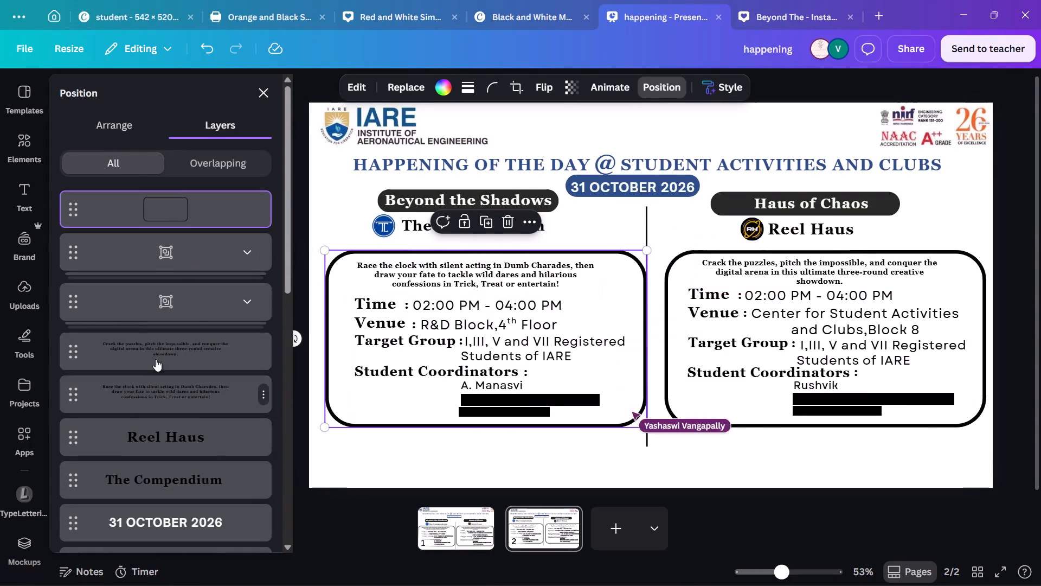
pyautogui.click(153, 383)
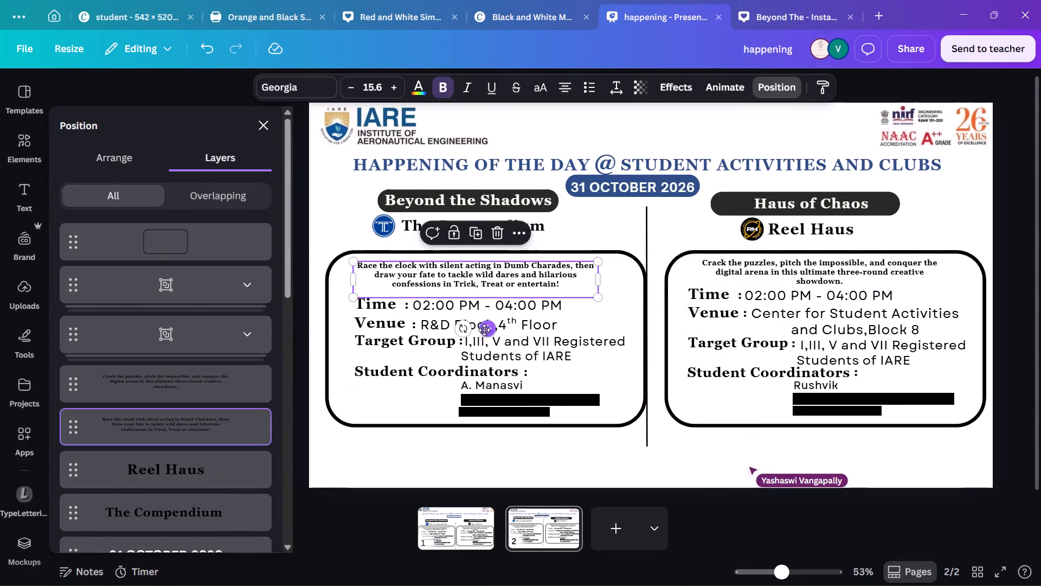
pyautogui.click(487, 330)
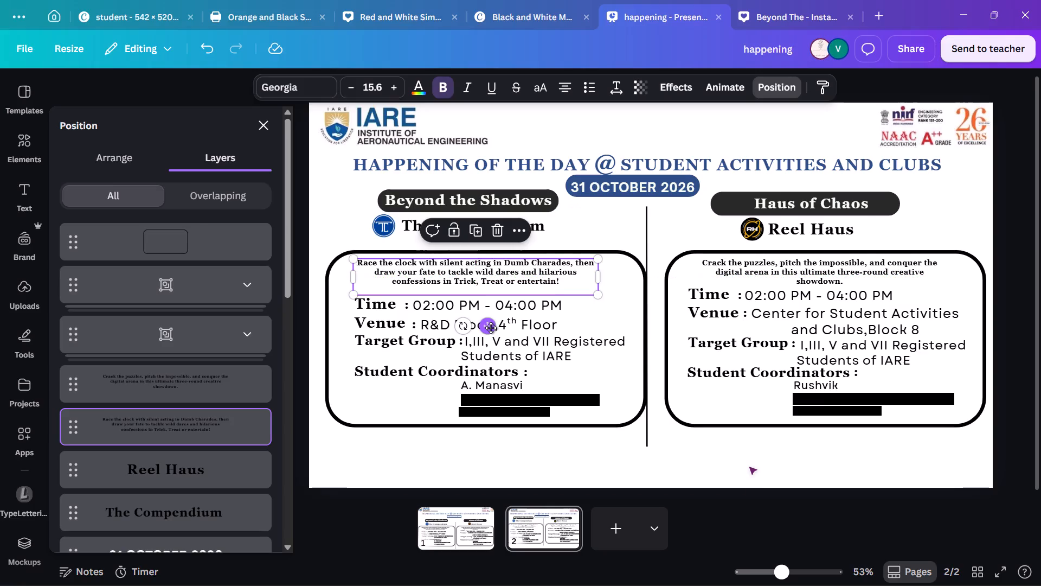
pyautogui.click(354, 547)
# Compare the poster layout on page 1 with the one on page 2.
pyautogui.click(446, 534)
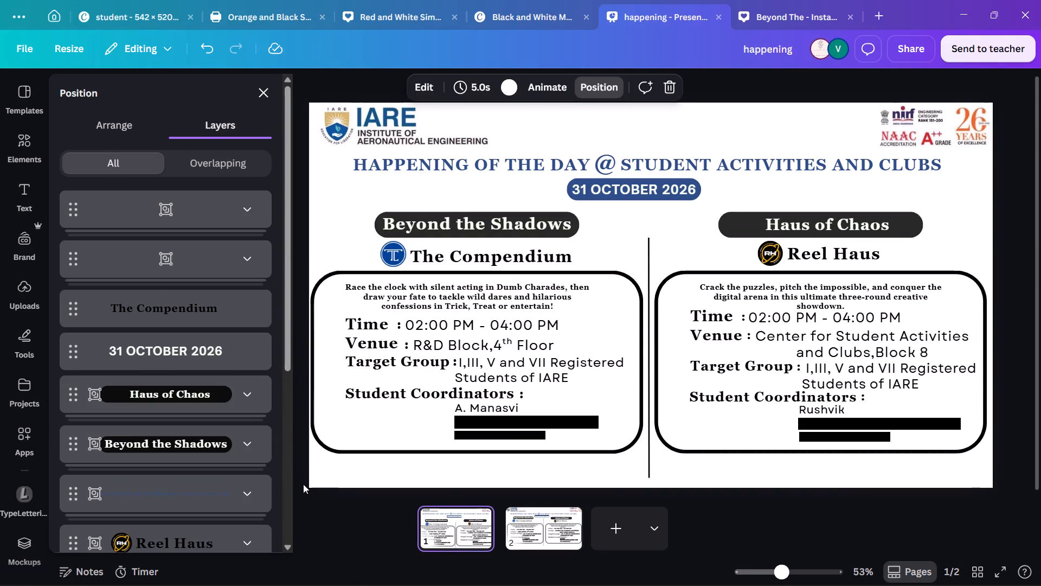
pyautogui.hotkey('ctrl', '/')
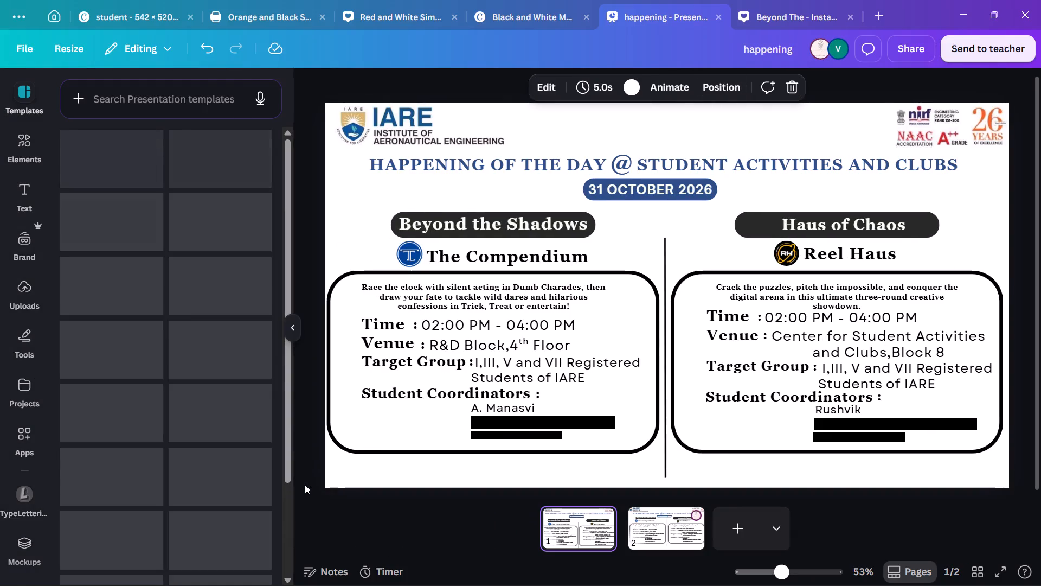
pyautogui.hotkey('ctrl', '/')
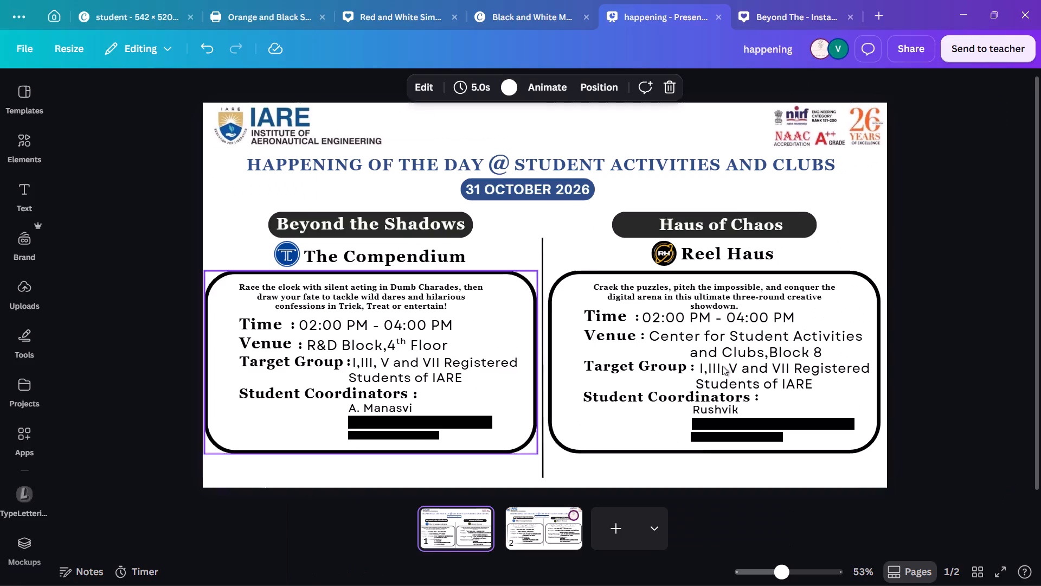
pyautogui.click(948, 331)
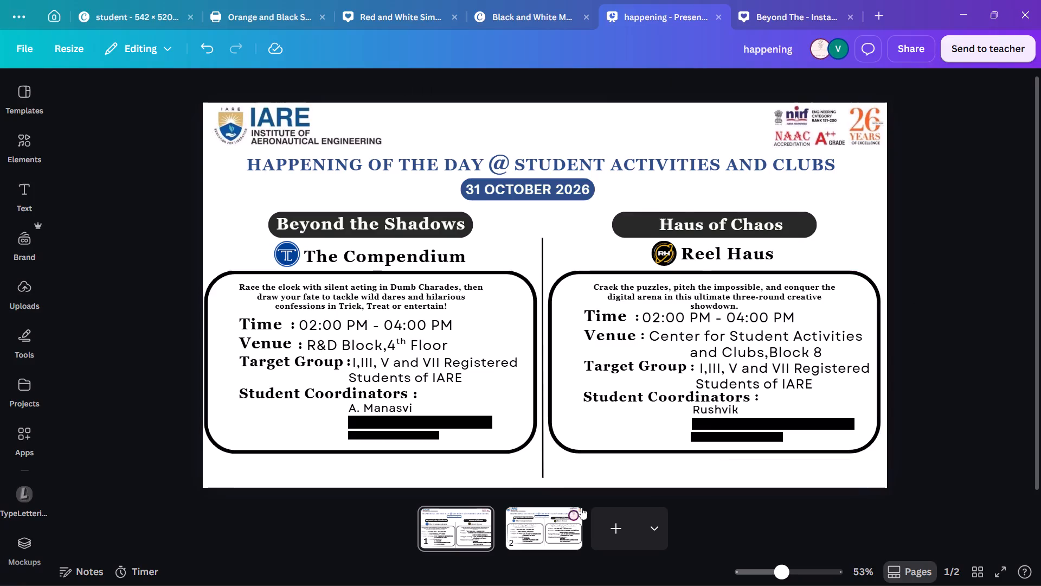
pyautogui.click(535, 528)
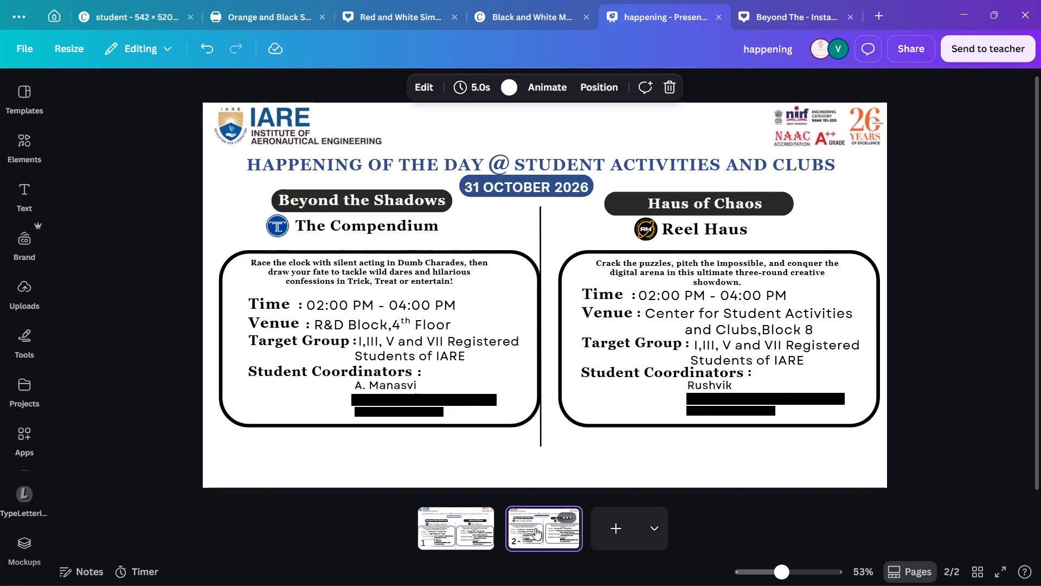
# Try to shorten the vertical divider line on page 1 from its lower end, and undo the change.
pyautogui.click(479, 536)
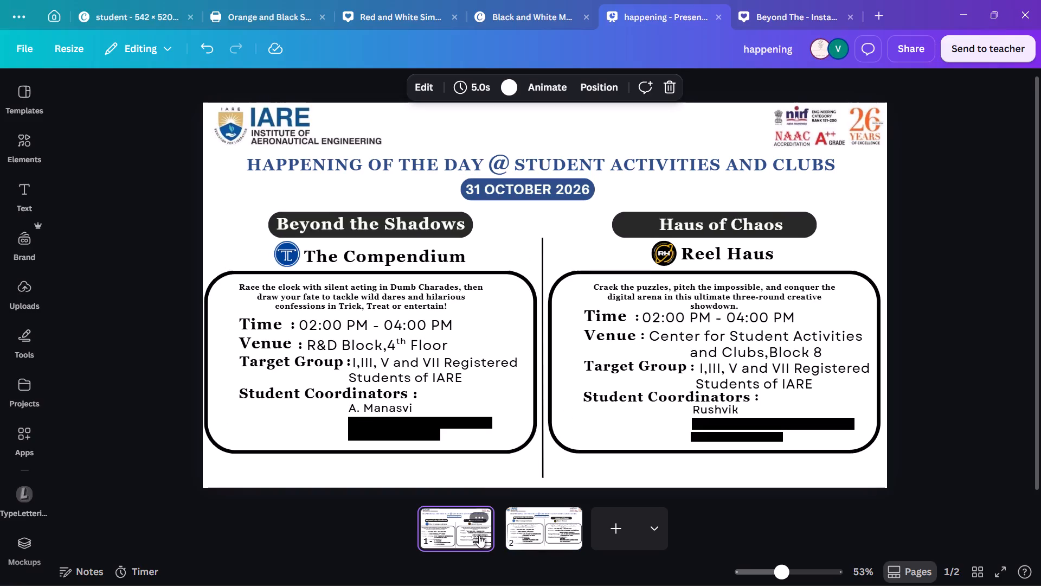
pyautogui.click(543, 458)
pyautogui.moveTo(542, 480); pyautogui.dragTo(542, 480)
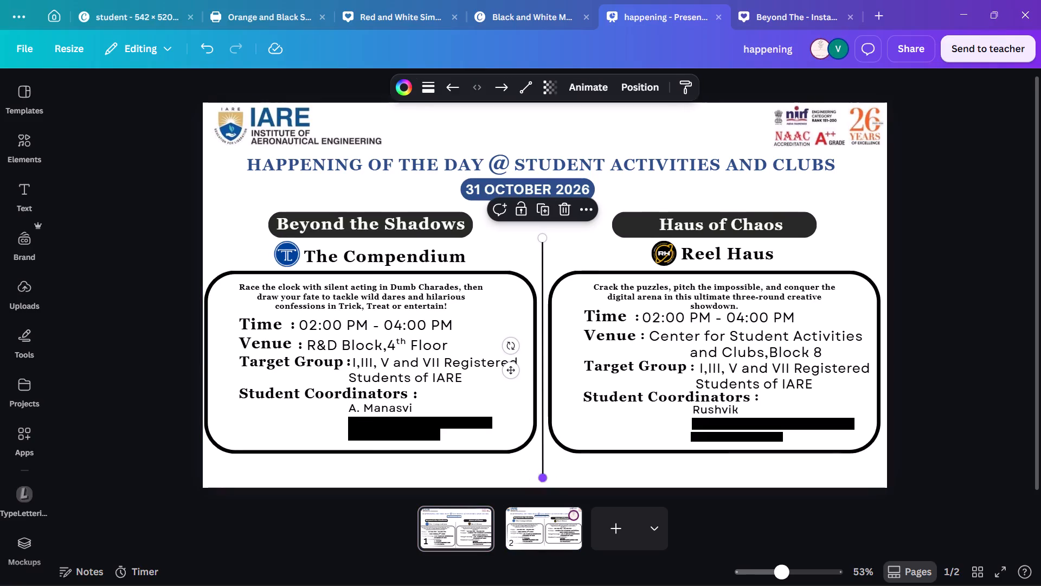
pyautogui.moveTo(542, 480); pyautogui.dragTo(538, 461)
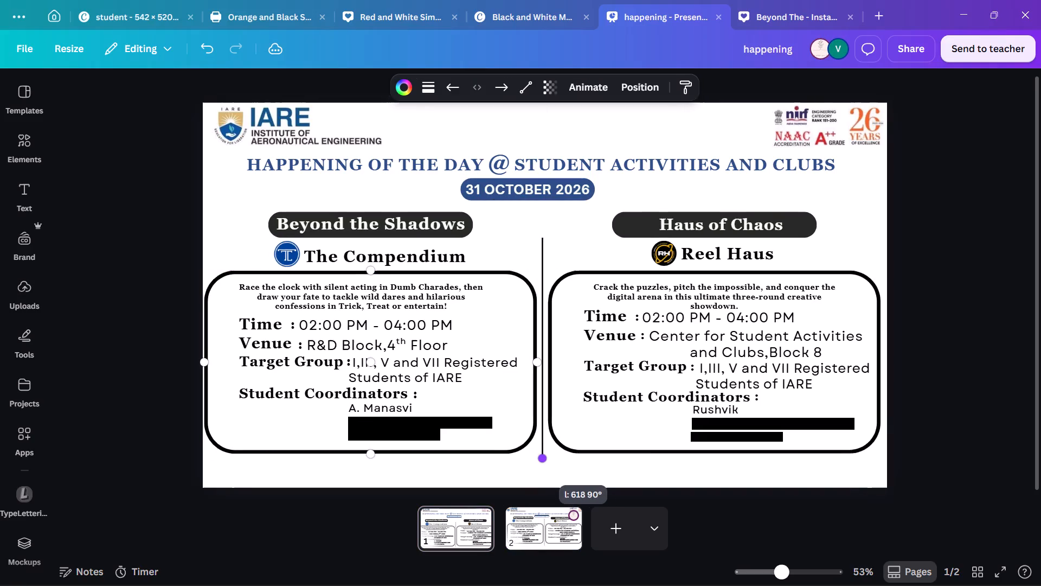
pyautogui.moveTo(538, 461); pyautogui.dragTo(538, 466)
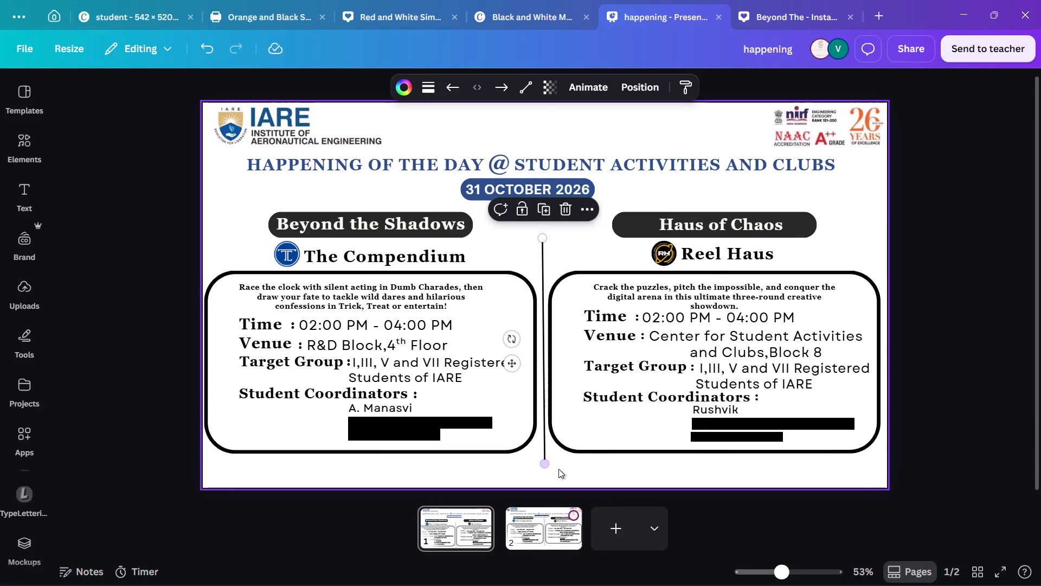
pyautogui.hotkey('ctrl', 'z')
# Move the Beyond the Shadows details group on page 2 up, directly beneath the description and centred in its frame.
pyautogui.click(550, 545)
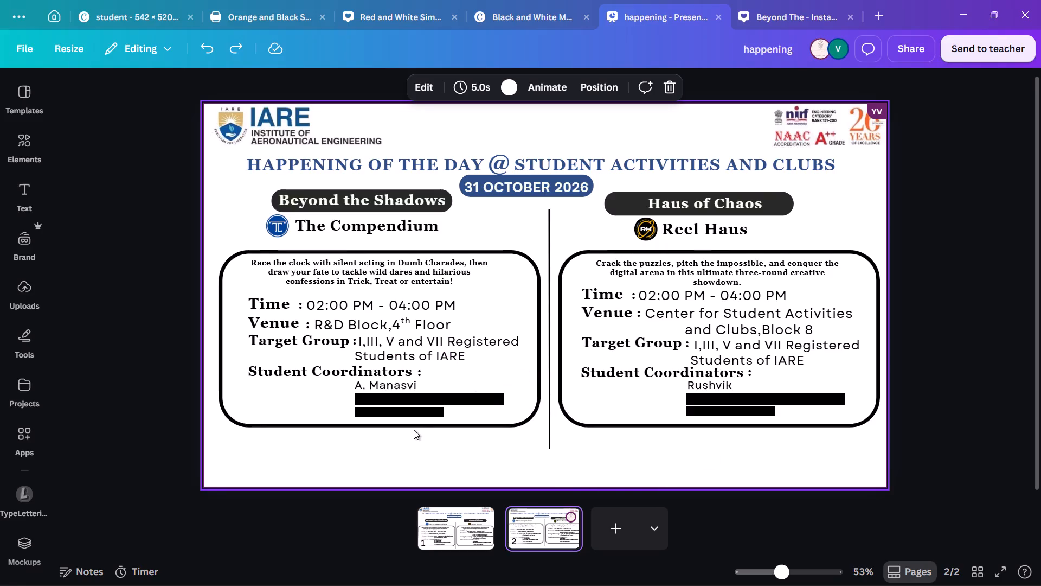
pyautogui.click(396, 424)
pyautogui.click(357, 214)
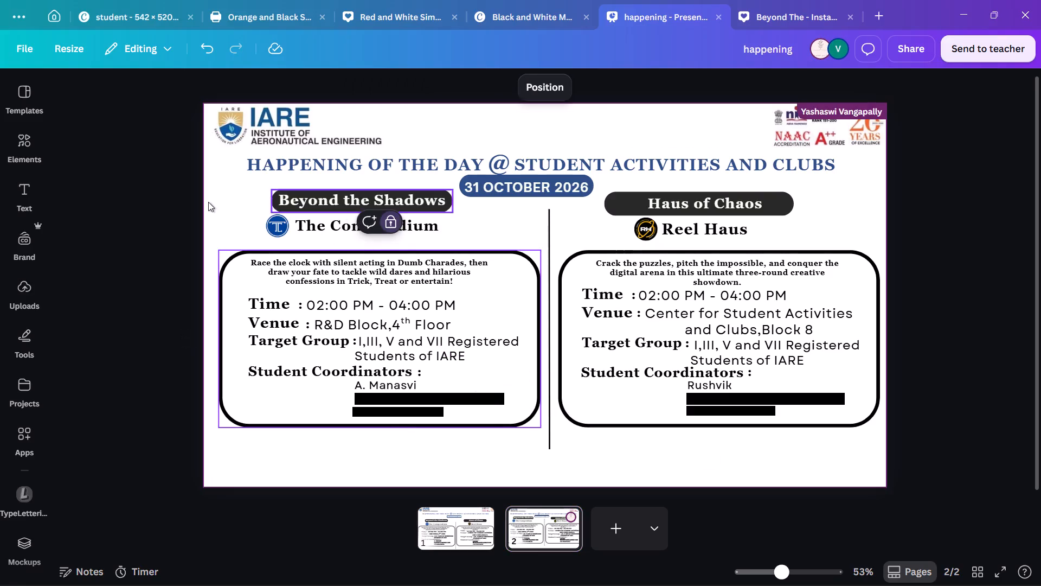
pyautogui.click(208, 202)
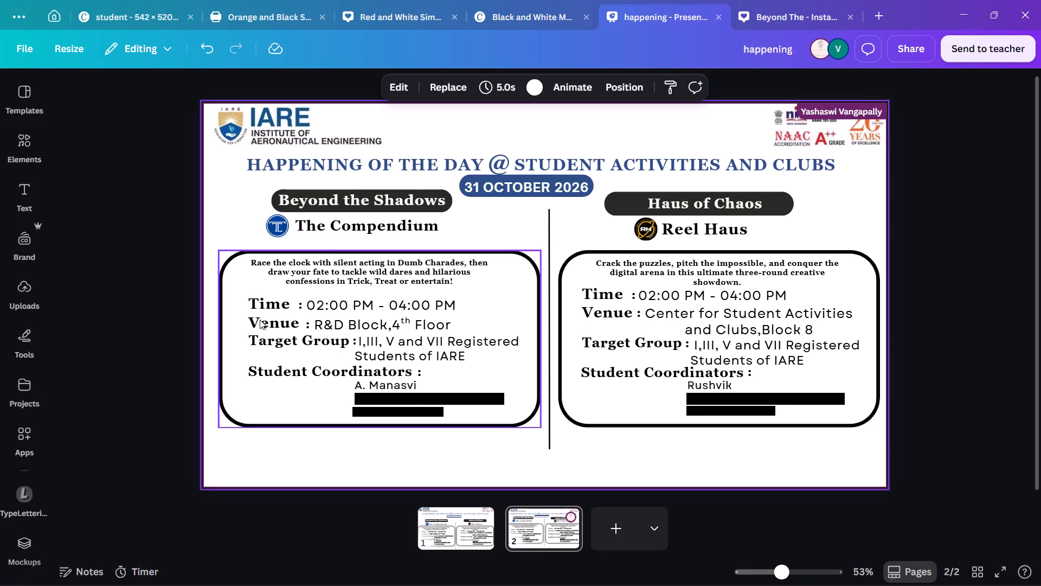
pyautogui.click(264, 304)
pyautogui.click(268, 302)
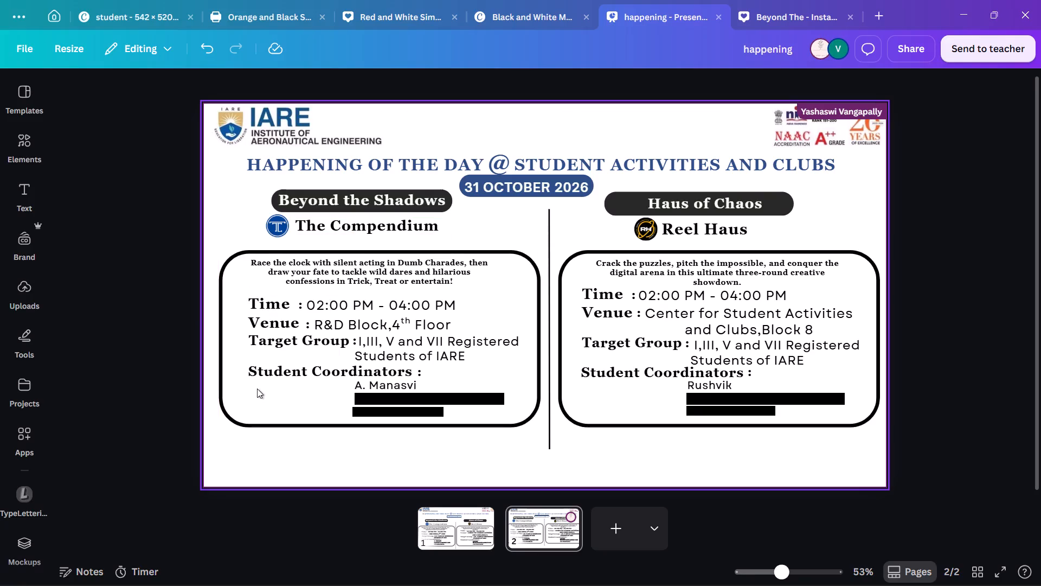
pyautogui.moveTo(280, 318); pyautogui.dragTo(284, 308)
pyautogui.moveTo(306, 366); pyautogui.dragTo(306, 359)
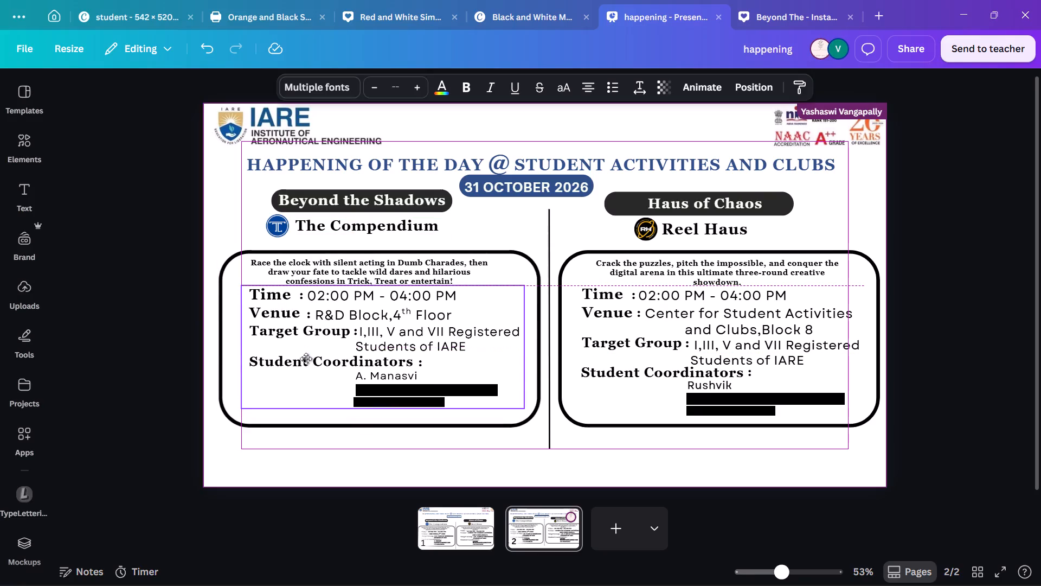
pyautogui.moveTo(306, 359); pyautogui.dragTo(307, 361)
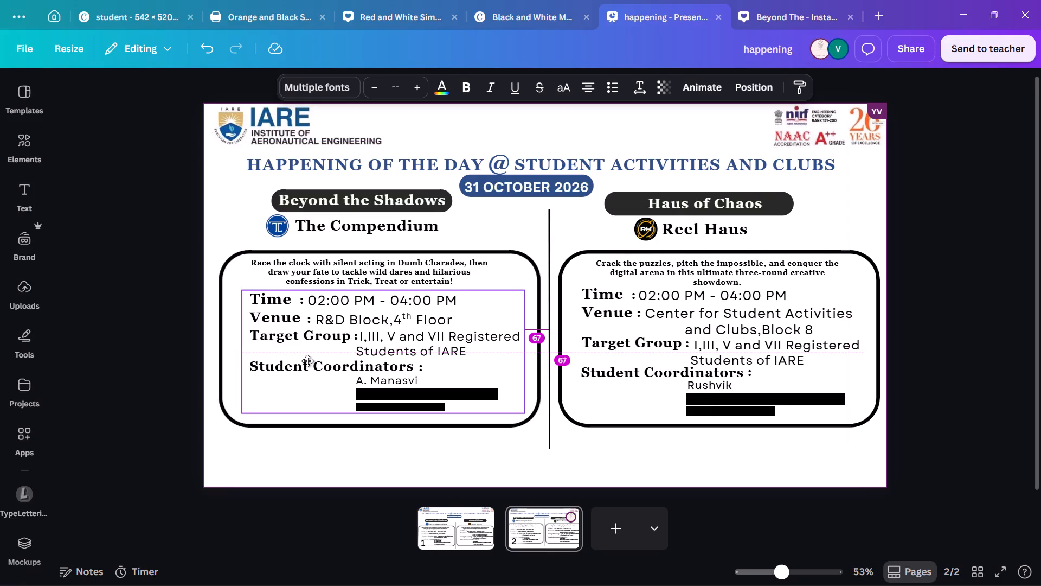
pyautogui.moveTo(307, 361); pyautogui.dragTo(310, 357)
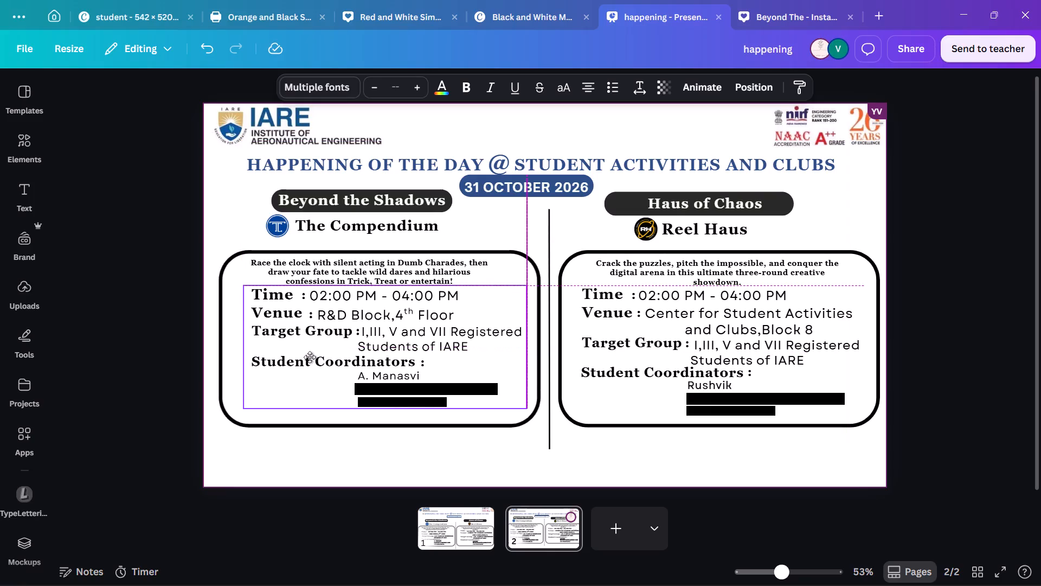
pyautogui.moveTo(310, 357); pyautogui.dragTo(304, 355)
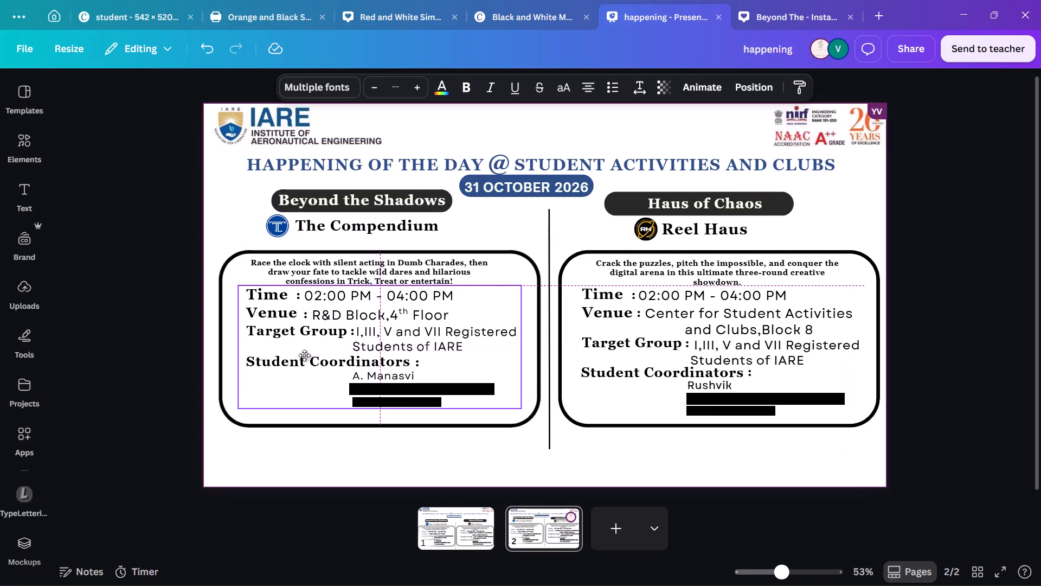
pyautogui.moveTo(304, 355); pyautogui.dragTo(304, 355)
pyautogui.click(319, 430)
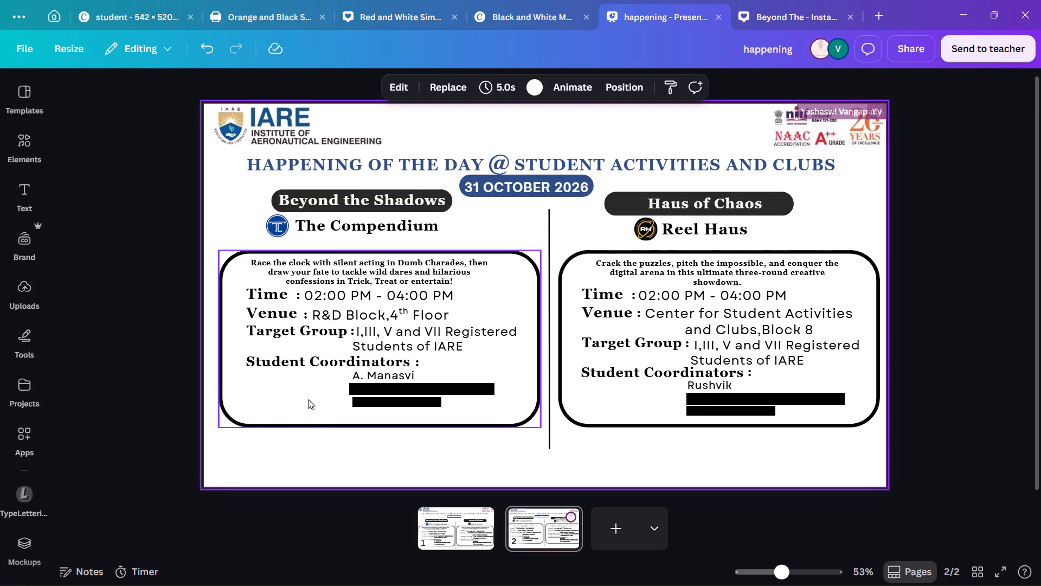
# Fine-position the Beyond the Shadows details group slightly lower and further left, leaving a small gap beneath the description.
pyautogui.click(310, 354)
pyautogui.click(331, 325)
pyautogui.click(359, 316)
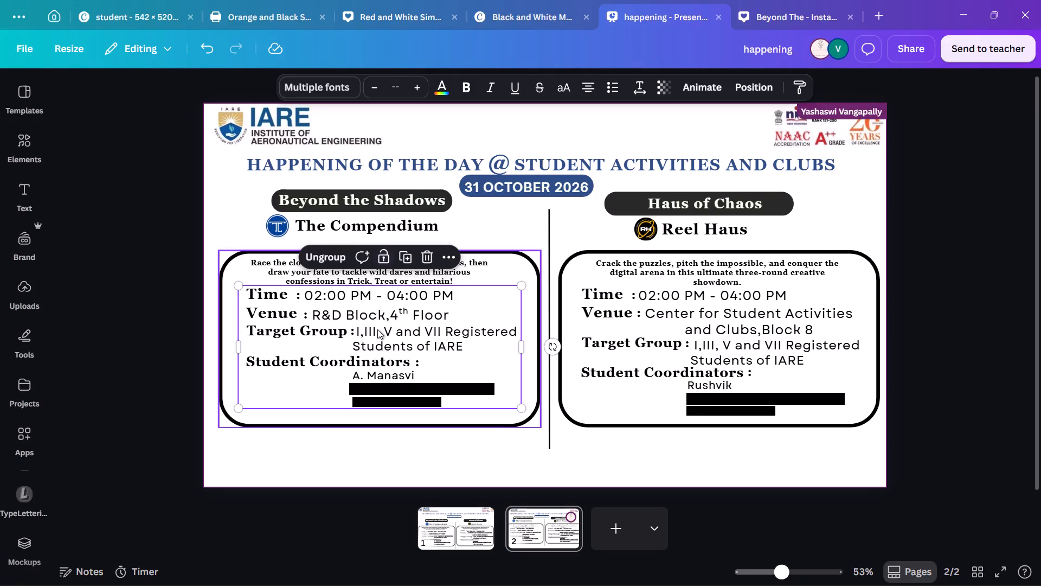
pyautogui.click(377, 329)
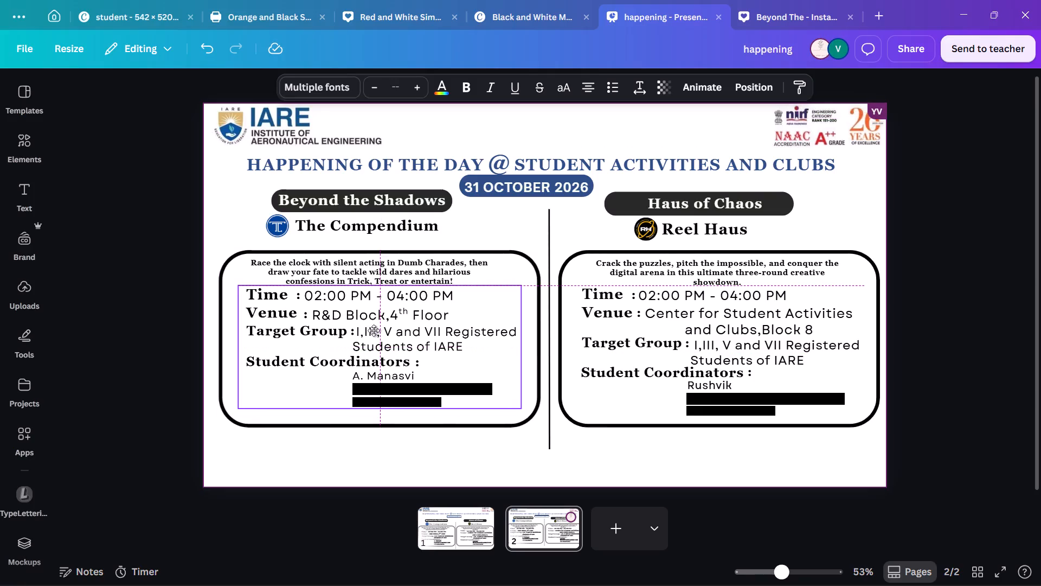
pyautogui.keyDown('ctrl'); pyautogui.scroll(1, 371, 329); pyautogui.keyUp('ctrl')
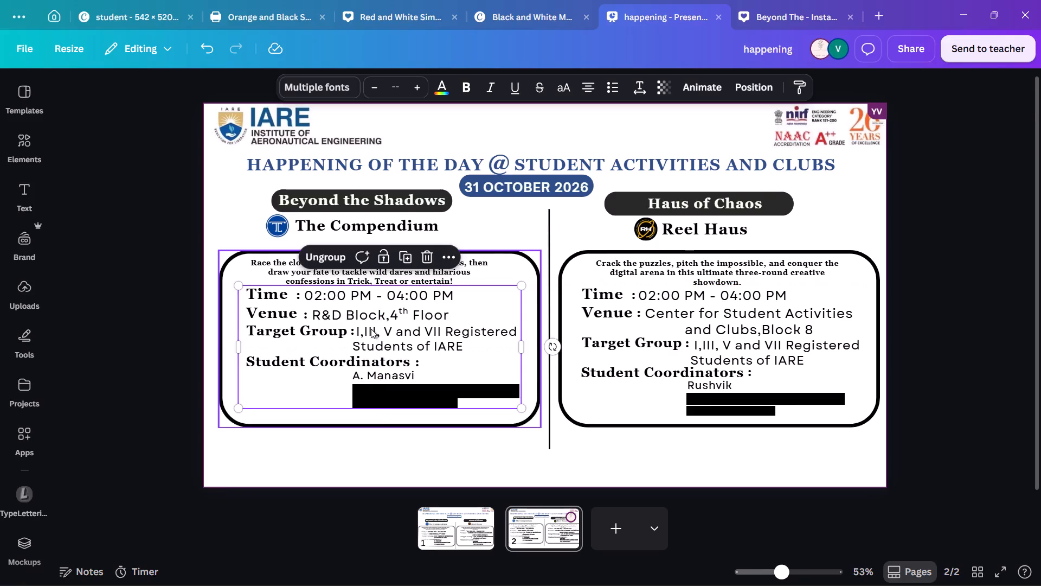
pyautogui.keyDown('ctrl'); pyautogui.scroll(3, 371, 329); pyautogui.keyUp('ctrl')
pyautogui.moveTo(325, 288); pyautogui.dragTo(322, 293)
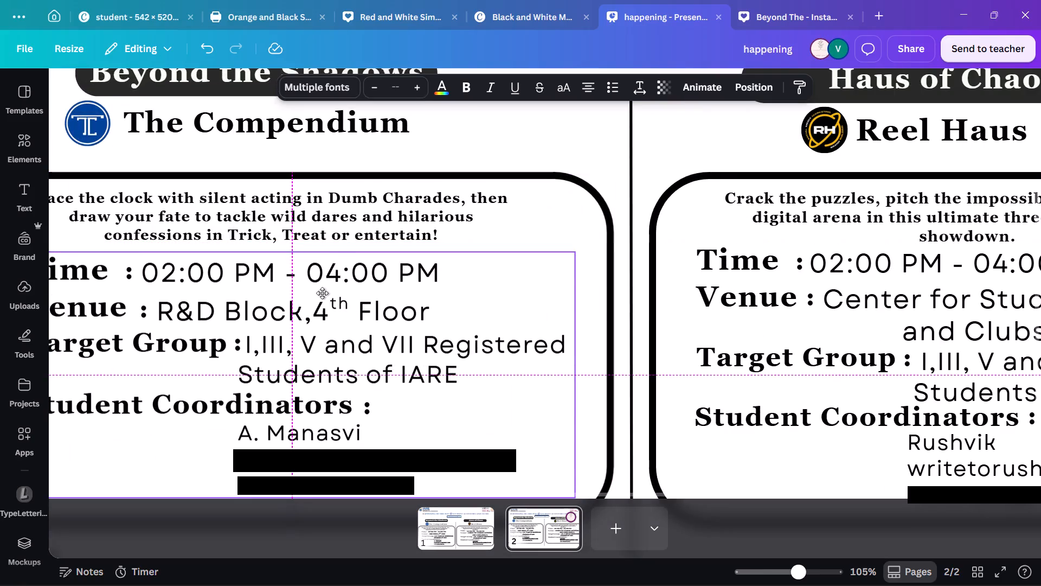
pyautogui.moveTo(322, 293); pyautogui.dragTo(322, 292)
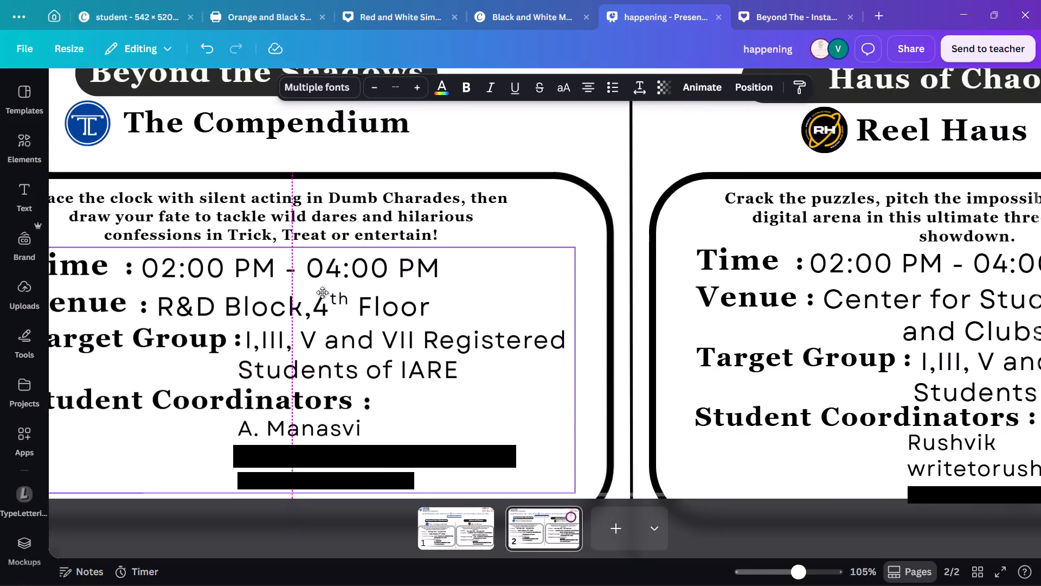
pyautogui.moveTo(322, 292); pyautogui.dragTo(319, 292)
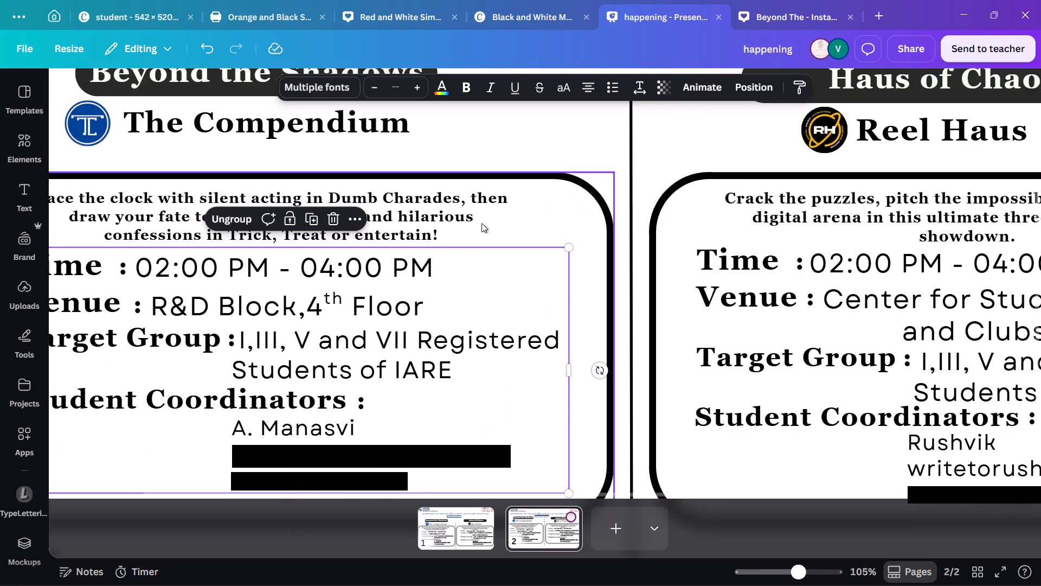
pyautogui.click(491, 220)
pyautogui.scroll(-3, 492, 220)
pyautogui.keyDown('ctrl'); pyautogui.scroll(-4, 492, 220); pyautogui.keyUp('ctrl')
pyautogui.click(552, 159)
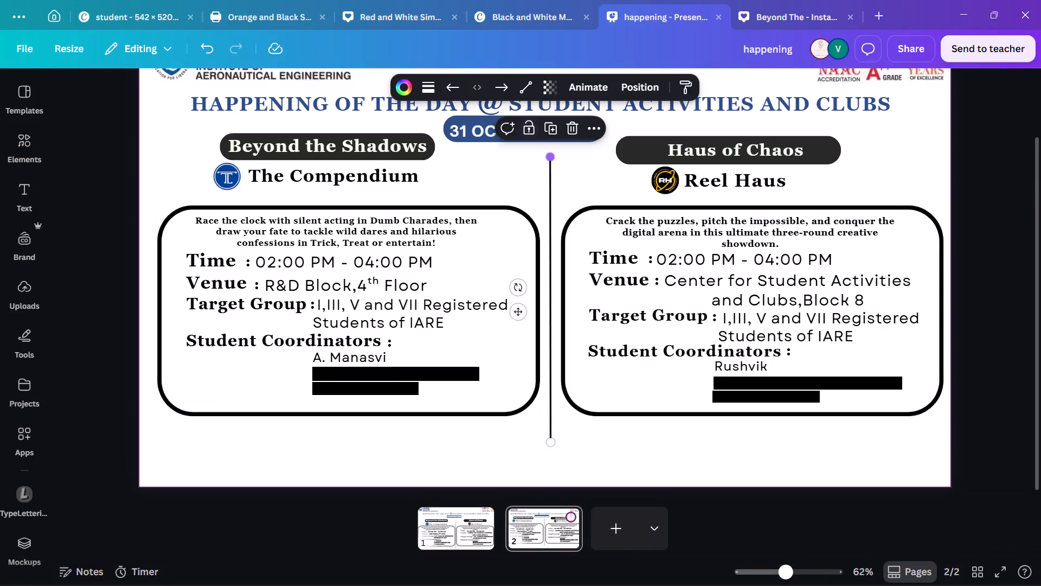
pyautogui.scroll(-2, 552, 160)
pyautogui.click(1003, 187)
pyautogui.keyDown('ctrl'); pyautogui.scroll(-1, 982, 187); pyautogui.keyUp('ctrl')
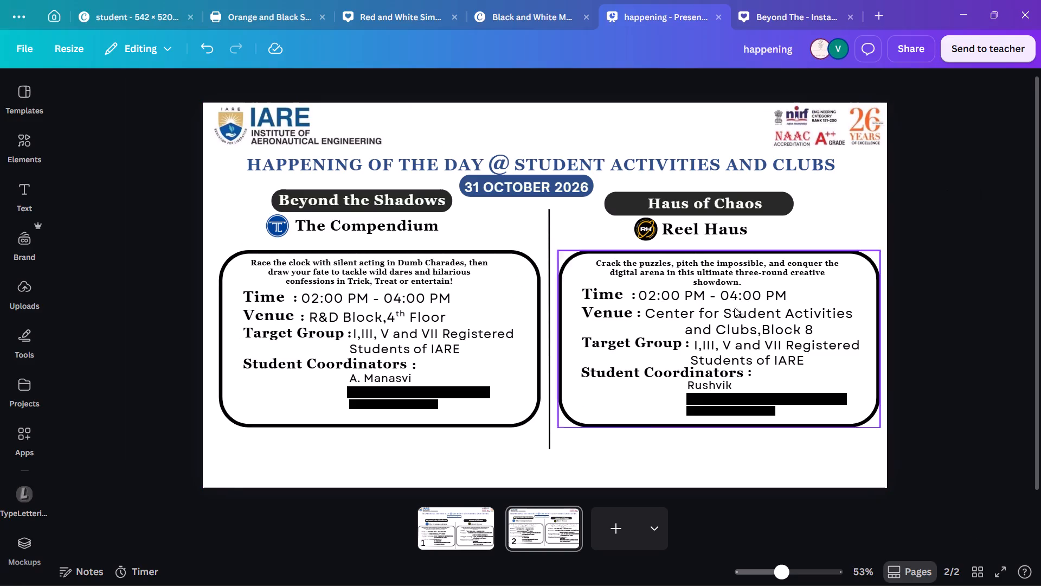
# Shift The Compendium club name and its logo slightly right on page 2, centring them beneath the Beyond the Shadows title.
pyautogui.click(451, 531)
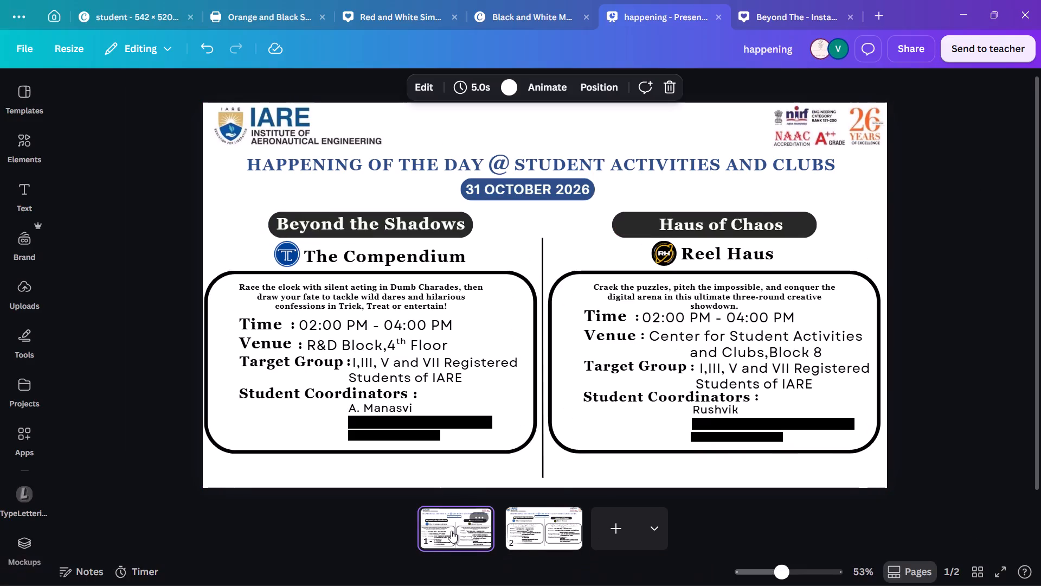
pyautogui.click(547, 533)
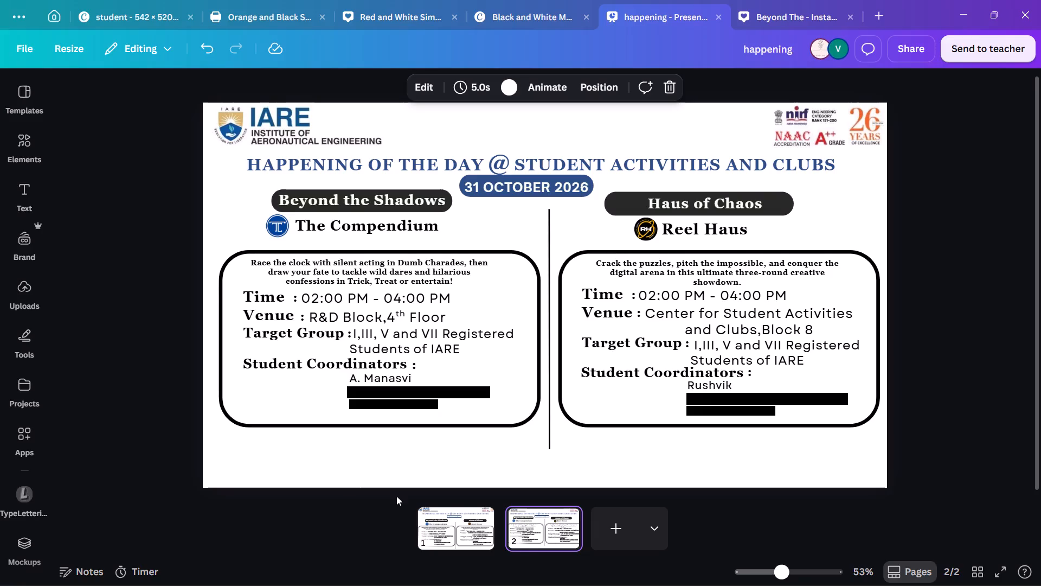
pyautogui.click(279, 232)
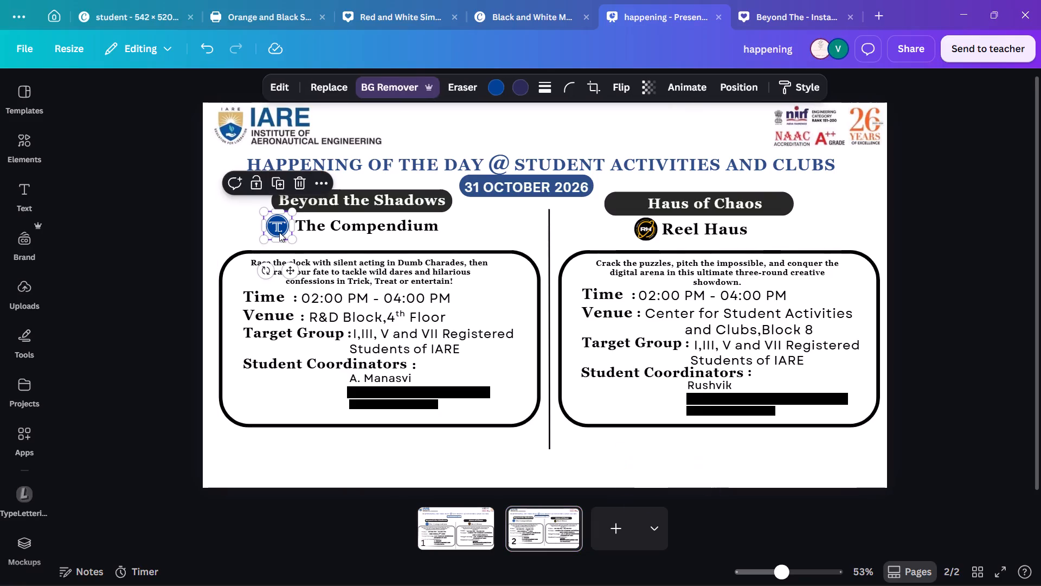
pyautogui.moveTo(334, 230); pyautogui.dragTo(340, 230)
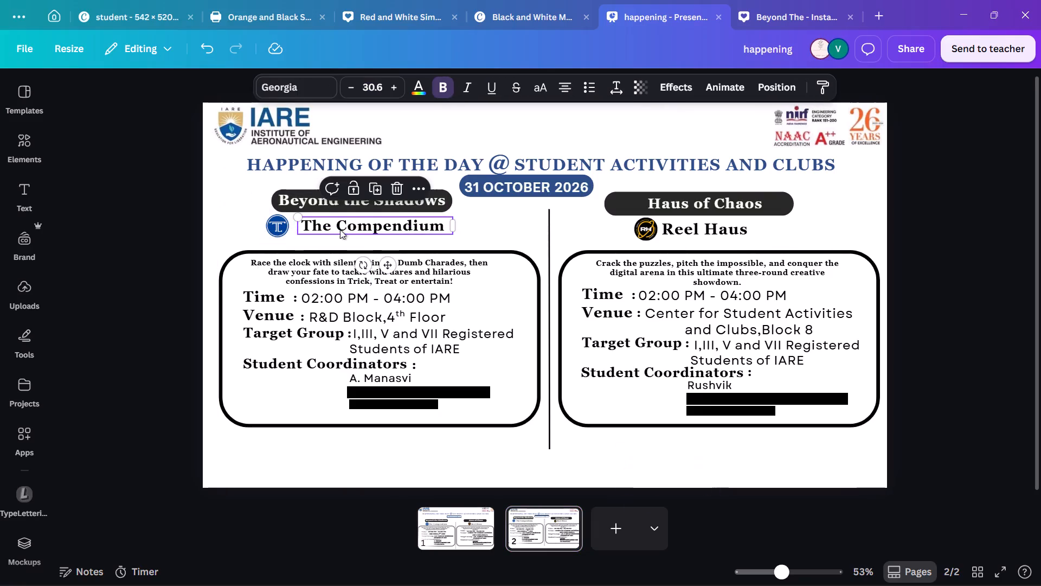
pyautogui.moveTo(281, 225); pyautogui.dragTo(288, 226)
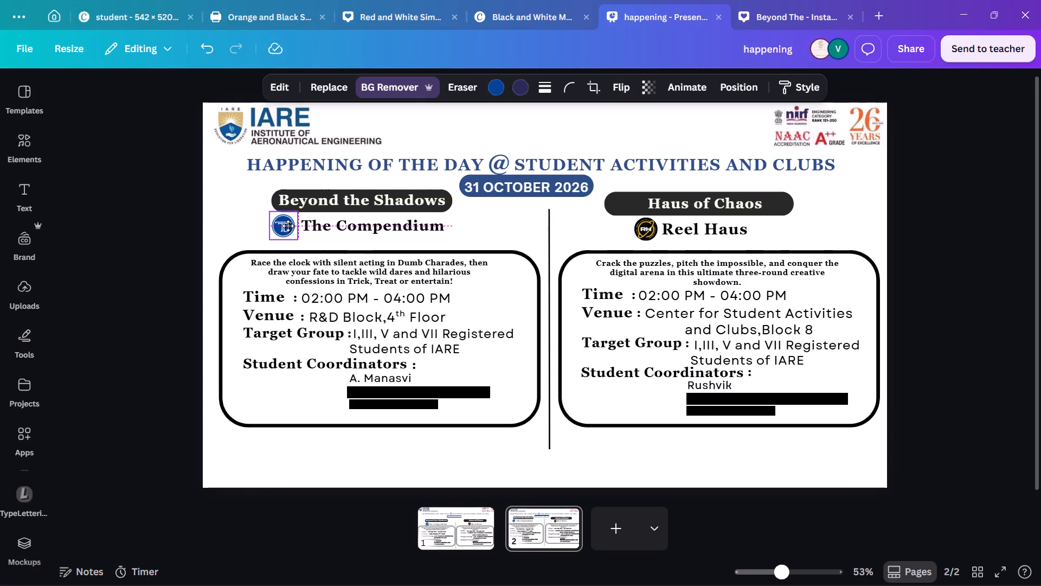
pyautogui.moveTo(288, 226); pyautogui.dragTo(292, 226)
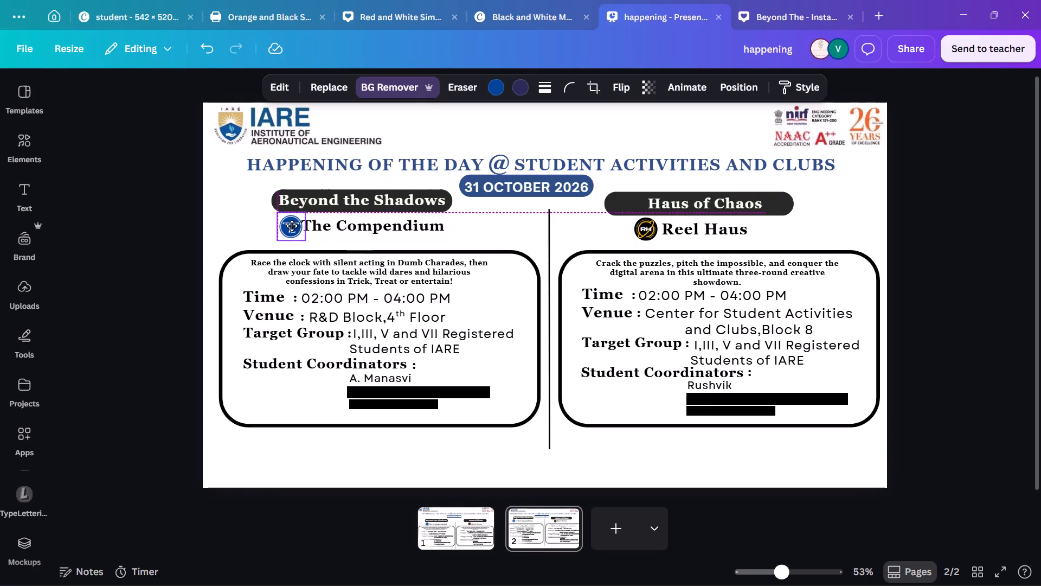
pyautogui.moveTo(292, 226); pyautogui.dragTo(291, 225)
pyautogui.click(239, 232)
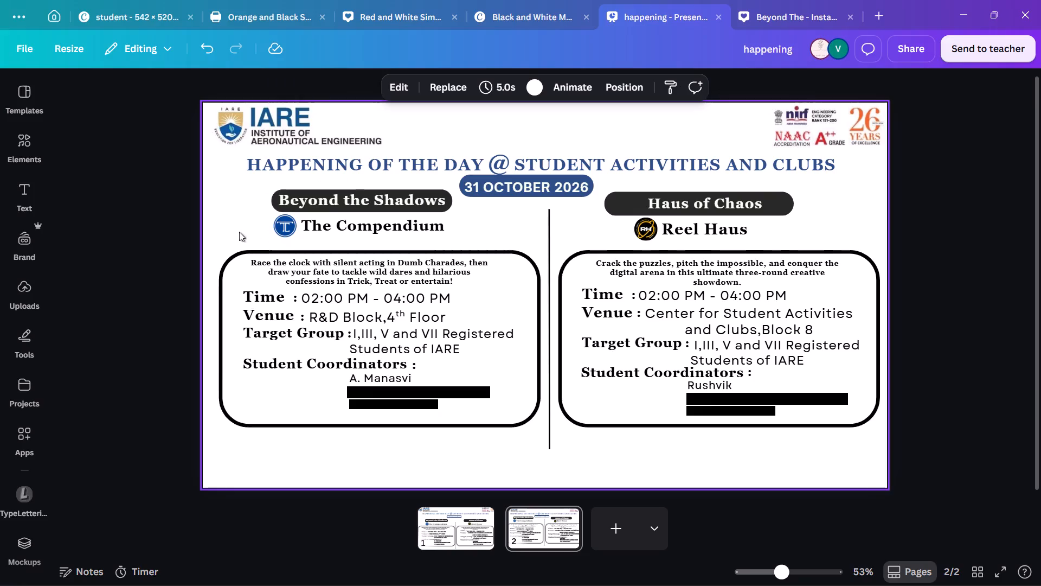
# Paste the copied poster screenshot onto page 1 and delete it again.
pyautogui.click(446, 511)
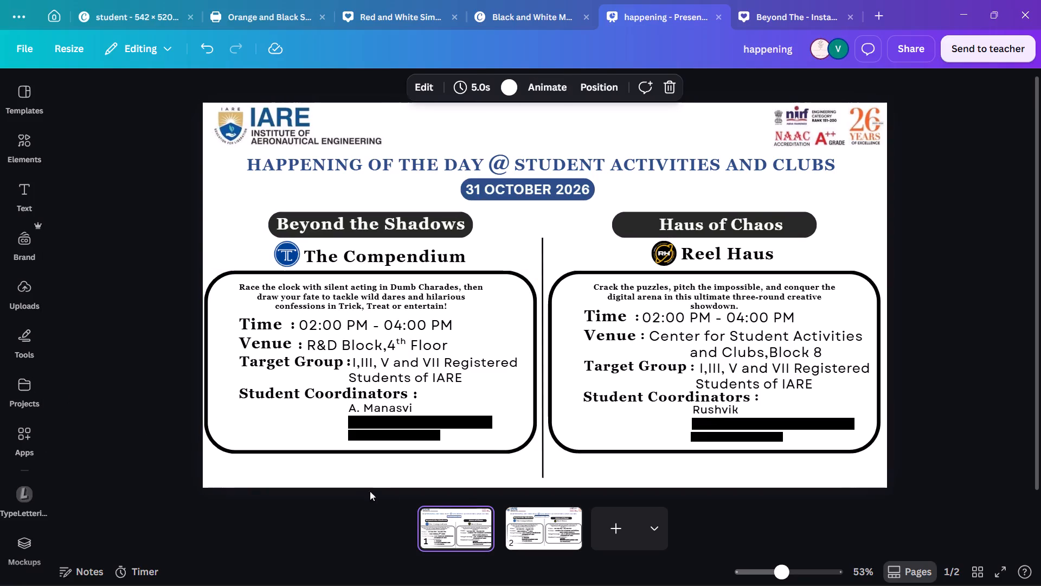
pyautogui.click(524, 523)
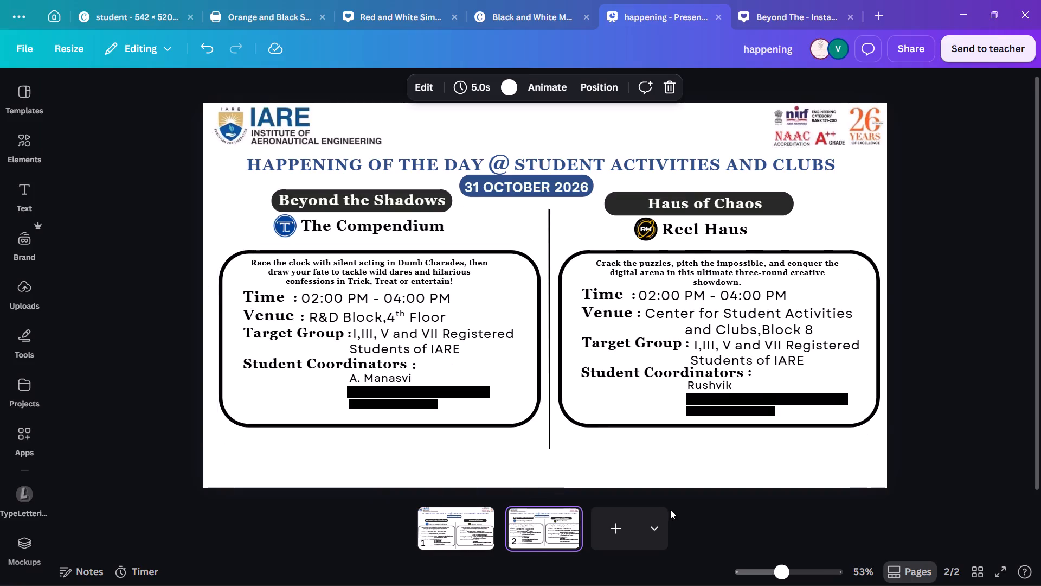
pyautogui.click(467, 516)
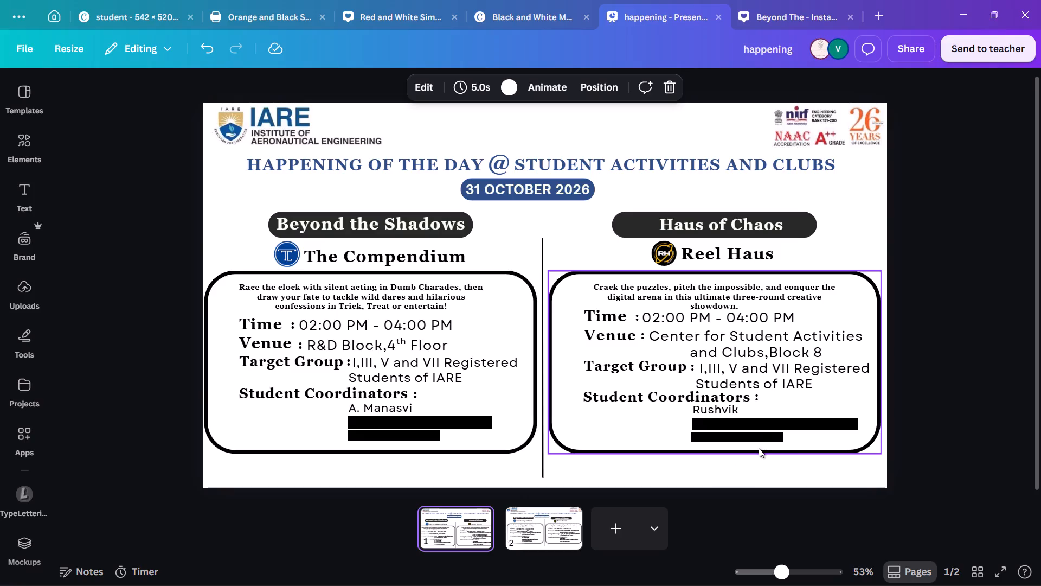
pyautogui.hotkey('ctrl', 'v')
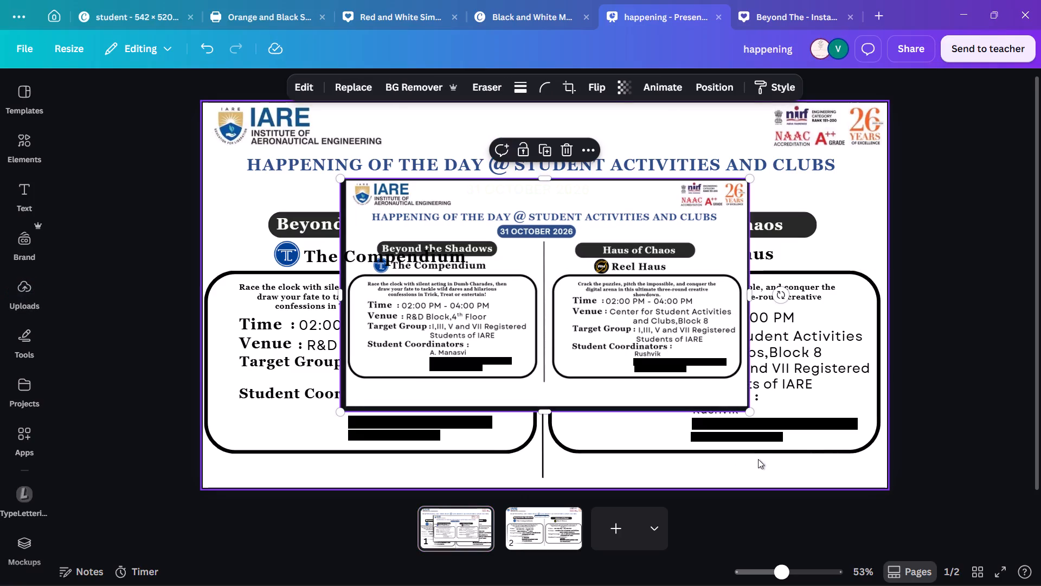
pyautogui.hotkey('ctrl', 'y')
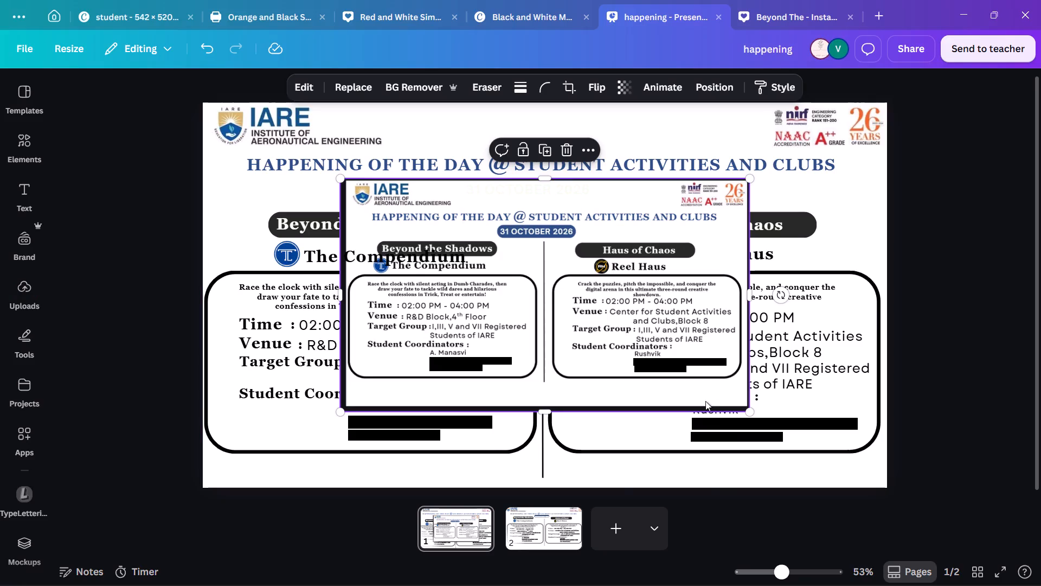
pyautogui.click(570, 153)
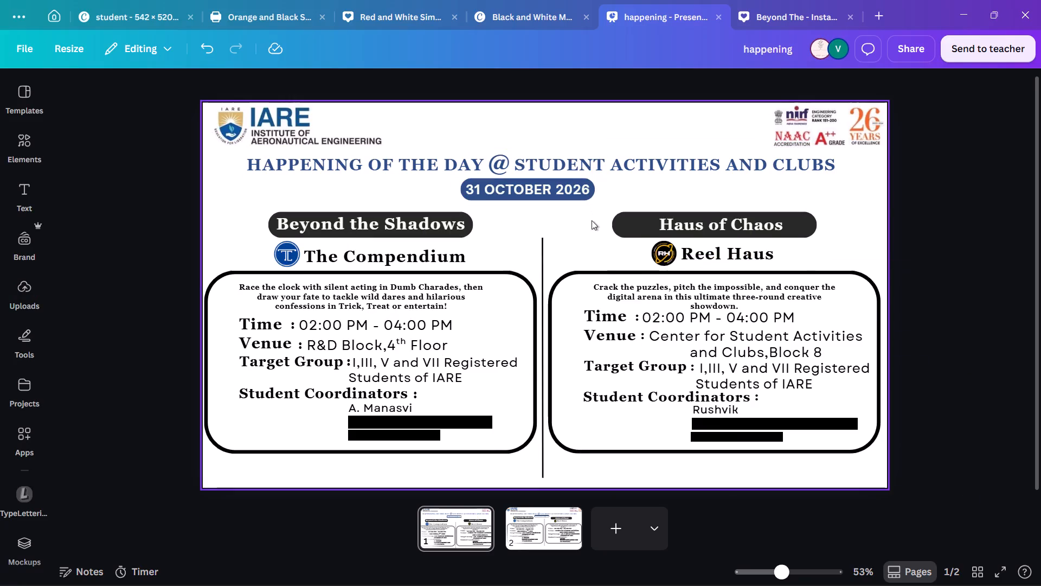
# Undo the edits back to the page 1 version that contains the Convenor contact block, and copy that block.
pyautogui.click(562, 521)
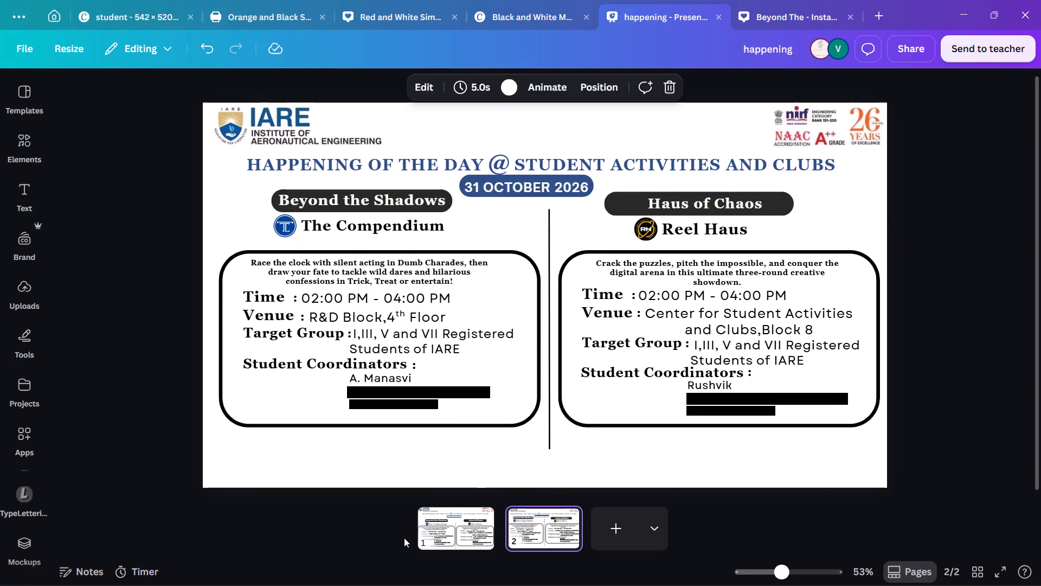
pyautogui.click(444, 526)
pyautogui.hotkey('ctrl', 'z')
pyautogui.hotkey('ctrl', 'z')
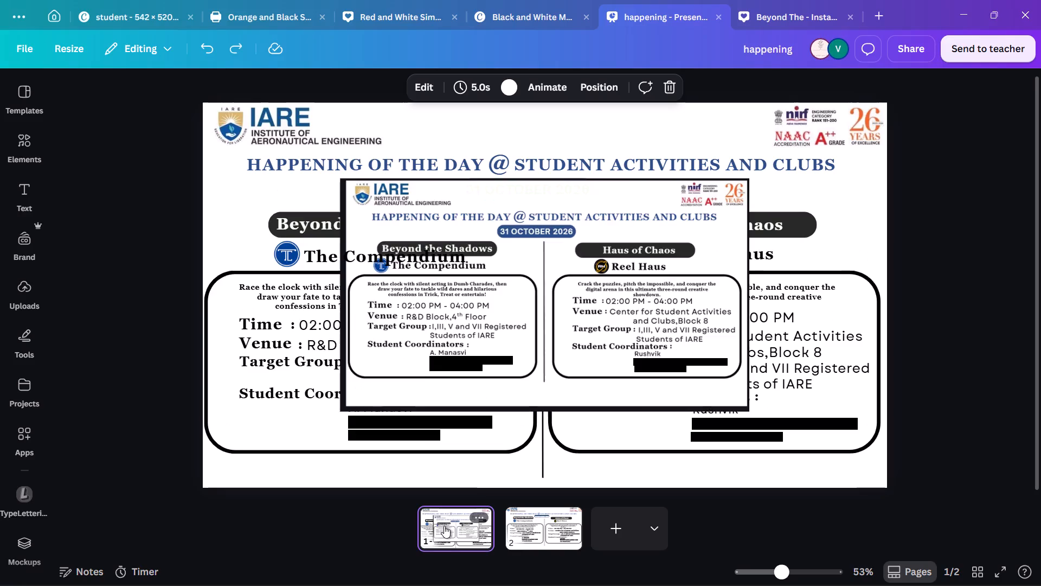
pyautogui.hotkey('ctrl', 'z')
pyautogui.hotkey('ctrl', 'z')
pyautogui.hotkey('ctrl', 'z')
pyautogui.hotkey('ctrl', 'z')
pyautogui.hotkey('ctrl', 'z')
pyautogui.hotkey('ctrl', 'z')
pyautogui.hotkey('ctrl', 'z')
pyautogui.hotkey('ctrl', 'z')
pyautogui.hotkey('ctrl', 'z')
pyautogui.hotkey('ctrl', 'z')
pyautogui.hotkey('ctrl', 'z')
pyautogui.hotkey('ctrl', 'z')
pyautogui.hotkey('ctrl', 'z')
pyautogui.hotkey('ctrl', 'z')
pyautogui.hotkey('ctrl', 'z')
pyautogui.hotkey('ctrl', 'z')
pyautogui.hotkey('ctrl', 'z')
pyautogui.hotkey('ctrl', 'z')
pyautogui.hotkey('ctrl', 'z')
pyautogui.hotkey('ctrl', 'z')
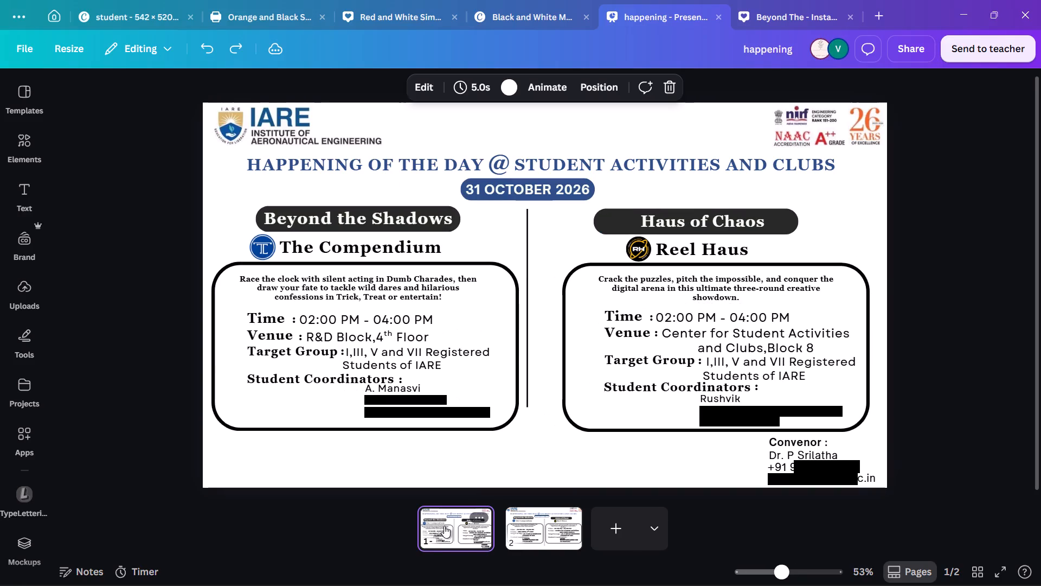
pyautogui.click(794, 461)
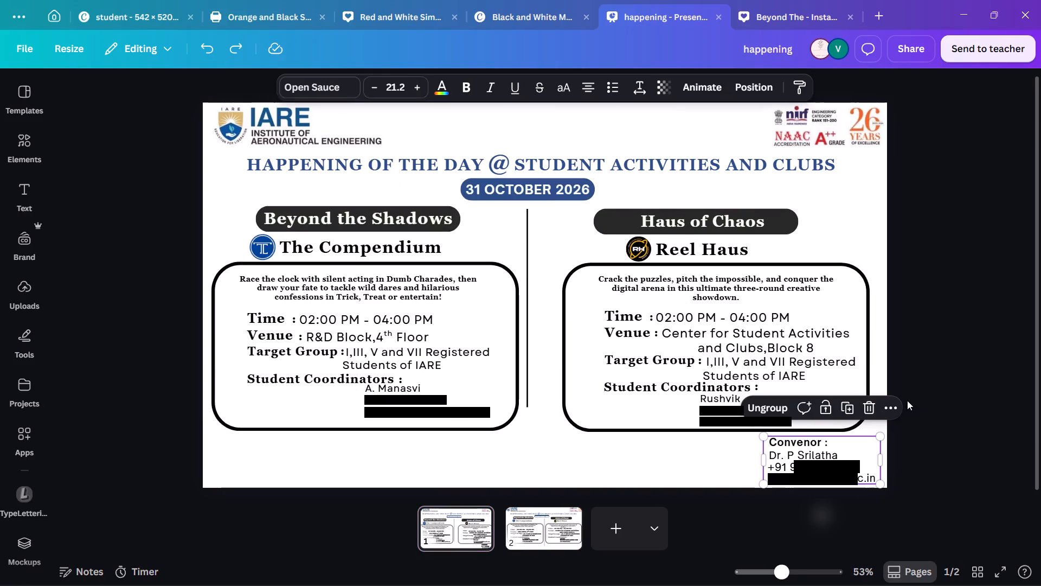
pyautogui.click(896, 402)
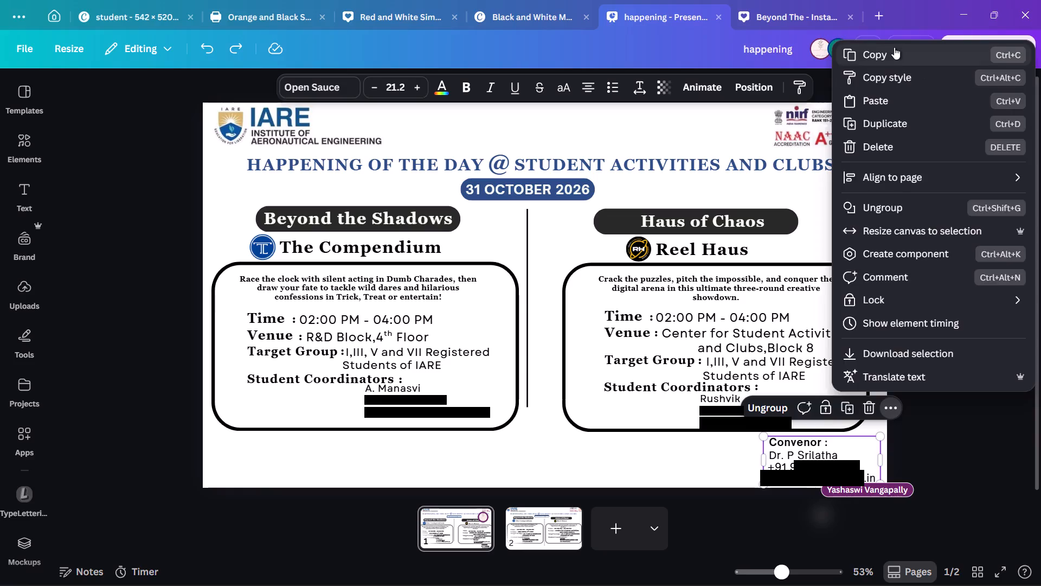
pyautogui.click(894, 49)
# Redo all the undone edits to restore the latest poster layout.
pyautogui.hotkey('ctrl', 'y')
pyautogui.hotkey('ctrl', 'y')
pyautogui.hotkey('ctrl', 'y')
pyautogui.hotkey('ctrl', 'y')
pyautogui.hotkey('ctrl', 'y')
pyautogui.hotkey('ctrl', 'y')
pyautogui.hotkey('ctrl', 'y')
pyautogui.hotkey('ctrl', 'y')
pyautogui.hotkey('ctrl', 'y')
pyautogui.hotkey('ctrl', 'y')
pyautogui.hotkey('ctrl', 'y')
pyautogui.hotkey('ctrl', 'y')
pyautogui.hotkey('ctrl', 'y')
pyautogui.hotkey('ctrl', 'y')
pyautogui.hotkey('ctrl', 'y')
pyautogui.hotkey('ctrl', 'y')
pyautogui.hotkey('ctrl', 'y')
pyautogui.hotkey('ctrl', 'y')
pyautogui.hotkey('ctrl', 'y')
pyautogui.hotkey('ctrl', 'y')
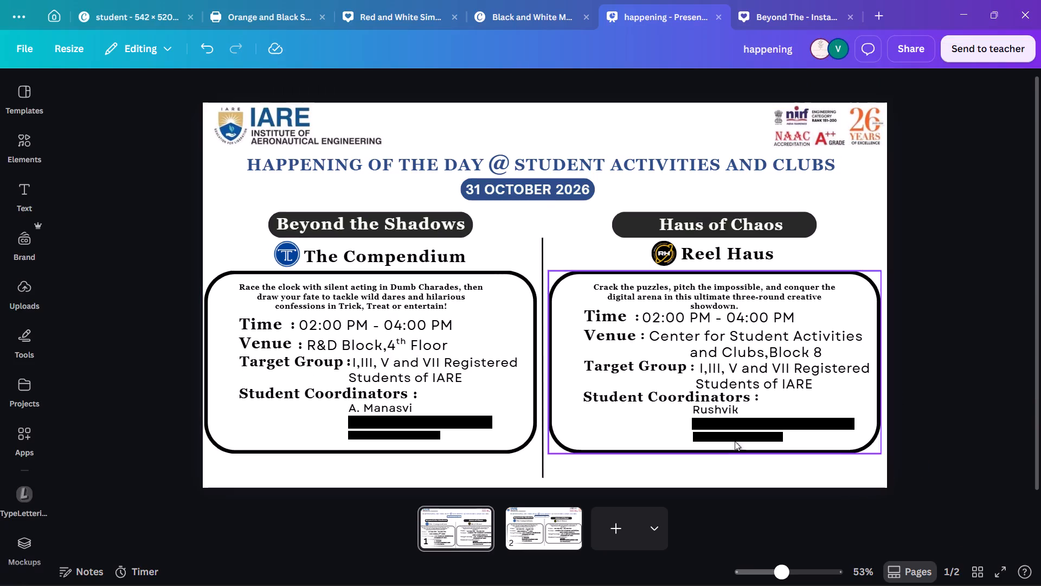
# Paste the Convenor contact block onto page 2 beneath the Haus of Chaos frame, and nudge it slightly up and right.
pyautogui.click(534, 534)
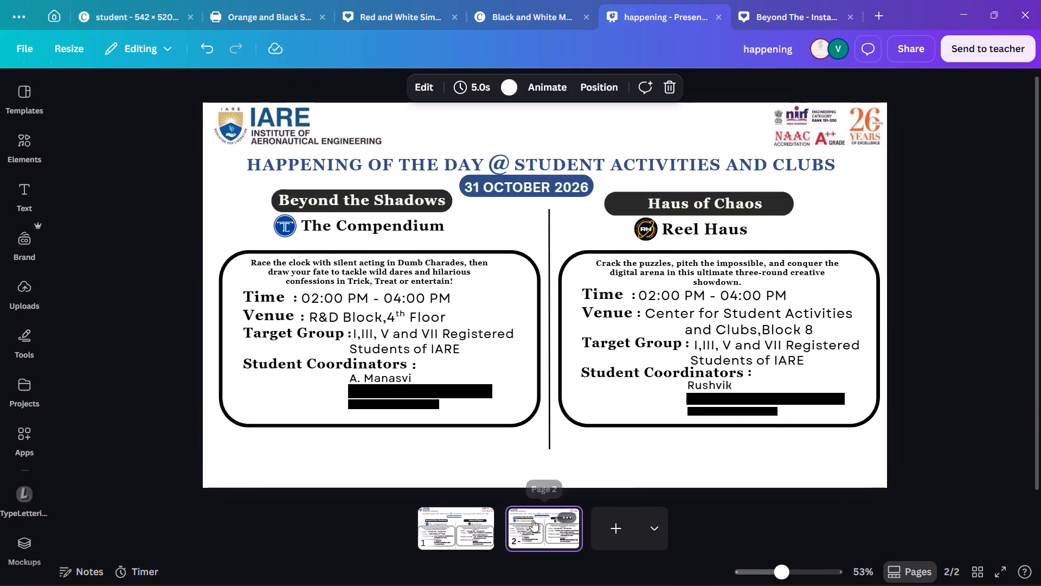
pyautogui.click(757, 446)
pyautogui.hotkey('ctrl', 'v')
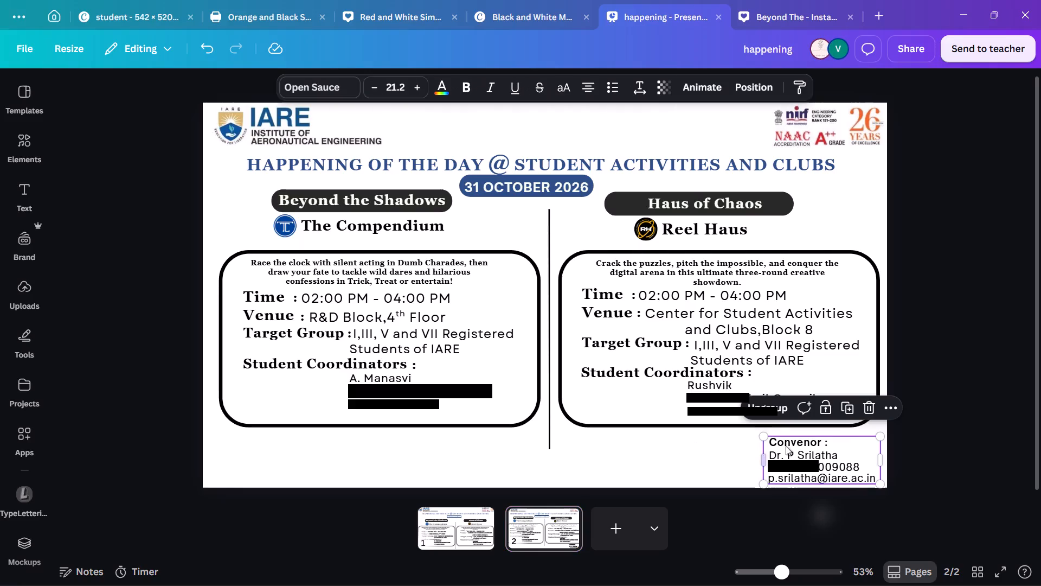
pyautogui.click(808, 450)
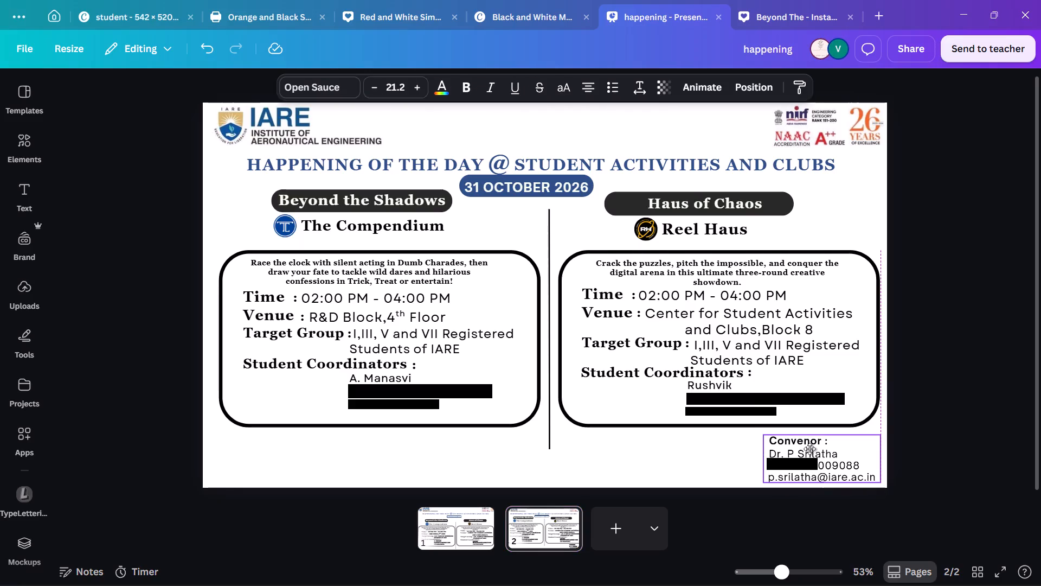
pyautogui.click(903, 437)
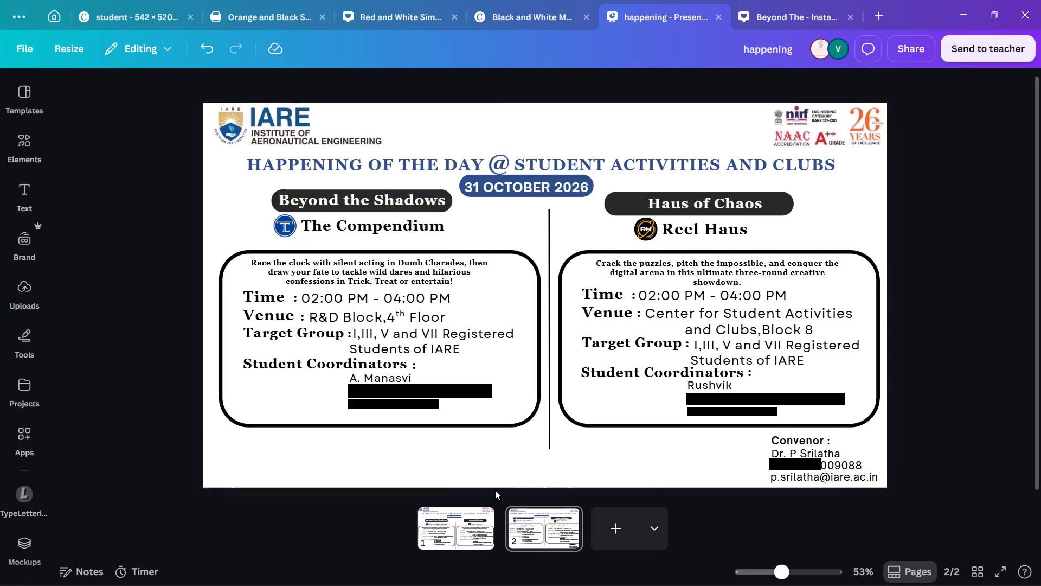
# Compare the page 1 poster with the page 2 version that includes the Convenor block.
pyautogui.click(457, 537)
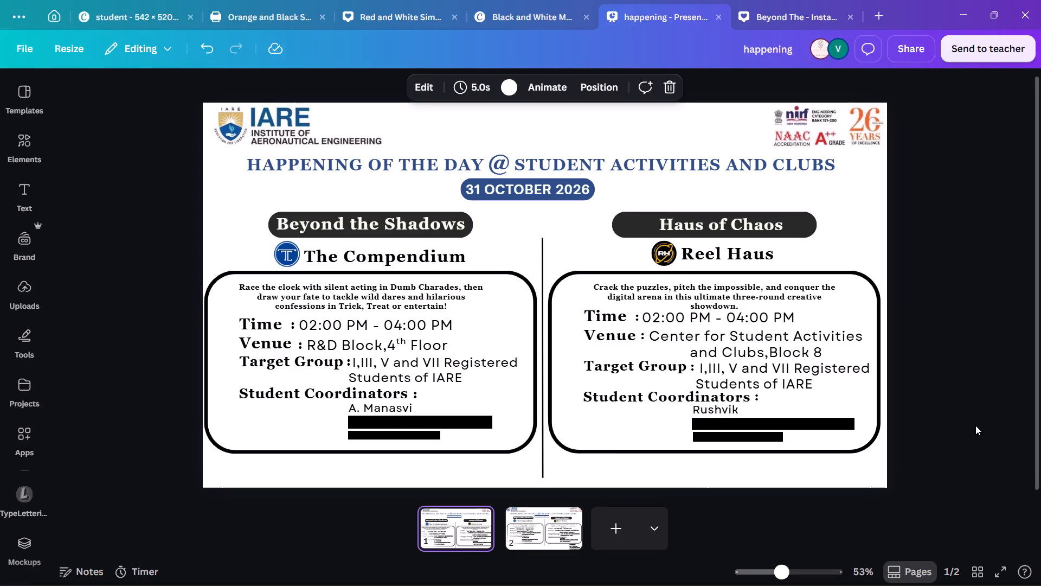
pyautogui.click(556, 523)
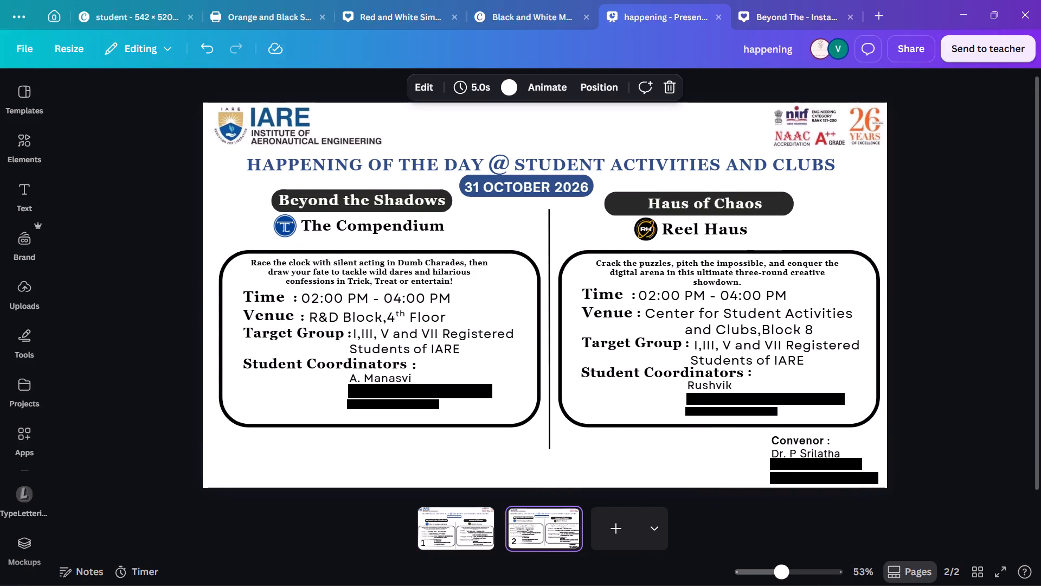
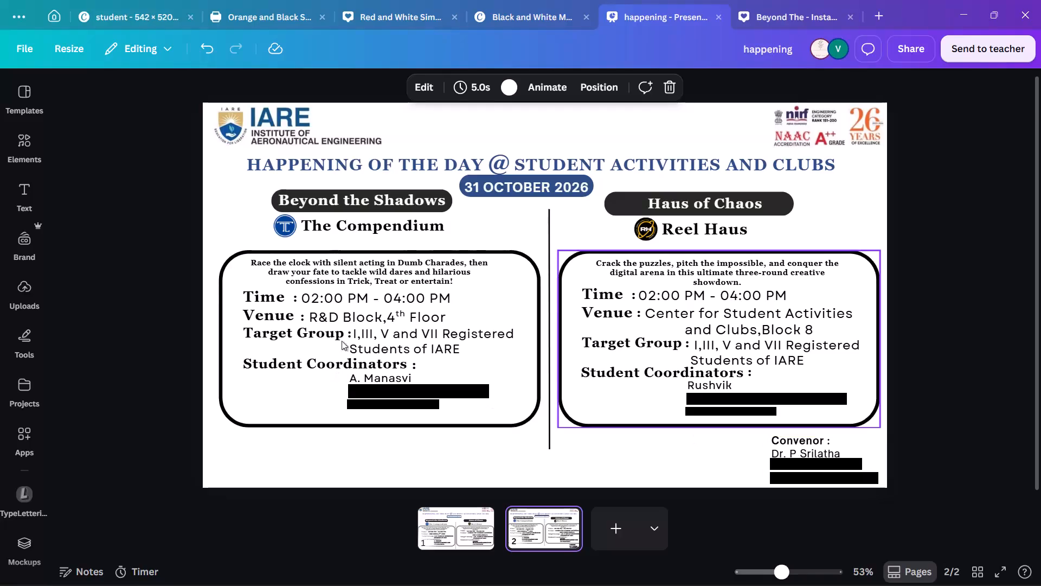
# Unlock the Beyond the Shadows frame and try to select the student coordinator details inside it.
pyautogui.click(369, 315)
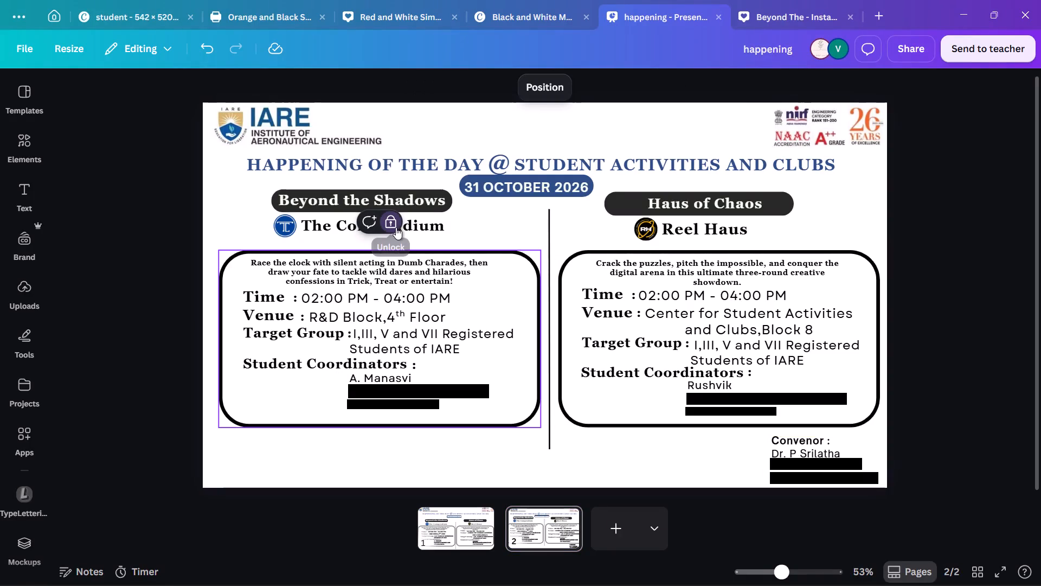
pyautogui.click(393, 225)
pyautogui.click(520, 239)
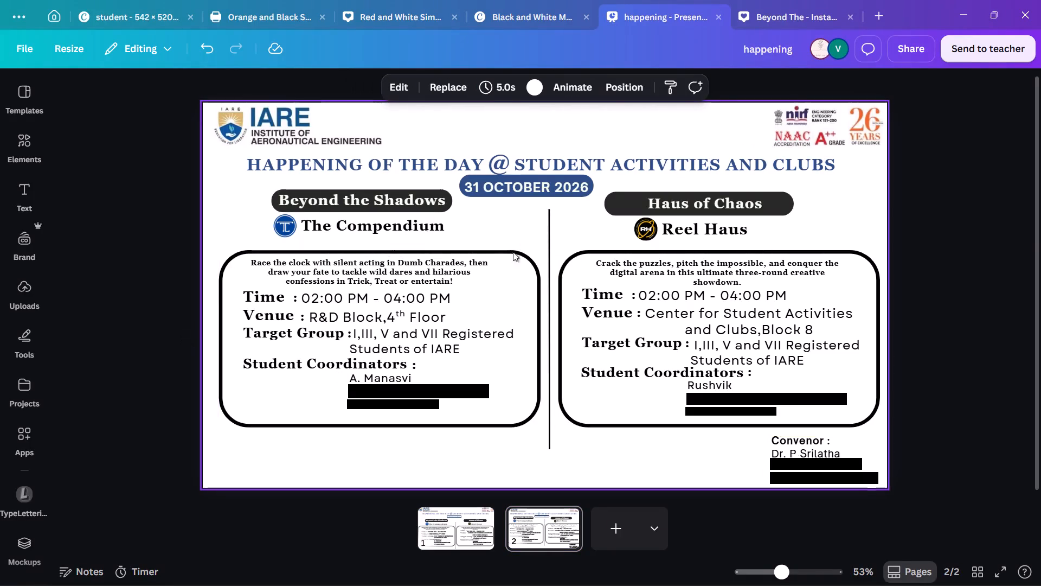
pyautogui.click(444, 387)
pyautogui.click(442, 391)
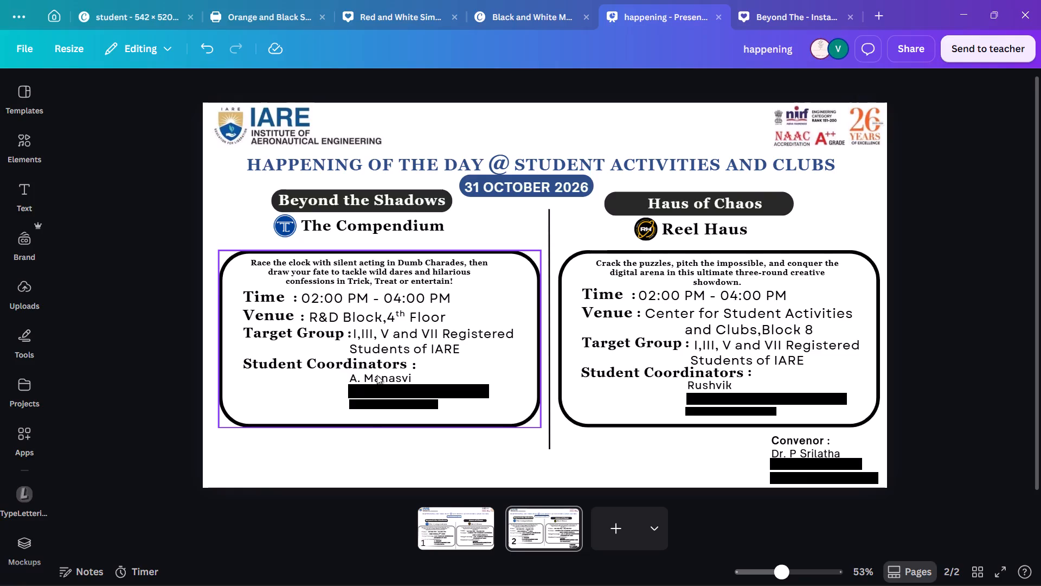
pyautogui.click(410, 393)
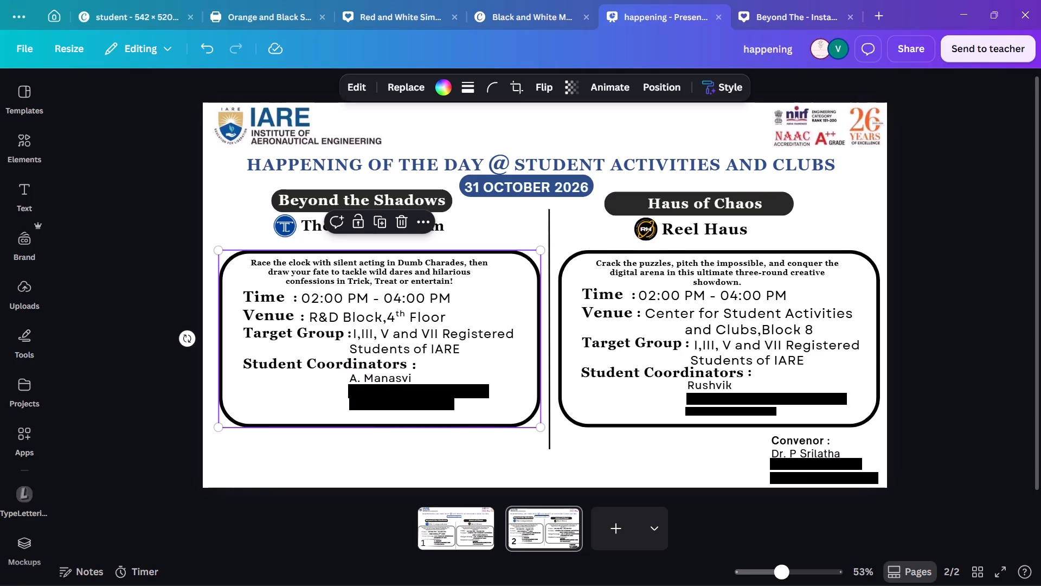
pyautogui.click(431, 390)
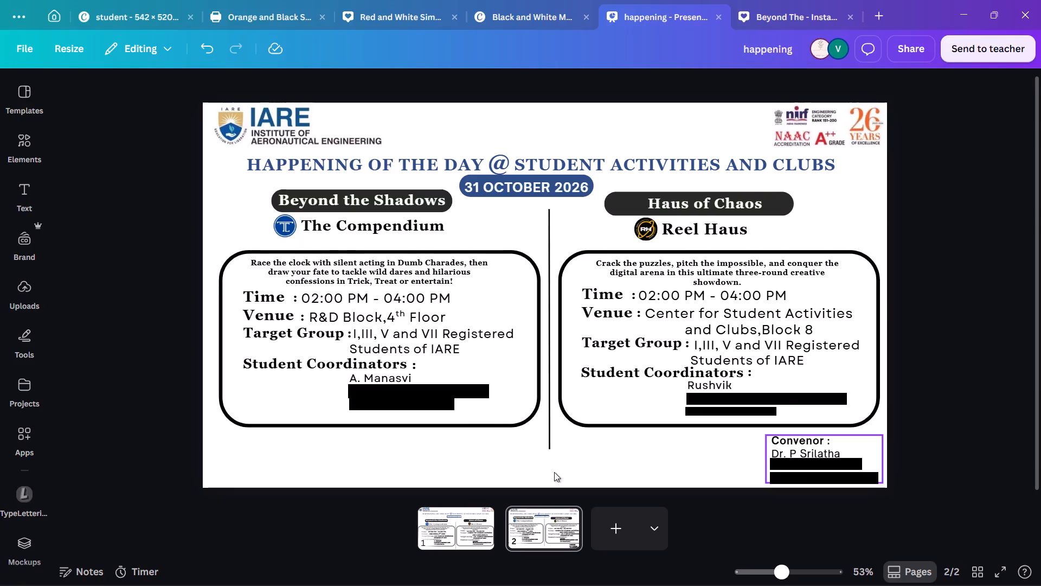
# Compare the page 1 poster with the page 2 poster.
pyautogui.click(547, 516)
pyautogui.click(475, 521)
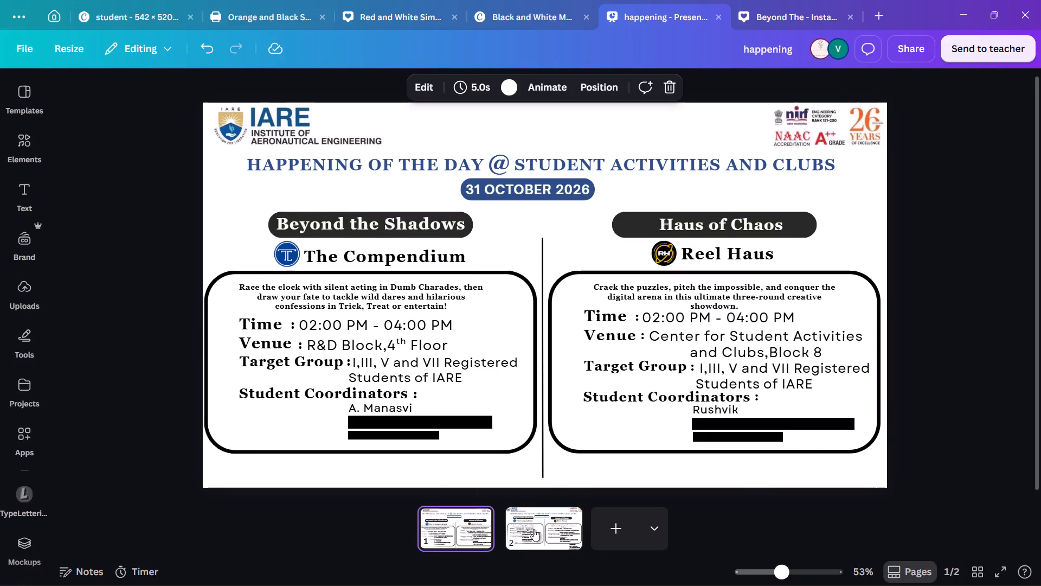
pyautogui.click(534, 529)
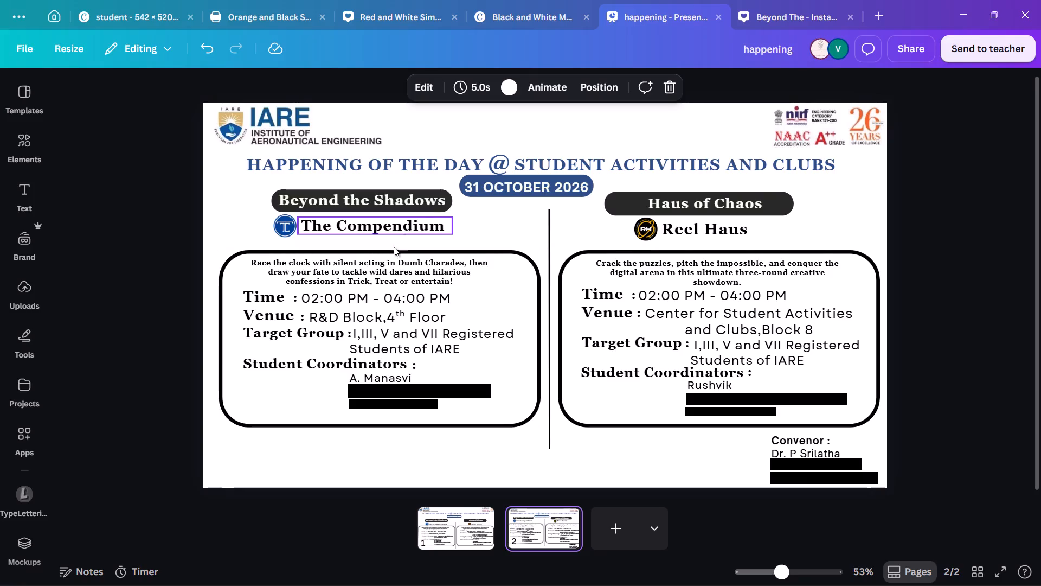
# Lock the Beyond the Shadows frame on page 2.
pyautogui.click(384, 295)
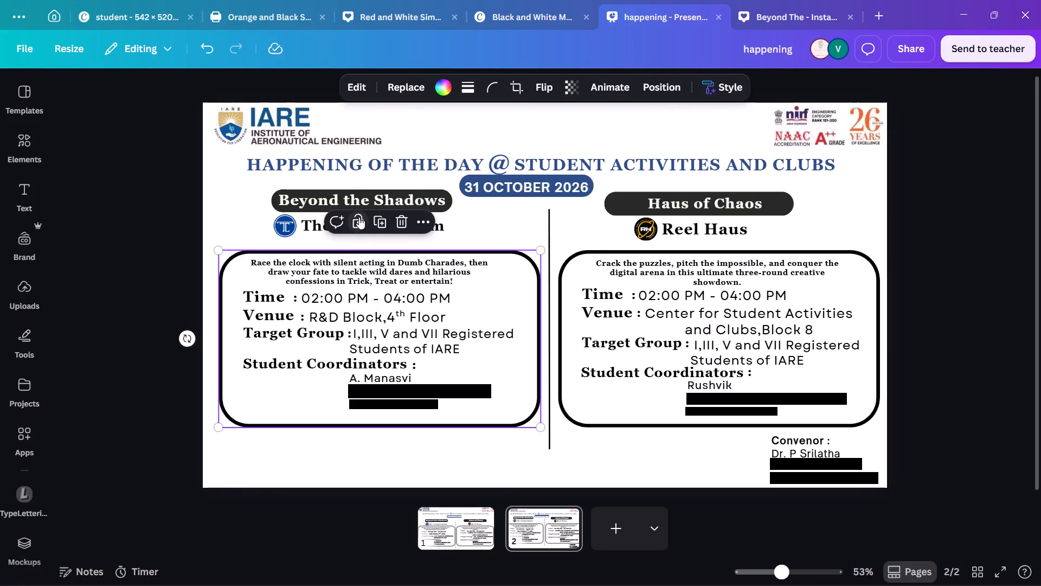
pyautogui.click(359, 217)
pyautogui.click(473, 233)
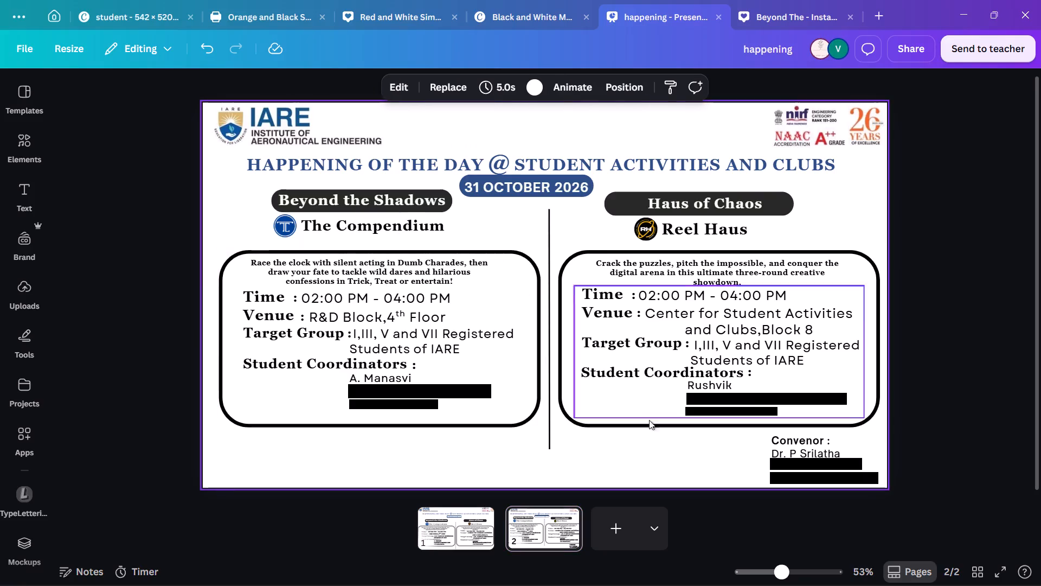
# Enlarge the Convenor contact block beneath the Haus of Chaos frame to a font size of about 24.4.
pyautogui.click(818, 466)
pyautogui.moveTo(768, 434); pyautogui.dragTo(753, 432)
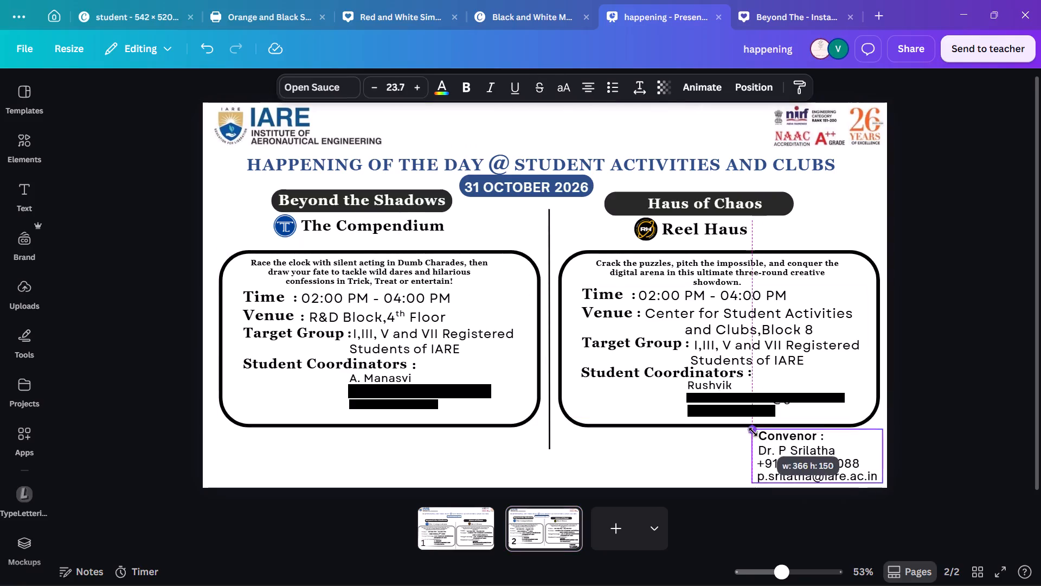
pyautogui.moveTo(753, 432); pyautogui.dragTo(748, 431)
pyautogui.click(774, 450)
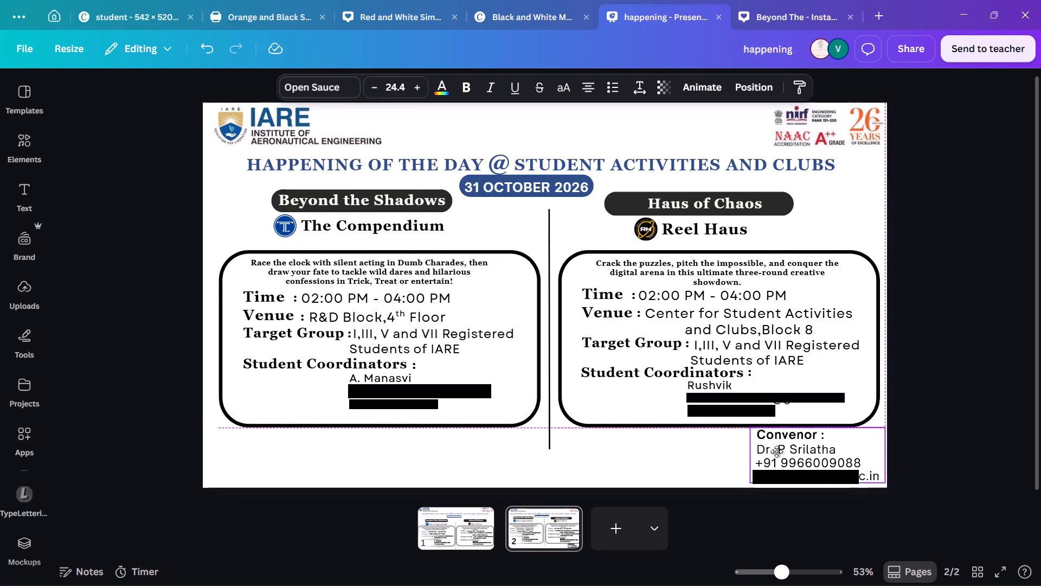
pyautogui.click(774, 452)
pyautogui.click(774, 453)
pyautogui.doubleClick(699, 451)
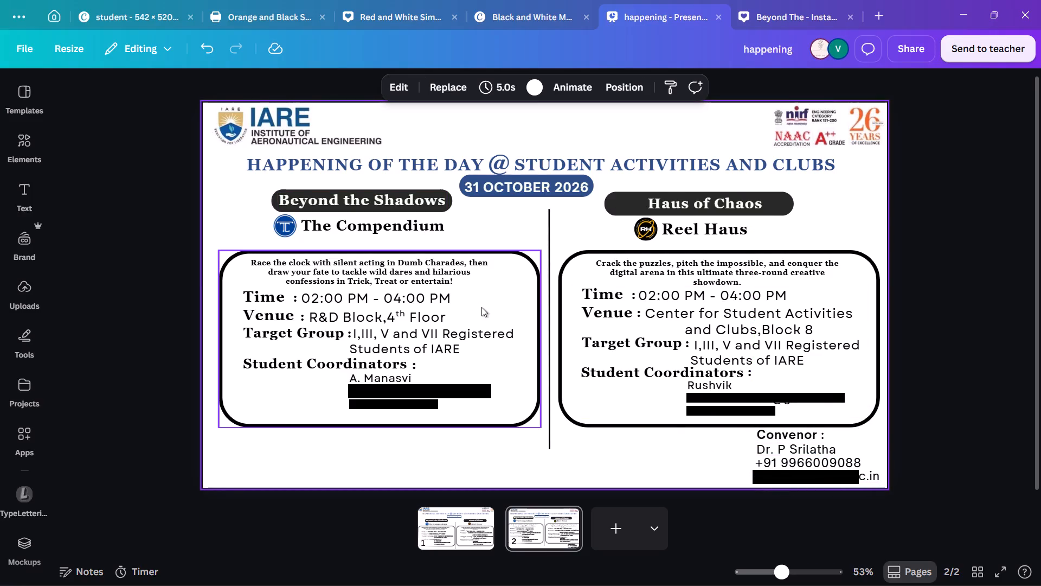
# Unlock the Beyond the Shadows frame and send it to the back, behind its event details.
pyautogui.click(269, 290)
pyautogui.click(266, 303)
pyautogui.click(289, 327)
pyautogui.click(324, 349)
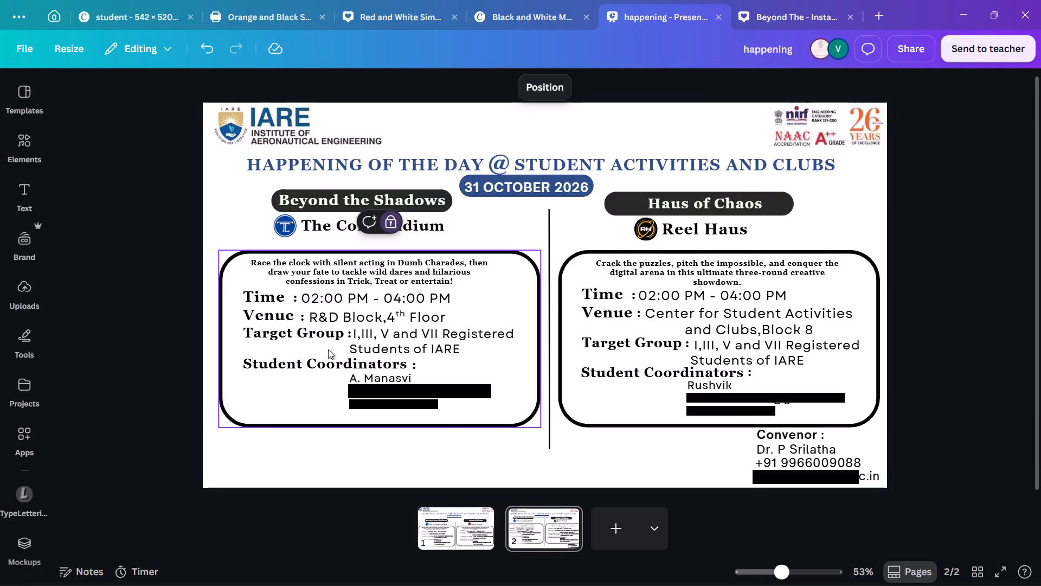
pyautogui.click(447, 437)
pyautogui.click(441, 397)
pyautogui.click(386, 230)
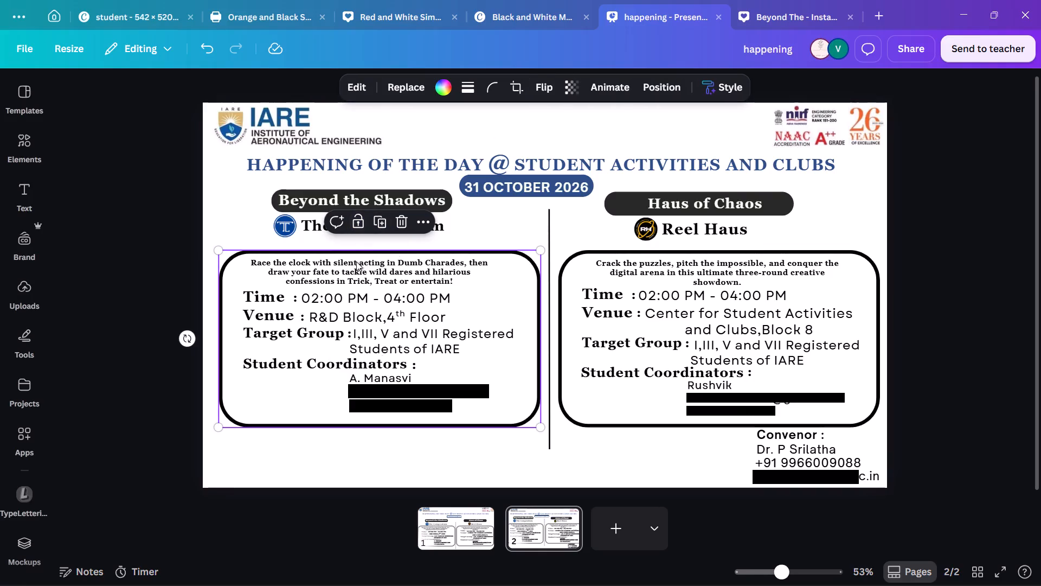
pyautogui.rightClick(277, 281)
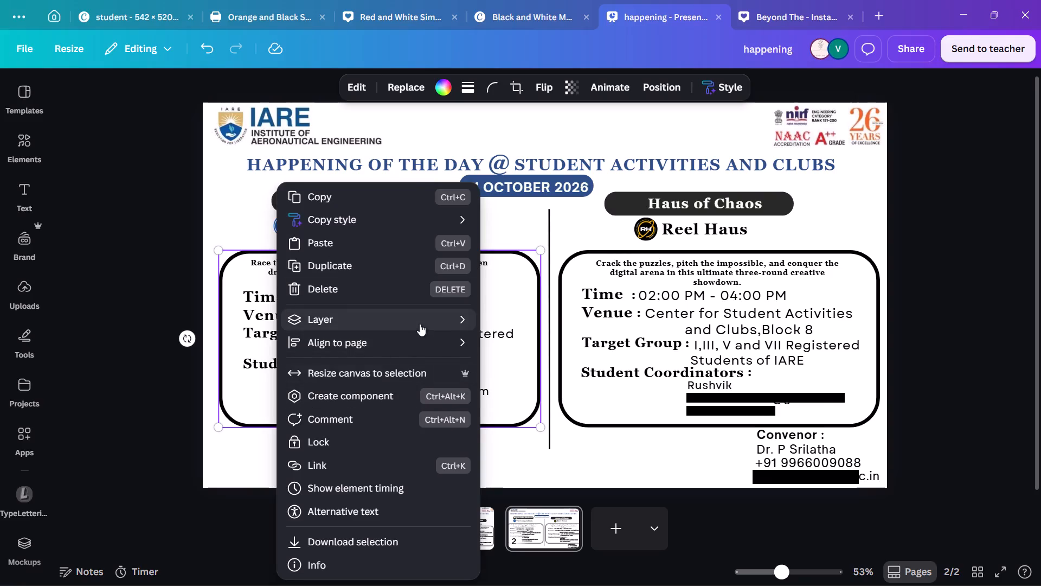
pyautogui.click(531, 386)
pyautogui.click(519, 464)
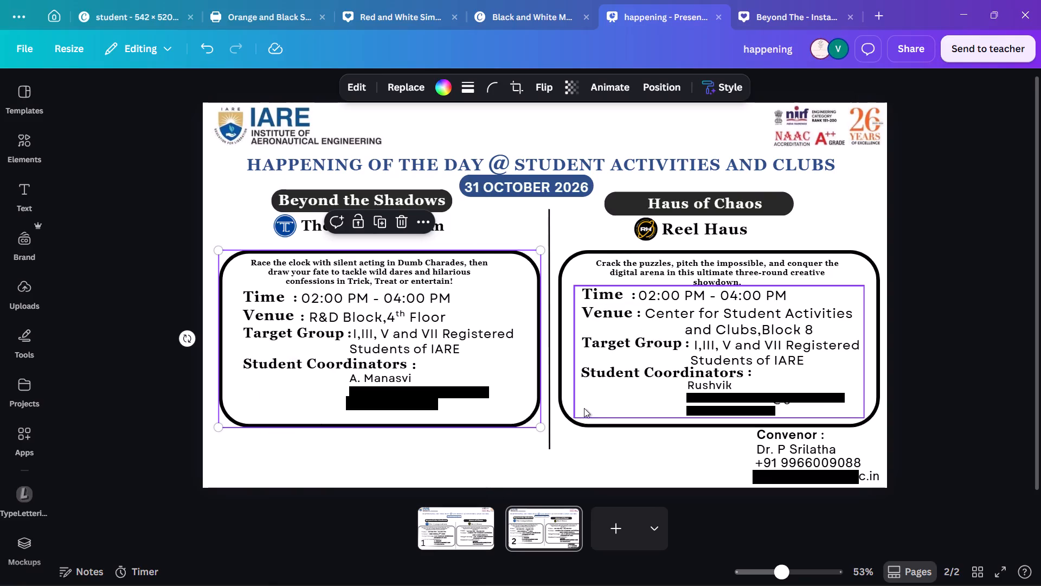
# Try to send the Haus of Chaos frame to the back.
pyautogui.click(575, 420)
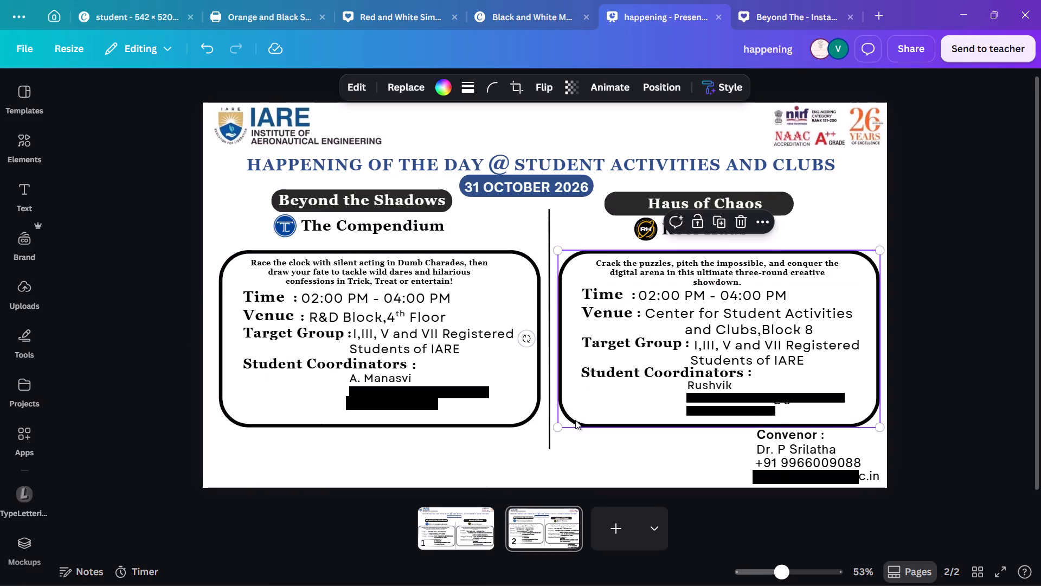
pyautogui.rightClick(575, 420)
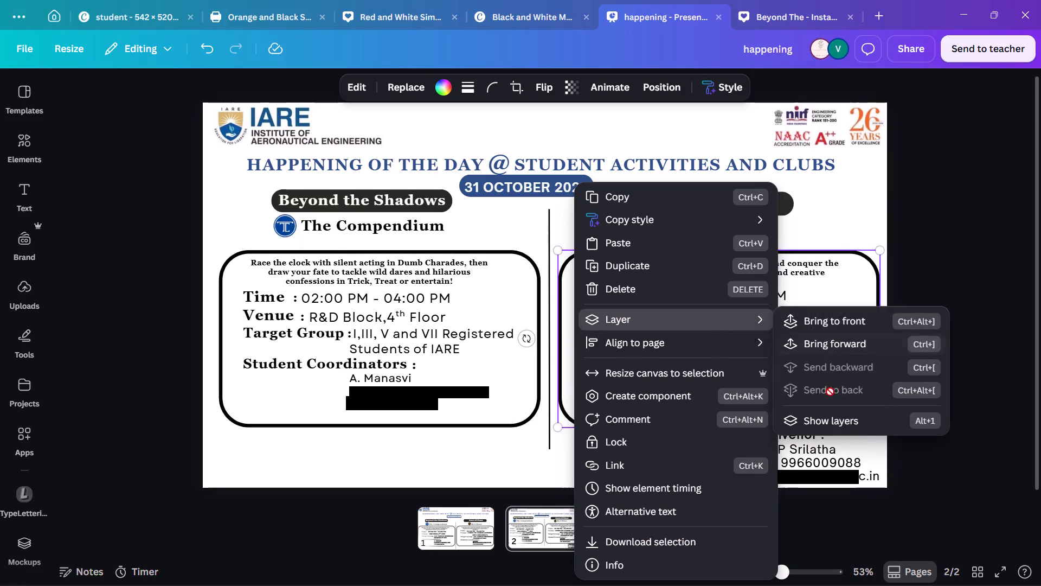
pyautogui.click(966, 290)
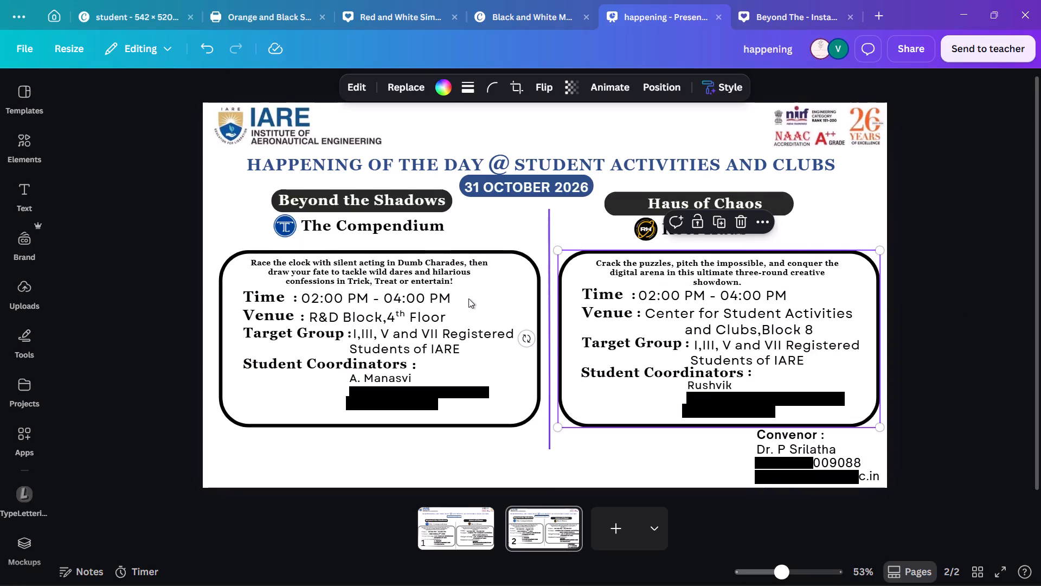
# Lock both the Beyond the Shadows and Haus of Chaos frames in place.
pyautogui.click(484, 257)
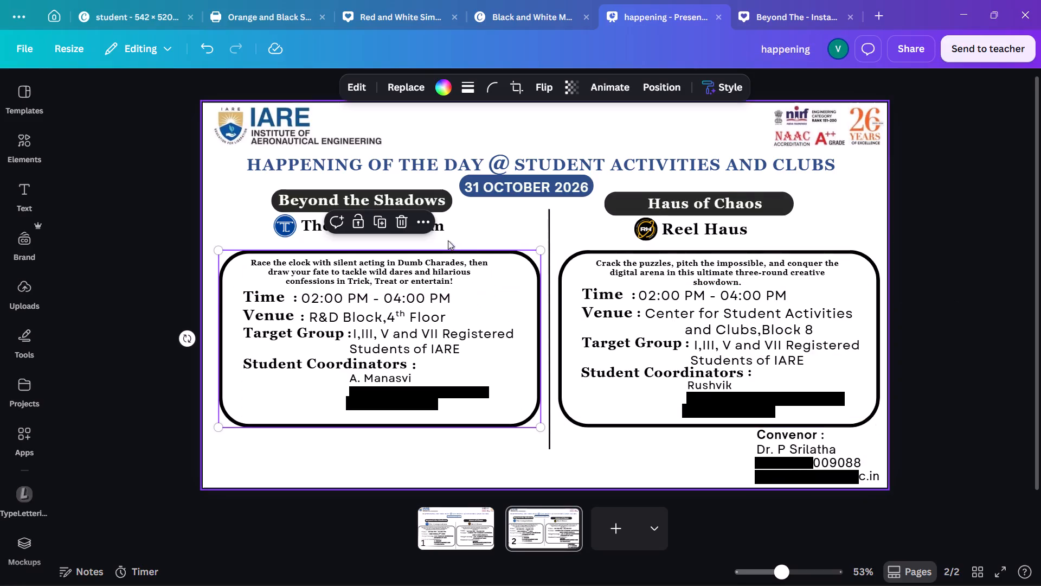
pyautogui.click(356, 222)
pyautogui.click(608, 256)
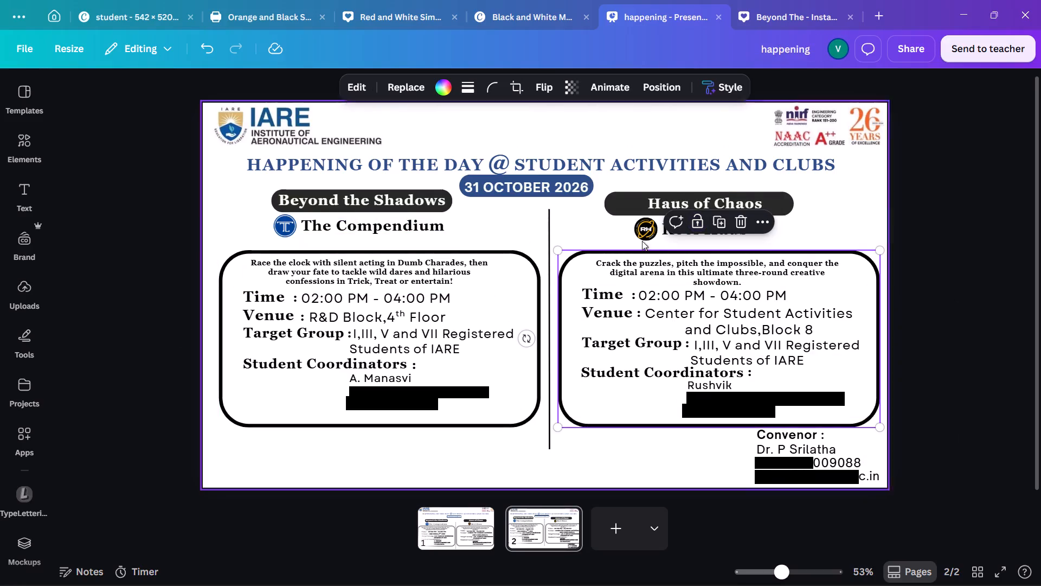
pyautogui.click(696, 220)
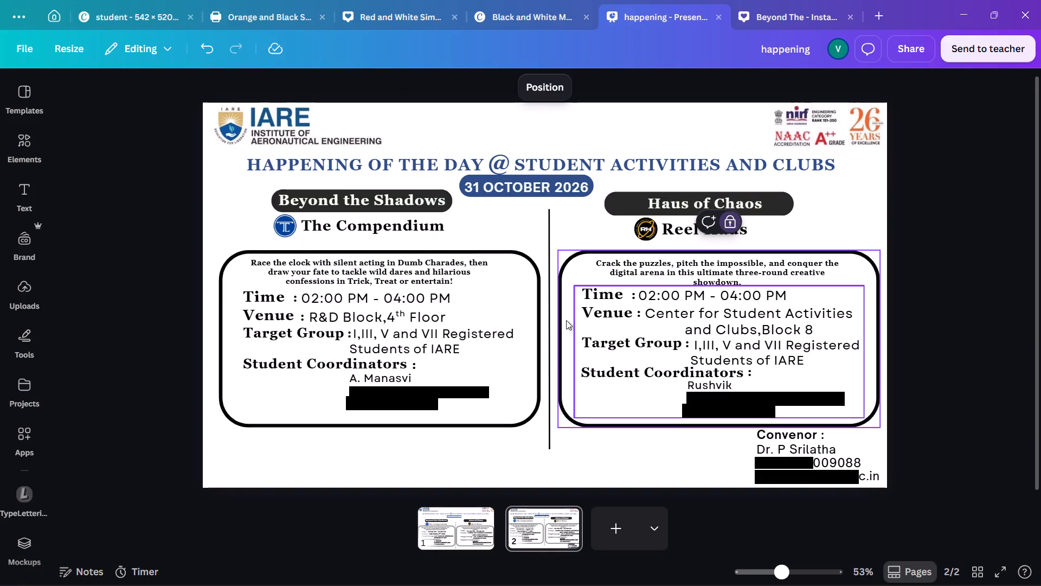
pyautogui.click(544, 378)
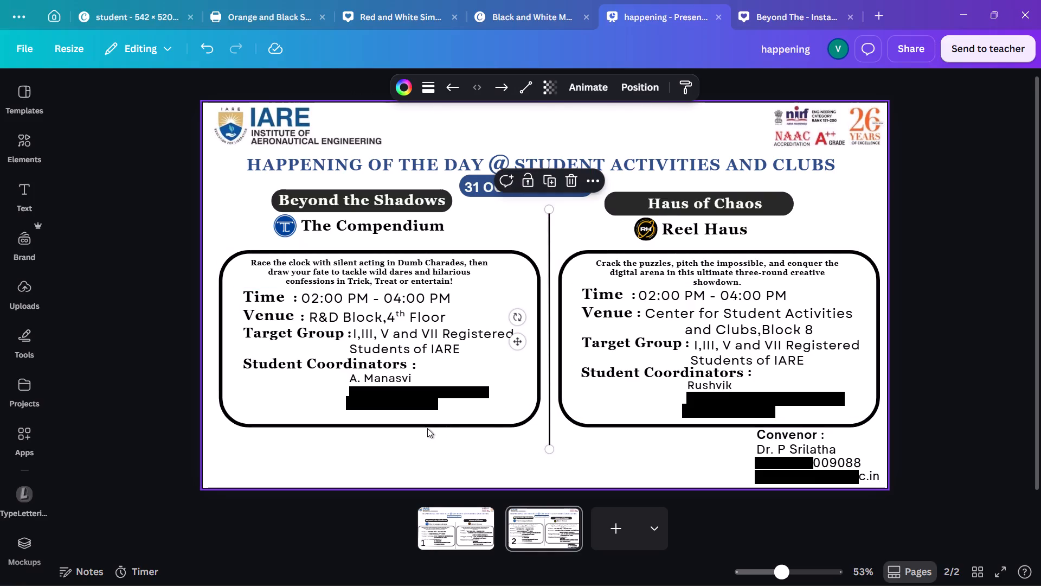
# Ungroup the event details text inside the Beyond the Shadows frame.
pyautogui.click(387, 392)
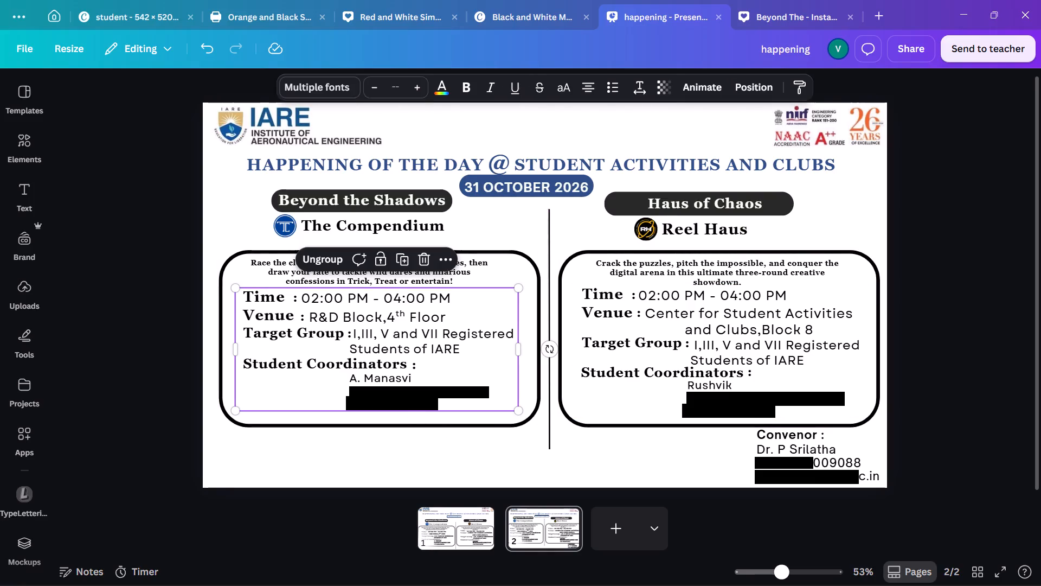
pyautogui.click(313, 256)
pyautogui.click(349, 426)
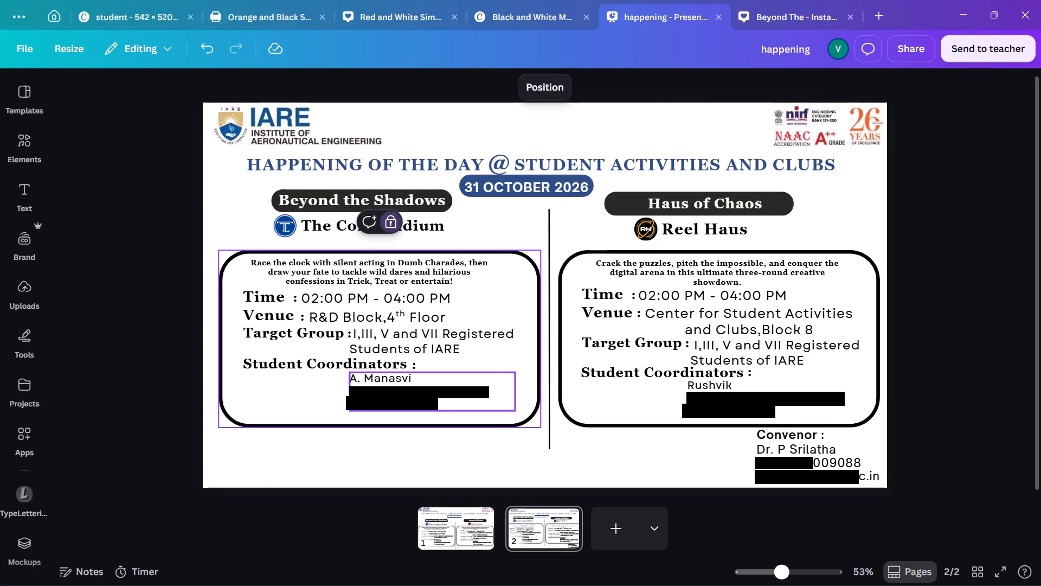
# Delete the e-mail line from the Beyond the Shadows student coordinator text, keeping the name and the last contact line.
pyautogui.click(373, 395)
pyautogui.click(481, 391)
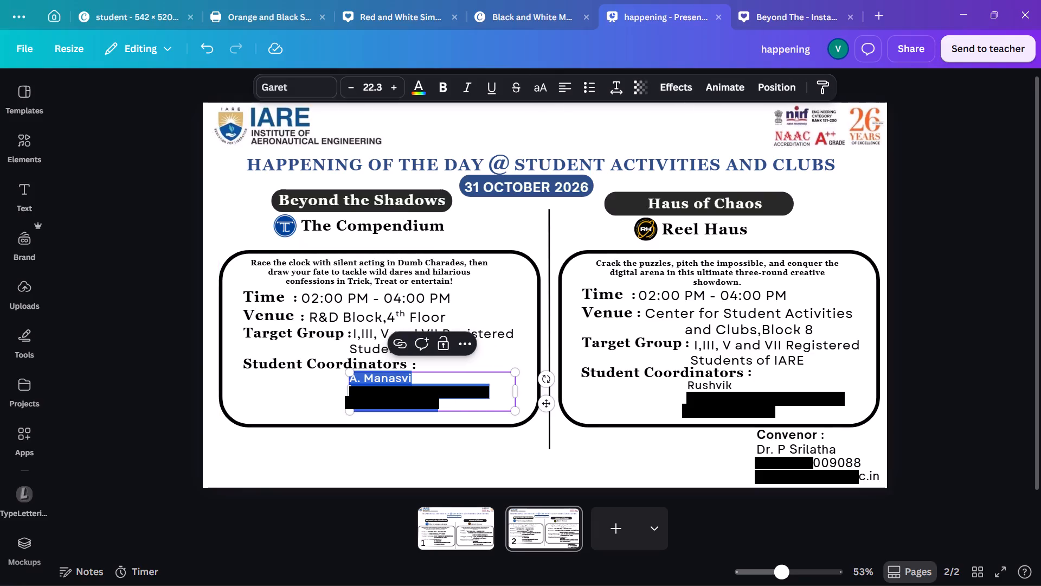
pyautogui.click(483, 391)
pyautogui.click(494, 393)
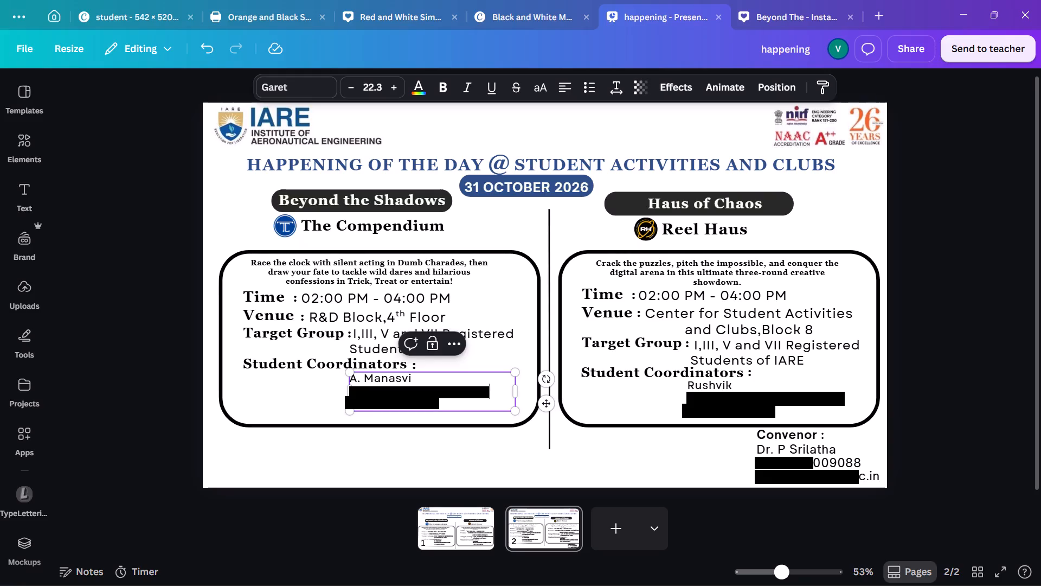
pyautogui.hotkey('ctrl', 'BackSpace')
pyautogui.hotkey('ctrl', 'BackSpace')
pyautogui.hotkey('ctrl', 'BackSpace')
pyautogui.hotkey('ctrl', 'BackSpace')
pyautogui.hotkey('ctrl', 'BackSpace')
pyautogui.hotkey('ctrl', 'BackSpace')
pyautogui.hotkey('ctrl', 'BackSpace')
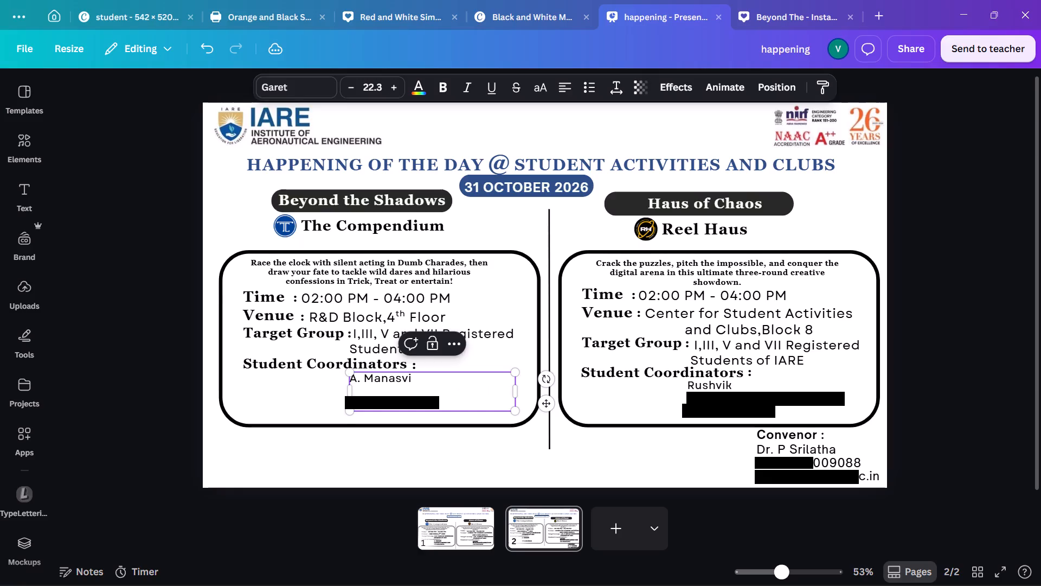
pyautogui.press('BackSpace')
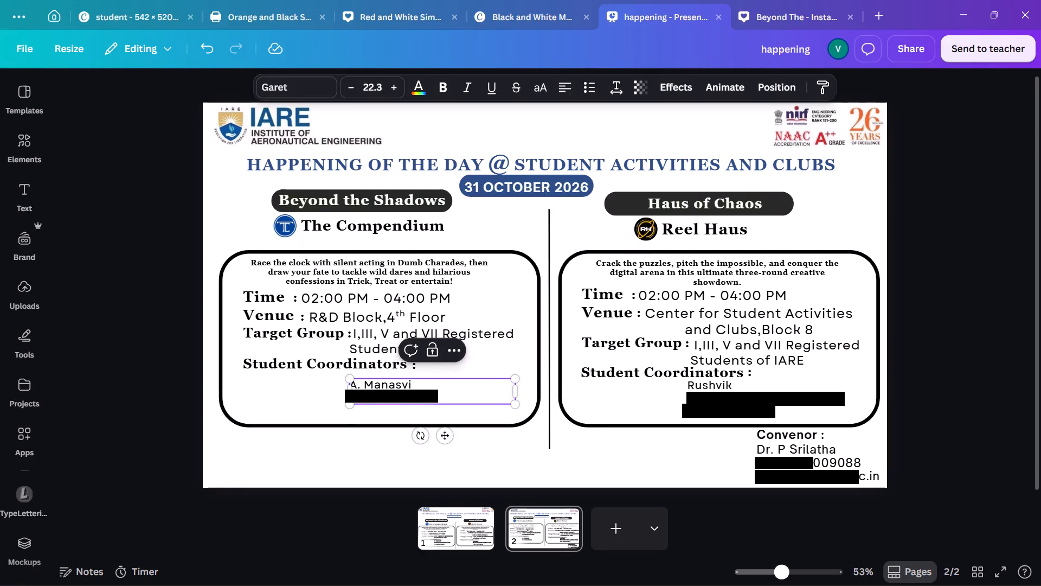
# Delete the e-mail line from the Haus of Chaos student coordinator text, keeping the name and the last contact line.
pyautogui.click(840, 394)
pyautogui.click(840, 394)
pyautogui.click(737, 342)
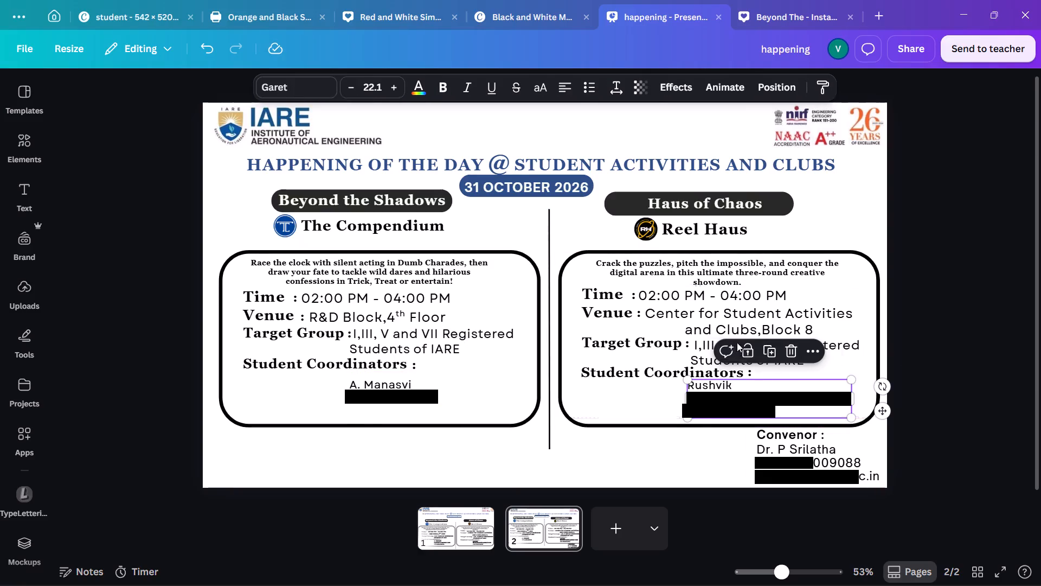
pyautogui.click(692, 444)
pyautogui.click(837, 396)
pyautogui.click(843, 396)
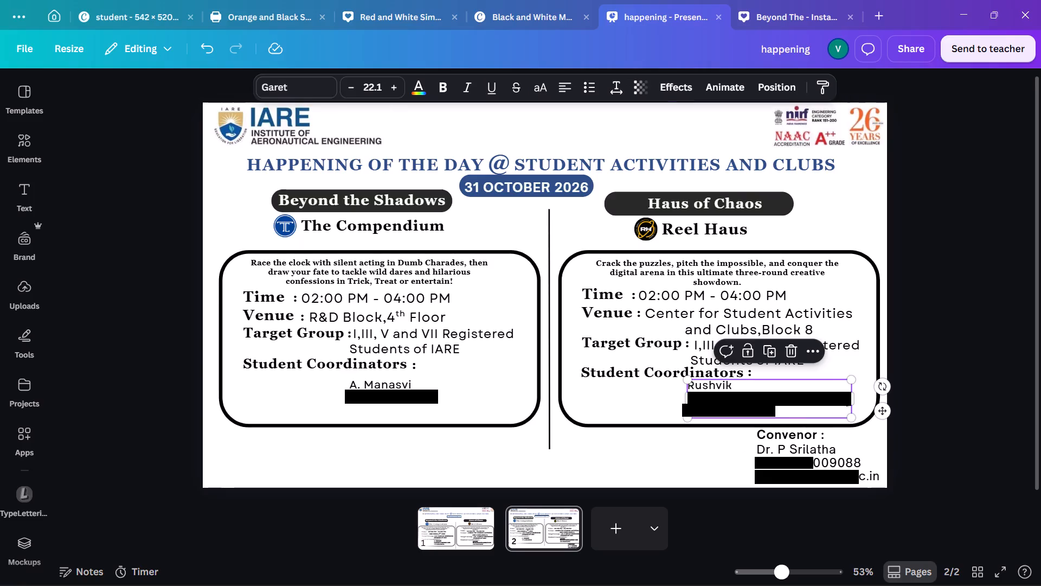
pyautogui.click(843, 396)
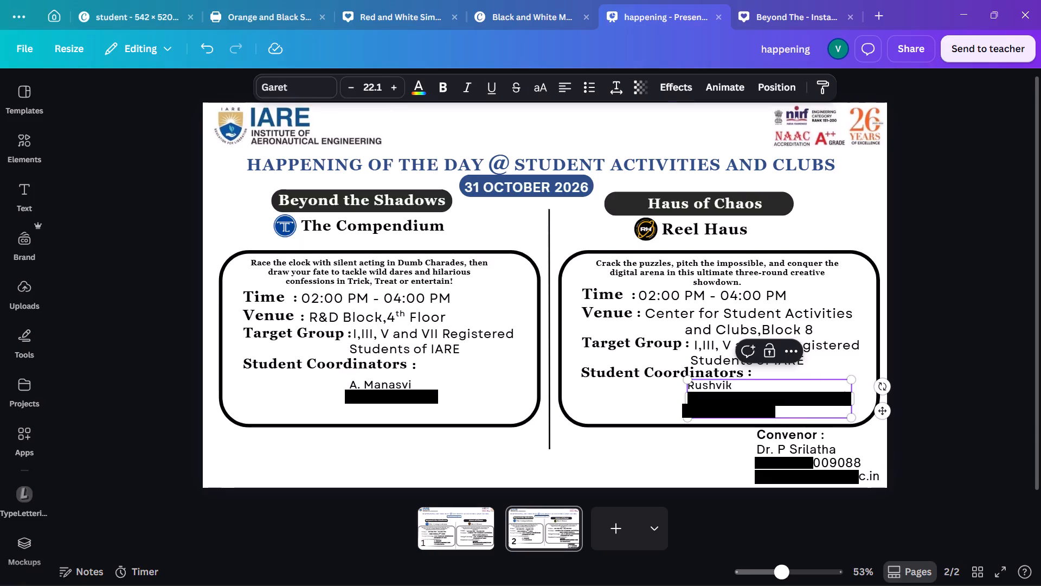
pyautogui.hotkey('ctrl', 'BackSpace')
pyautogui.hotkey('ctrl', 'BackSpace')
pyautogui.hotkey('ctrl', 'BackSpace')
pyautogui.hotkey('ctrl', 'BackSpace')
pyautogui.hotkey('ctrl', 'BackSpace')
pyautogui.hotkey('ctrl', 'BackSpace')
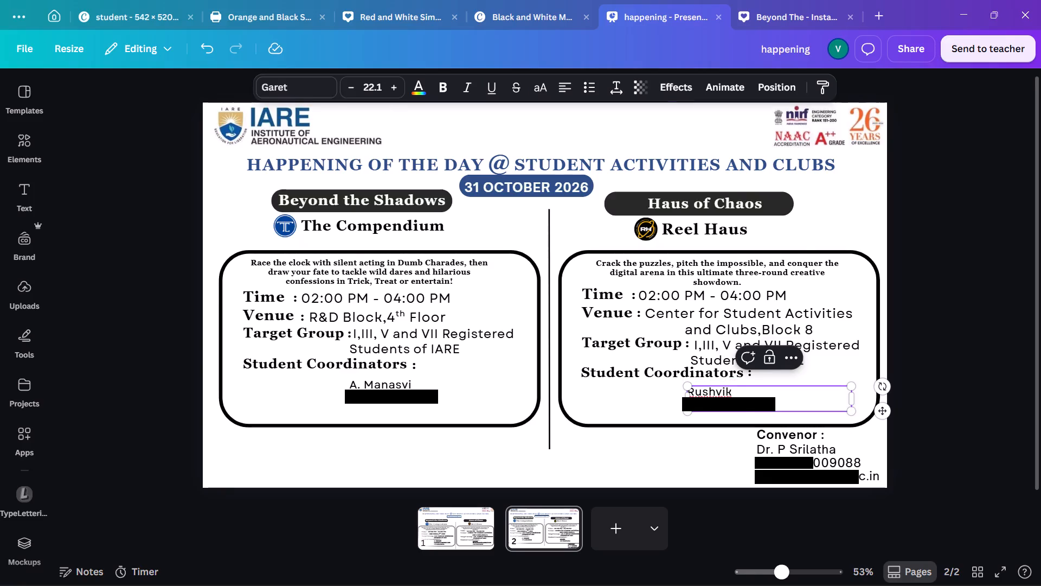
# Narrow the Haus of Chaos student coordinator text box to fit its remaining two lines.
pyautogui.moveTo(857, 398); pyautogui.dragTo(792, 394)
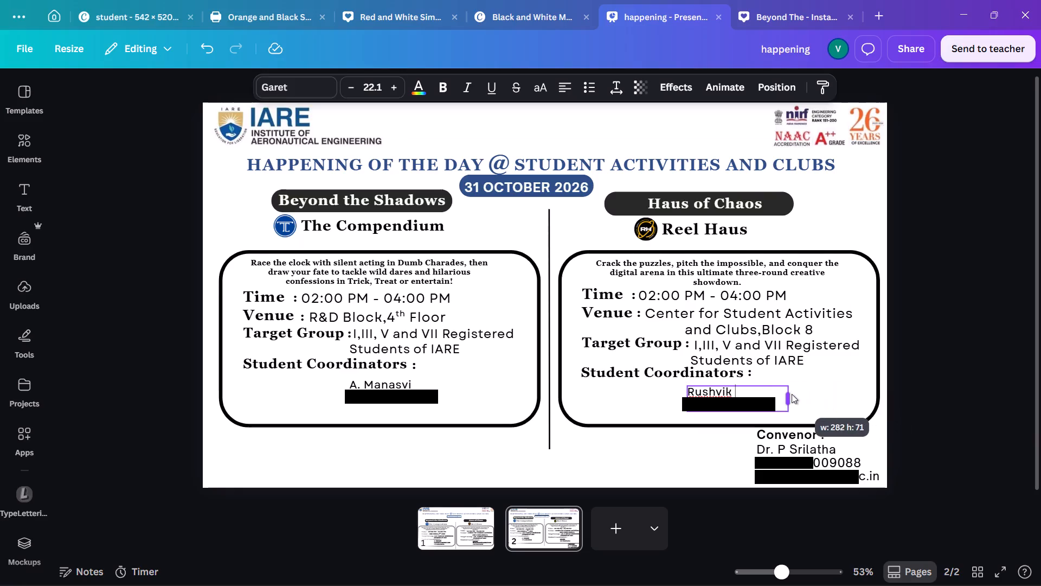
pyautogui.moveTo(792, 394); pyautogui.dragTo(787, 396)
pyautogui.click(843, 393)
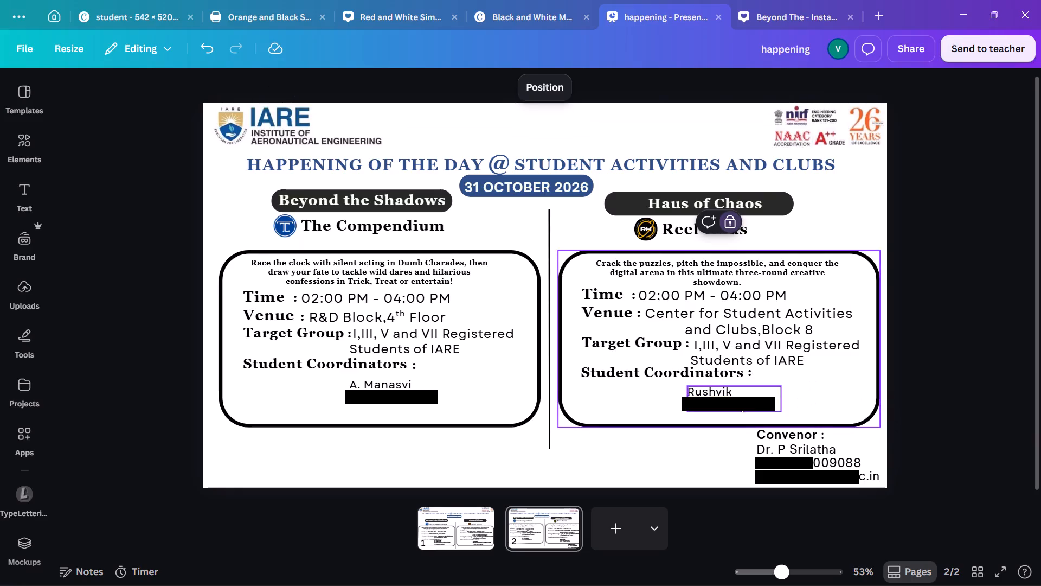
# Move the Haus of Chaos student coordinator's name and contact text below the frame, beside the Convenor block.
pyautogui.click(738, 402)
pyautogui.moveTo(738, 402); pyautogui.dragTo(806, 385)
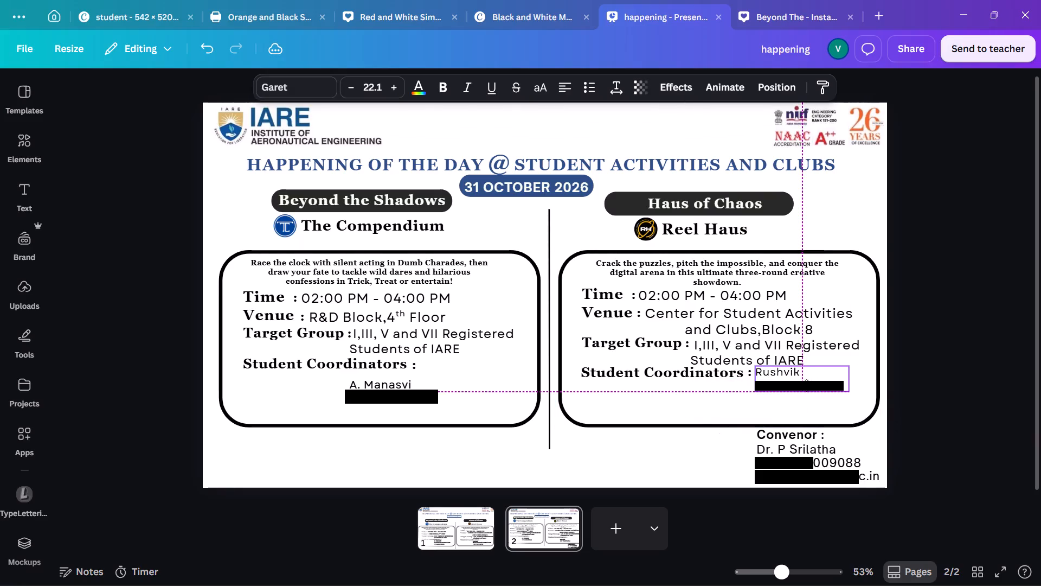
pyautogui.moveTo(806, 385); pyautogui.dragTo(808, 385)
pyautogui.click(680, 375)
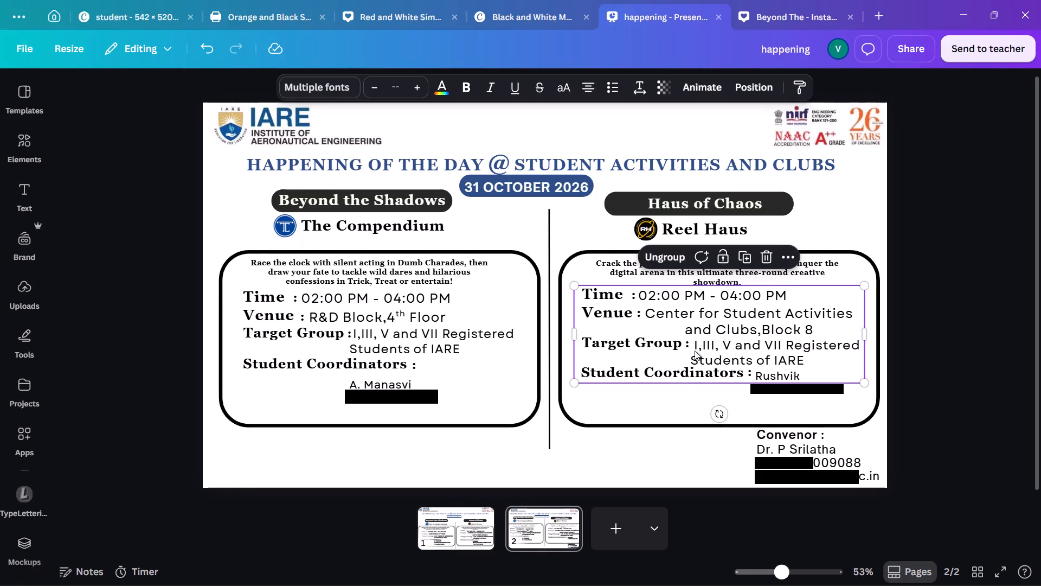
pyautogui.moveTo(777, 388); pyautogui.dragTo(685, 459)
# Move the grouped Haus of Chaos event details lower in the frame, leaving a gap beneath the description.
pyautogui.click(680, 357)
pyautogui.moveTo(673, 326); pyautogui.dragTo(679, 336)
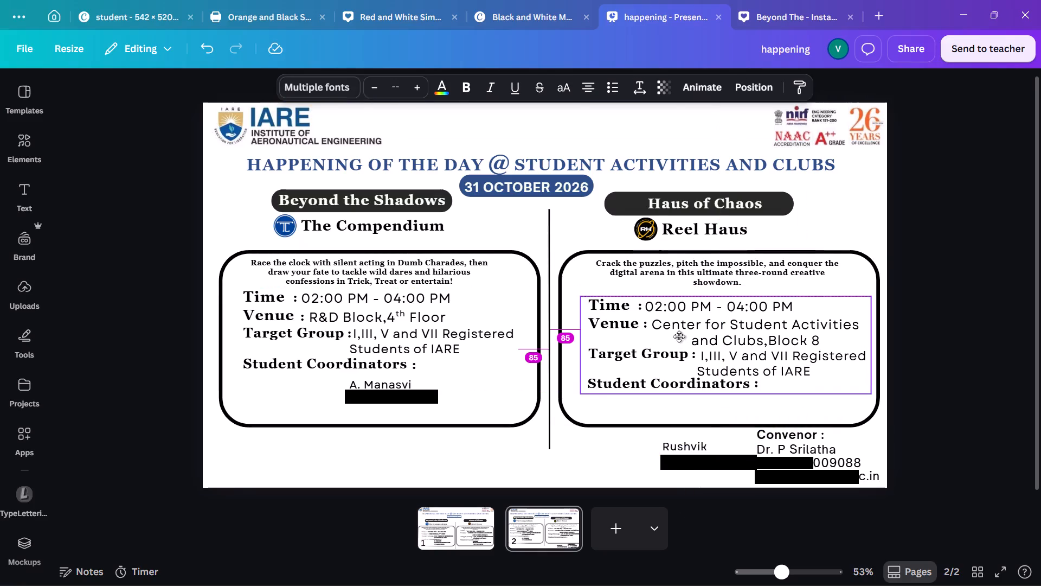
pyautogui.moveTo(679, 336); pyautogui.dragTo(679, 358)
pyautogui.moveTo(679, 358); pyautogui.dragTo(681, 358)
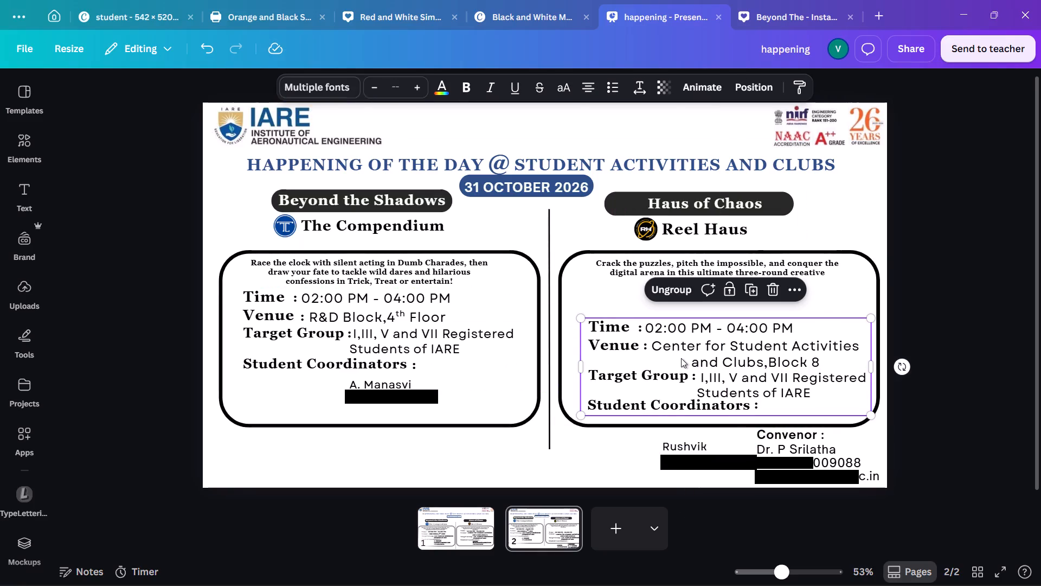
pyautogui.moveTo(681, 358); pyautogui.dragTo(676, 347)
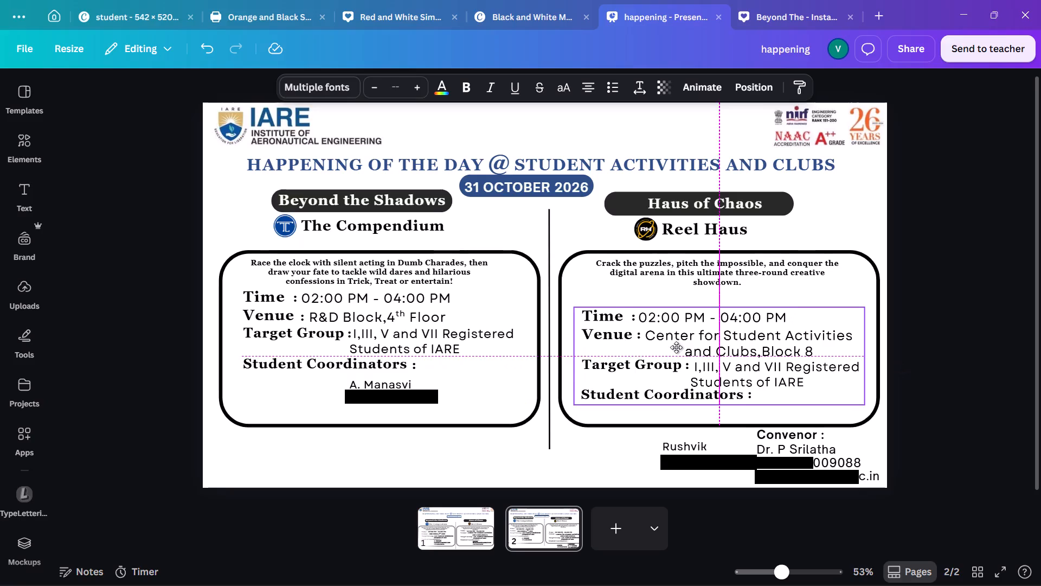
pyautogui.moveTo(676, 347); pyautogui.dragTo(678, 344)
# Enlarge the Haus of Chaos description to a font size of about 18.7 and centre it near the frame's upper edge.
pyautogui.click(705, 254)
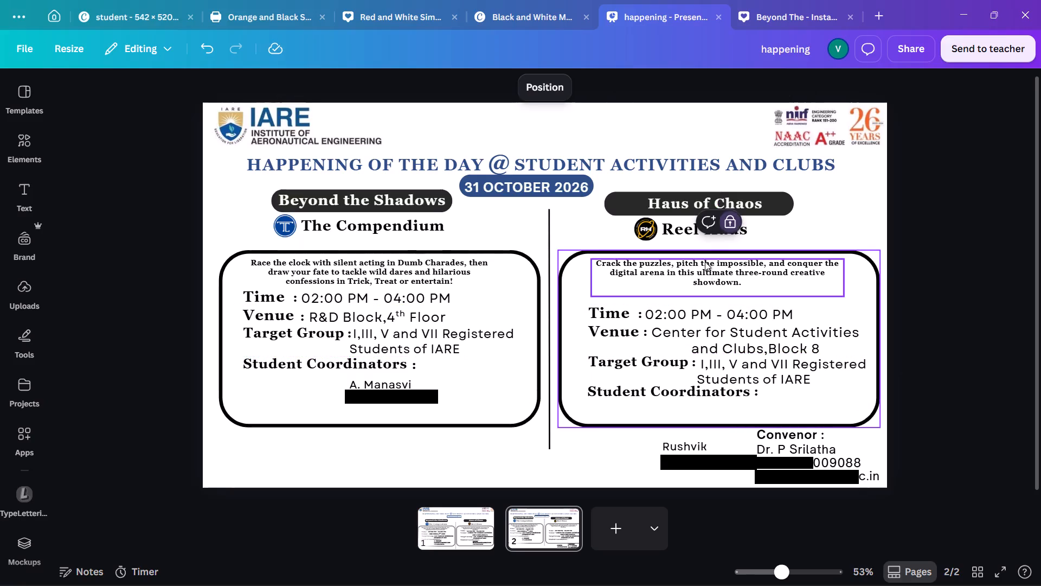
pyautogui.moveTo(706, 269); pyautogui.dragTo(692, 267)
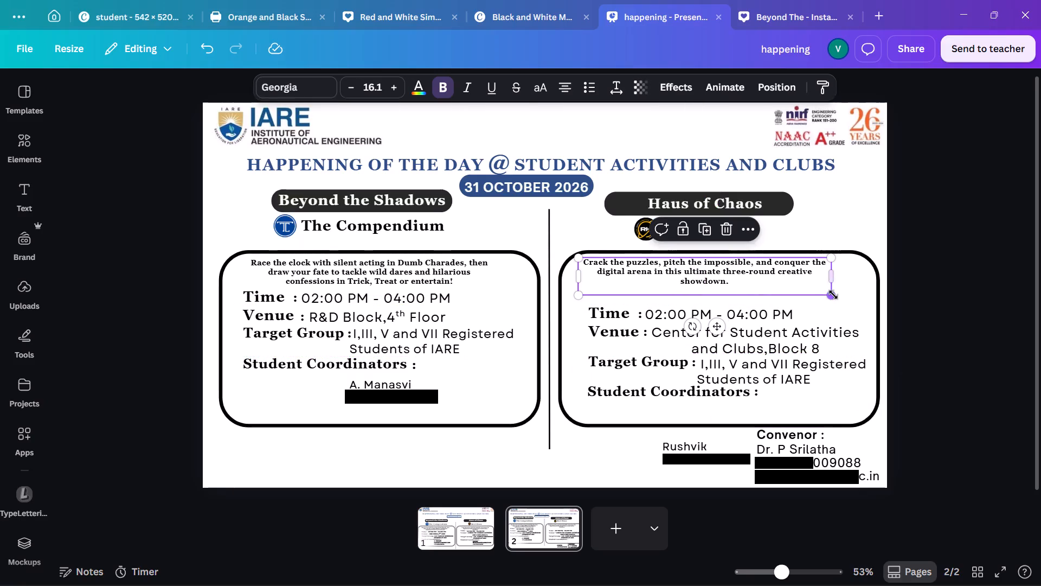
pyautogui.moveTo(833, 295); pyautogui.dragTo(875, 316)
pyautogui.click(873, 317)
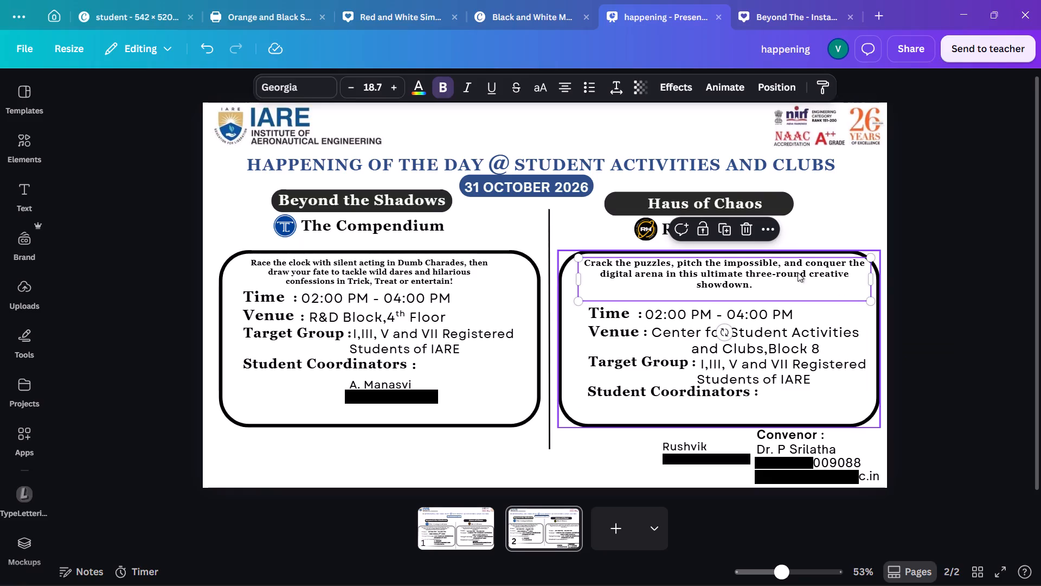
pyautogui.click(838, 280)
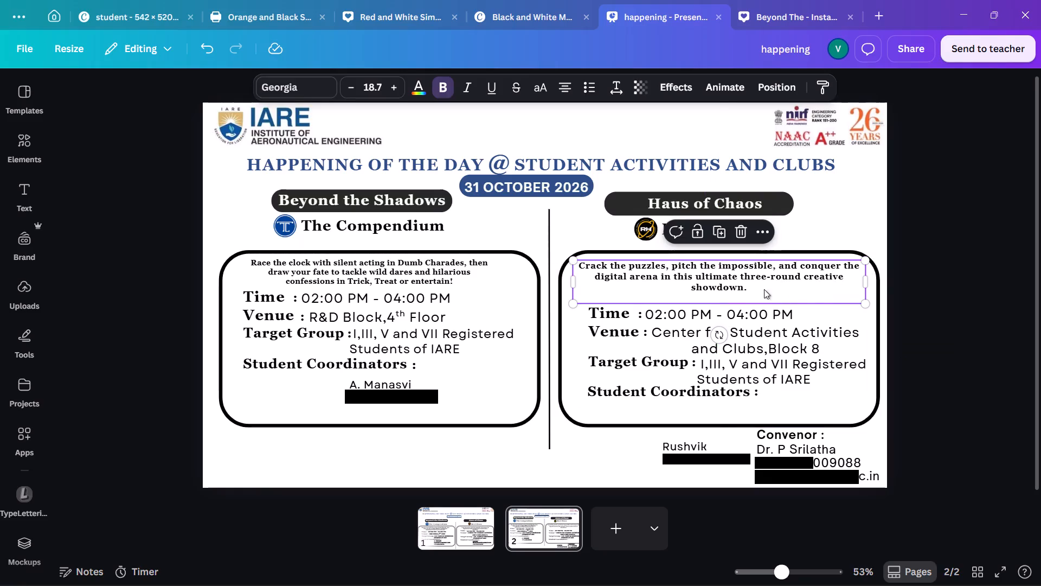
pyautogui.moveTo(868, 305); pyautogui.dragTo(887, 315)
pyautogui.moveTo(885, 289); pyautogui.dragTo(866, 289)
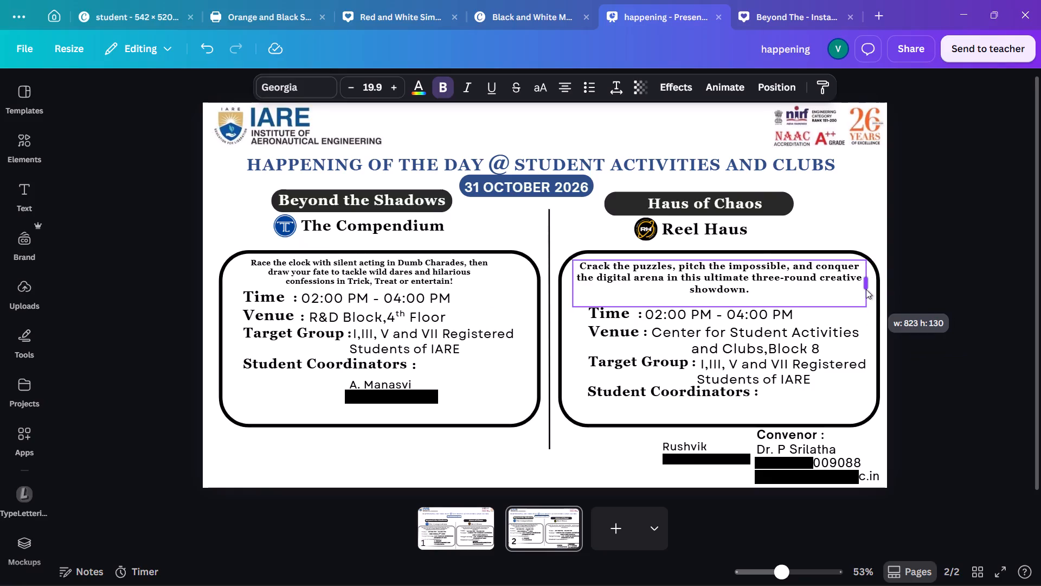
pyautogui.moveTo(866, 289); pyautogui.dragTo(878, 290)
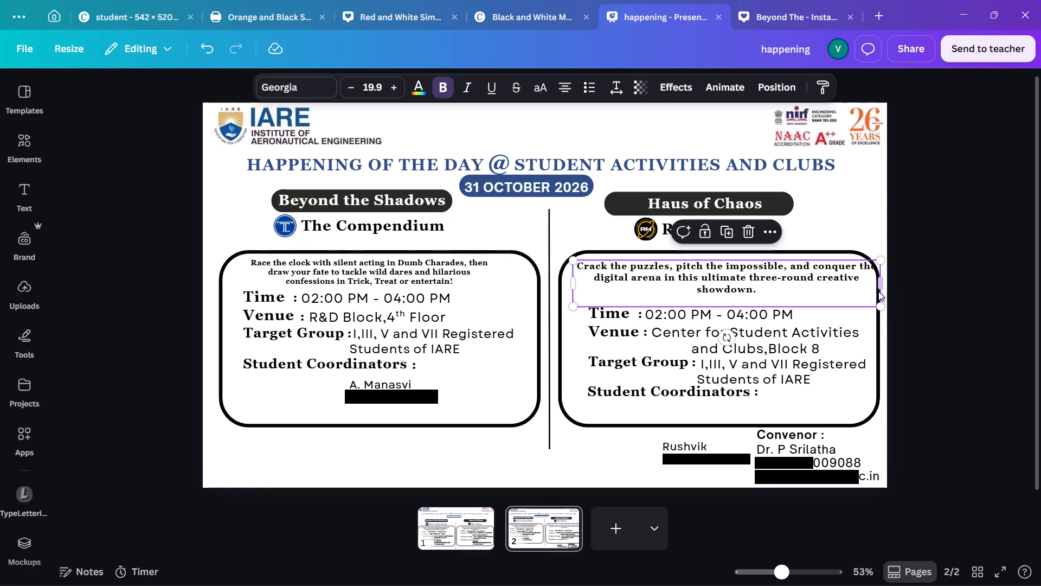
pyautogui.moveTo(878, 305); pyautogui.dragTo(863, 306)
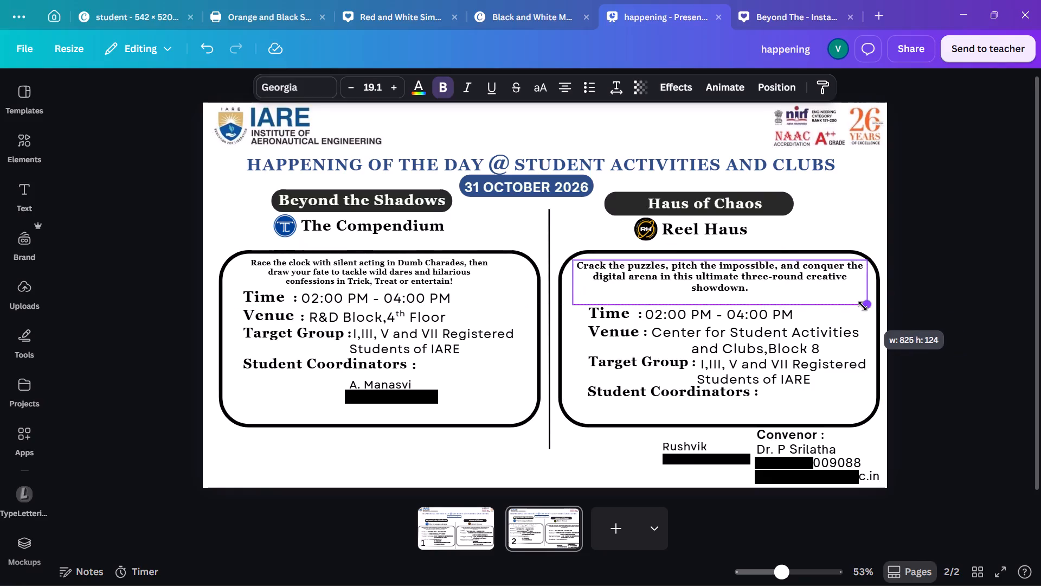
pyautogui.moveTo(863, 306); pyautogui.dragTo(858, 305)
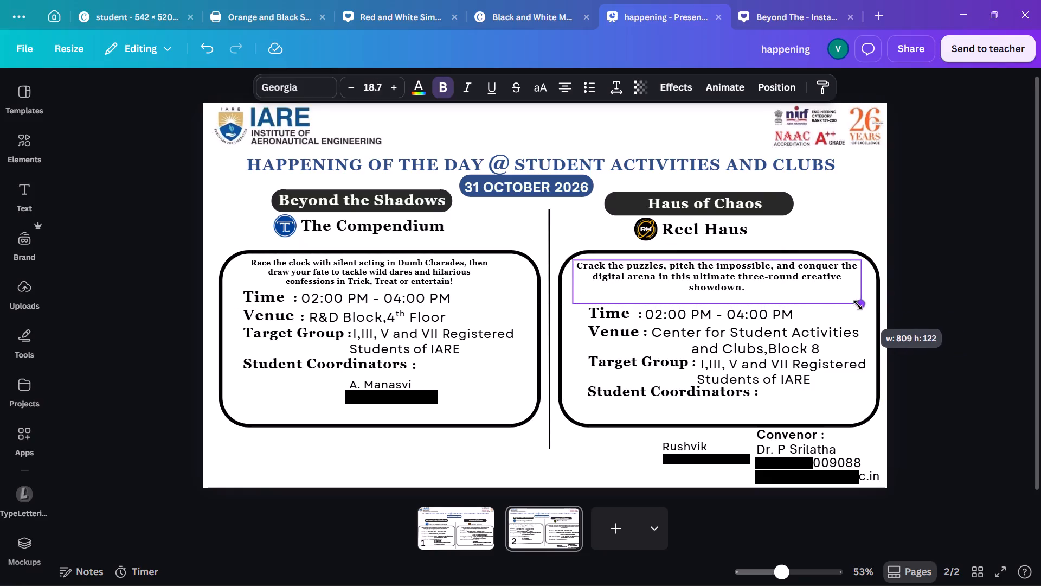
pyautogui.moveTo(858, 305); pyautogui.dragTo(857, 305)
pyautogui.moveTo(796, 271); pyautogui.dragTo(803, 271)
# Ungroup the event details text inside the Haus of Chaos frame.
pyautogui.click(715, 310)
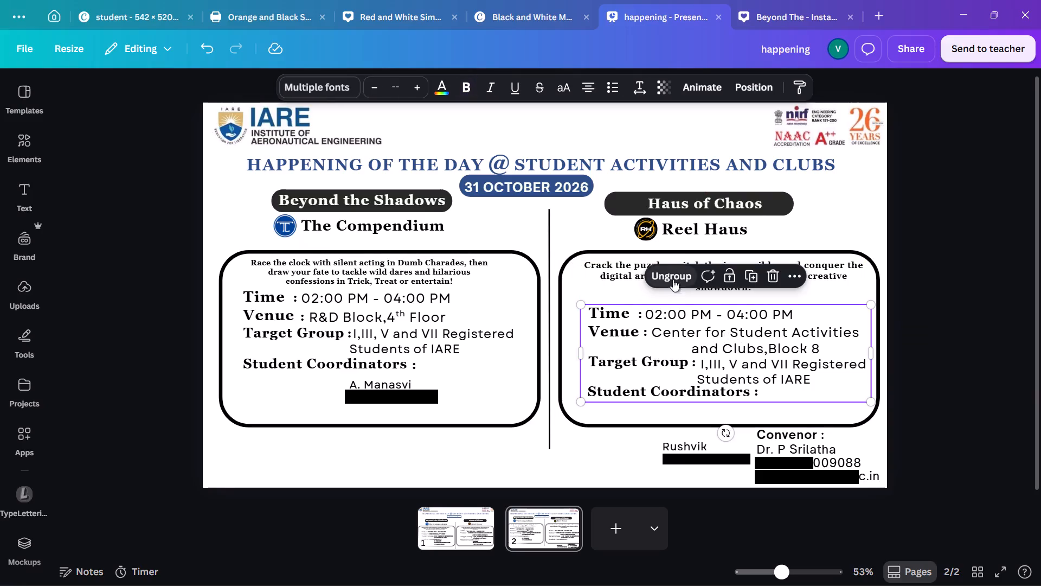
pyautogui.click(667, 275)
pyautogui.click(635, 420)
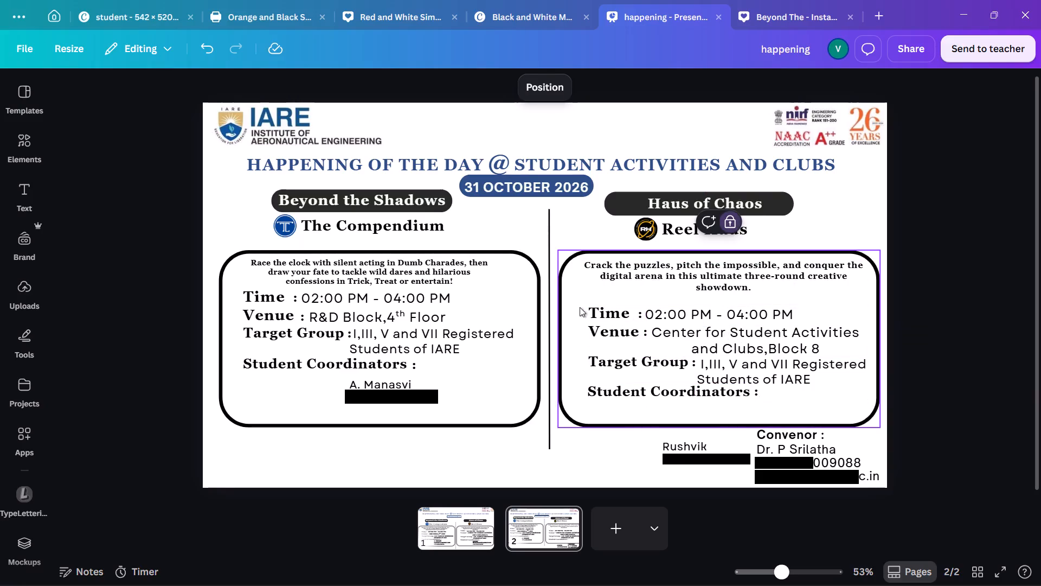
# Move the Haus of Chaos Time label, colon and value together up beneath the description, near the frame's left side.
pyautogui.moveTo(574, 309); pyautogui.dragTo(647, 314)
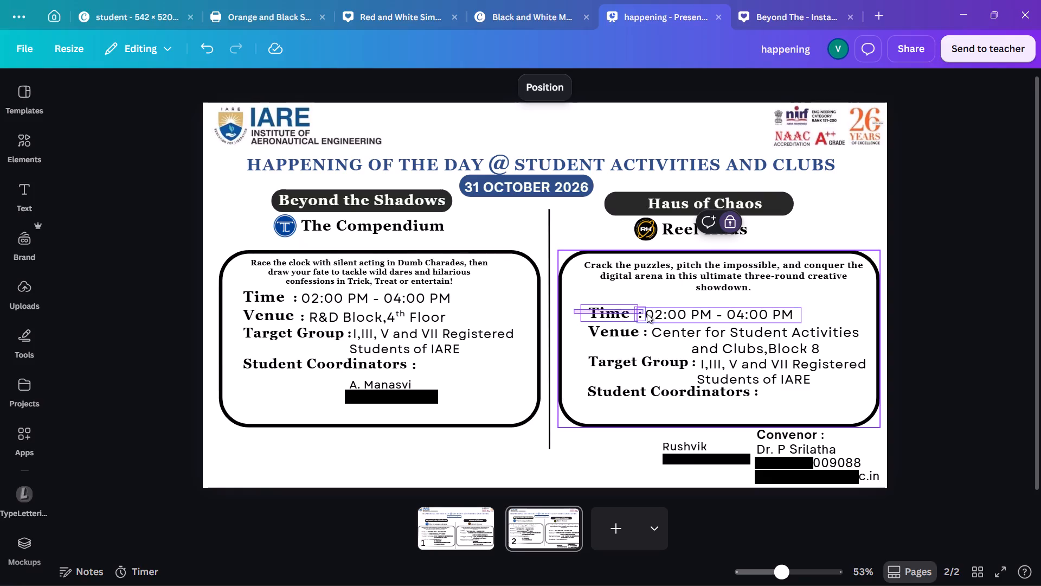
pyautogui.moveTo(647, 314); pyautogui.dragTo(658, 314)
pyautogui.click(645, 278)
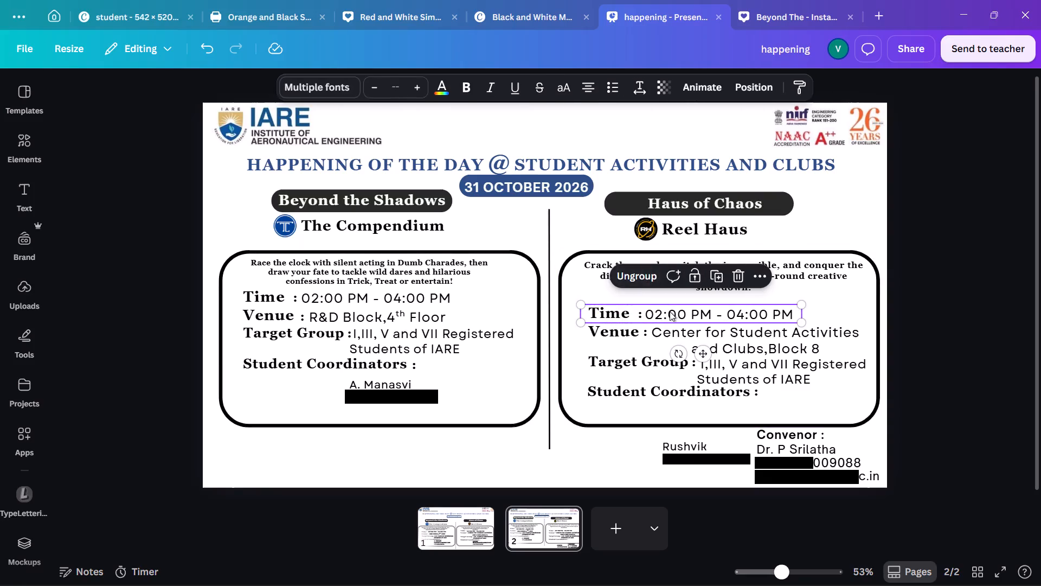
pyautogui.moveTo(670, 311); pyautogui.dragTo(656, 302)
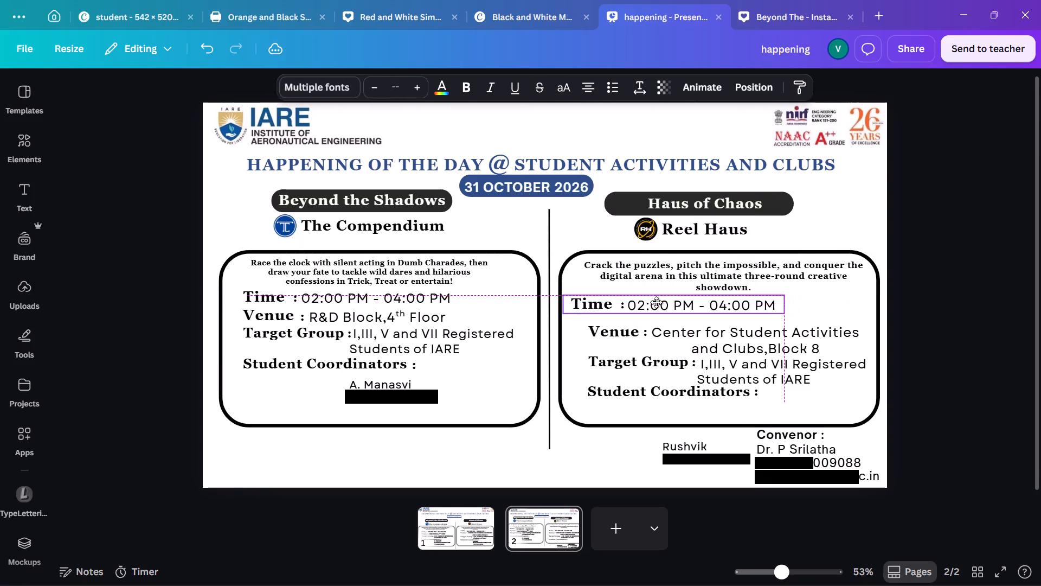
pyautogui.moveTo(656, 302); pyautogui.dragTo(659, 302)
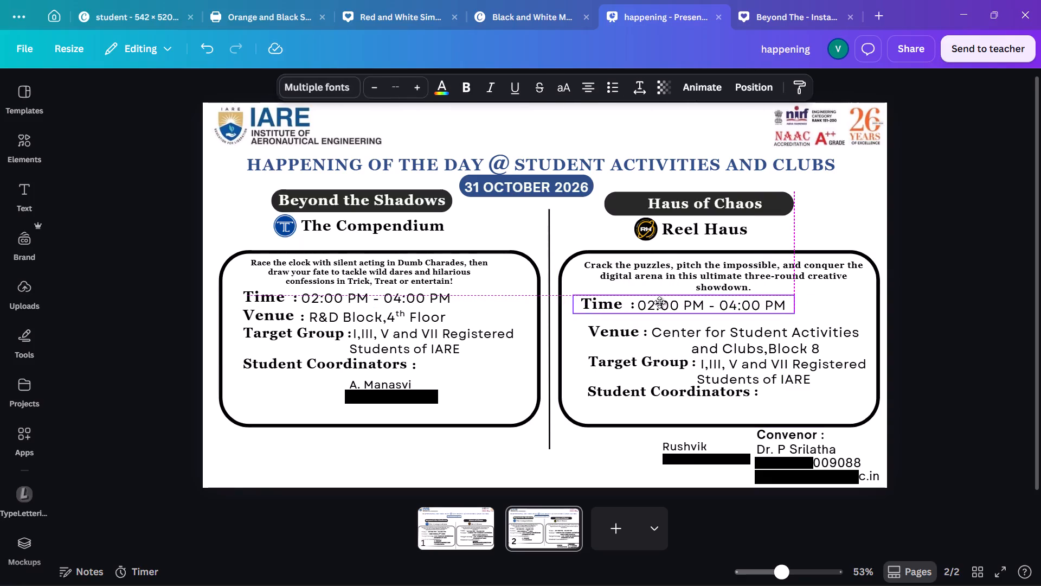
pyautogui.moveTo(659, 302); pyautogui.dragTo(659, 302)
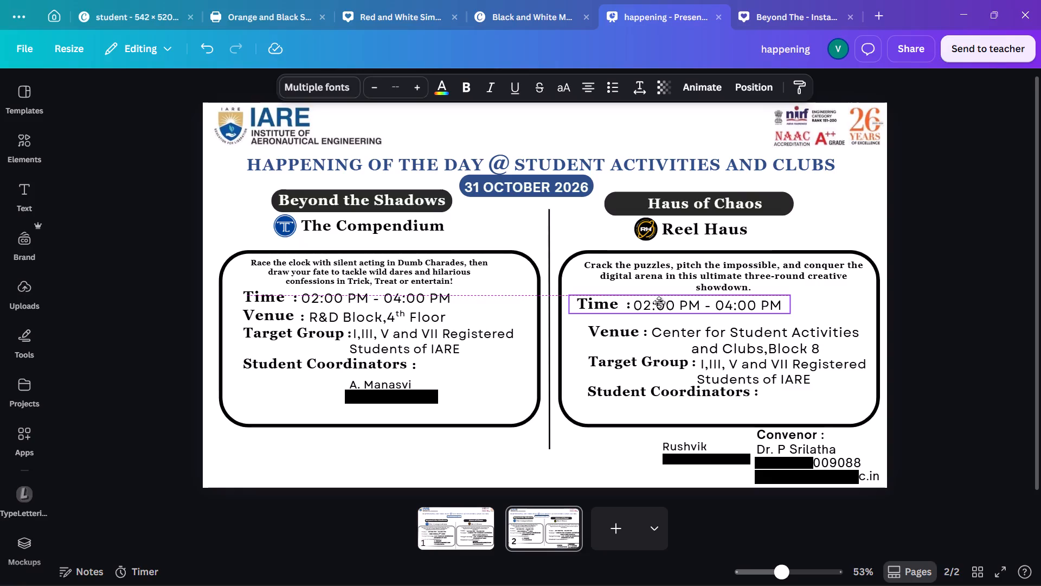
pyautogui.moveTo(659, 302); pyautogui.dragTo(659, 302)
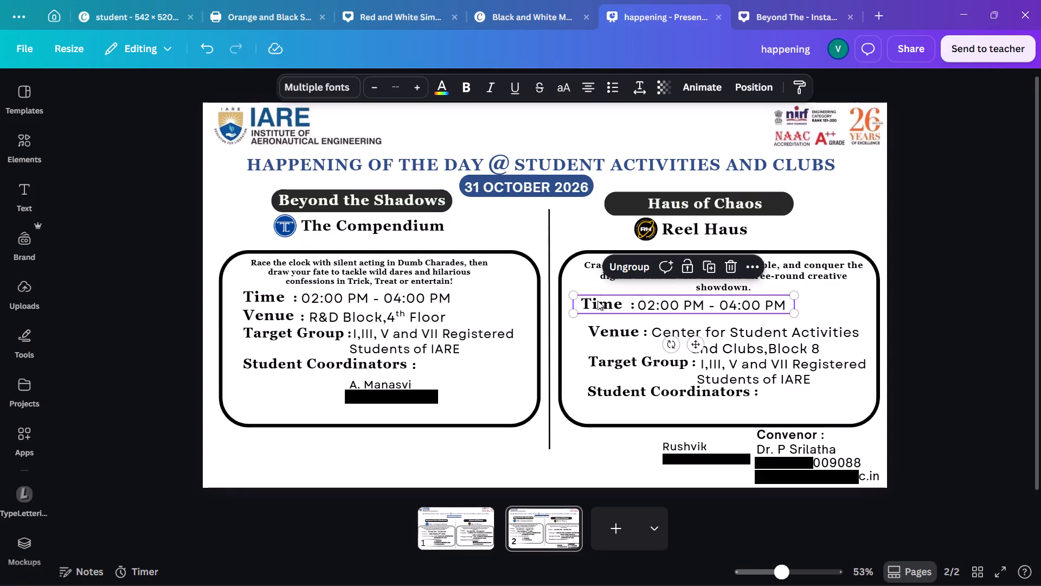
pyautogui.keyDown('ctrl'); pyautogui.scroll(4, 581, 302); pyautogui.keyUp('ctrl')
pyautogui.moveTo(702, 310); pyautogui.dragTo(697, 310)
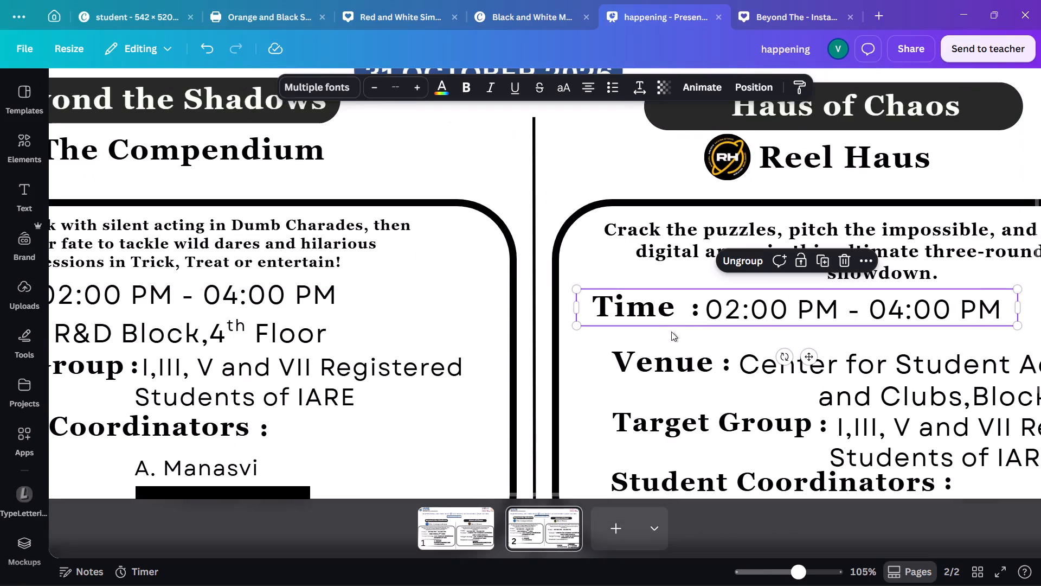
# Move the Haus of Chaos Venue label, colon and value together to line up beneath the Time row.
pyautogui.click(585, 367)
pyautogui.moveTo(587, 355); pyautogui.dragTo(749, 373)
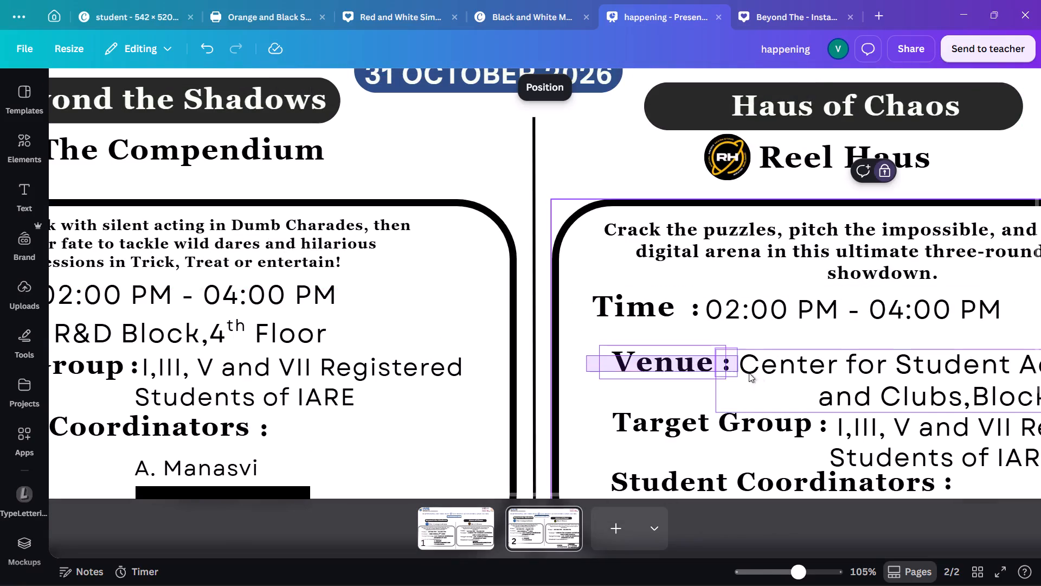
pyautogui.moveTo(749, 373); pyautogui.dragTo(772, 374)
pyautogui.click(843, 319)
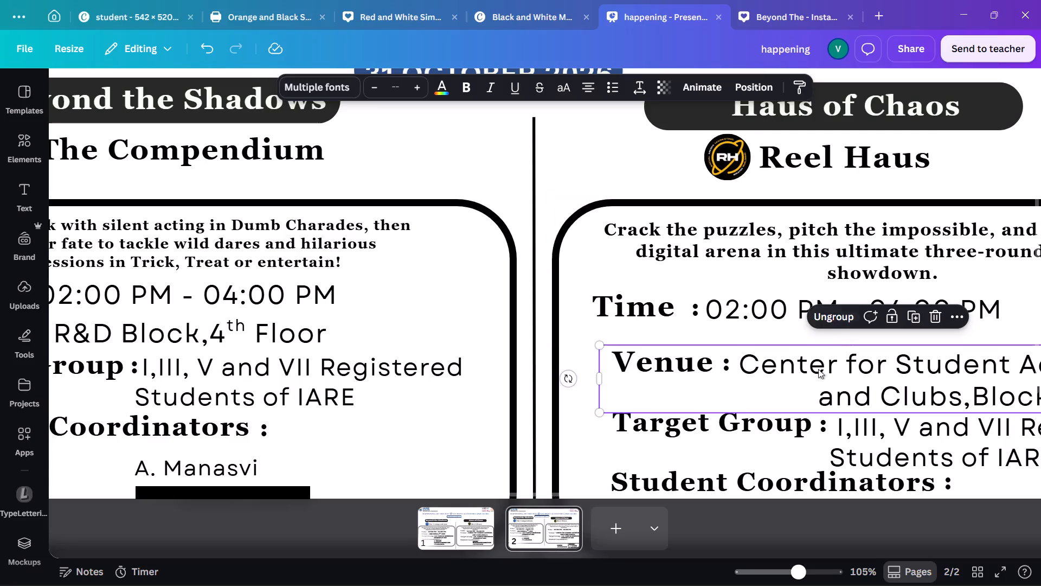
pyautogui.moveTo(815, 384); pyautogui.dragTo(793, 375)
# Move the Haus of Chaos Target Group label, colon and value together to line up beneath the Venue row.
pyautogui.click(773, 454)
pyautogui.moveTo(593, 424); pyautogui.dragTo(624, 427)
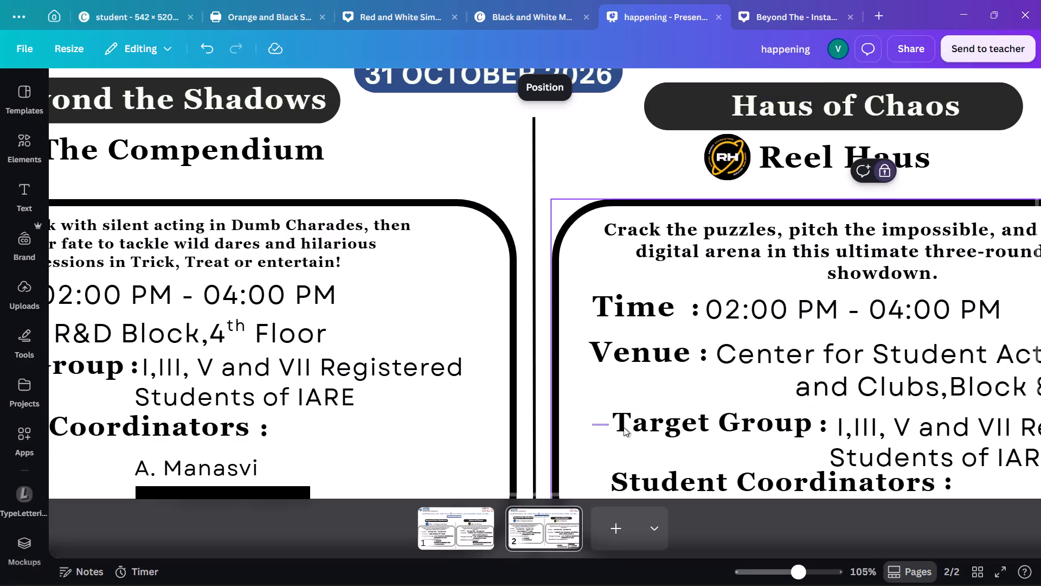
pyautogui.moveTo(624, 427); pyautogui.dragTo(841, 437)
pyautogui.click(843, 377)
pyautogui.moveTo(821, 443); pyautogui.dragTo(798, 437)
# Move the Haus of Chaos "Student Coordinators" label slightly down and left, lining it up beneath the Target Group label.
pyautogui.keyDown('ctrl'); pyautogui.scroll(-1, 798, 437); pyautogui.keyUp('ctrl')
pyautogui.scroll(-1, 798, 437)
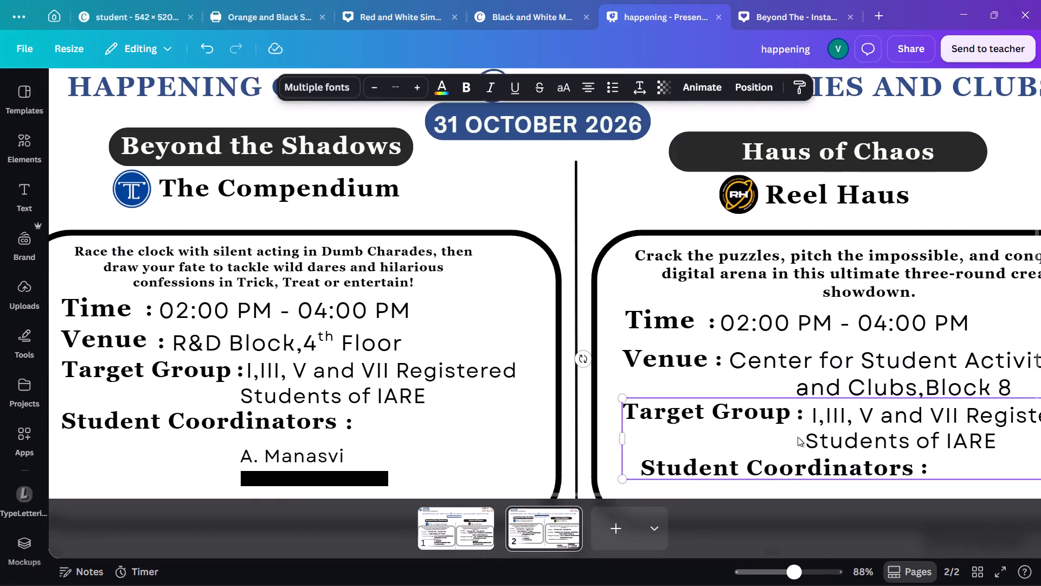
pyautogui.keyDown('ctrl'); pyautogui.scroll(-1, 798, 437); pyautogui.keyUp('ctrl')
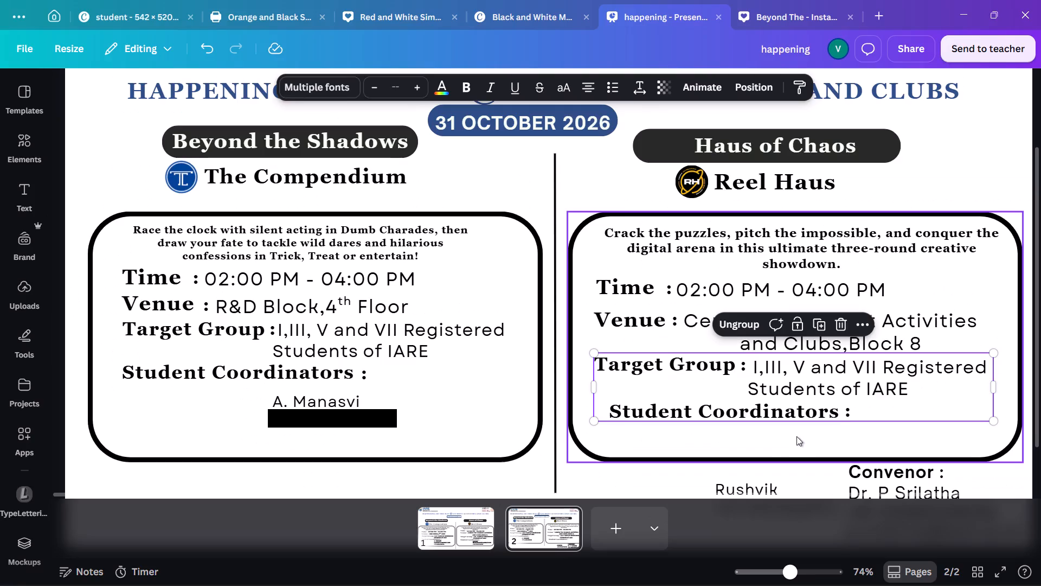
pyautogui.moveTo(747, 411); pyautogui.dragTo(749, 421)
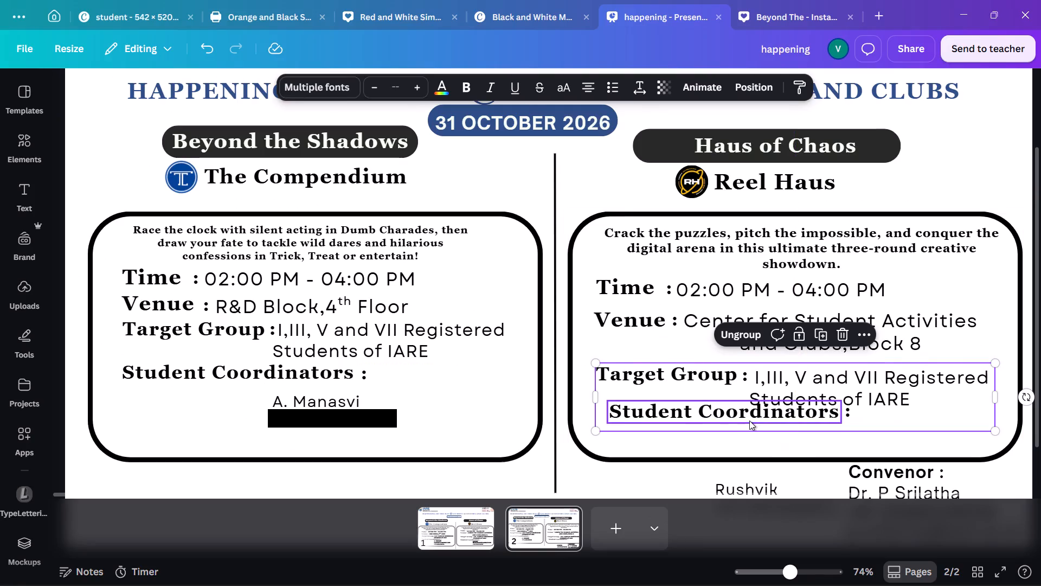
pyautogui.hotkey('ctrl', 'z')
pyautogui.click(755, 435)
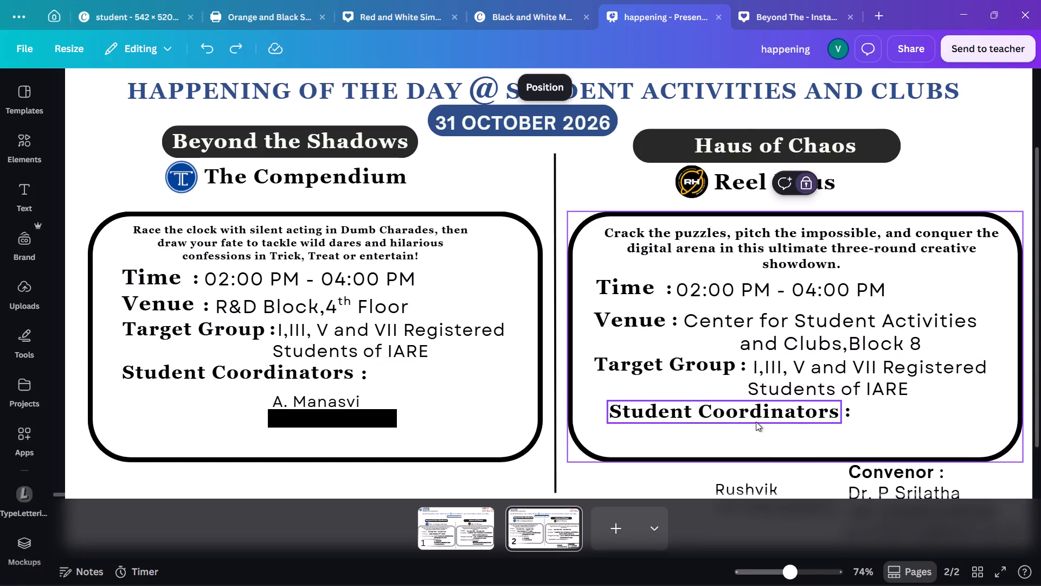
pyautogui.moveTo(756, 422); pyautogui.dragTo(741, 429)
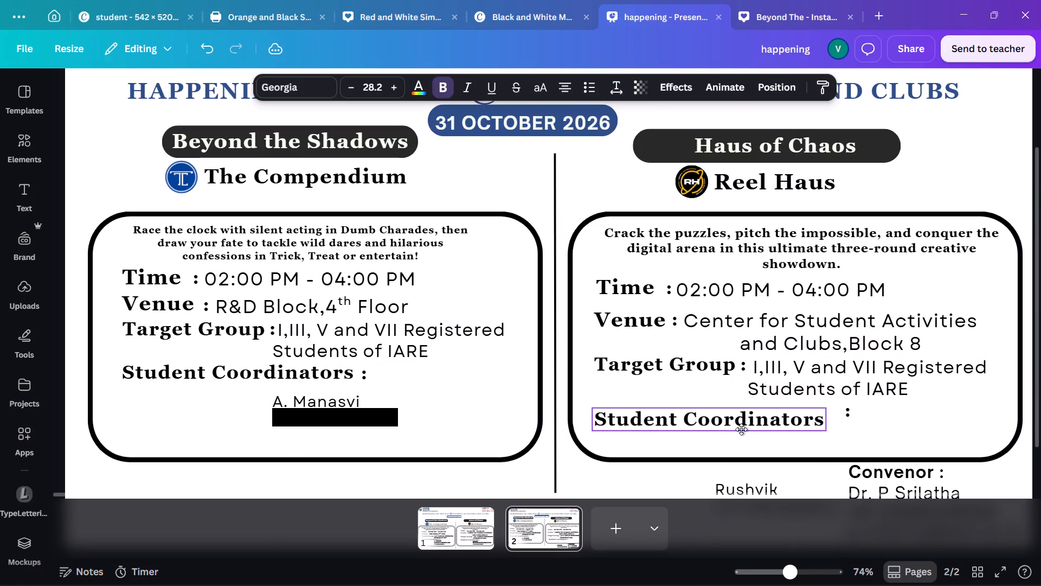
pyautogui.moveTo(741, 429); pyautogui.dragTo(743, 428)
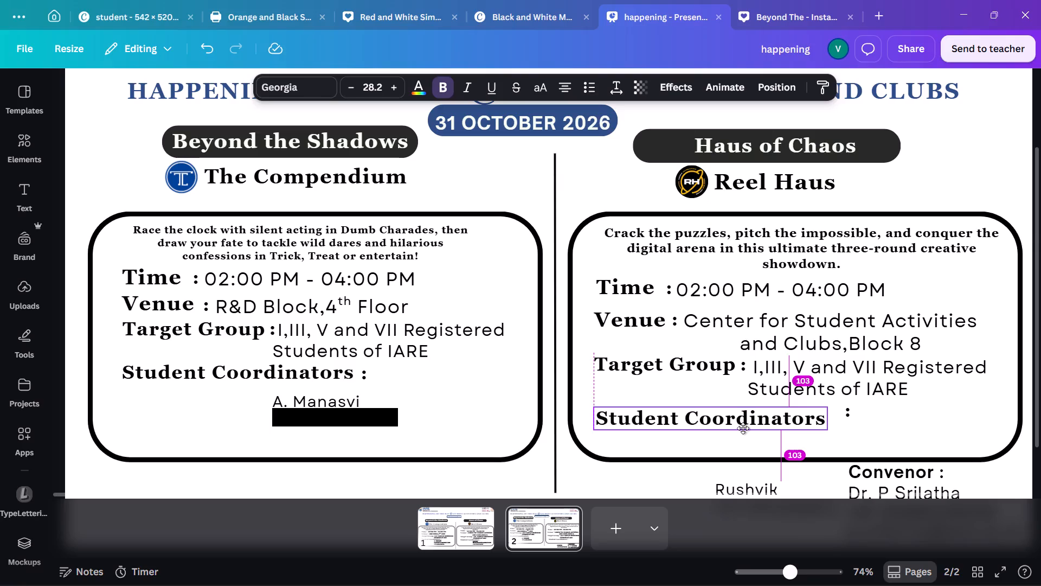
pyautogui.moveTo(743, 428); pyautogui.dragTo(741, 428)
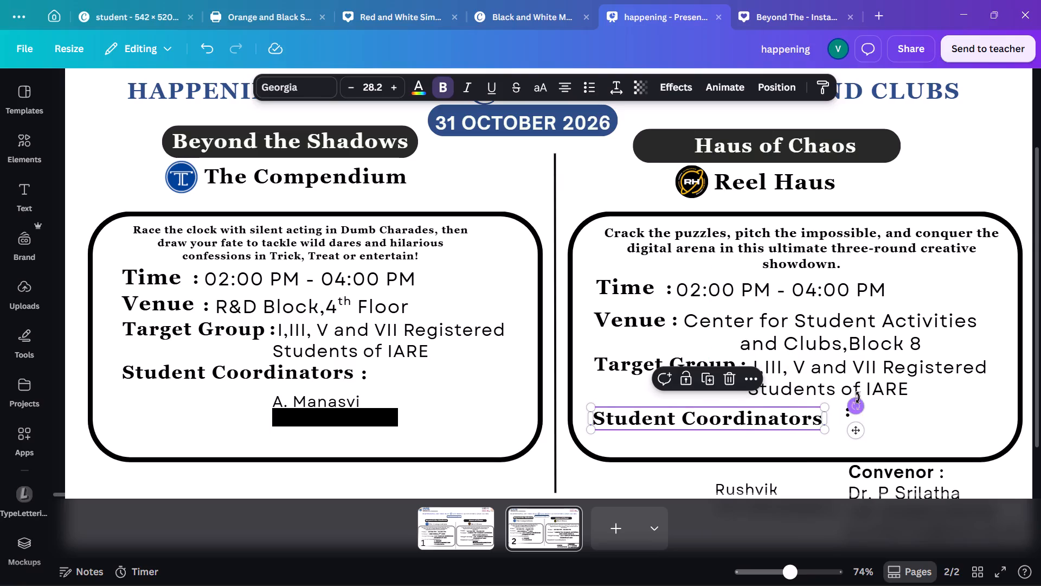
# Move the loose colon directly after the Haus of Chaos "Student Coordinators" label, level with its text.
pyautogui.click(850, 418)
pyautogui.moveTo(857, 451); pyautogui.dragTo(850, 454)
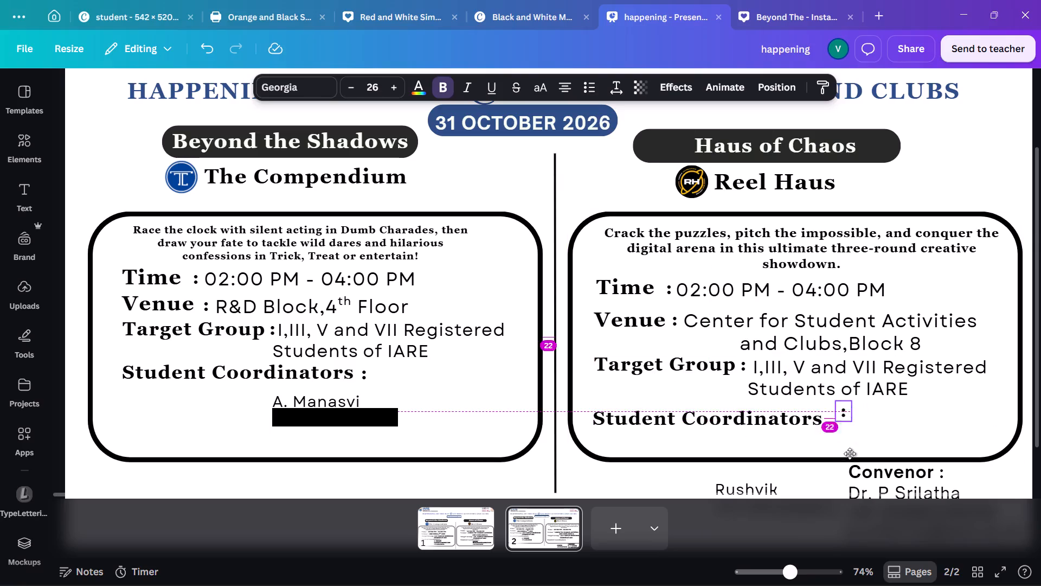
pyautogui.moveTo(850, 454); pyautogui.dragTo(841, 460)
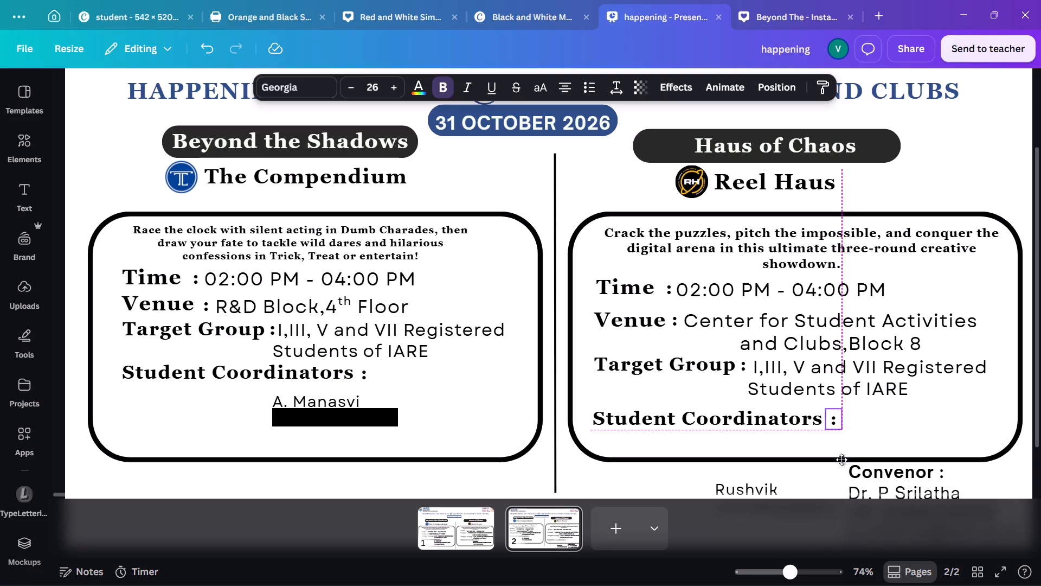
pyautogui.moveTo(841, 460); pyautogui.dragTo(839, 458)
pyautogui.click(909, 423)
pyautogui.keyDown('ctrl'); pyautogui.scroll(-1, 909, 423); pyautogui.keyUp('ctrl')
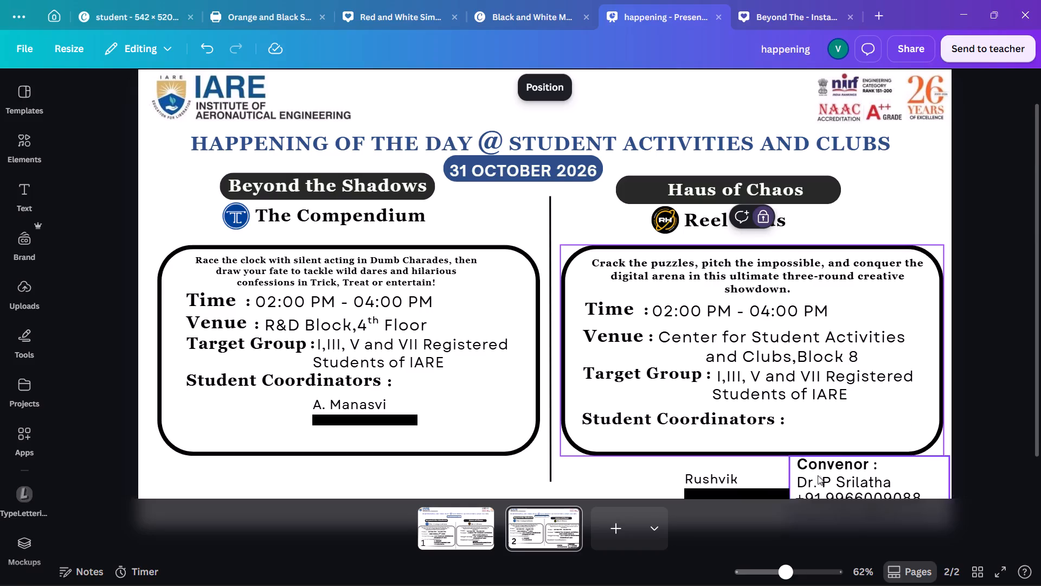
# Move the loose coordinator contact into the Haus of Chaos frame, directly after "Student Coordinators :", and enlarge its text to size 26.3.
pyautogui.moveTo(721, 488); pyautogui.dragTo(748, 379)
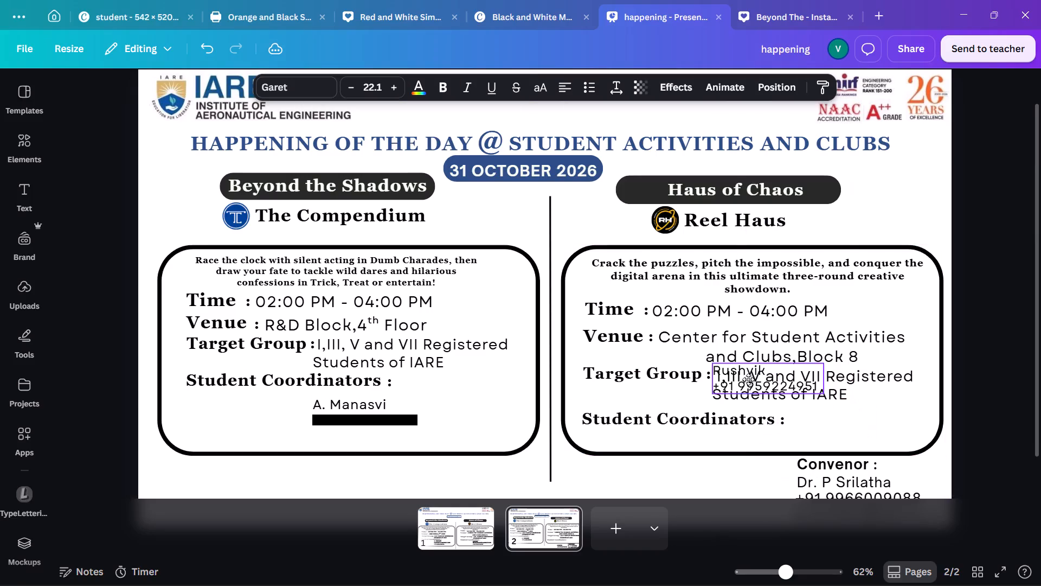
pyautogui.moveTo(748, 379); pyautogui.dragTo(753, 383)
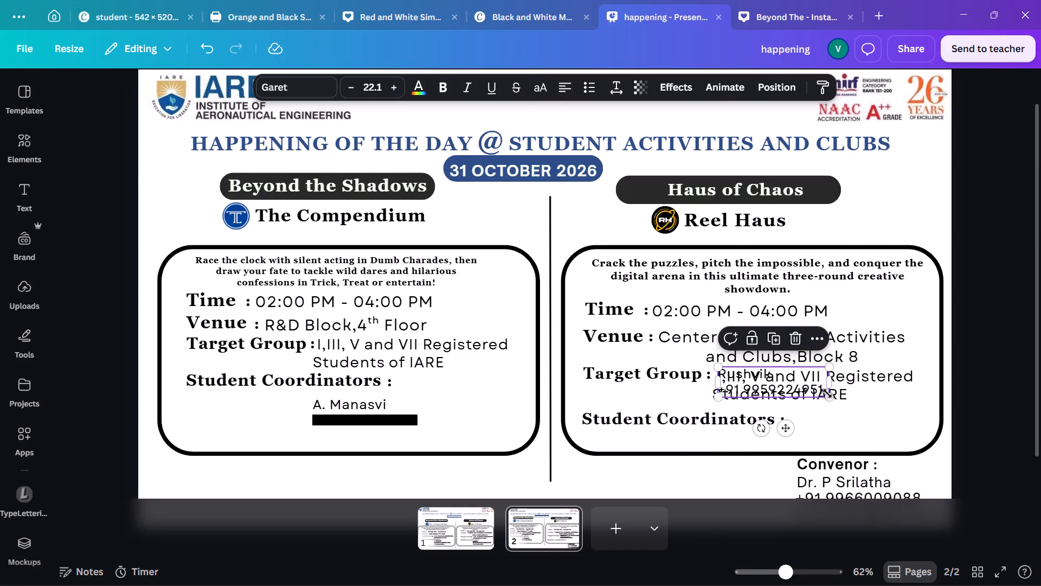
pyautogui.moveTo(827, 396); pyautogui.dragTo(856, 410)
pyautogui.moveTo(822, 387); pyautogui.dragTo(888, 428)
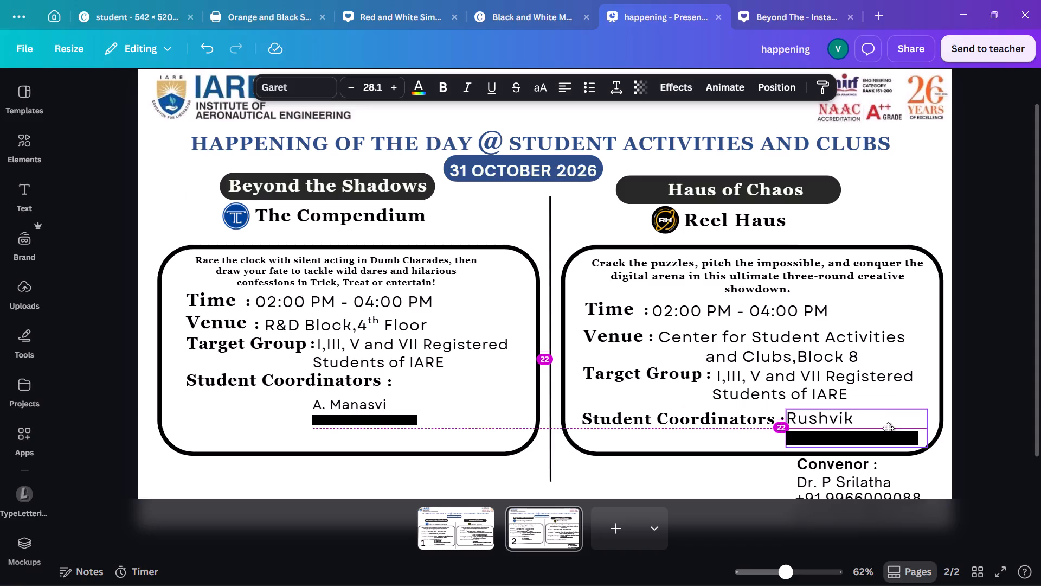
pyautogui.moveTo(888, 428); pyautogui.dragTo(890, 430)
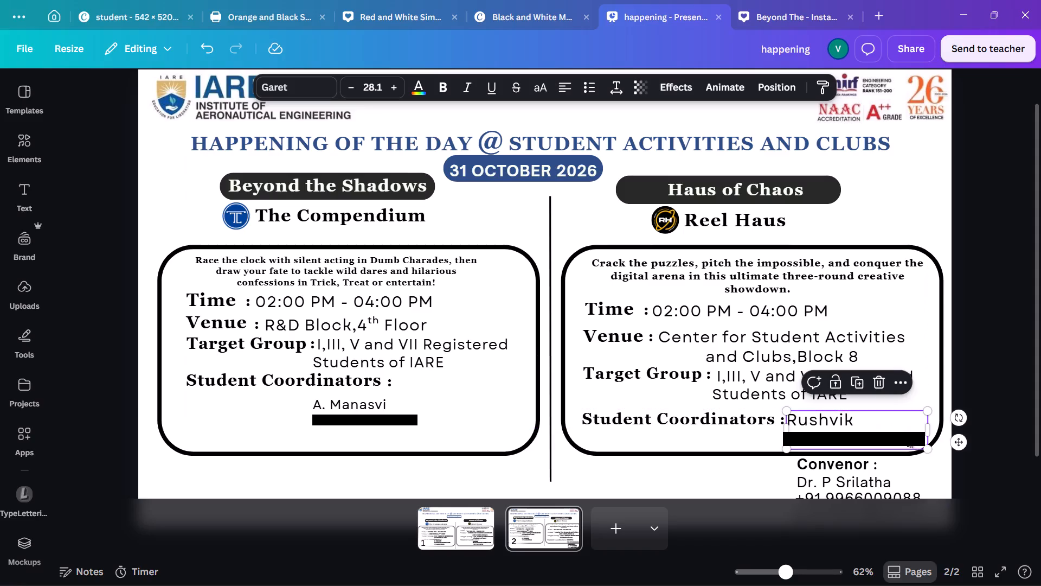
pyautogui.moveTo(929, 450); pyautogui.dragTo(914, 453)
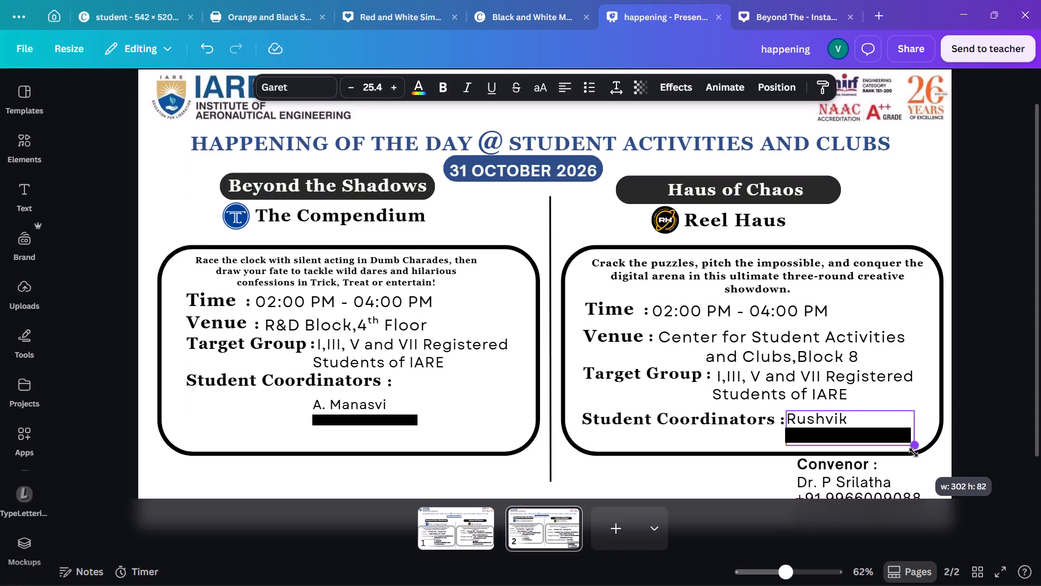
pyautogui.moveTo(914, 453); pyautogui.dragTo(918, 452)
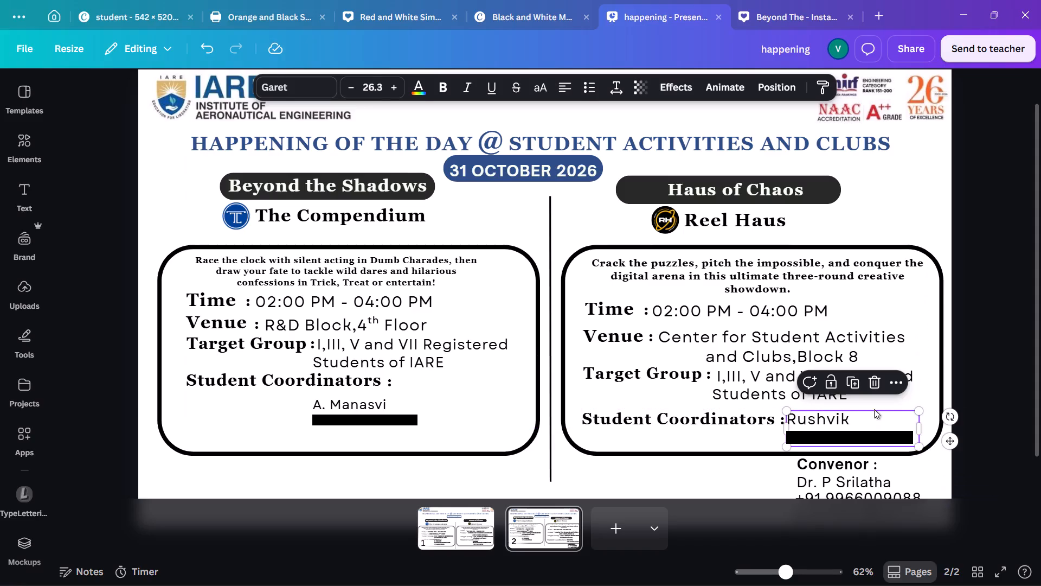
# Shrink the grouped Haus of Chaos Target Group value very slightly.
pyautogui.click(844, 402)
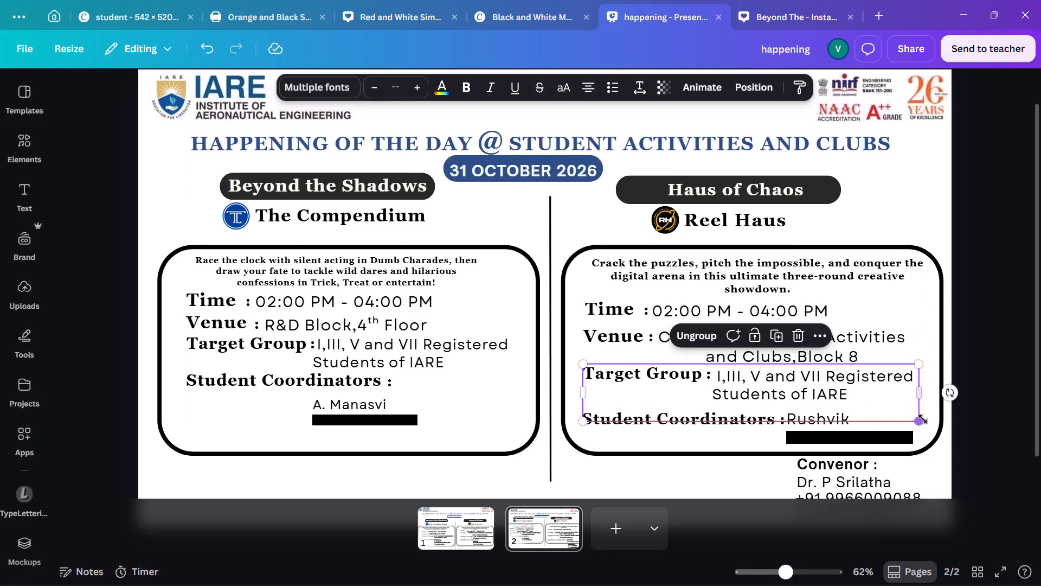
pyautogui.click(920, 424)
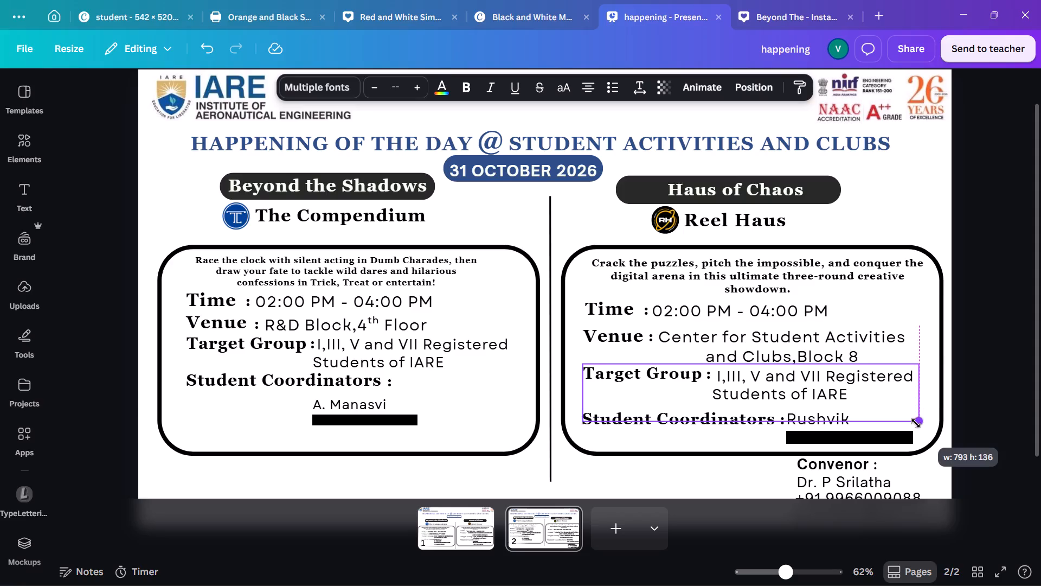
# Nudge the Haus of Chaos coordinator contact slightly right and down, leaving a small gap after the colon.
pyautogui.click(904, 435)
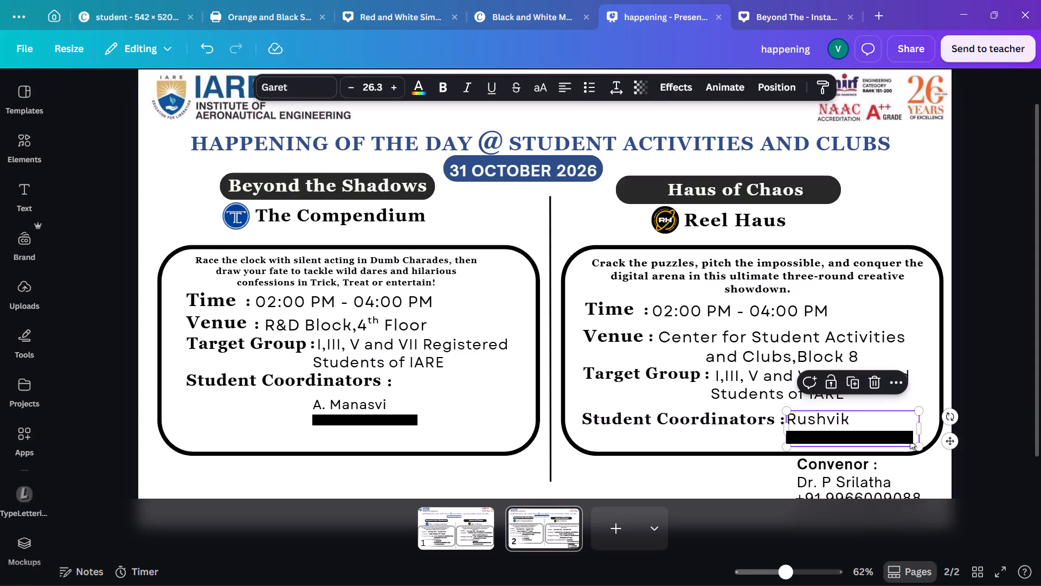
pyautogui.click(920, 464)
pyautogui.click(920, 464)
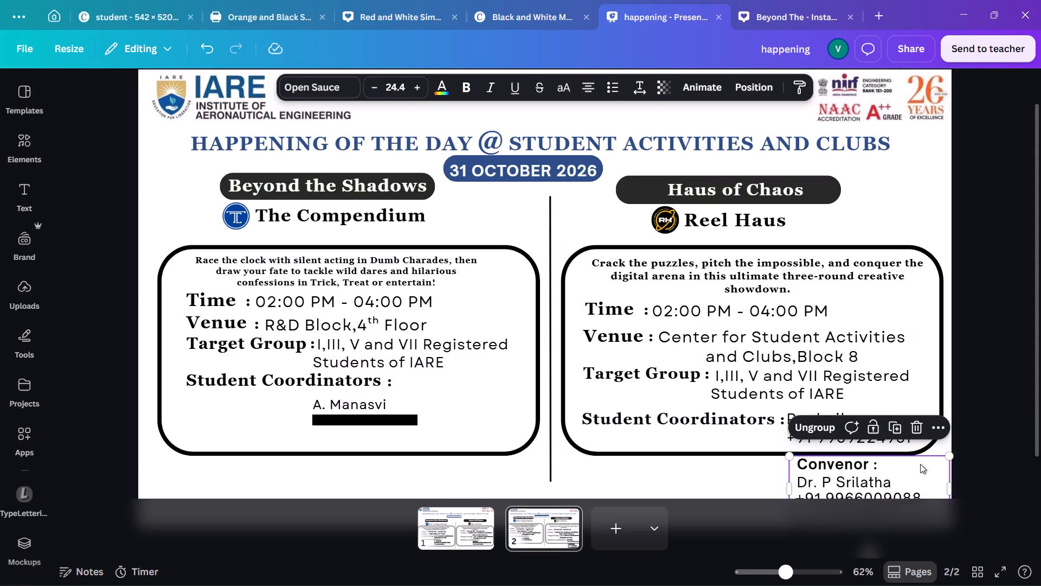
pyautogui.click(966, 454)
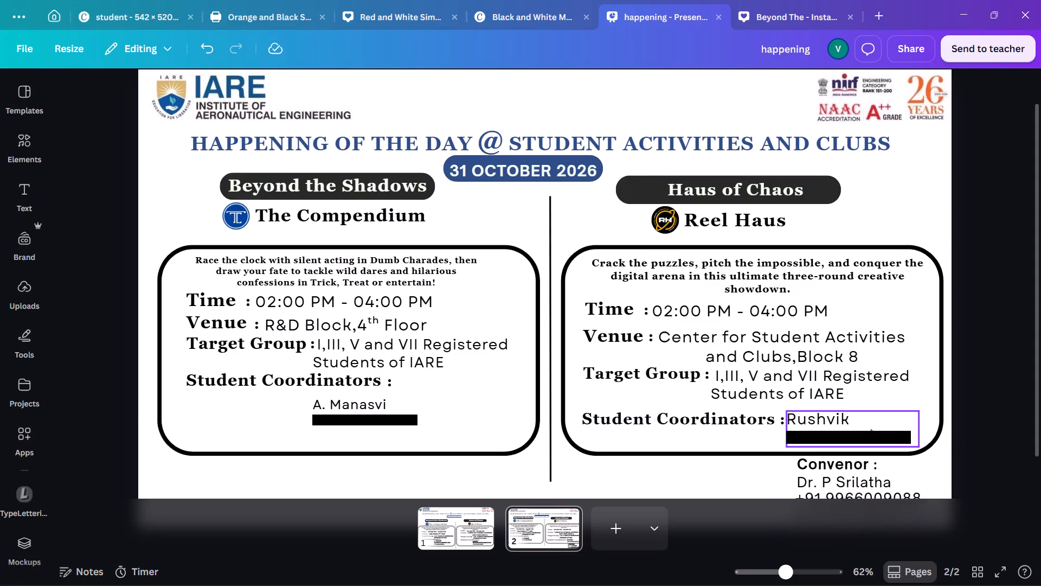
pyautogui.click(850, 429)
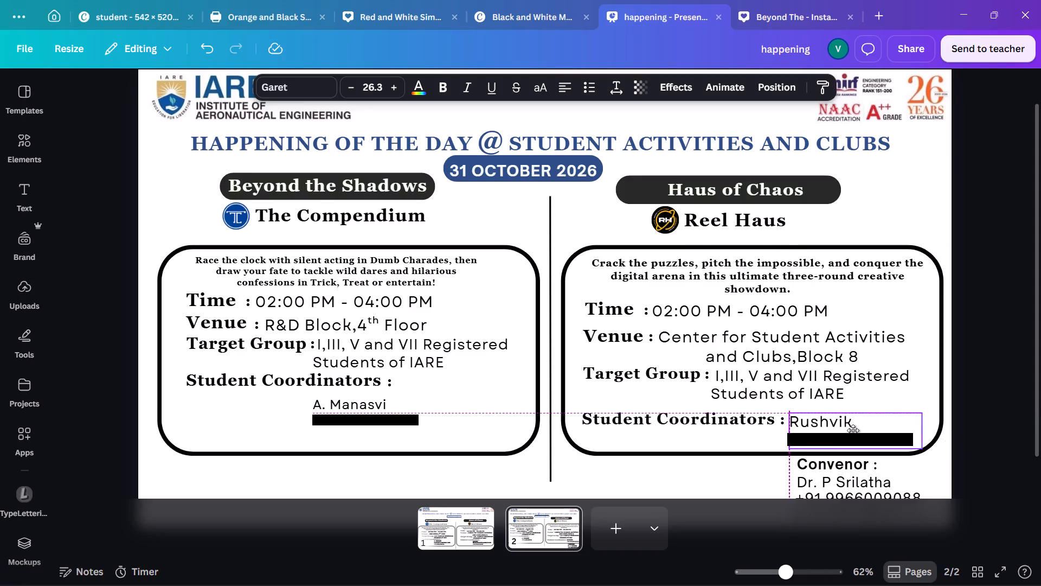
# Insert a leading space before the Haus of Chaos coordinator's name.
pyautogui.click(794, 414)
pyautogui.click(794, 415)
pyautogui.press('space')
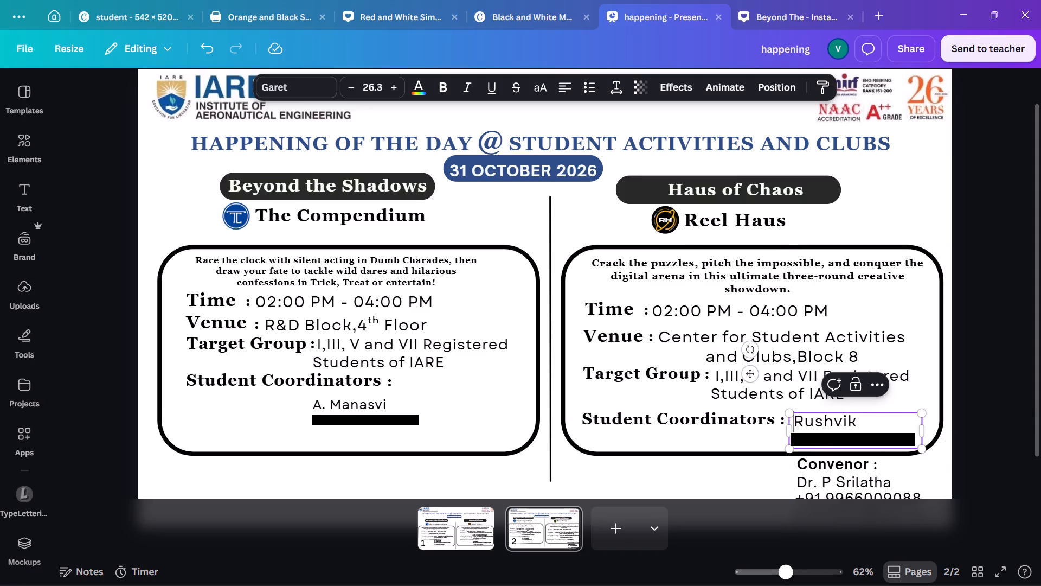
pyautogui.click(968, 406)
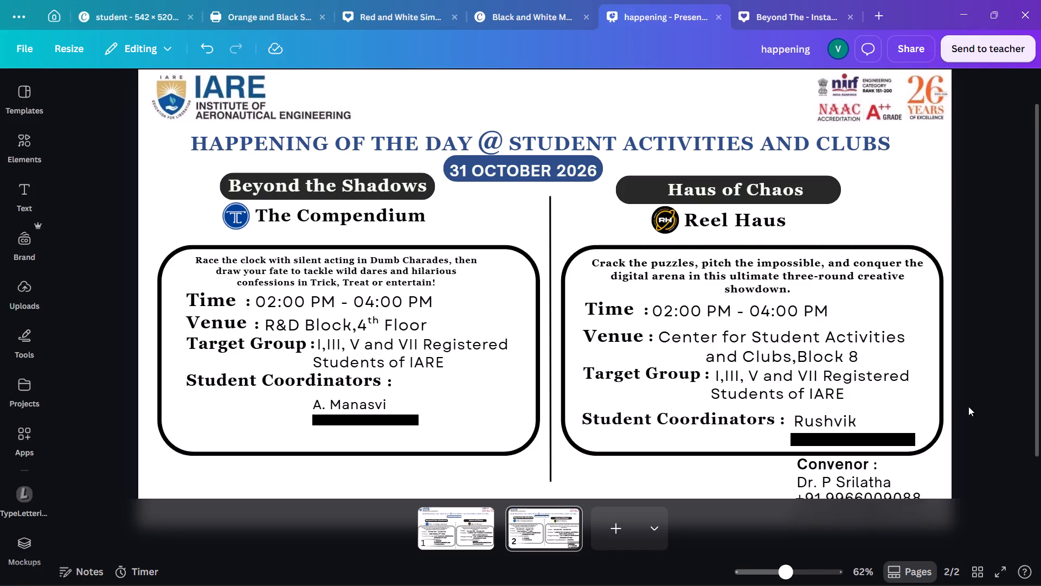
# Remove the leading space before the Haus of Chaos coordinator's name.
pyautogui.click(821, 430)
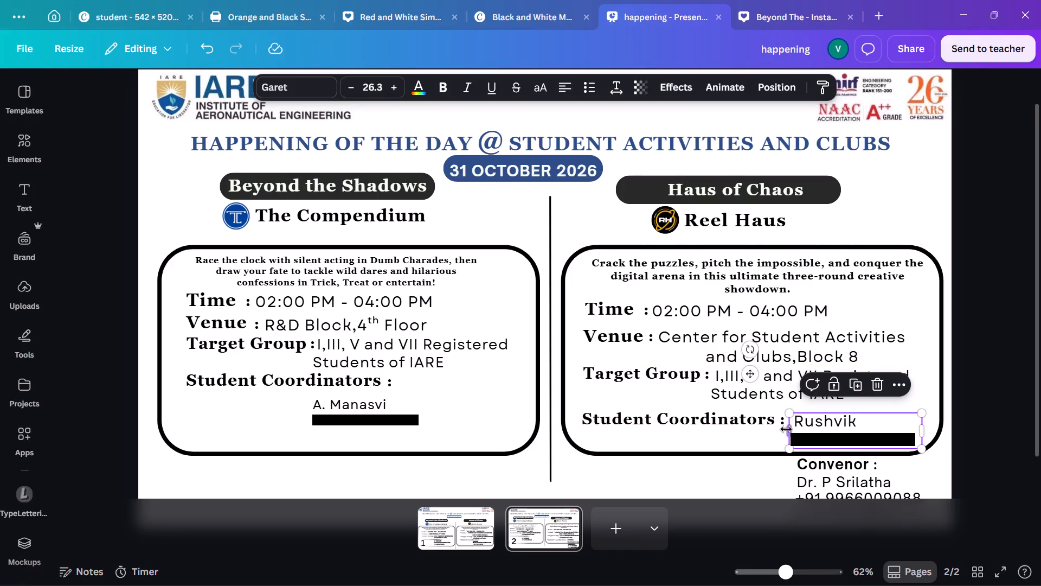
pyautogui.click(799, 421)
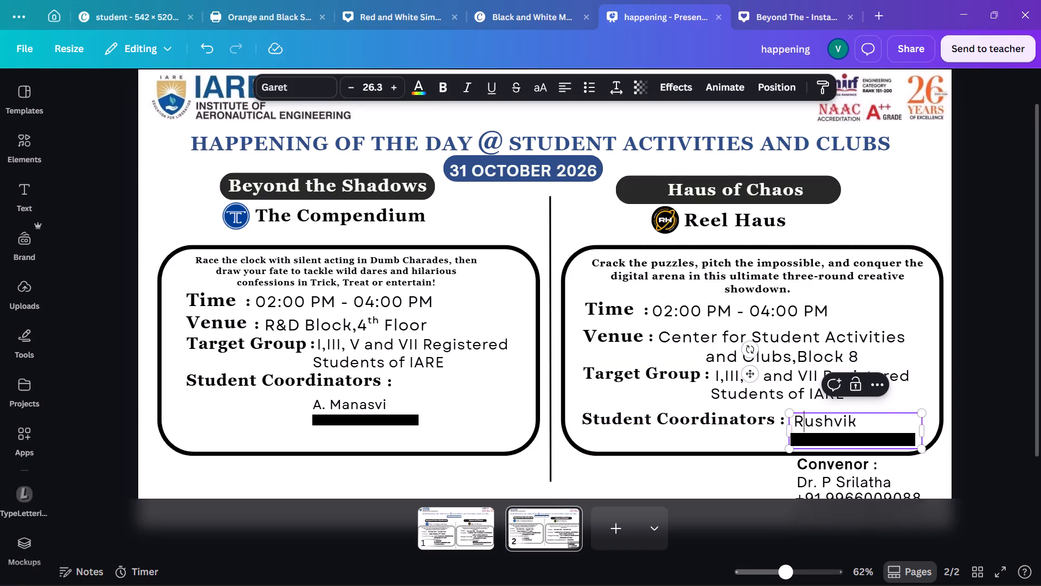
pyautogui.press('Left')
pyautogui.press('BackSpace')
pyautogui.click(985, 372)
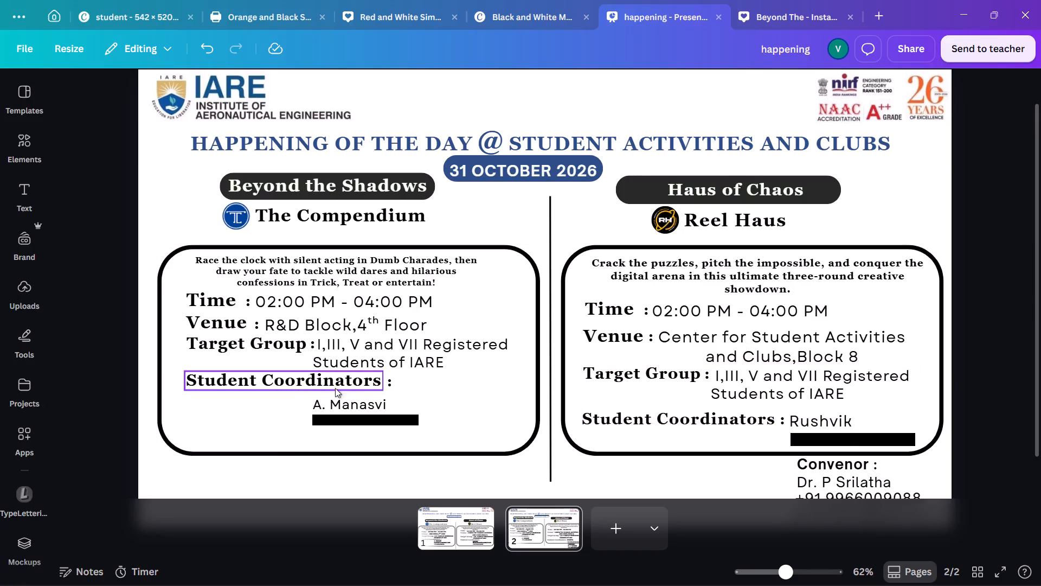
# Shift the Haus of Chaos description slightly left and enlarge its text to size 19.2 so it fills the frame's width.
pyautogui.click(692, 273)
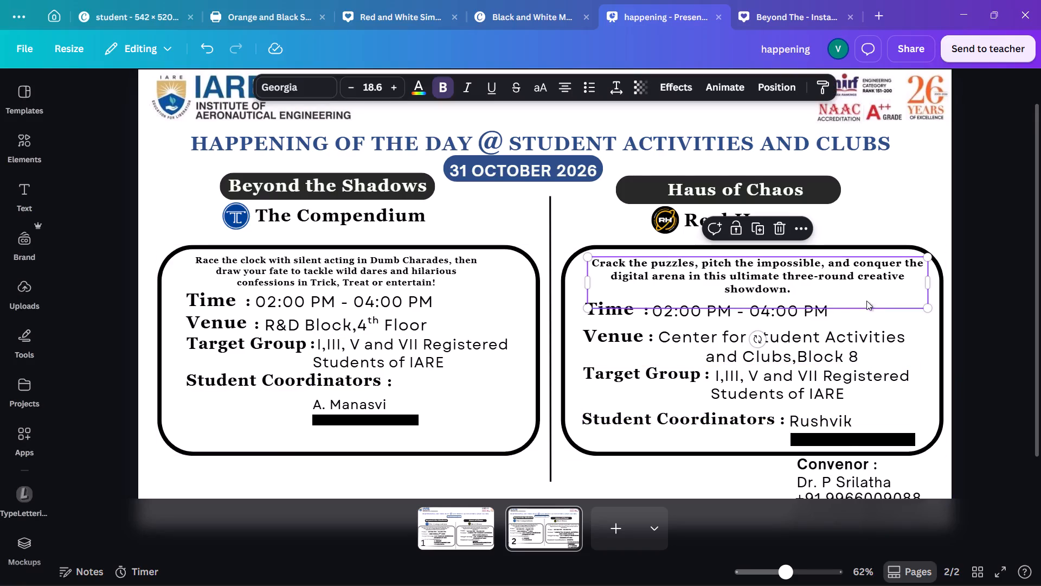
pyautogui.moveTo(827, 286); pyautogui.dragTo(821, 286)
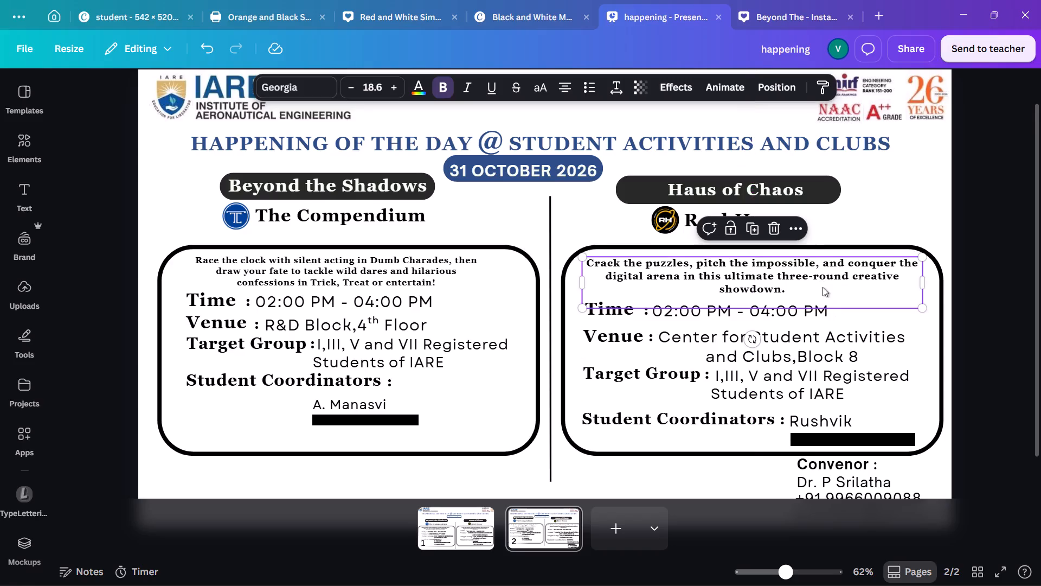
pyautogui.moveTo(923, 308); pyautogui.dragTo(944, 322)
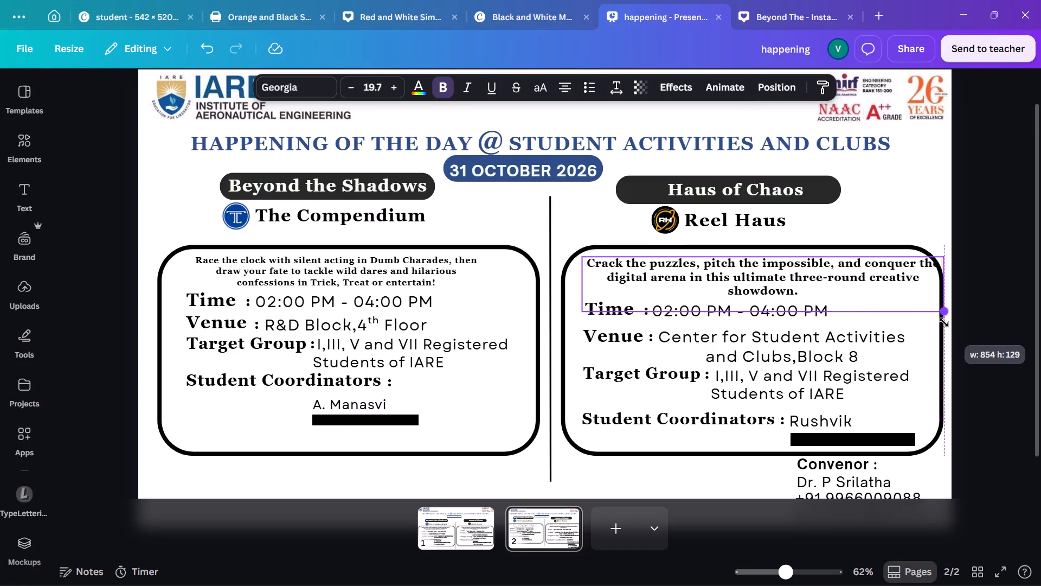
pyautogui.moveTo(944, 322); pyautogui.dragTo(931, 325)
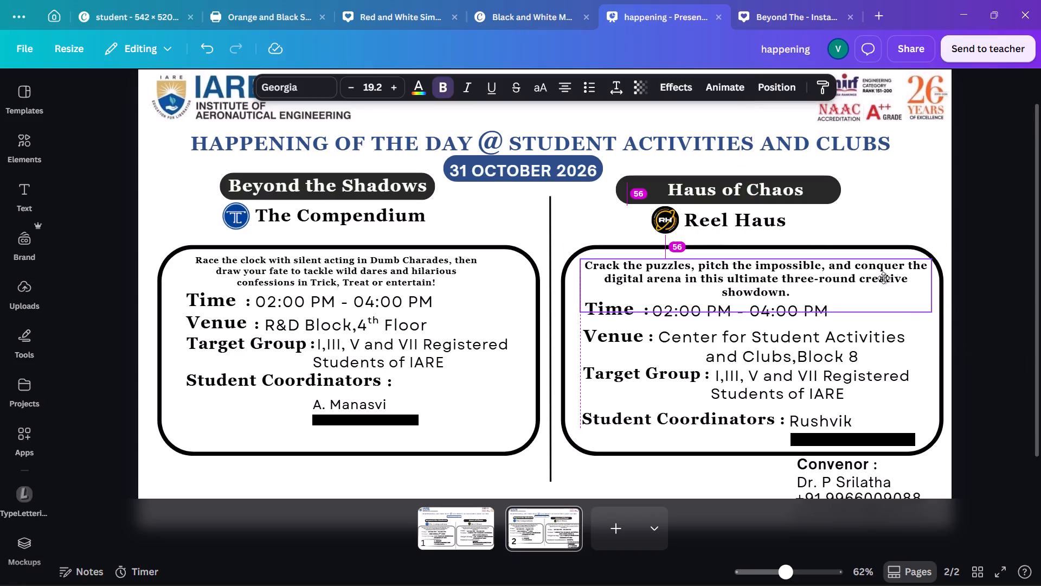
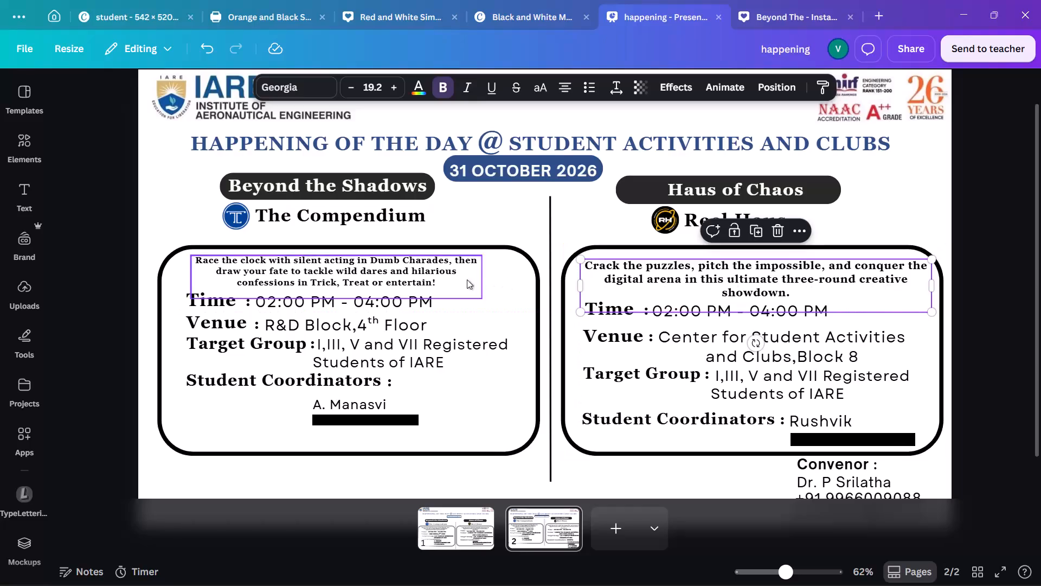
# Narrow the Beyond the Shadows coordinator contact's text box and park the contact just below the event frame.
pyautogui.moveTo(369, 413); pyautogui.dragTo(396, 409)
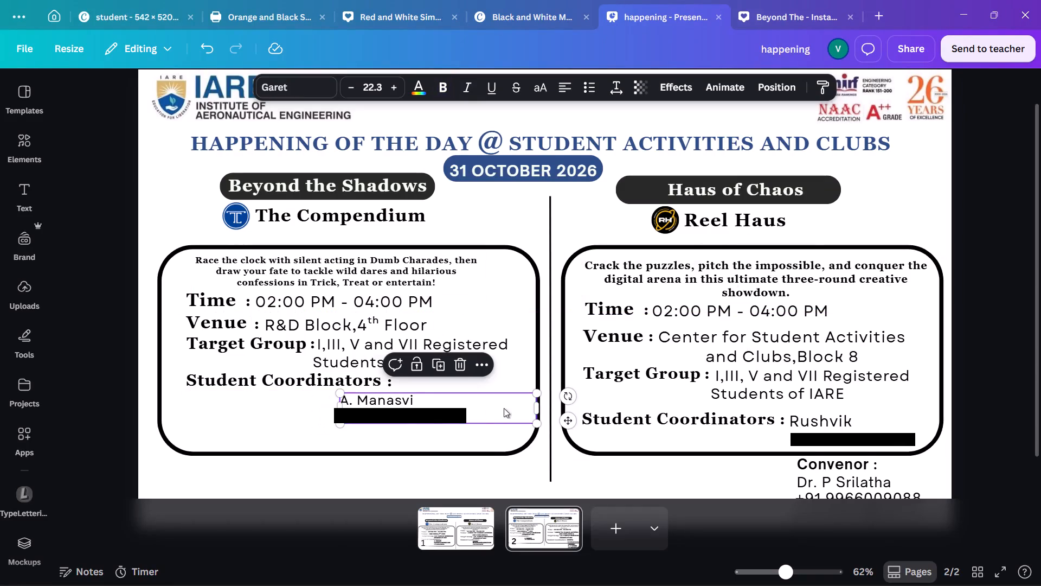
pyautogui.moveTo(539, 410); pyautogui.dragTo(459, 427)
pyautogui.moveTo(412, 411); pyautogui.dragTo(445, 403)
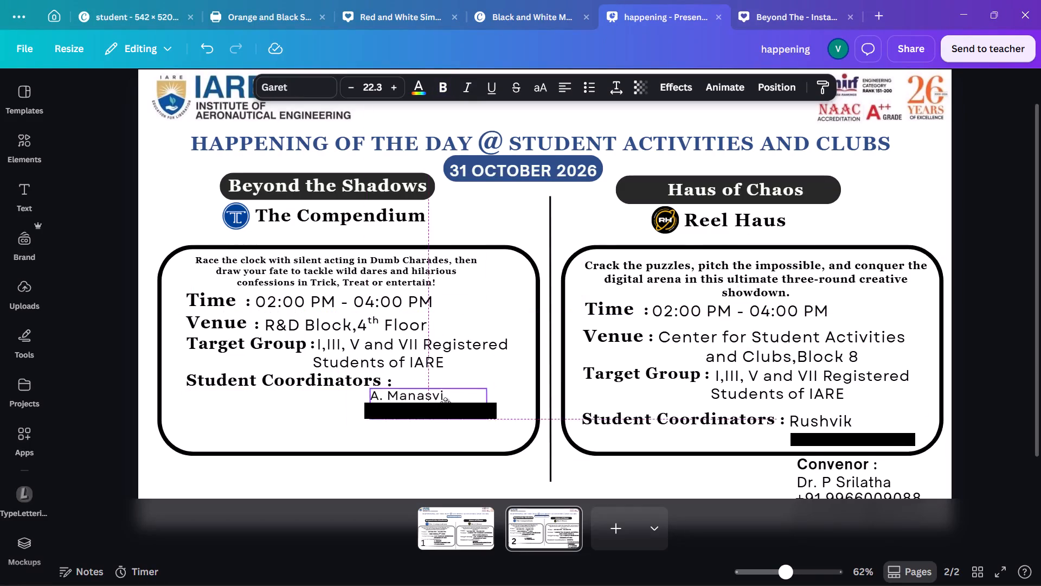
pyautogui.moveTo(445, 403); pyautogui.dragTo(472, 470)
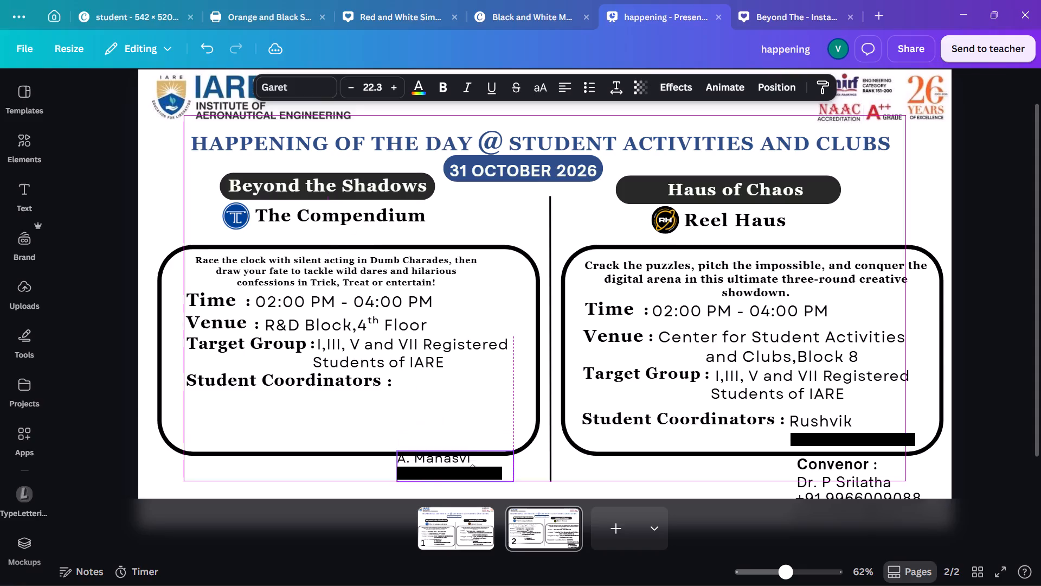
pyautogui.moveTo(472, 470); pyautogui.dragTo(472, 474)
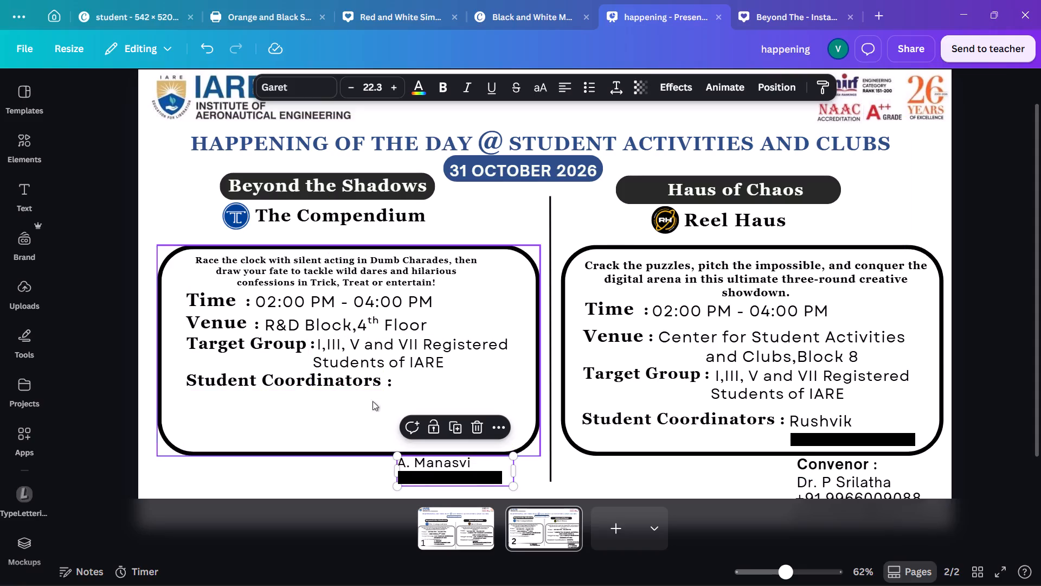
# Group the Time label, colon and hours in the Beyond the Shadows frame and nudge the row slightly left.
pyautogui.click(176, 300)
pyautogui.click(208, 247)
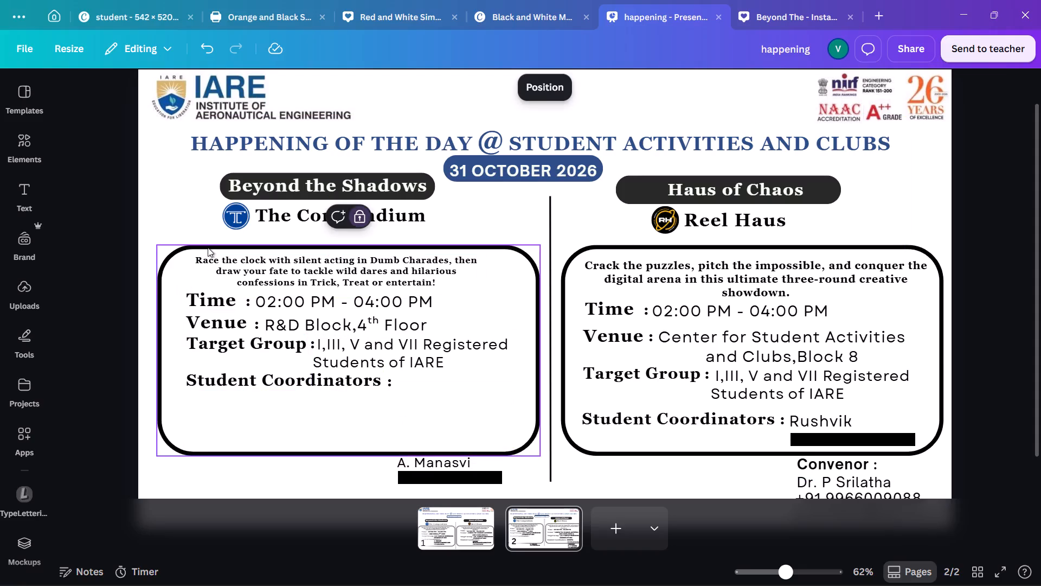
pyautogui.click(208, 247)
pyautogui.click(164, 278)
pyautogui.moveTo(169, 297); pyautogui.dragTo(247, 305)
pyautogui.click(159, 314)
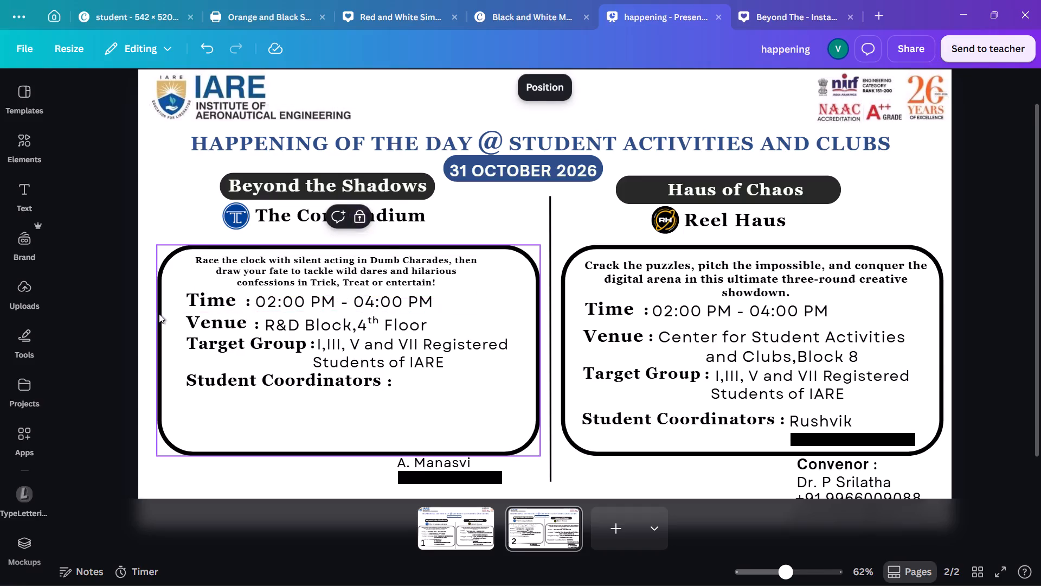
pyautogui.moveTo(170, 305); pyautogui.dragTo(230, 308)
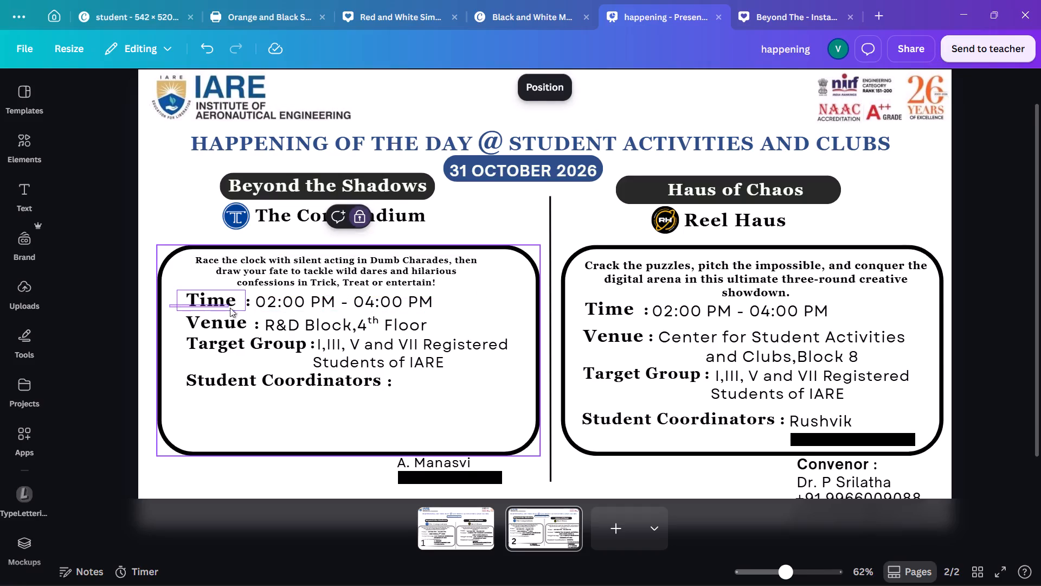
pyautogui.moveTo(230, 308); pyautogui.dragTo(255, 307)
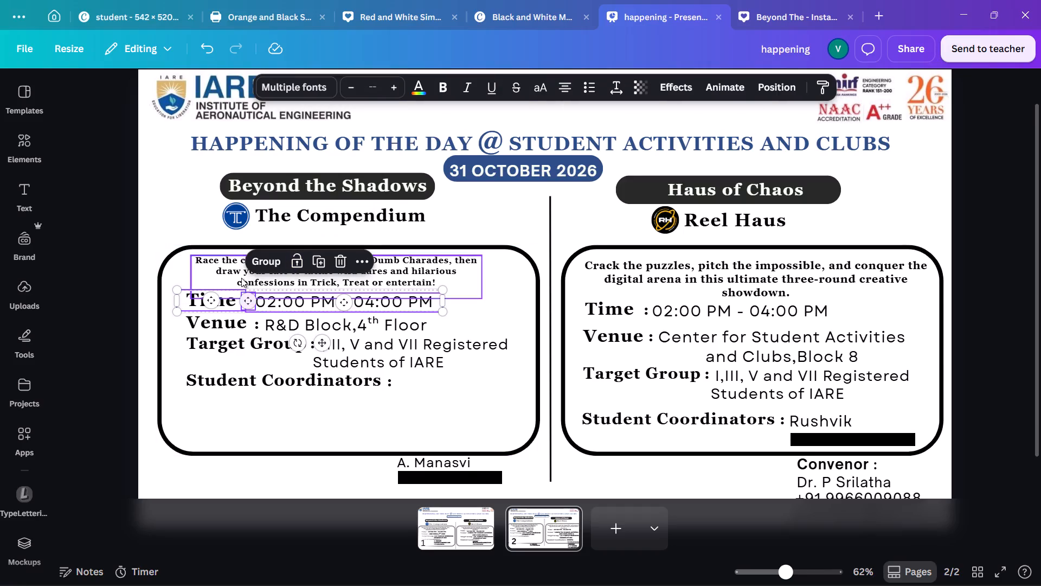
pyautogui.click(263, 264)
pyautogui.click(258, 308)
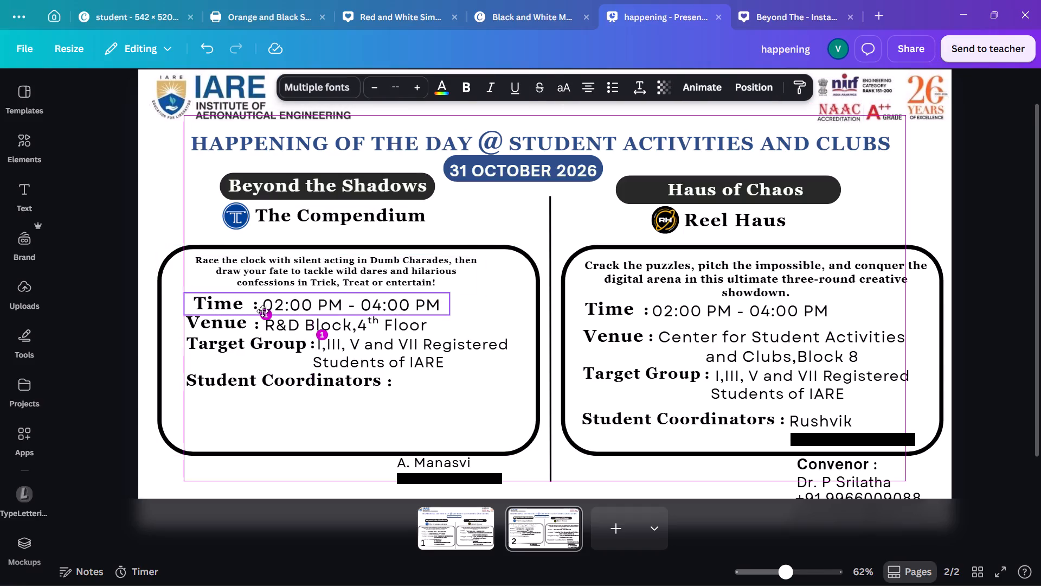
pyautogui.click(256, 313)
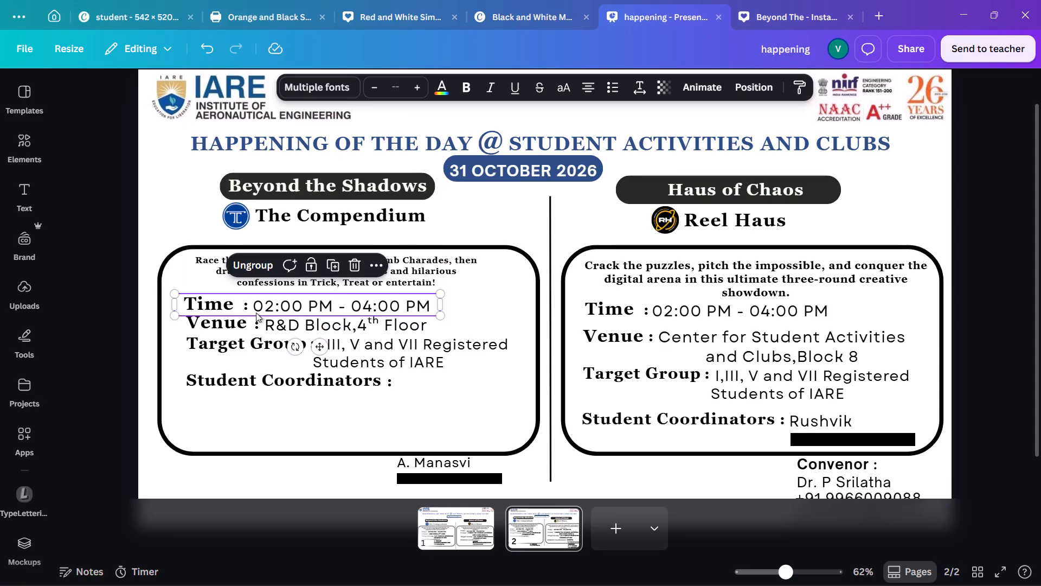
# Group the Venue label, colon and "R&D Block, 4th Floor" text in the Beyond the Shadows frame.
pyautogui.click(172, 329)
pyautogui.moveTo(170, 322); pyautogui.dragTo(258, 329)
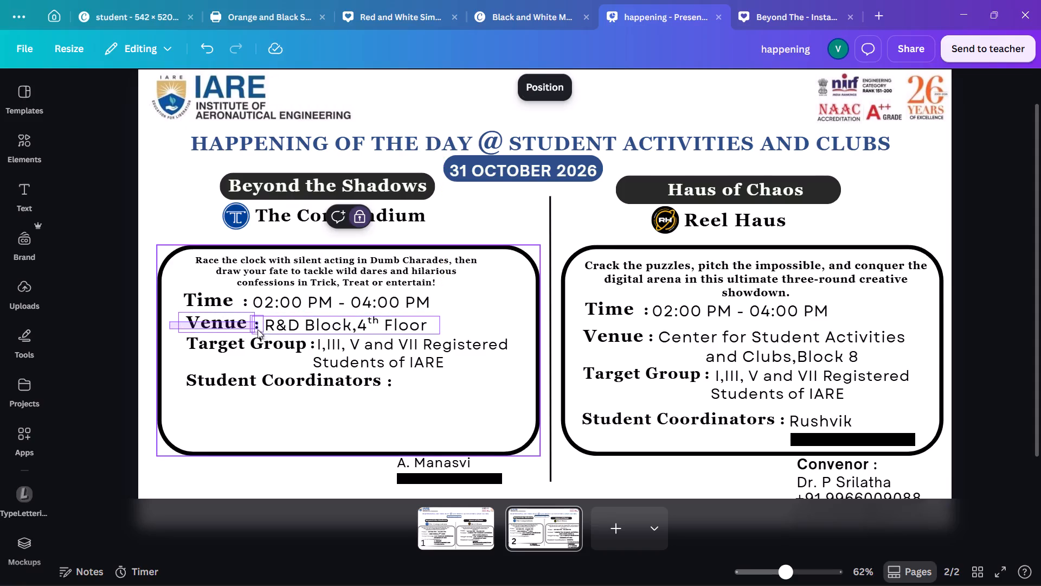
pyautogui.moveTo(258, 329); pyautogui.dragTo(267, 329)
pyautogui.click(254, 283)
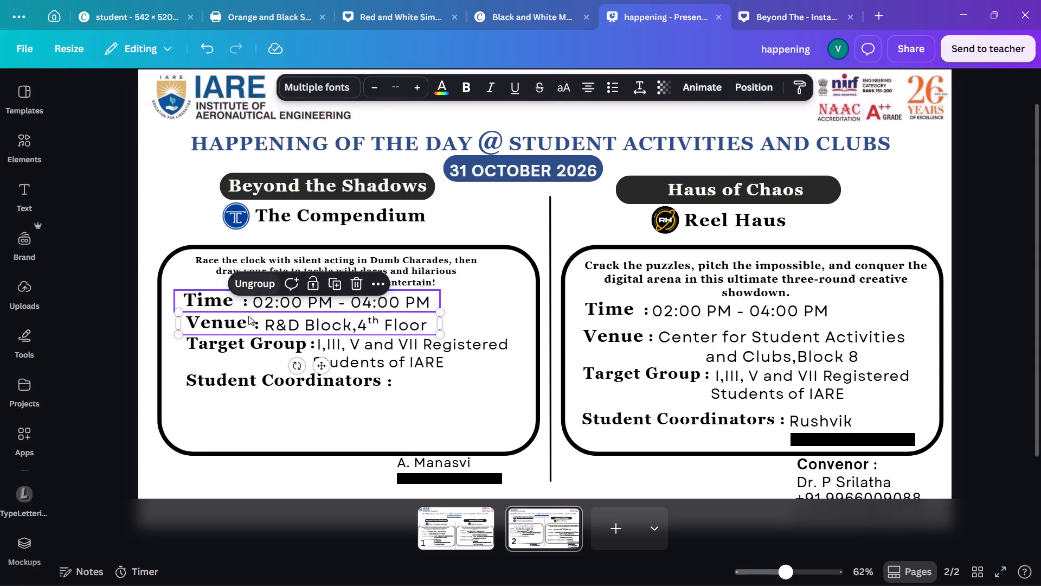
# Group the Target Group label, colon and audience text in the Beyond the Shadows frame.
pyautogui.click(198, 358)
pyautogui.moveTo(179, 343); pyautogui.dragTo(184, 343)
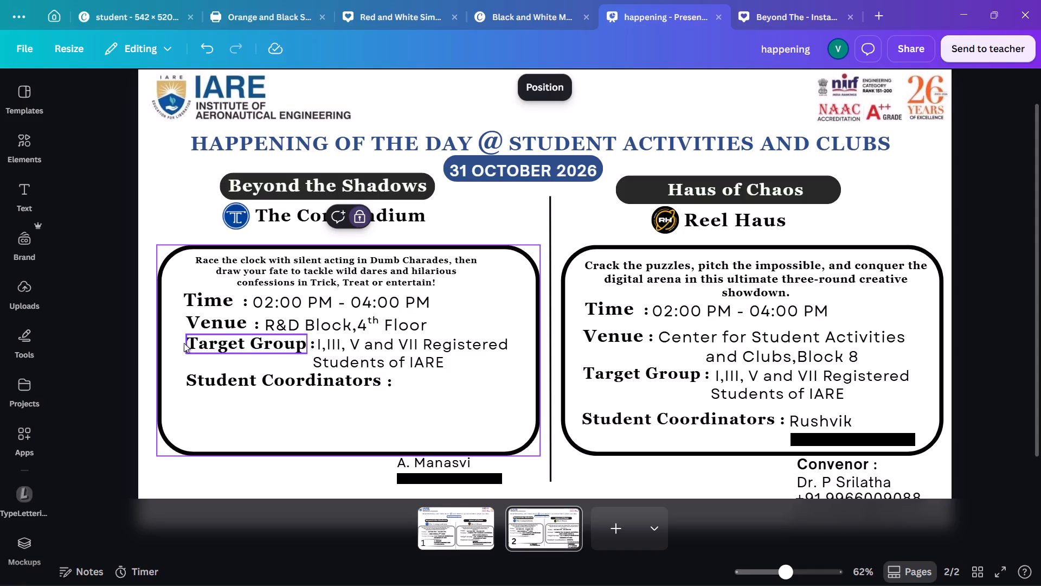
pyautogui.moveTo(184, 343); pyautogui.dragTo(327, 354)
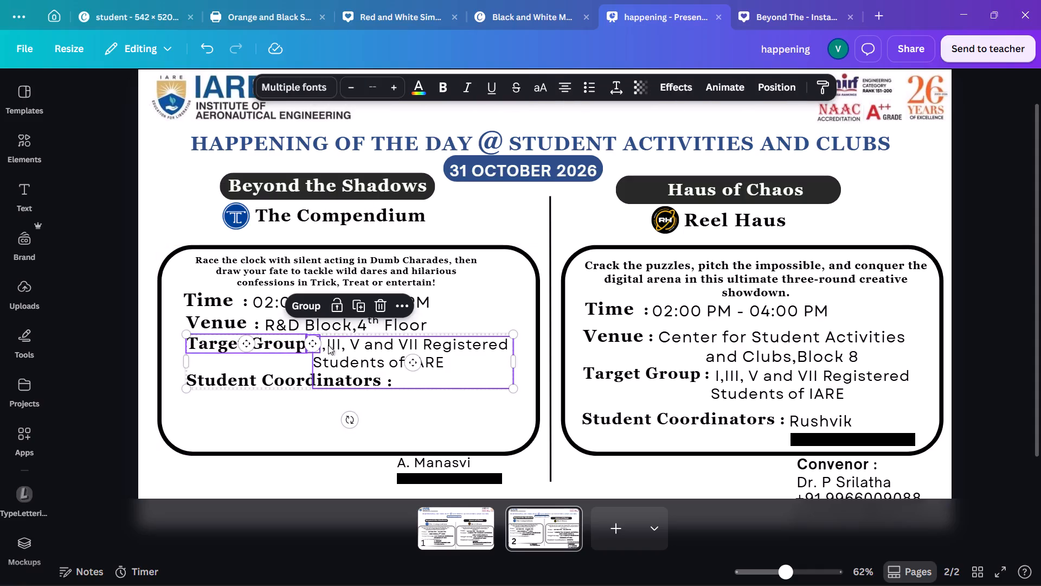
pyautogui.click(290, 304)
# Move the Beyond the Shadows Student Coordinators label below the frame, beside the coordinator contact.
pyautogui.click(269, 384)
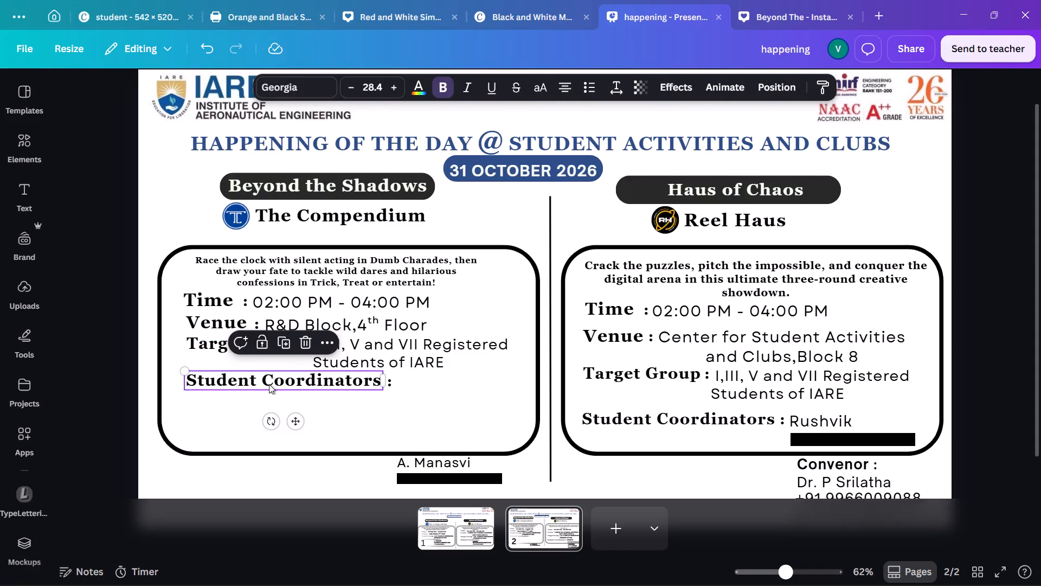
pyautogui.moveTo(269, 384); pyautogui.dragTo(275, 472)
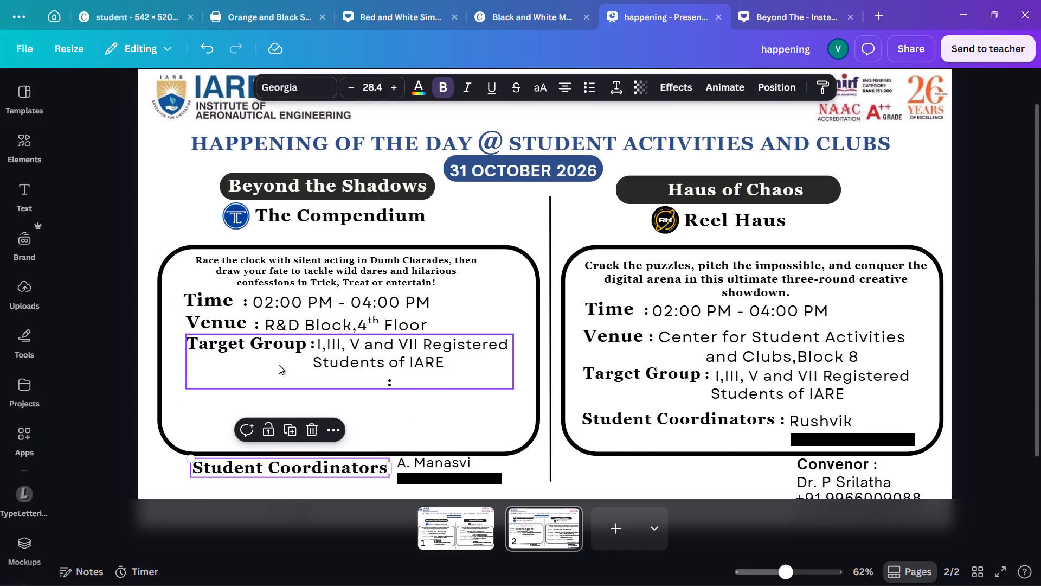
# Move the grouped Target Group row down and slightly left within the Beyond the Shadows frame.
pyautogui.click(279, 365)
pyautogui.moveTo(282, 365); pyautogui.dragTo(277, 388)
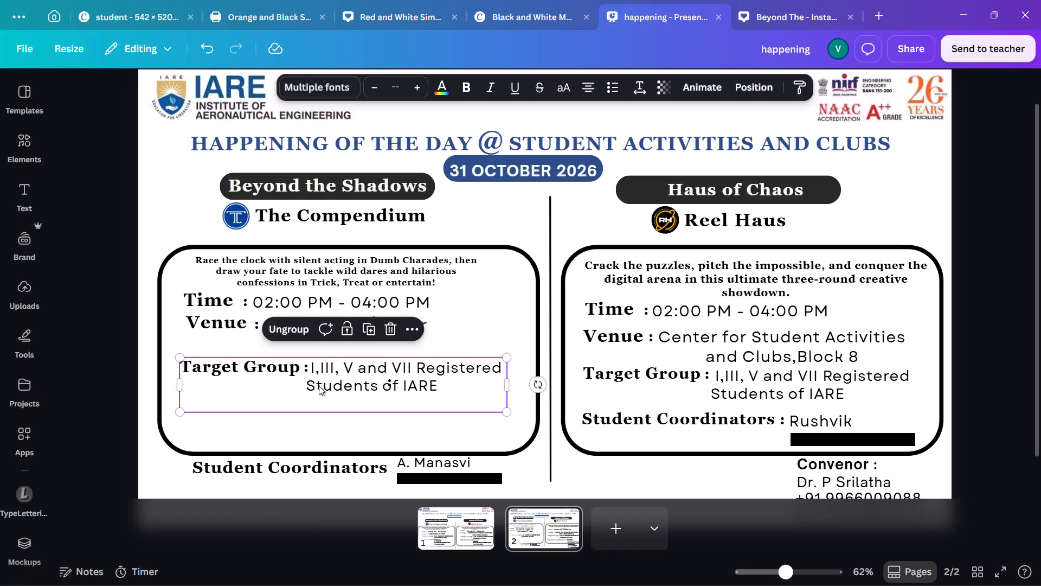
# Move the stray Student Coordinators colon out of the Target Group text to just above its label.
pyautogui.click(369, 392)
pyautogui.click(372, 387)
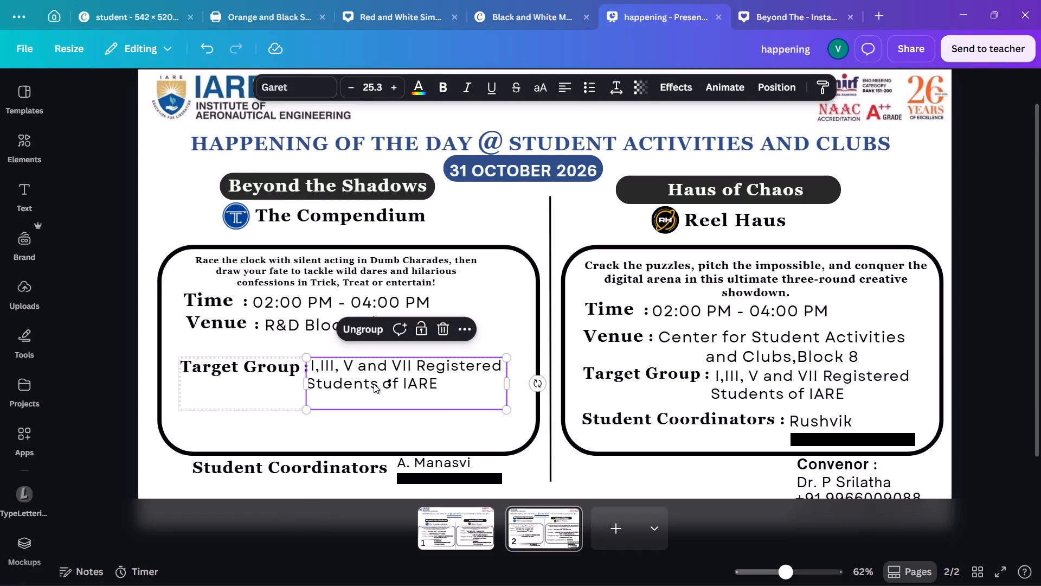
pyautogui.hotkey('ctrl', 'z')
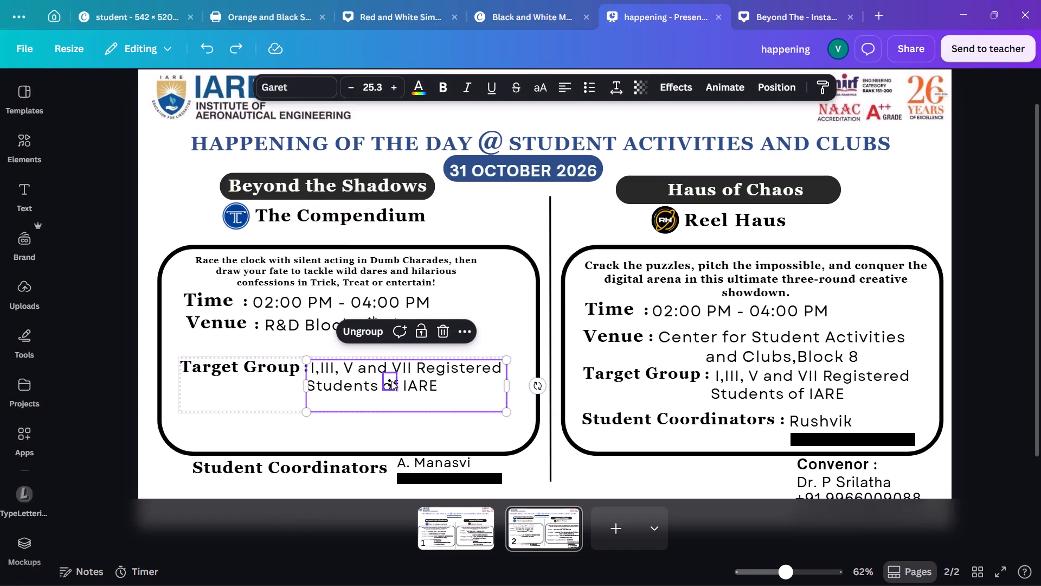
pyautogui.moveTo(391, 381); pyautogui.dragTo(384, 433)
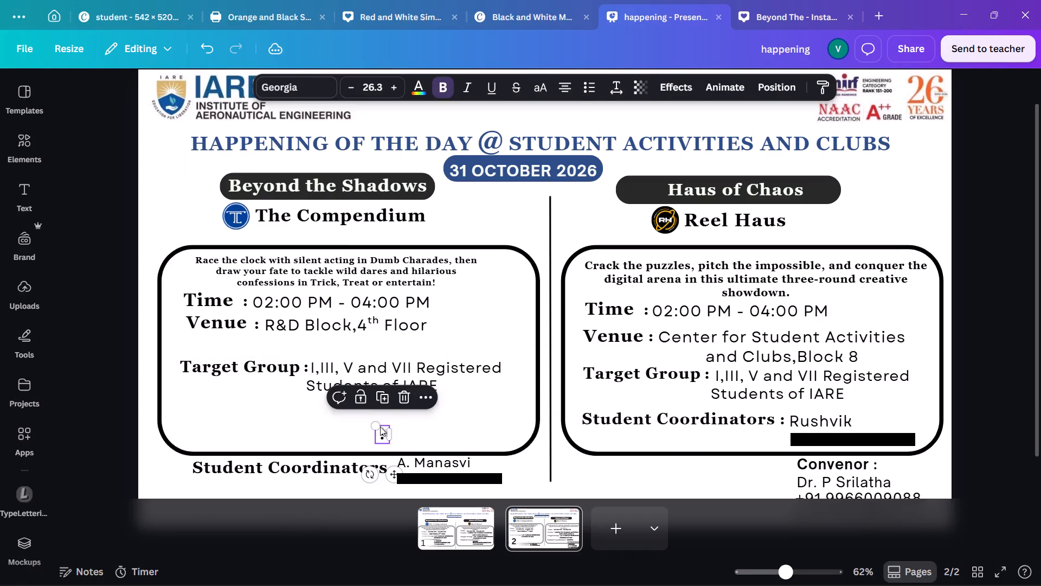
# Nudge the Target Group row up slightly, then place the Venue row further left, midway between Time and Target Group.
pyautogui.click(322, 364)
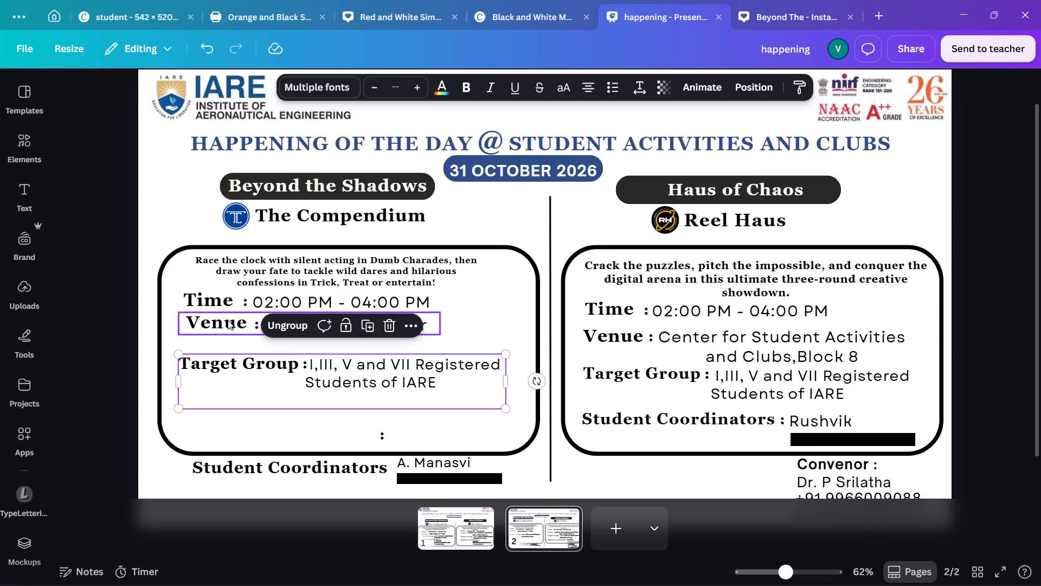
pyautogui.click(226, 320)
pyautogui.moveTo(272, 322); pyautogui.dragTo(268, 340)
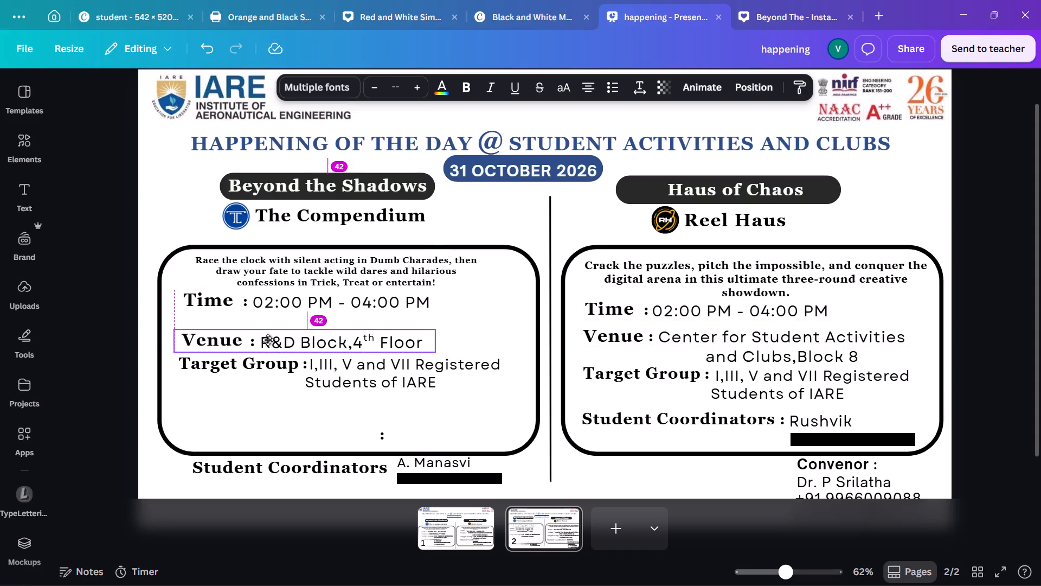
pyautogui.moveTo(268, 340); pyautogui.dragTo(272, 329)
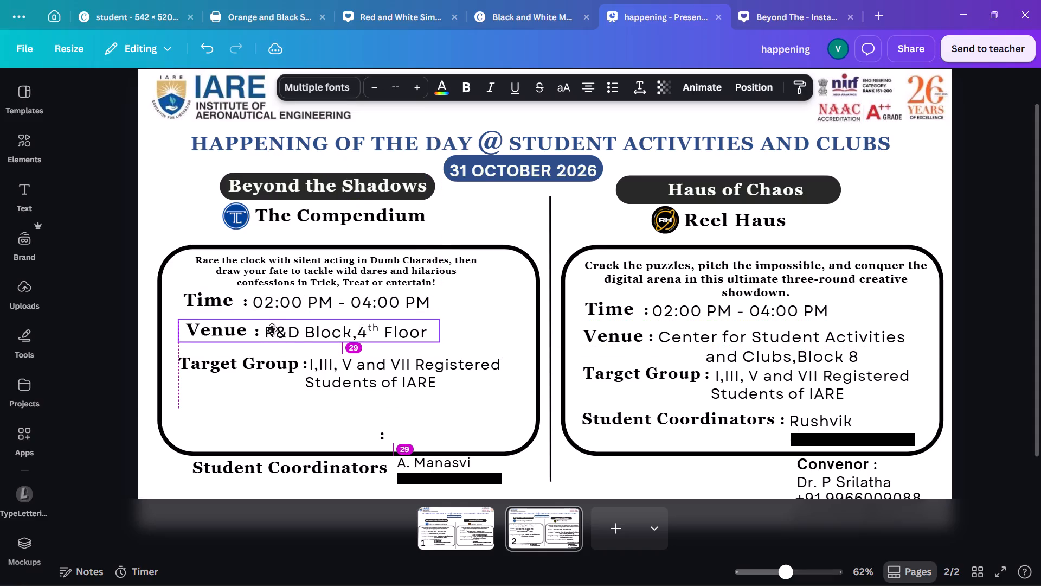
pyautogui.moveTo(272, 329); pyautogui.dragTo(268, 330)
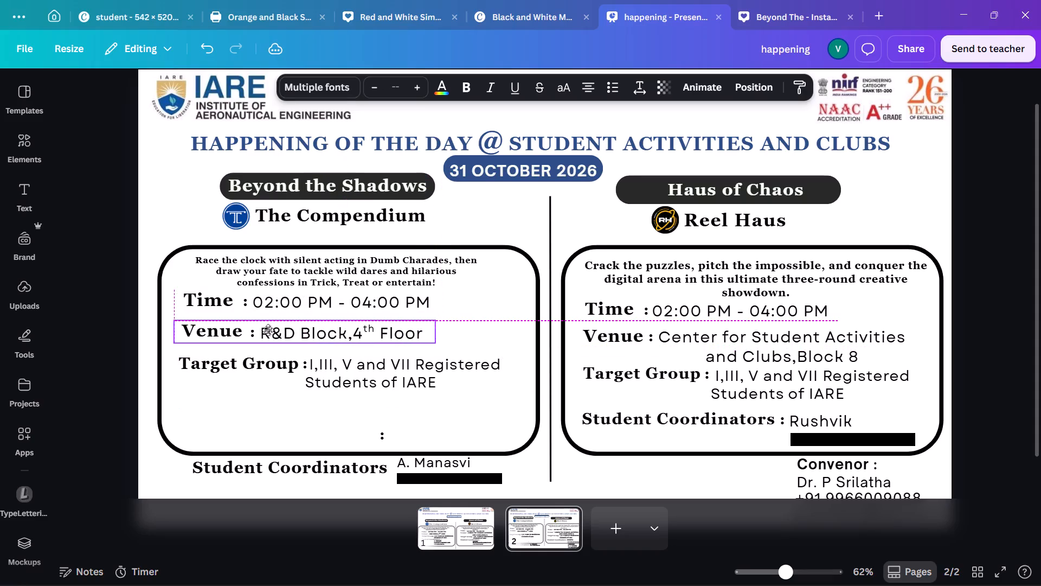
pyautogui.moveTo(268, 330); pyautogui.dragTo(262, 327)
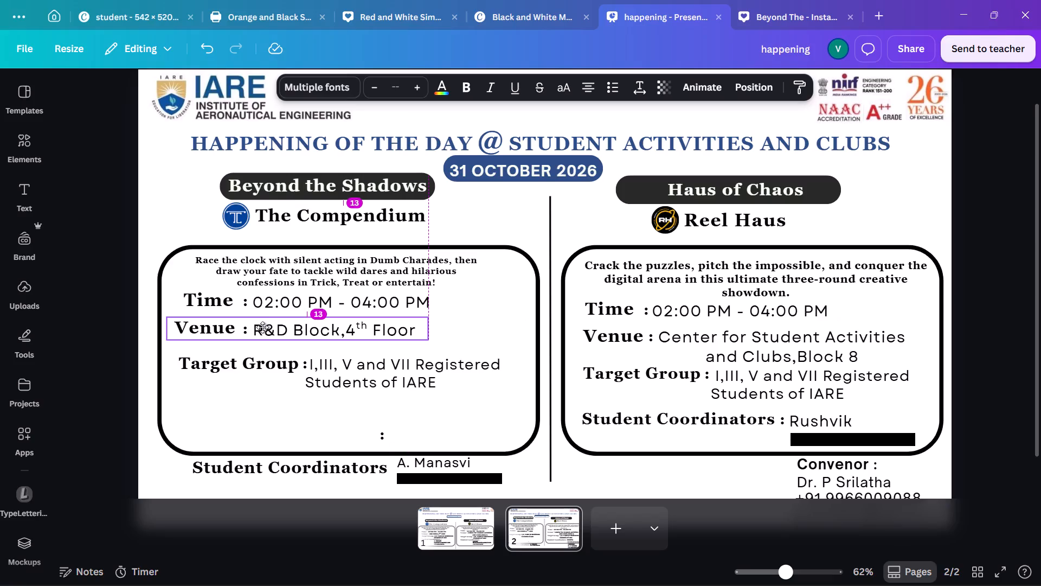
pyautogui.moveTo(262, 327); pyautogui.dragTo(264, 327)
pyautogui.moveTo(264, 327); pyautogui.dragTo(265, 327)
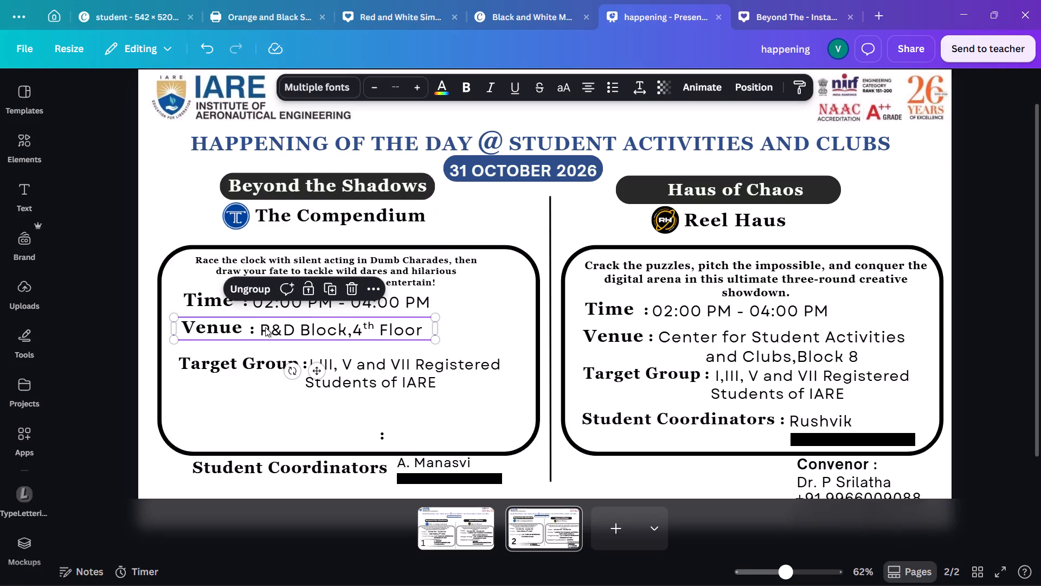
pyautogui.click(281, 330)
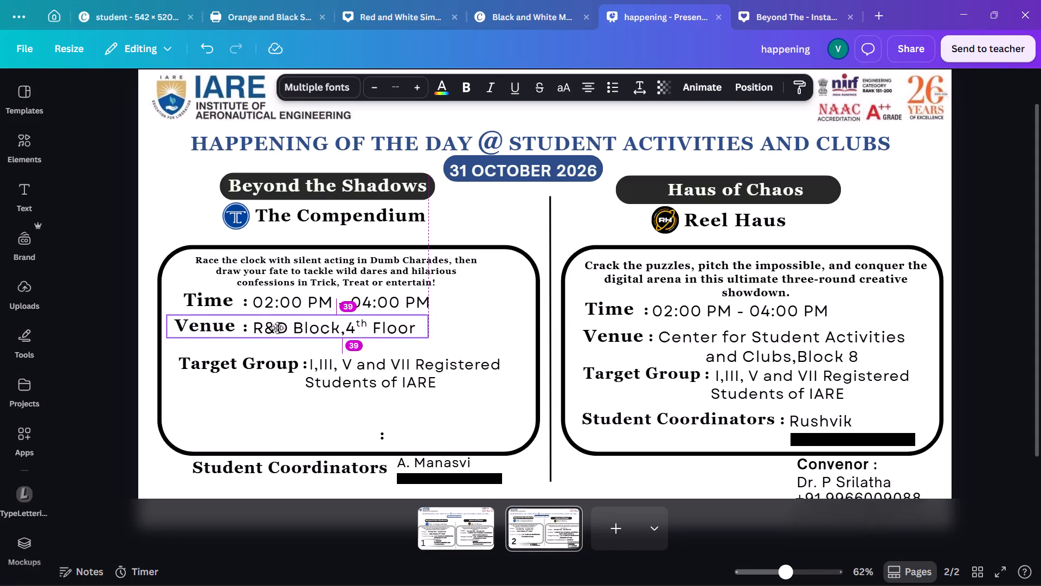
# Shift the grouped Time row left so its edge lines up with the Venue row in Beyond the Shadows.
pyautogui.click(277, 305)
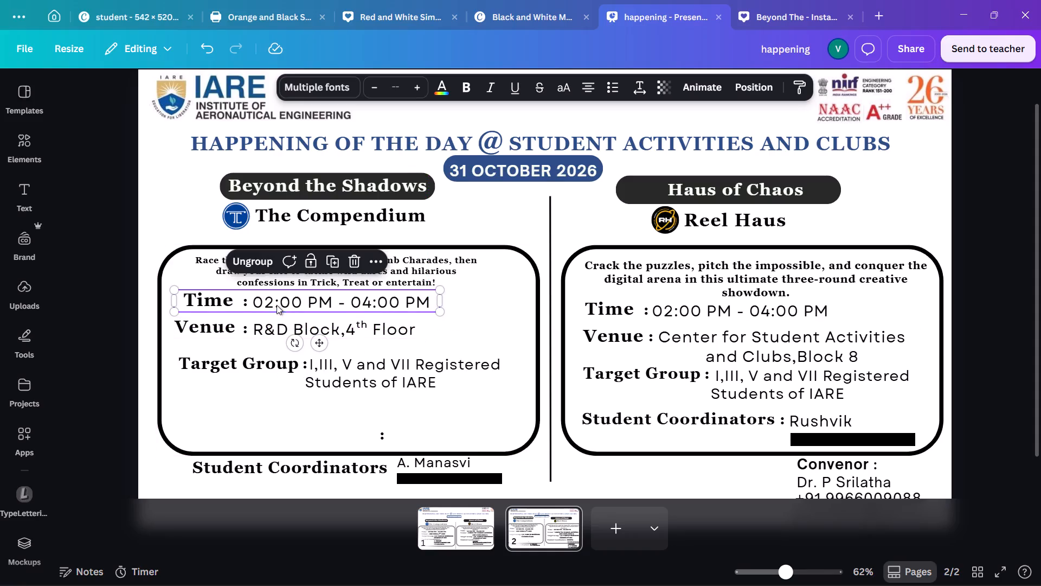
pyautogui.moveTo(292, 301); pyautogui.dragTo(284, 302)
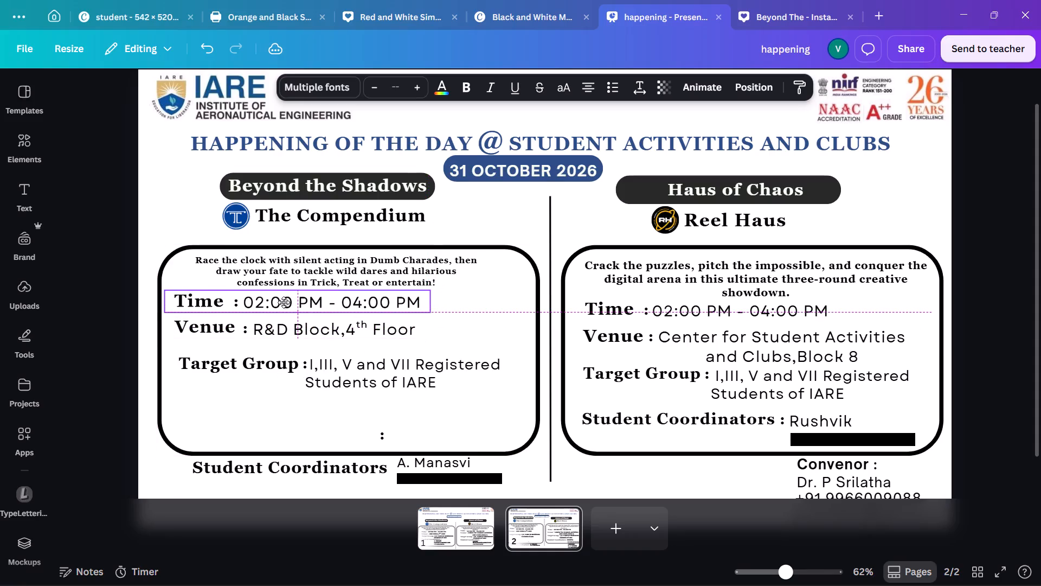
pyautogui.moveTo(284, 302); pyautogui.dragTo(285, 303)
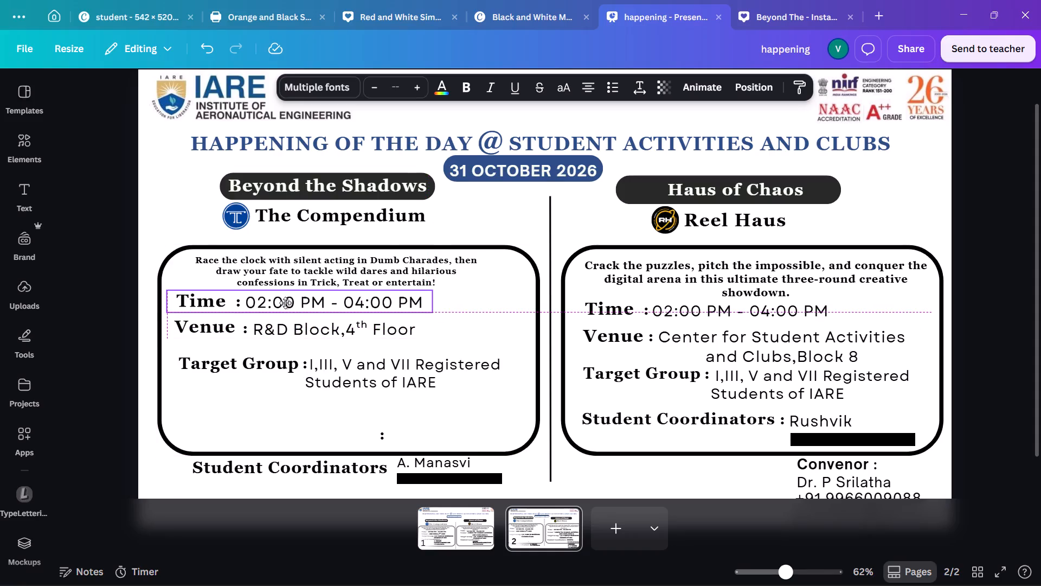
pyautogui.moveTo(285, 303); pyautogui.dragTo(286, 303)
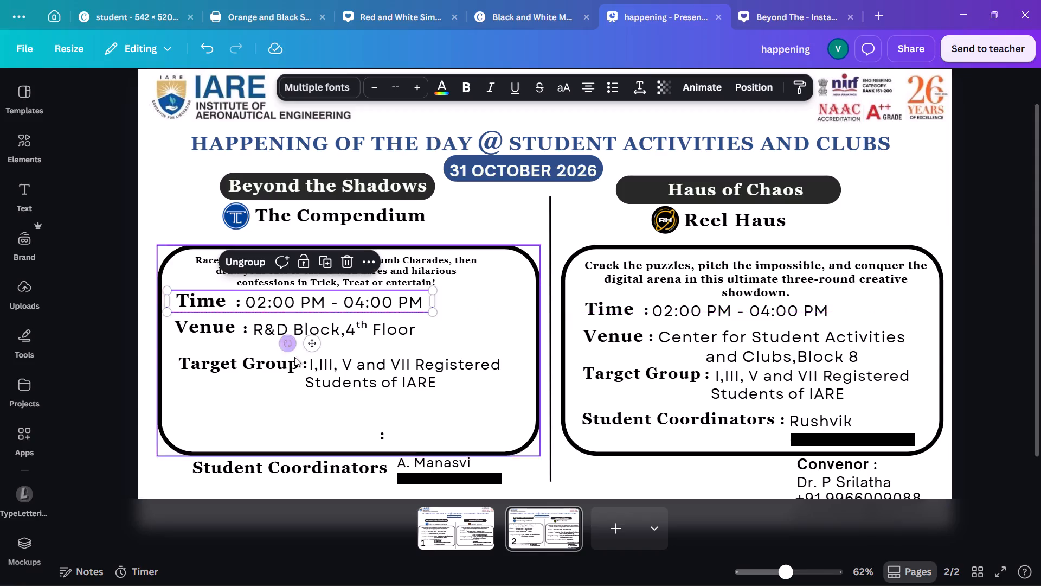
# Move the grouped Target Group row slightly left and up, closer beneath the Venue row in the Beyond the Shadows frame.
pyautogui.click(337, 381)
pyautogui.moveTo(338, 384); pyautogui.dragTo(332, 383)
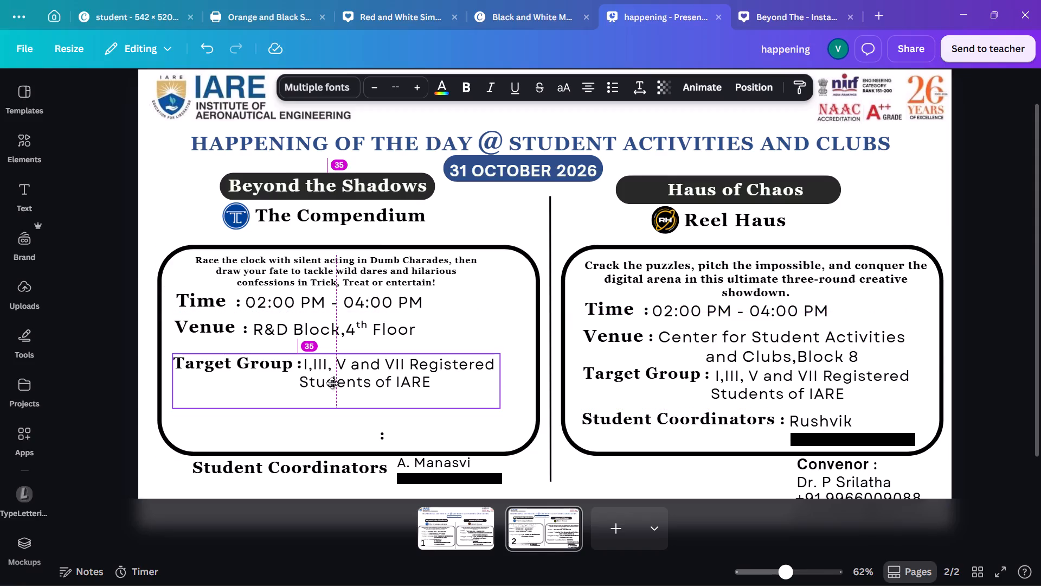
pyautogui.moveTo(332, 383); pyautogui.dragTo(328, 380)
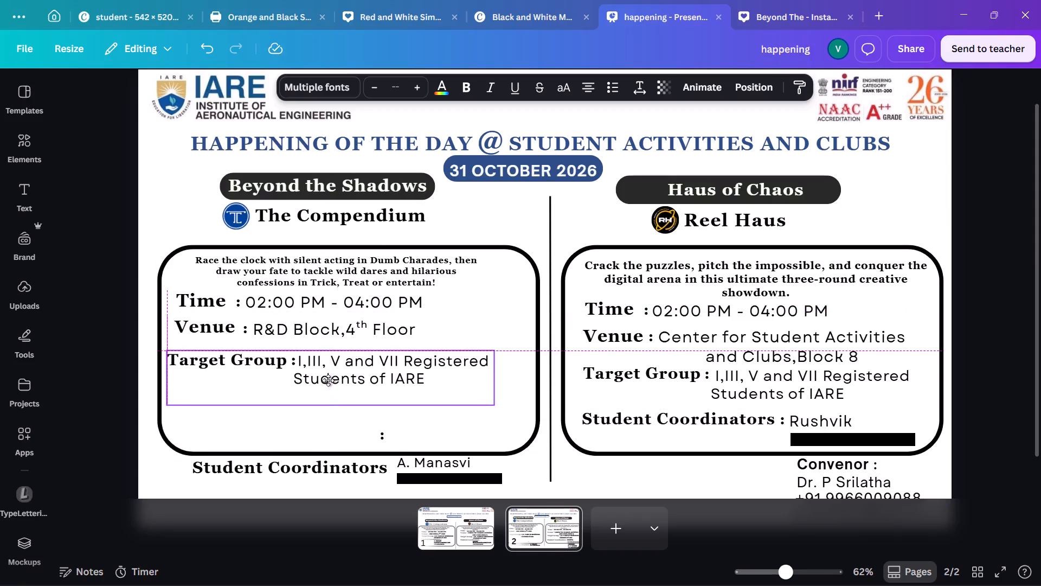
pyautogui.moveTo(328, 380); pyautogui.dragTo(331, 378)
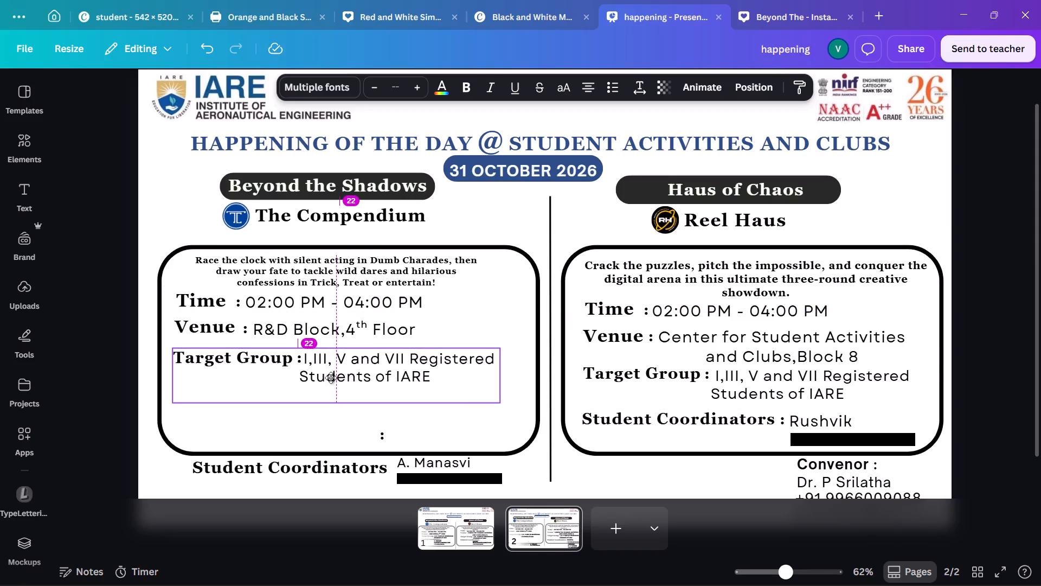
pyautogui.moveTo(331, 378); pyautogui.dragTo(332, 376)
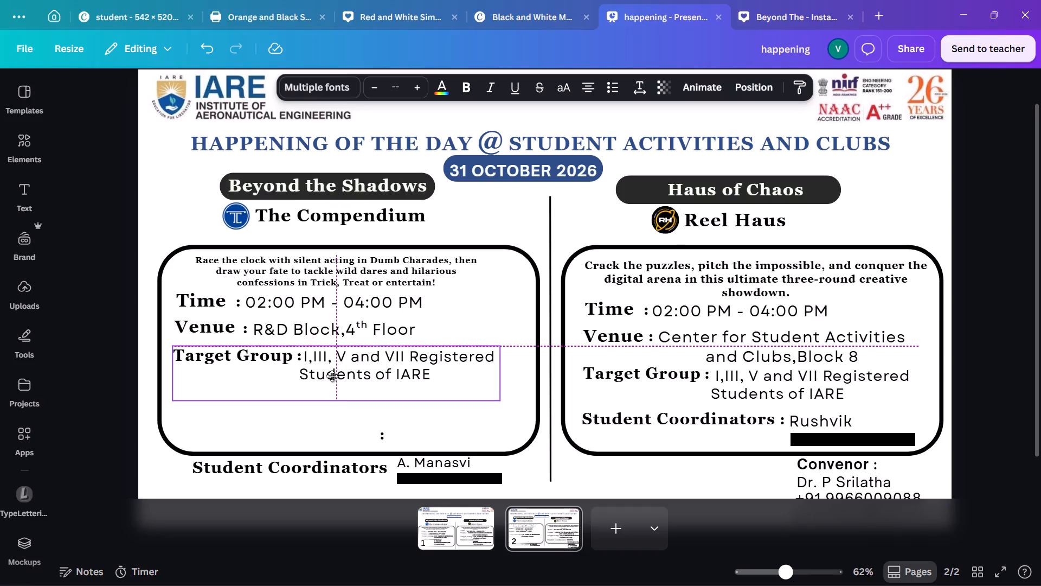
pyautogui.moveTo(332, 376); pyautogui.dragTo(333, 374)
# Nudge the grouped Venue row up slightly, closer to the Time row, keeping its left edge lined up with that row.
pyautogui.click(298, 336)
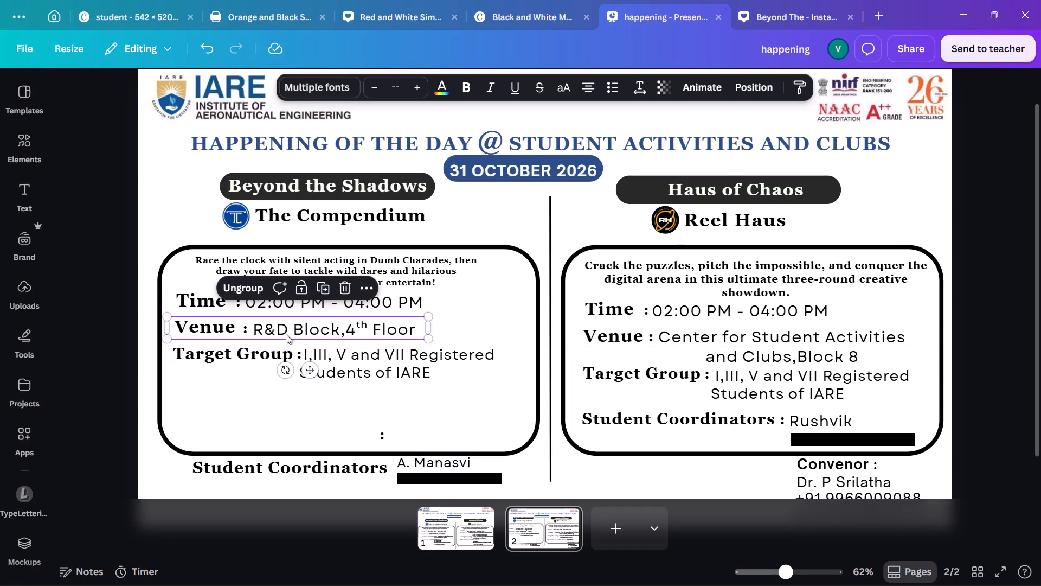
pyautogui.keyDown('ctrl'); pyautogui.scroll(6, 133, 329); pyautogui.keyUp('ctrl')
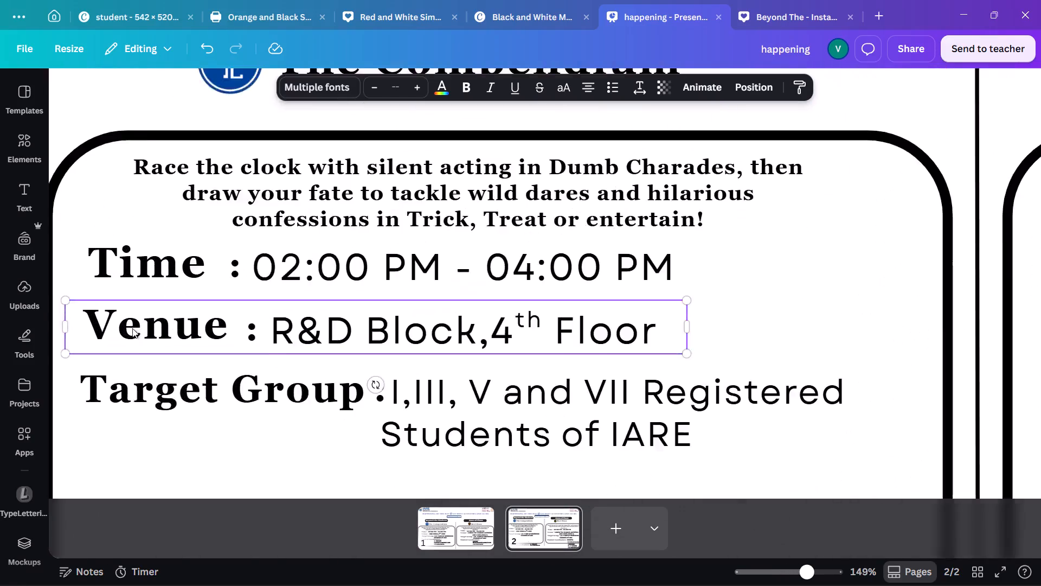
pyautogui.moveTo(103, 330); pyautogui.dragTo(107, 330)
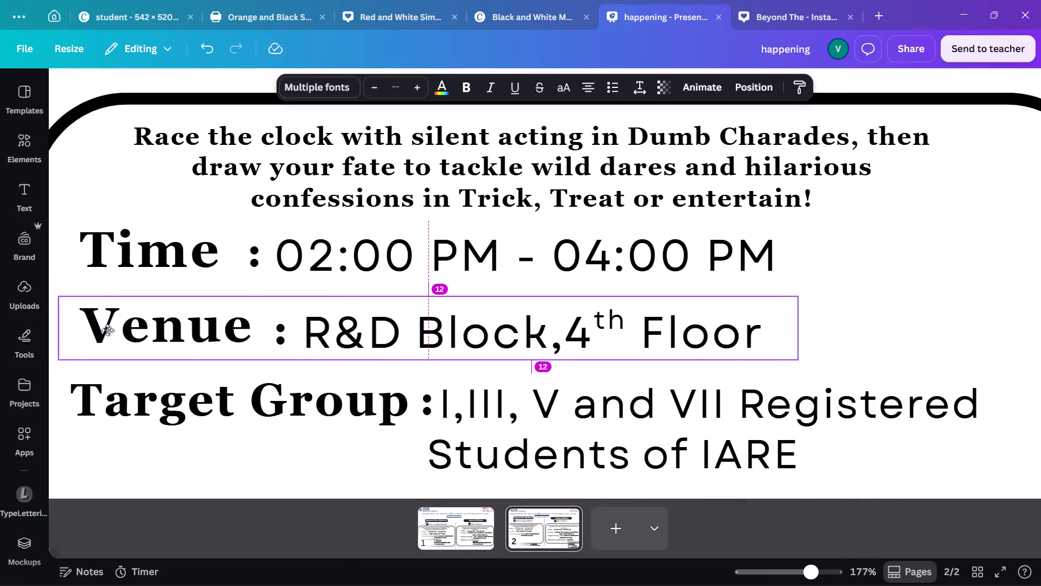
pyautogui.moveTo(107, 330); pyautogui.dragTo(106, 329)
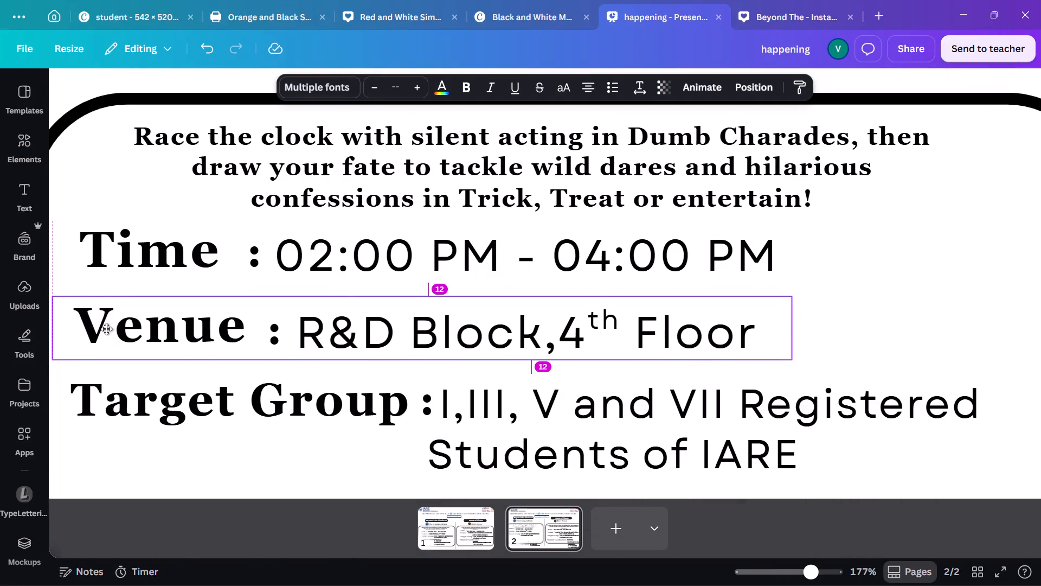
pyautogui.moveTo(106, 329); pyautogui.dragTo(105, 324)
# Raise the grouped Target Group row slightly to close the gap beneath the Venue row.
pyautogui.moveTo(108, 414); pyautogui.dragTo(107, 404)
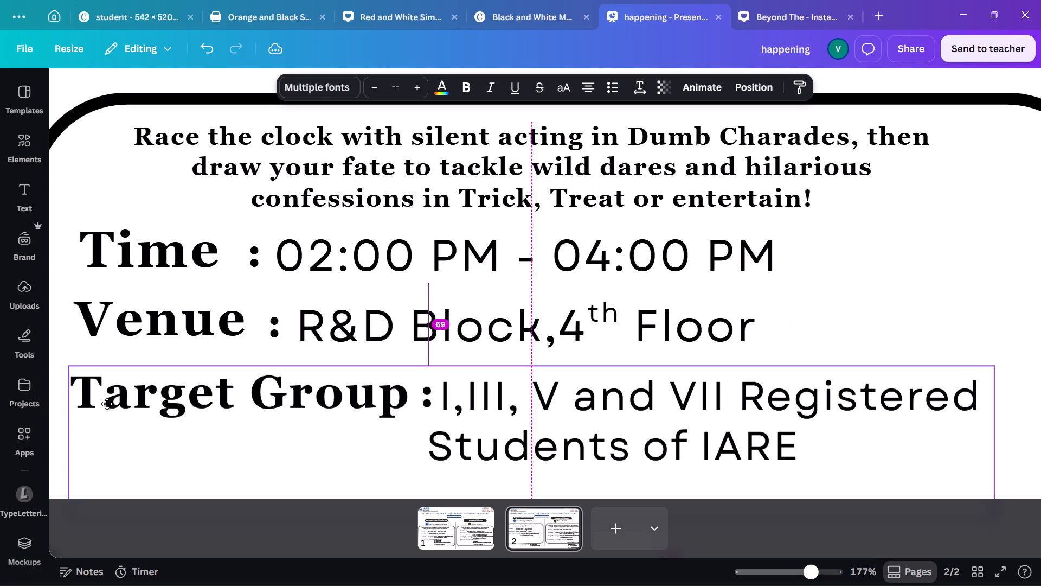
pyautogui.moveTo(107, 404); pyautogui.dragTo(107, 401)
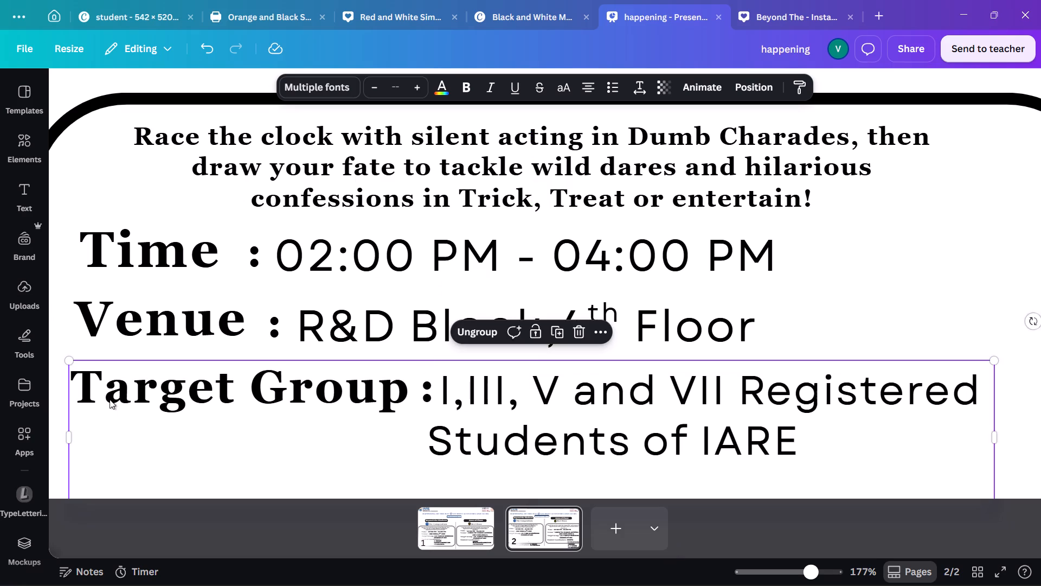
pyautogui.keyDown('ctrl'); pyautogui.scroll(-4, 110, 399); pyautogui.keyUp('ctrl')
pyautogui.click(102, 267)
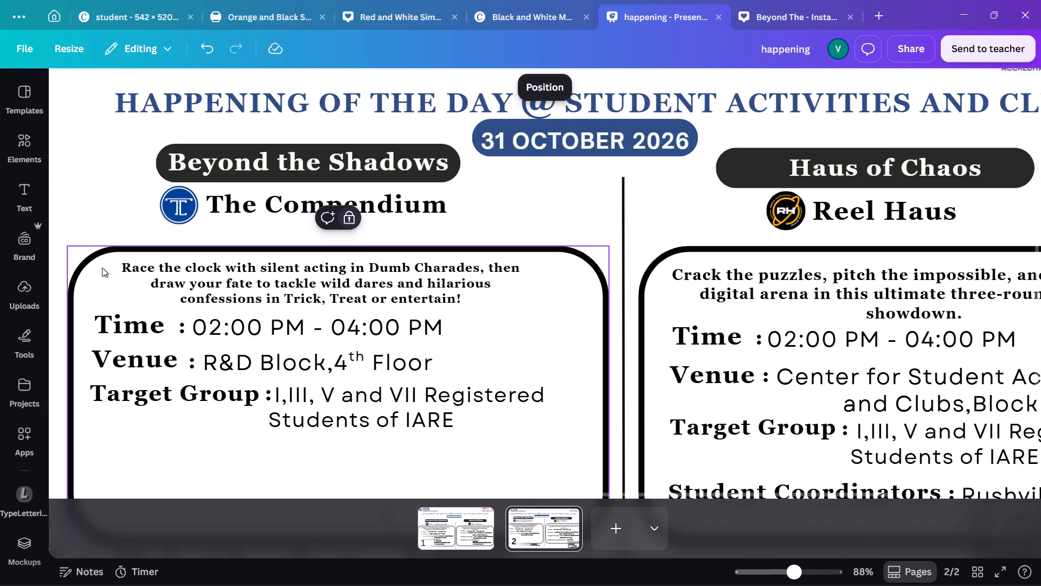
# Move the Student Coordinators label into the Beyond the Shadows frame, directly below Target Group with their left edges aligned.
pyautogui.keyDown('ctrl'); pyautogui.scroll(-2, 101, 269); pyautogui.keyUp('ctrl')
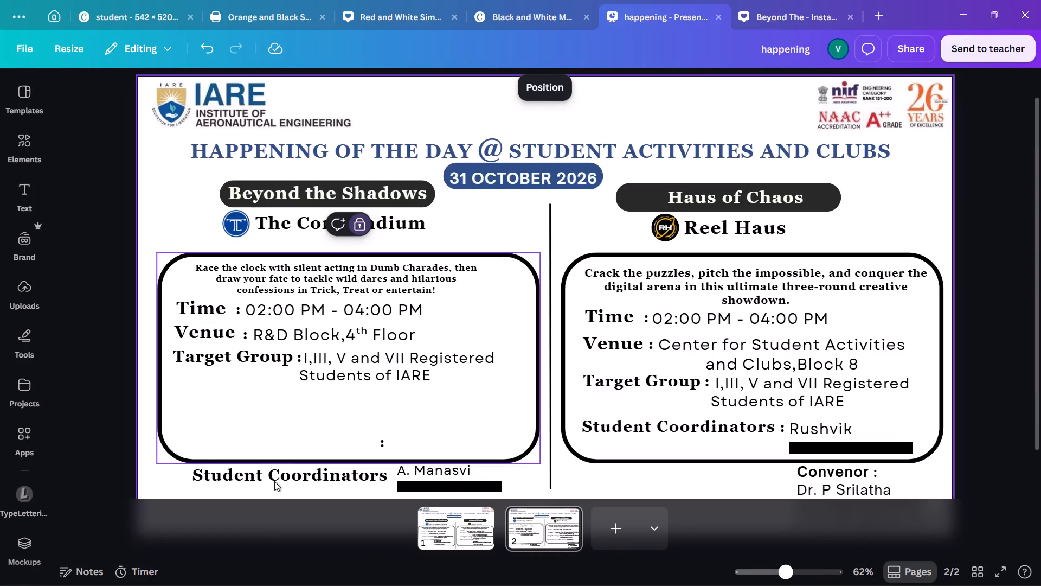
pyautogui.moveTo(275, 481); pyautogui.dragTo(258, 402)
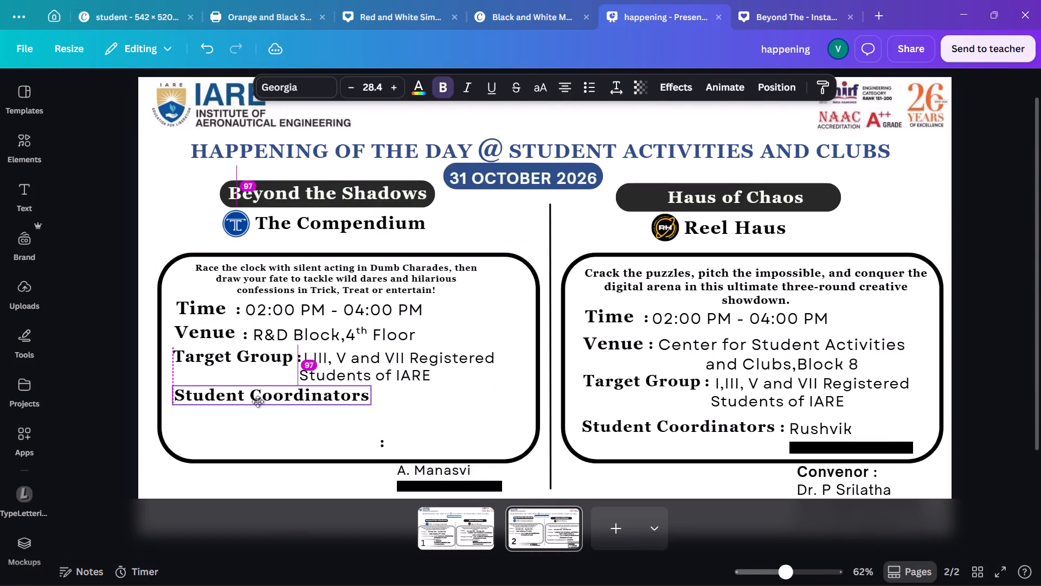
pyautogui.moveTo(258, 402); pyautogui.dragTo(256, 402)
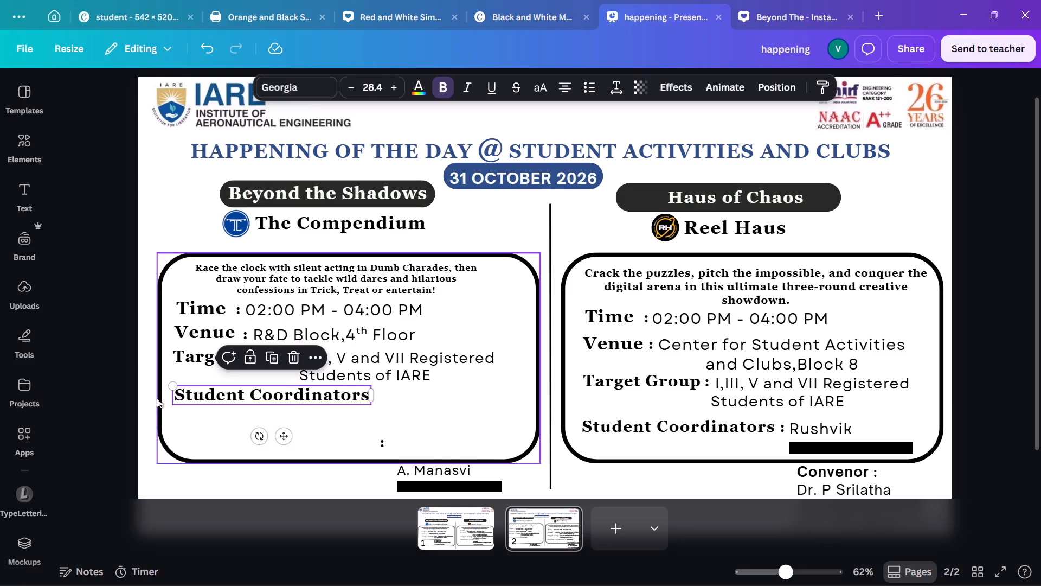
# Examine up close the Student Coordinators label's placement relative to the Target Group row, its stray colon and the frame border.
pyautogui.keyDown('ctrl'); pyautogui.scroll(7, 153, 398); pyautogui.keyUp('ctrl')
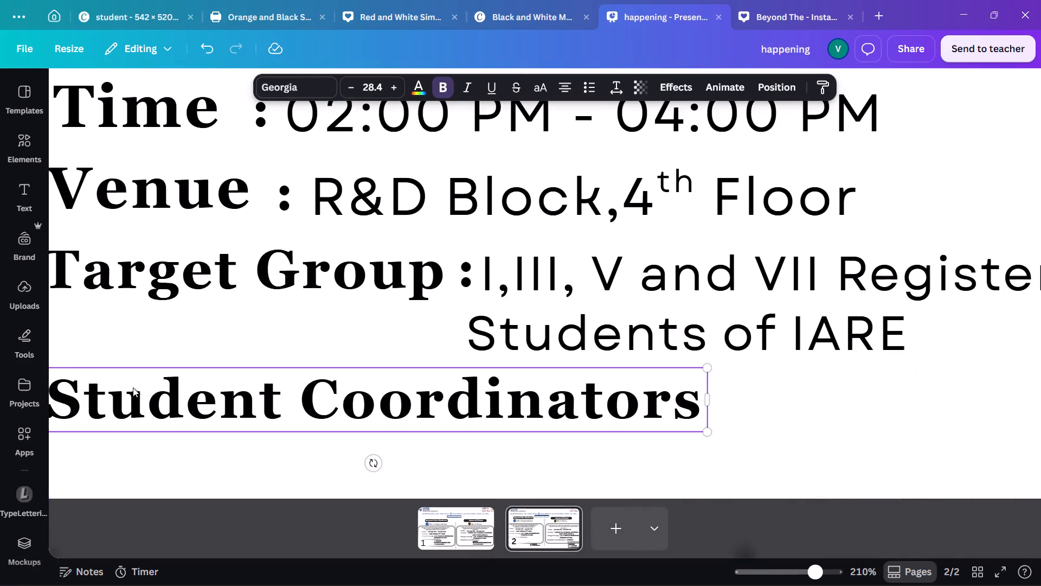
pyautogui.scroll(-2, 132, 387)
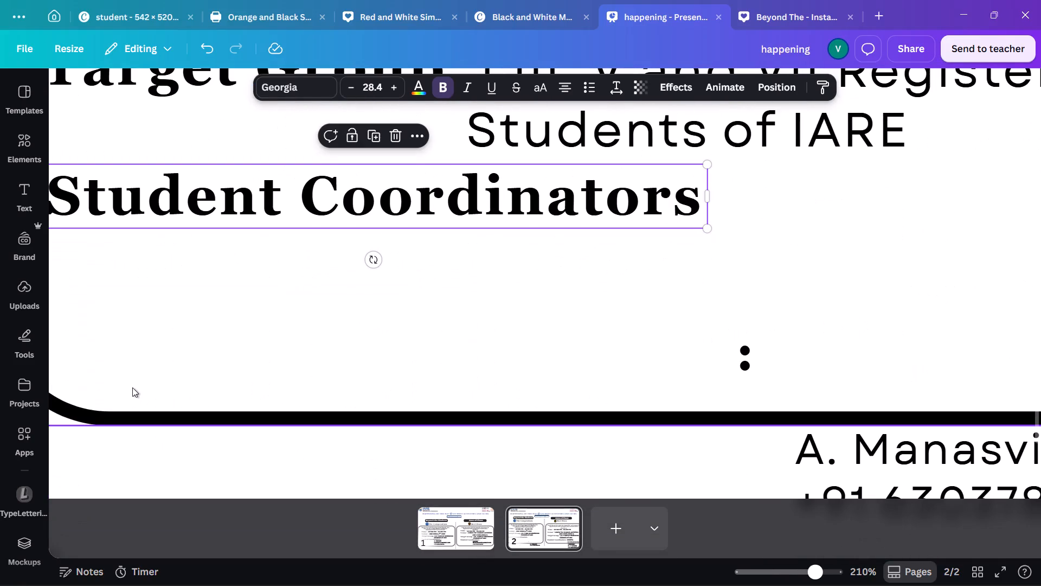
pyautogui.keyDown('shift'); pyautogui.scroll(-2, 132, 387); pyautogui.keyUp('shift')
pyautogui.keyDown('shift'); pyautogui.scroll(6, 132, 387); pyautogui.keyUp('shift')
pyautogui.scroll(1, 132, 387)
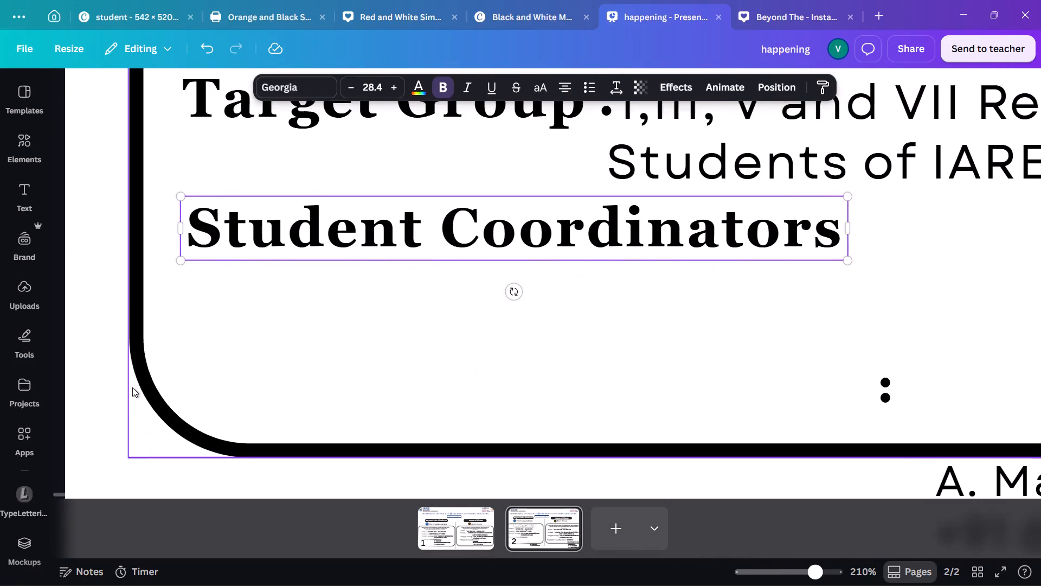
# Nudge the Student Coordinators label slightly left and down beneath Target Group so its text starts near that row's left edge.
pyautogui.scroll(1, 132, 387)
pyautogui.moveTo(332, 348); pyautogui.dragTo(328, 352)
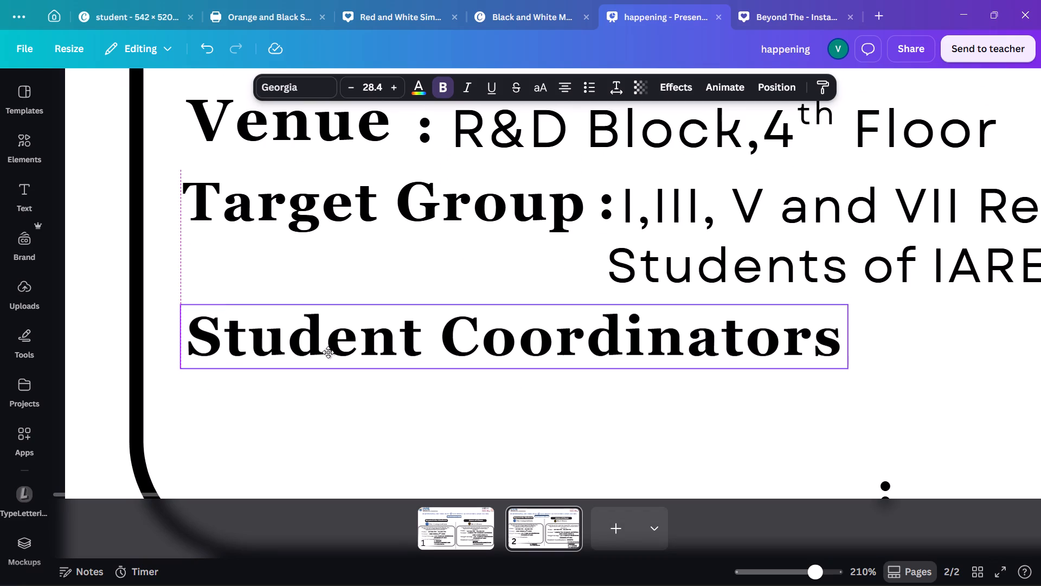
pyautogui.moveTo(328, 352); pyautogui.dragTo(324, 356)
pyautogui.click(383, 429)
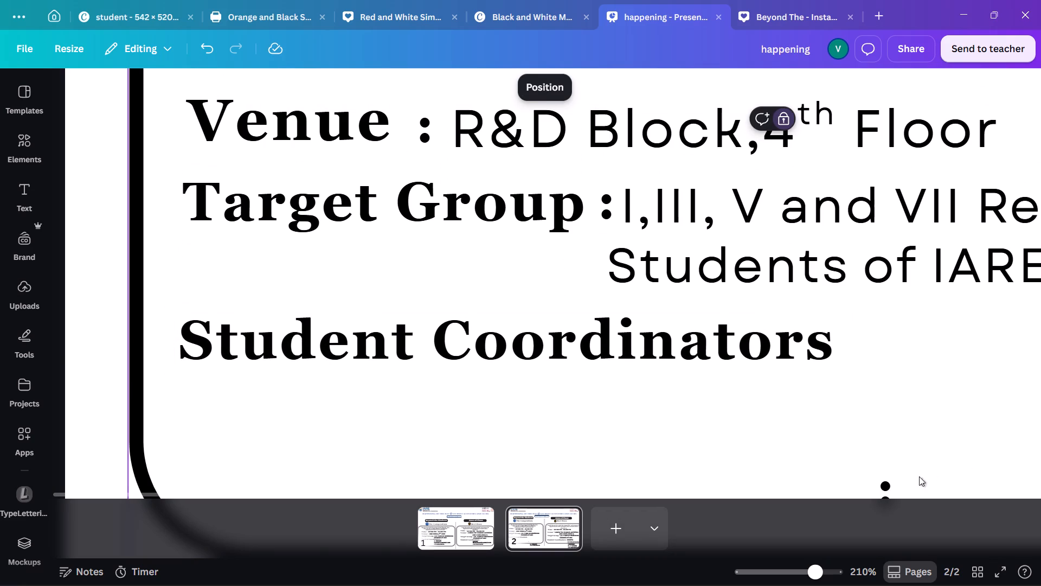
# Move the stray colon up to sit directly after the Student Coordinators label, level with its text.
pyautogui.click(872, 481)
pyautogui.moveTo(889, 496); pyautogui.dragTo(887, 488)
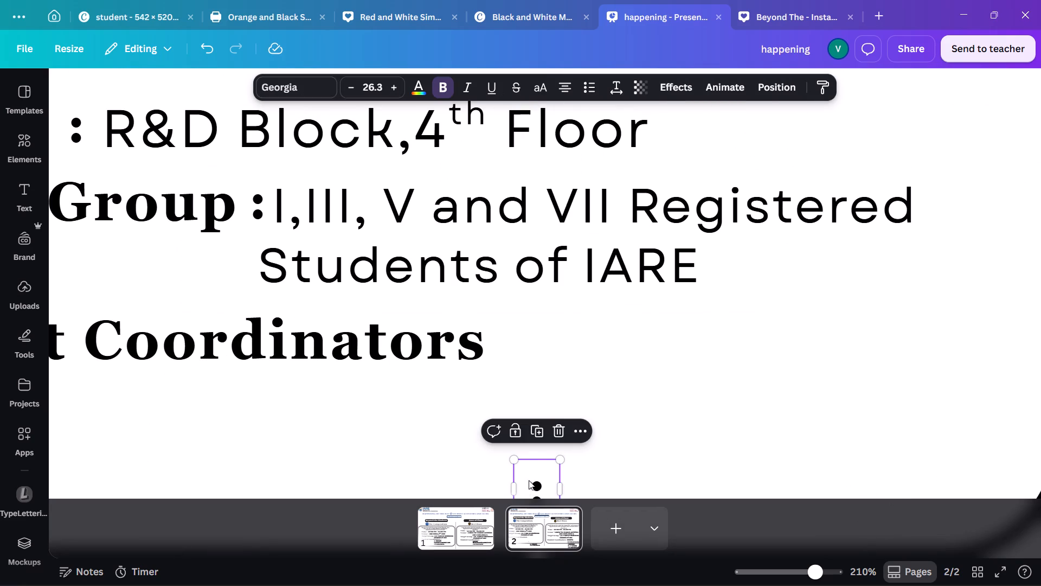
pyautogui.moveTo(531, 479); pyautogui.dragTo(506, 329)
pyautogui.click(604, 374)
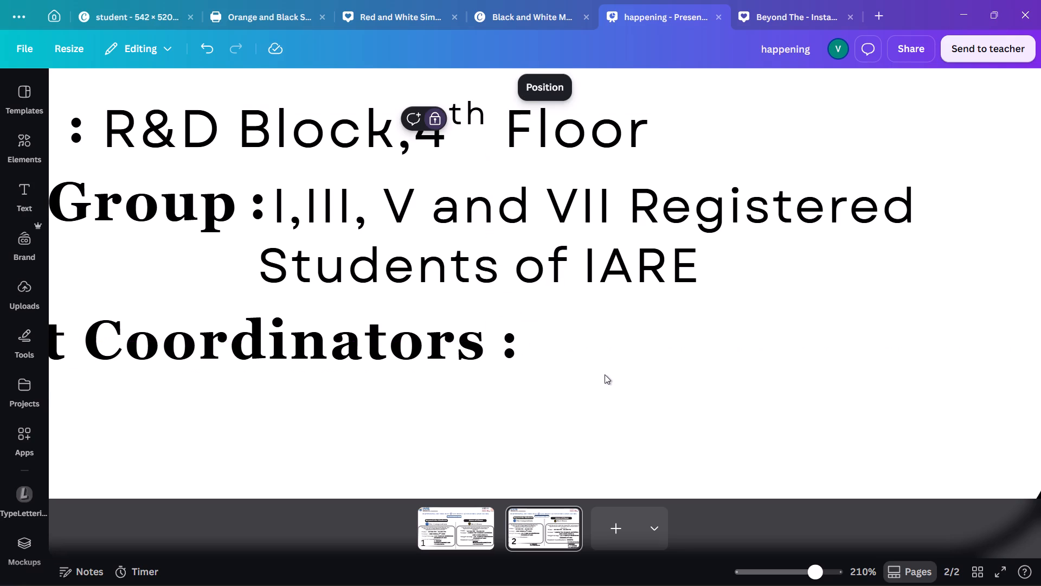
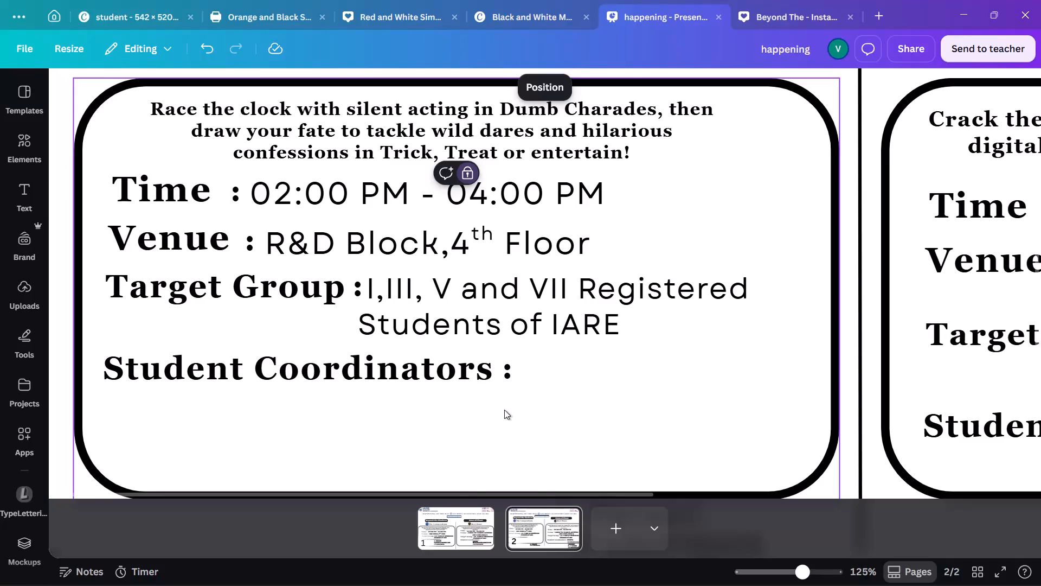
# Nudge the grouped Venue row in the Beyond the Shadows frame slightly right to line its left edge up with the Time row.
pyautogui.keyDown('ctrl'); pyautogui.scroll(-3, 456, 404); pyautogui.keyUp('ctrl')
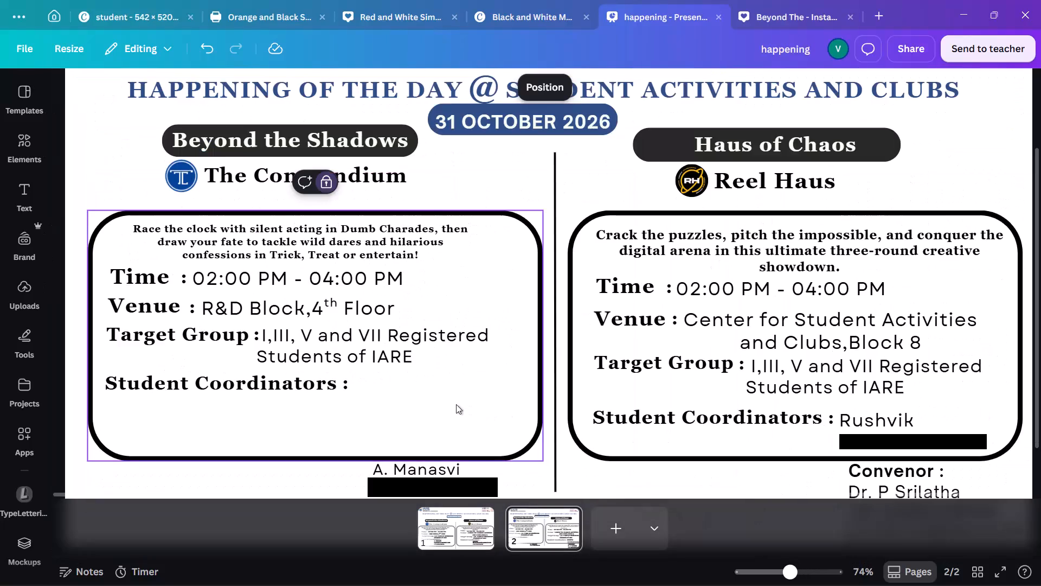
pyautogui.click(130, 301)
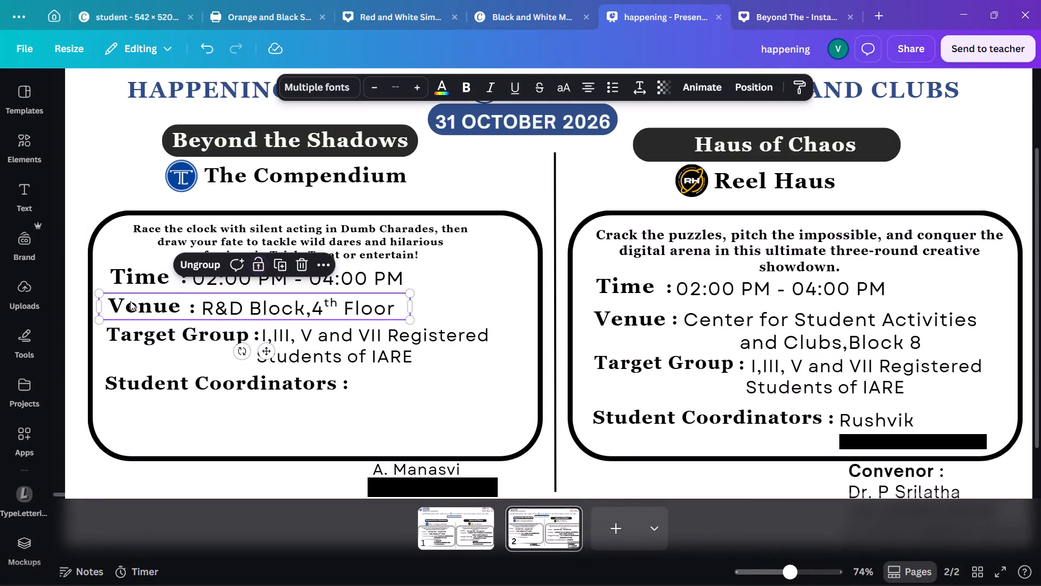
pyautogui.press('Right')
pyautogui.press('Right')
pyautogui.press('Right')
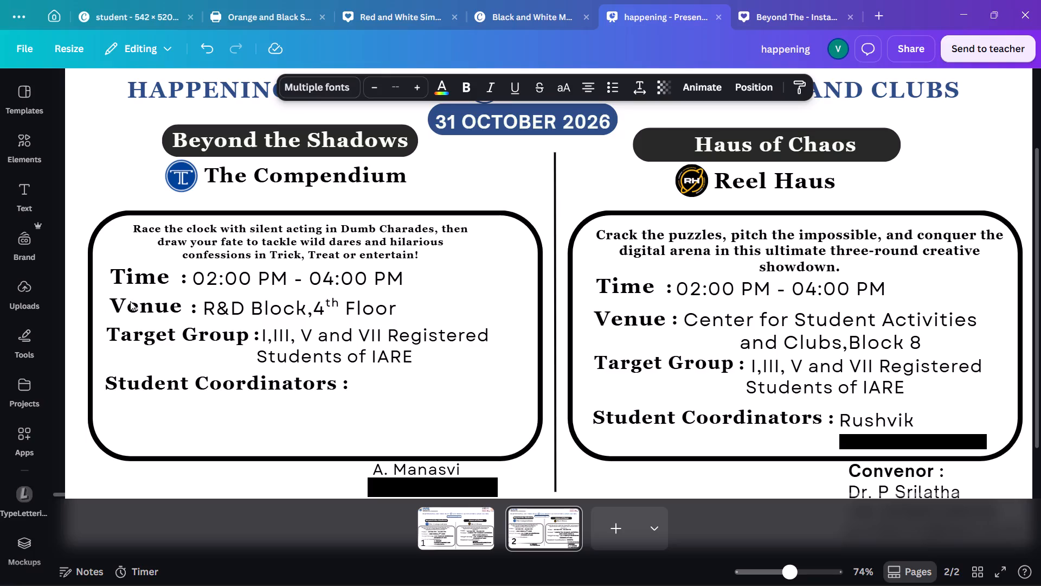
# Nudge the grouped Target Group row slightly right so its left edge lines up with the Venue row above.
pyautogui.click(143, 336)
pyautogui.press('Right')
pyautogui.press('Right')
pyautogui.press('Right')
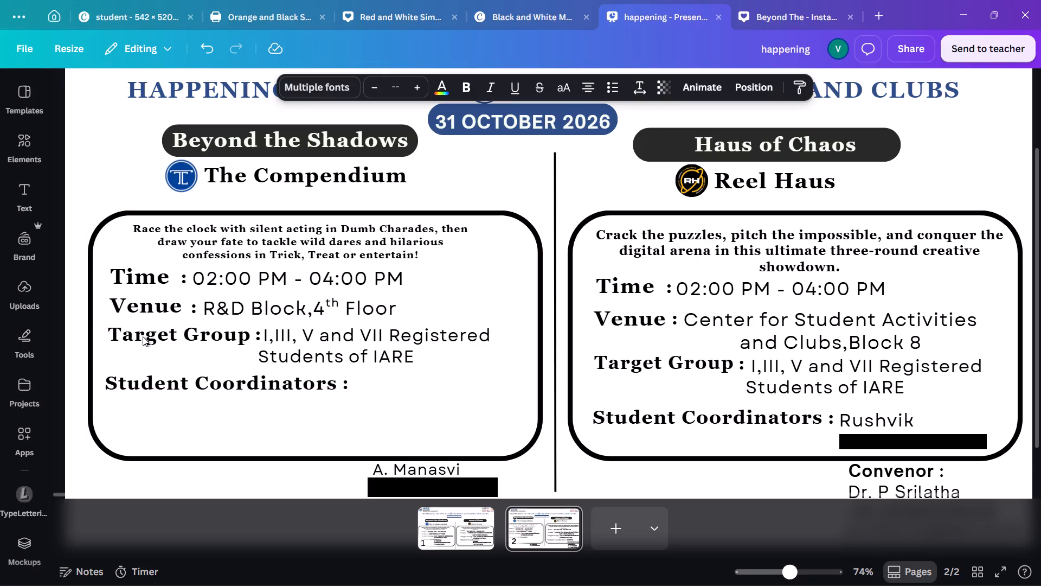
pyautogui.press('Right')
pyautogui.press('Right')
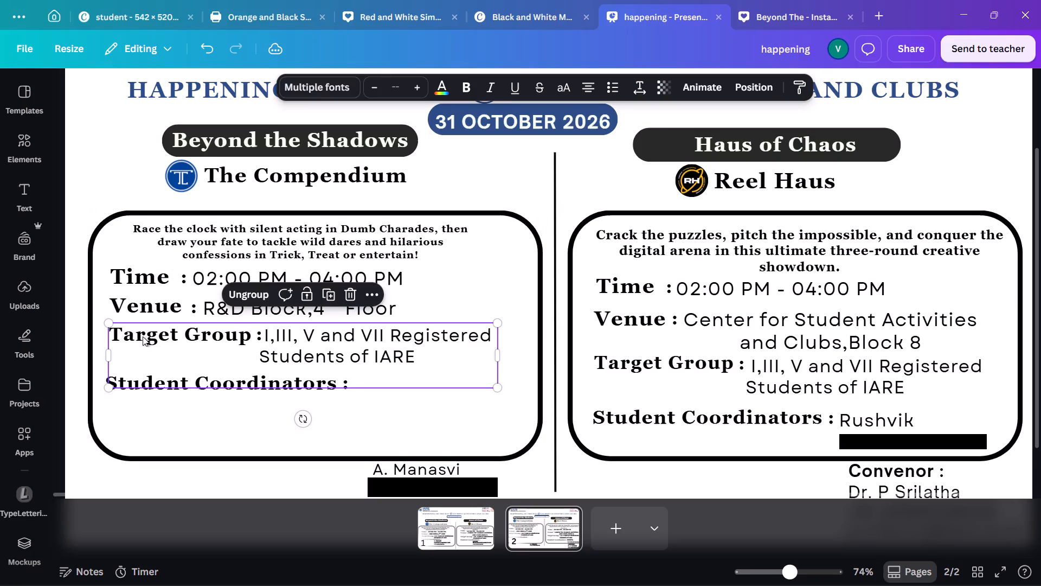
# Shift the Student Coordinators label slightly down and right, aligning it with the Target Group row and closing the gap to its colon.
pyautogui.click(155, 388)
pyautogui.press('Down')
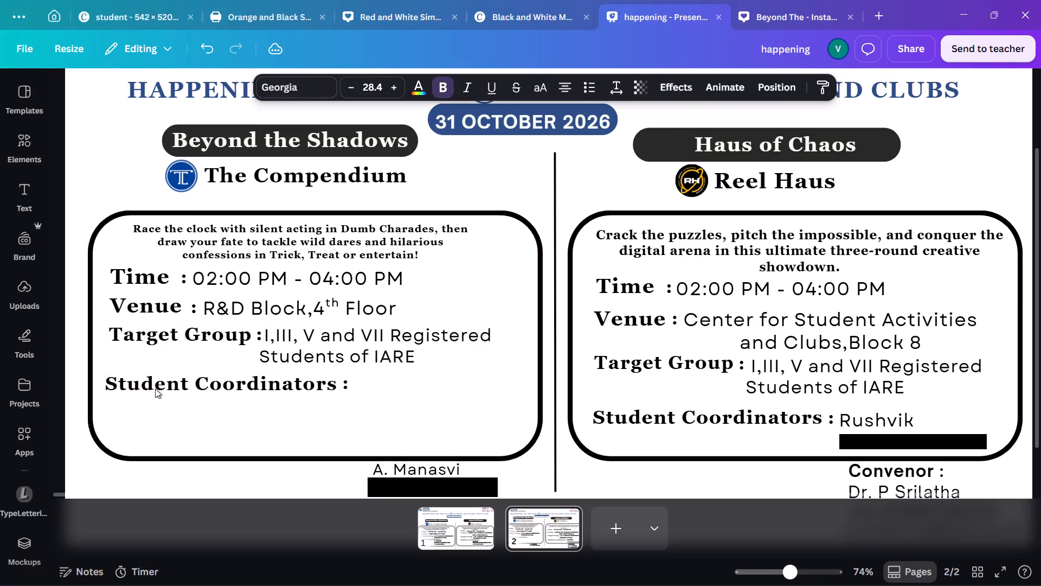
pyautogui.press('Right')
pyautogui.press('Right')
pyautogui.press('Right')
pyautogui.press('Right')
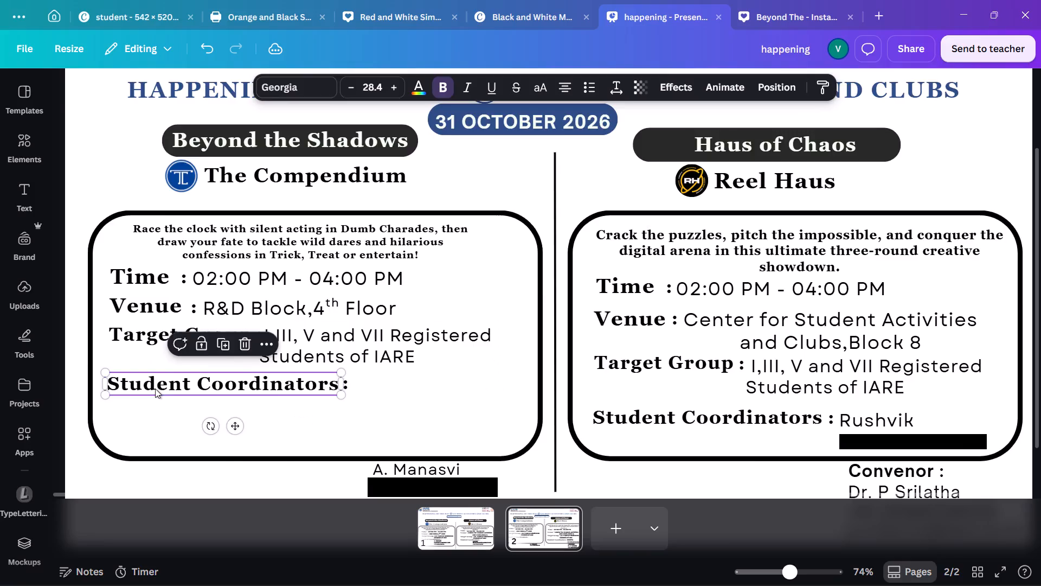
# Move the student coordinator's name and contact text up into the Beyond the Shadows frame, directly after the Student Coordinators colon.
pyautogui.scroll(1, 155, 388)
pyautogui.scroll(-5, 232, 416)
pyautogui.click(426, 410)
pyautogui.moveTo(429, 434); pyautogui.dragTo(412, 349)
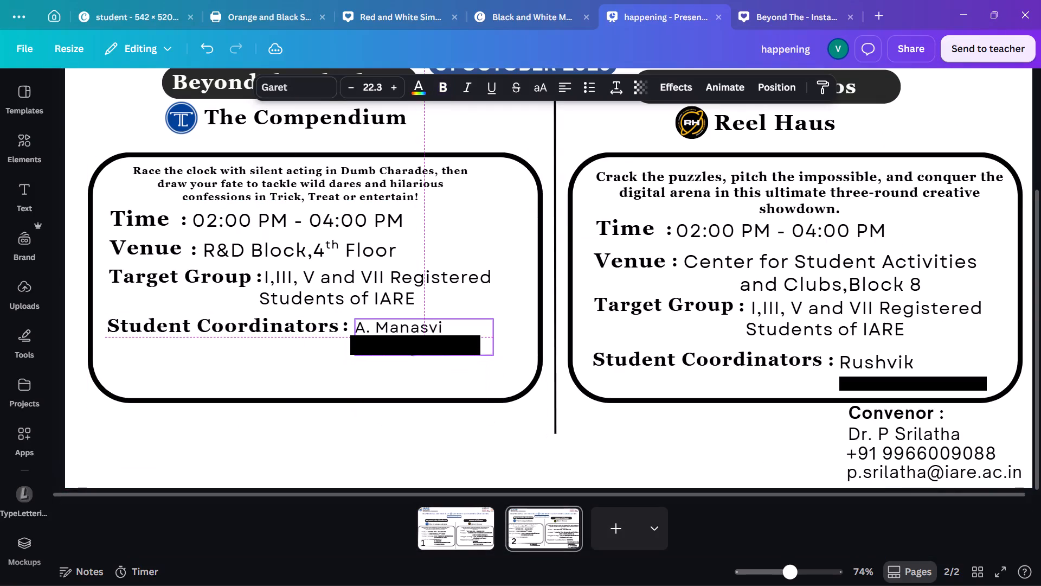
# Nudge the coordinator's name and contact text into place beside the Student Coordinators label in The Compendium's details box.
pyautogui.moveTo(412, 349); pyautogui.dragTo(412, 349)
pyautogui.click(472, 451)
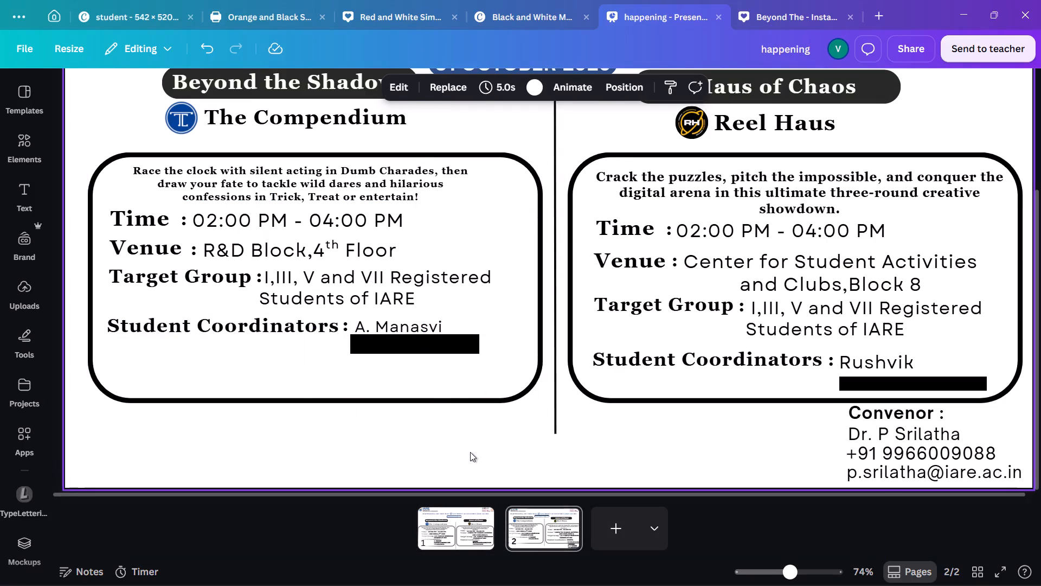
pyautogui.click(425, 351)
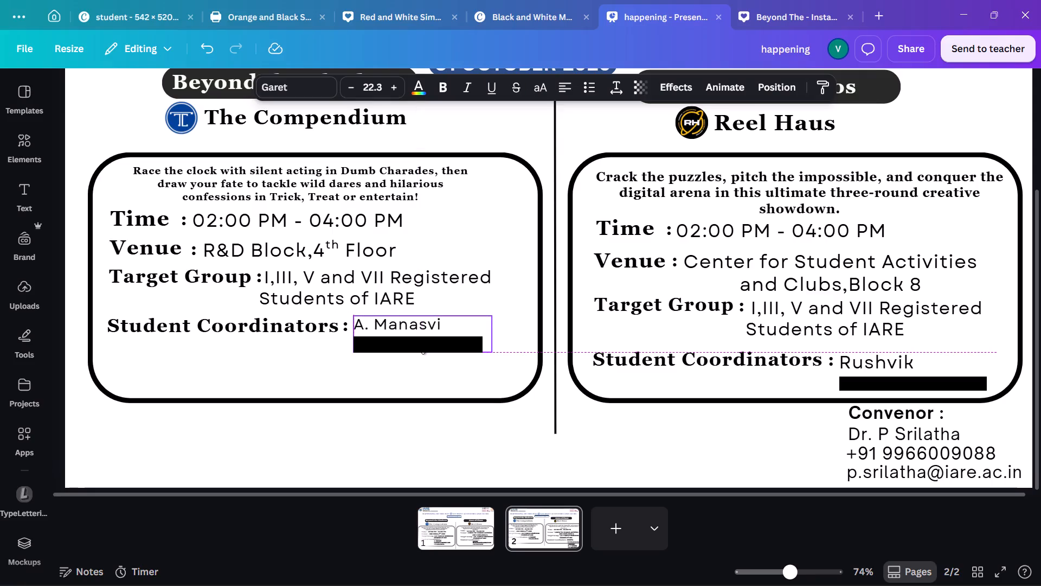
pyautogui.click(425, 430)
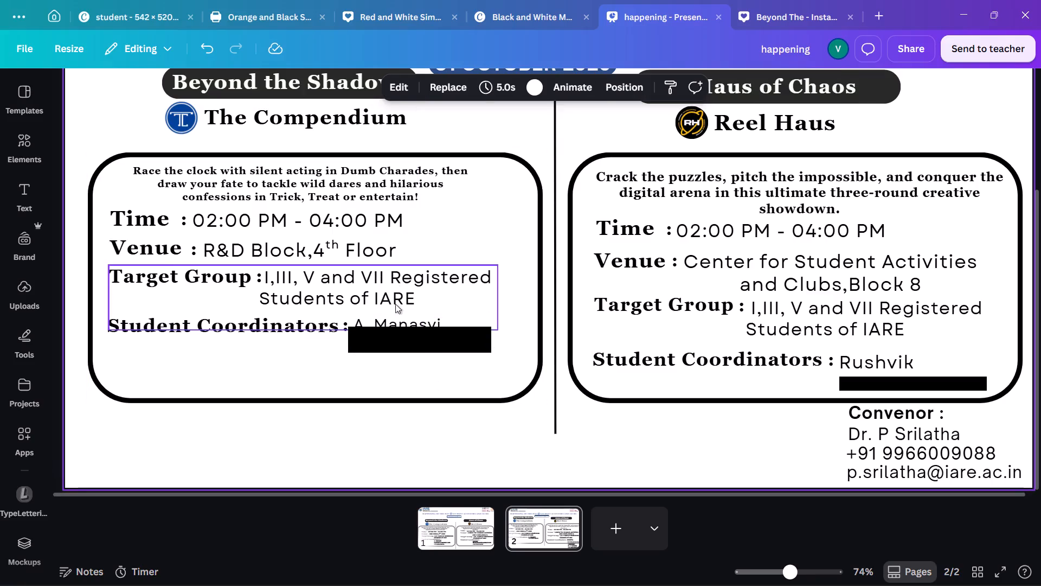
# Move The Compendium logo and title slightly lower under the Beyond the Shadows heading and enlarge the title text to size 31.8.
pyautogui.scroll(1, 412, 342)
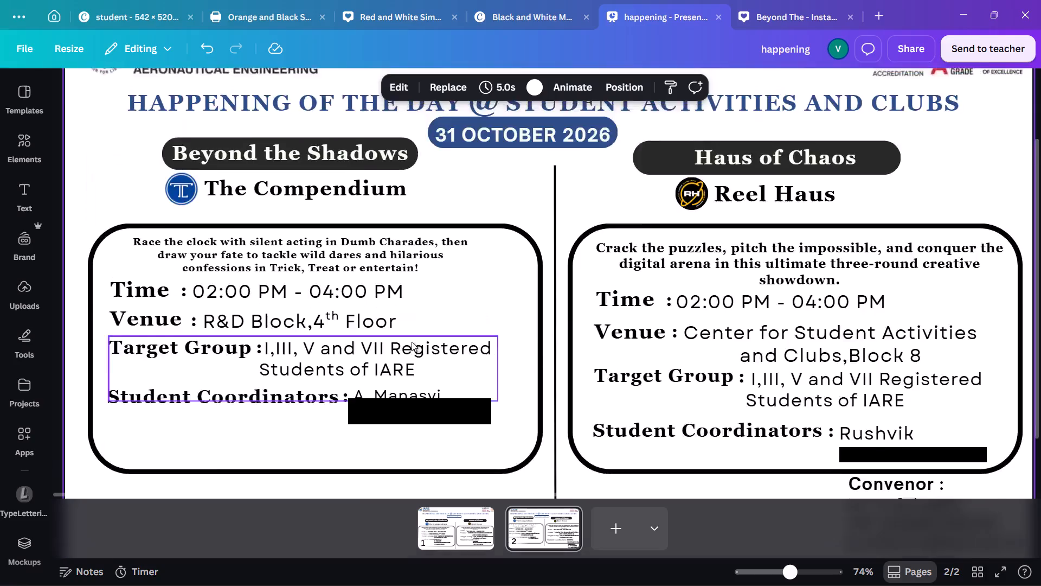
pyautogui.scroll(1, 412, 342)
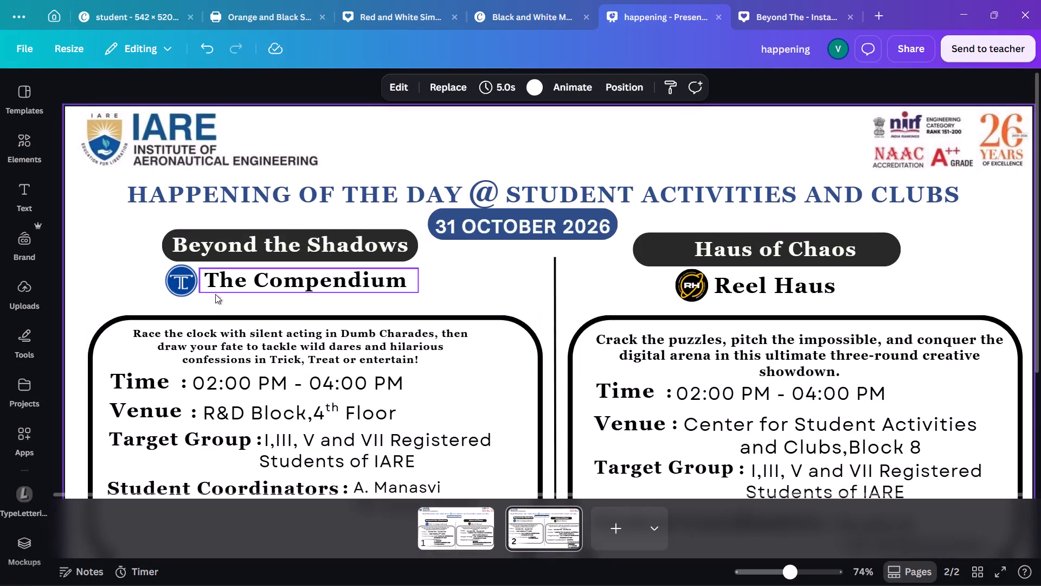
pyautogui.moveTo(179, 281); pyautogui.dragTo(195, 290)
pyautogui.click(216, 311)
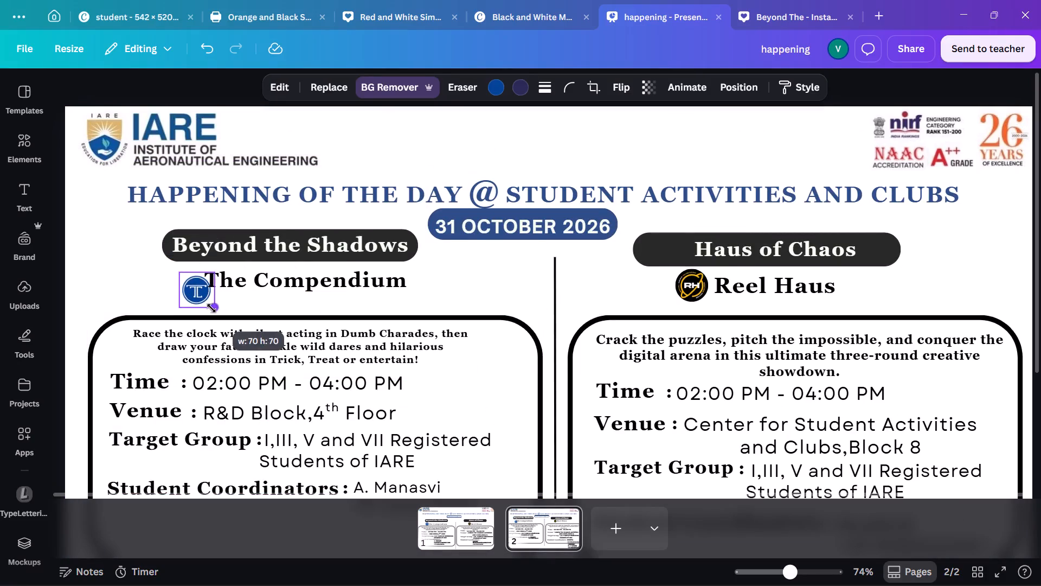
pyautogui.click(249, 279)
pyautogui.moveTo(252, 280); pyautogui.dragTo(261, 288)
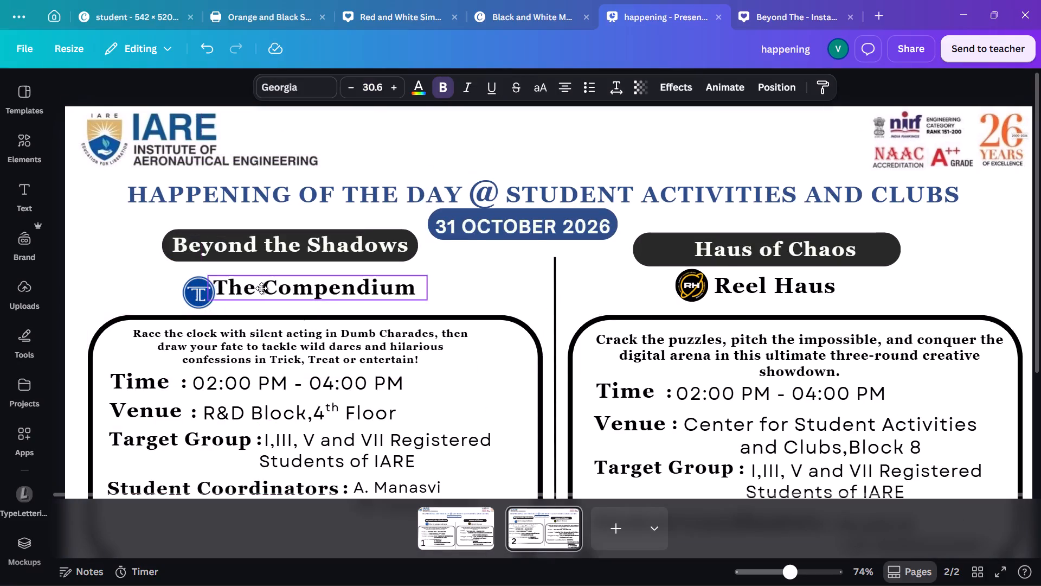
pyautogui.moveTo(261, 288); pyautogui.dragTo(265, 292)
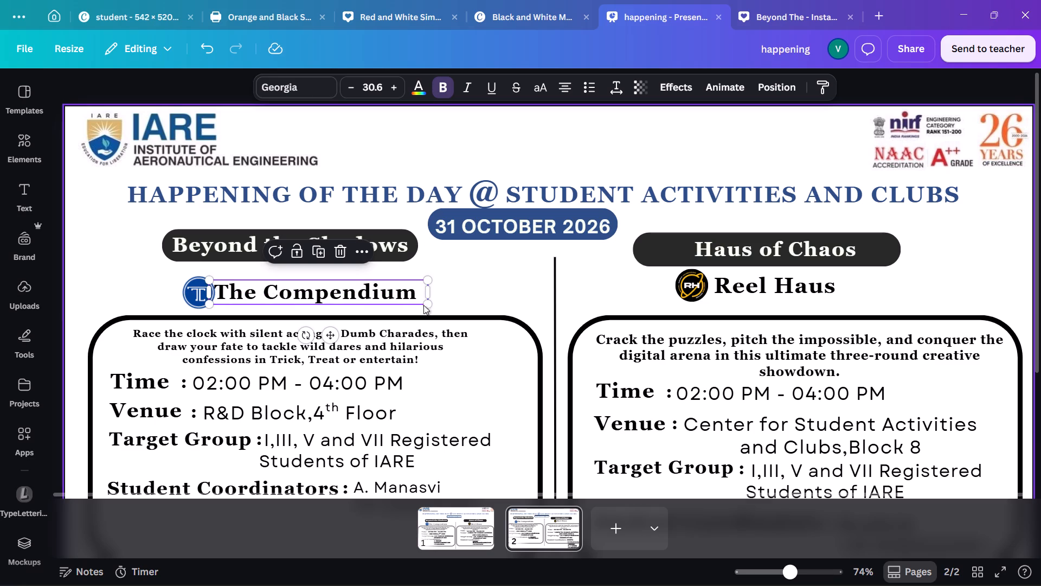
pyautogui.moveTo(430, 304); pyautogui.dragTo(439, 309)
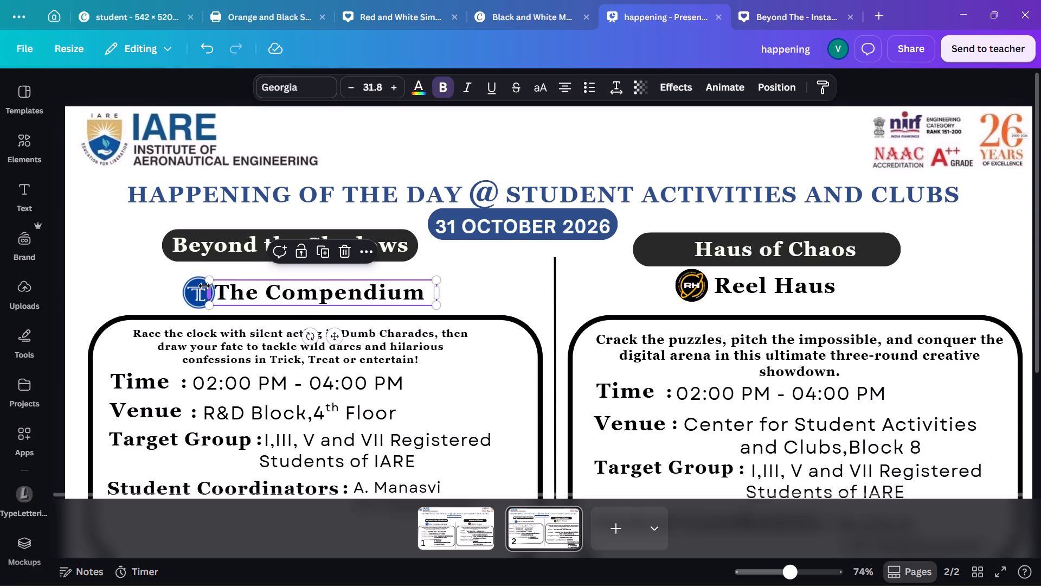
# Shrink The Compendium logo slightly and adjust the logo and title so they sit side by side without overlapping.
pyautogui.click(203, 286)
pyautogui.moveTo(239, 291); pyautogui.dragTo(242, 291)
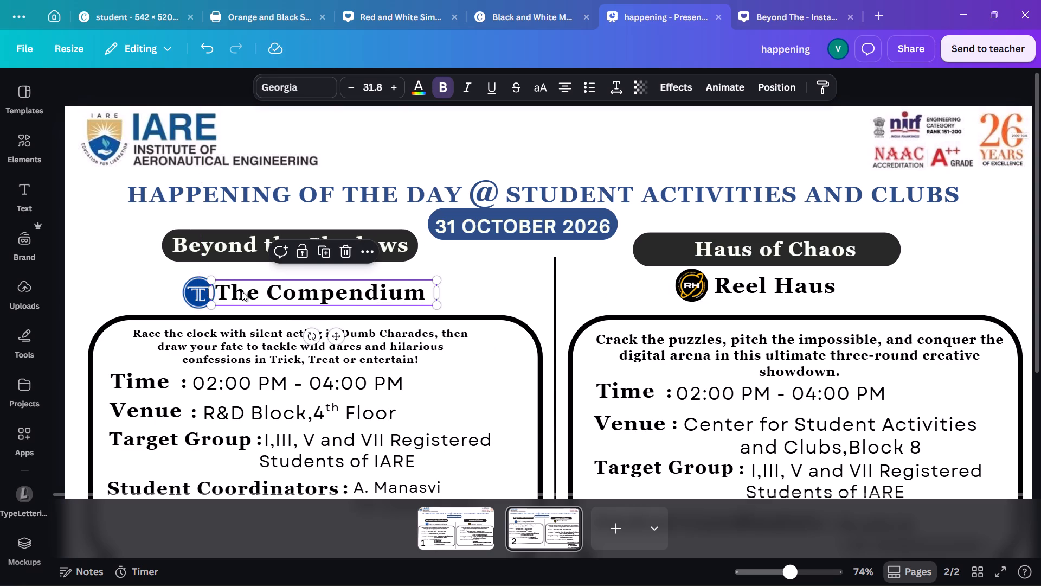
pyautogui.moveTo(242, 291); pyautogui.dragTo(248, 293)
pyautogui.click(210, 287)
pyautogui.click(204, 288)
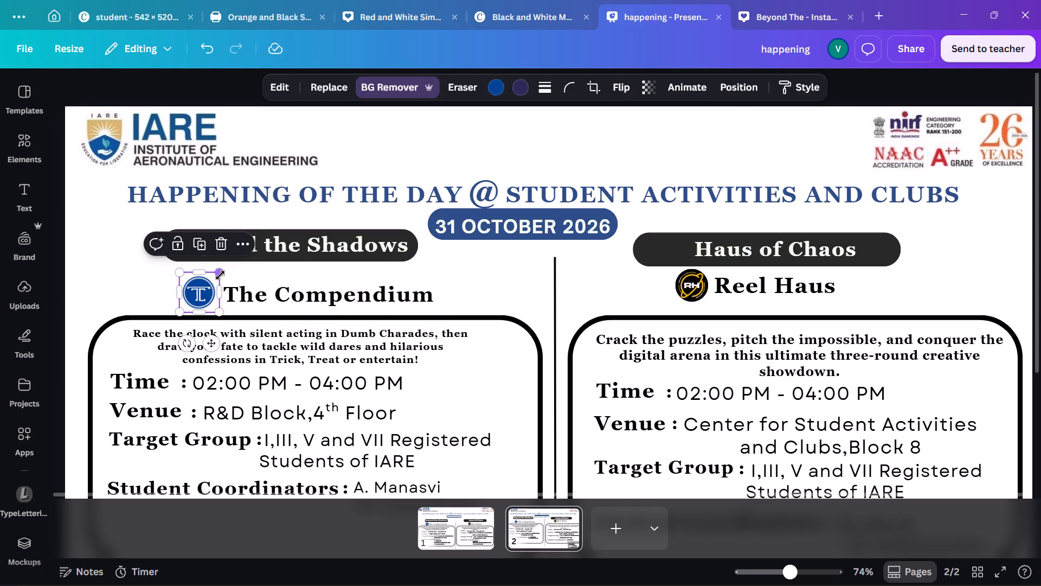
pyautogui.moveTo(220, 275); pyautogui.dragTo(211, 278)
pyautogui.click(160, 294)
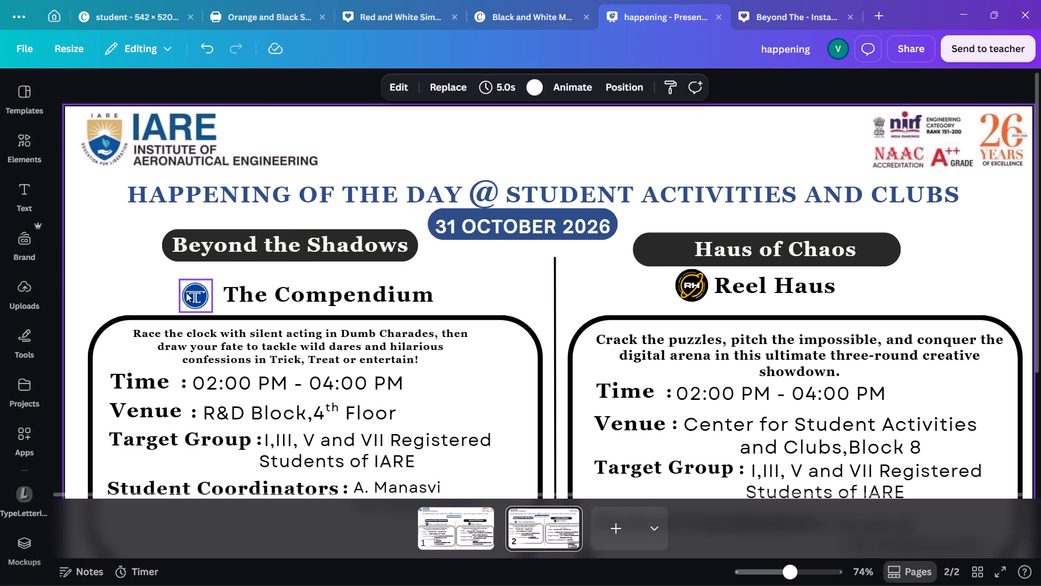
pyautogui.moveTo(186, 292); pyautogui.dragTo(194, 292)
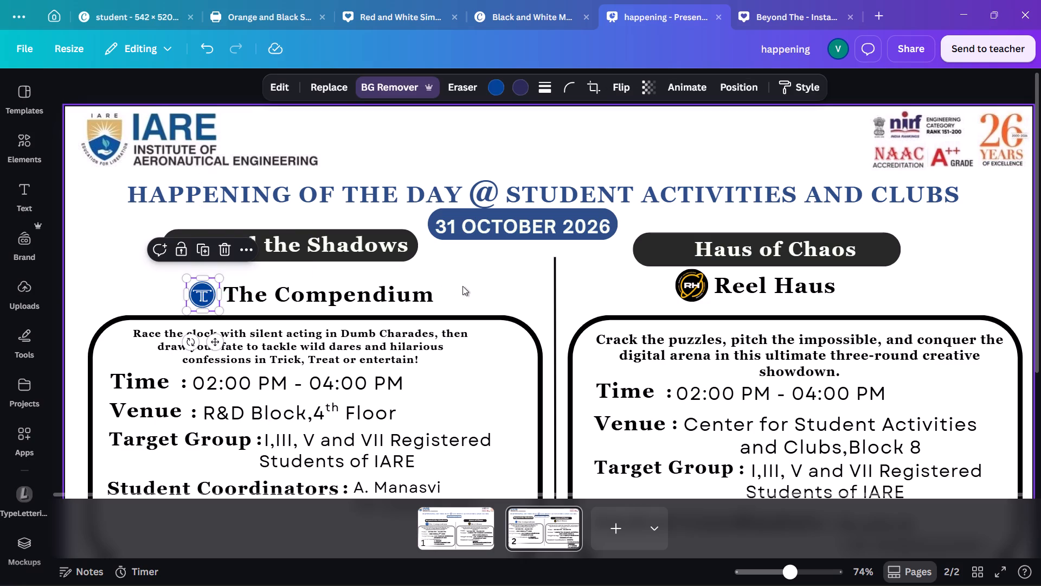
pyautogui.click(465, 286)
pyautogui.click(380, 290)
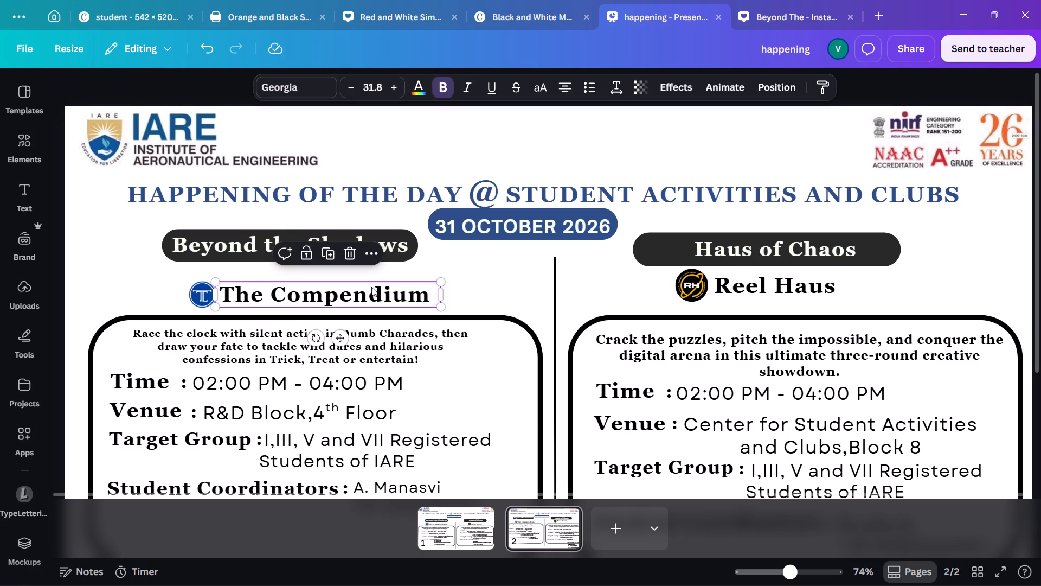
pyautogui.click(163, 272)
# Group the Beyond the Shadows text with its dark banner and move the group down closer to The Compendium title.
pyautogui.moveTo(138, 241); pyautogui.dragTo(142, 244)
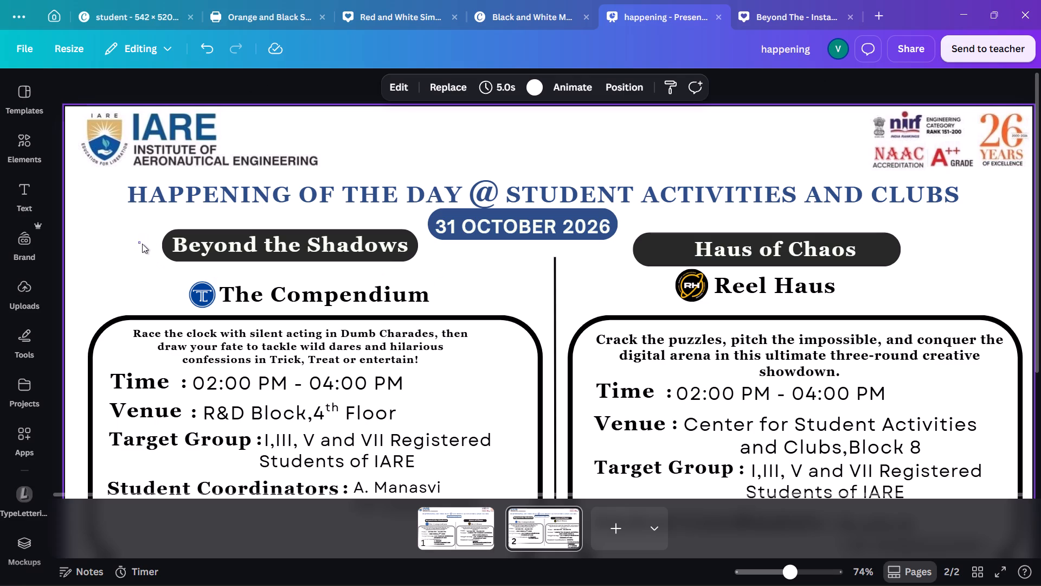
pyautogui.moveTo(142, 244); pyautogui.dragTo(190, 250)
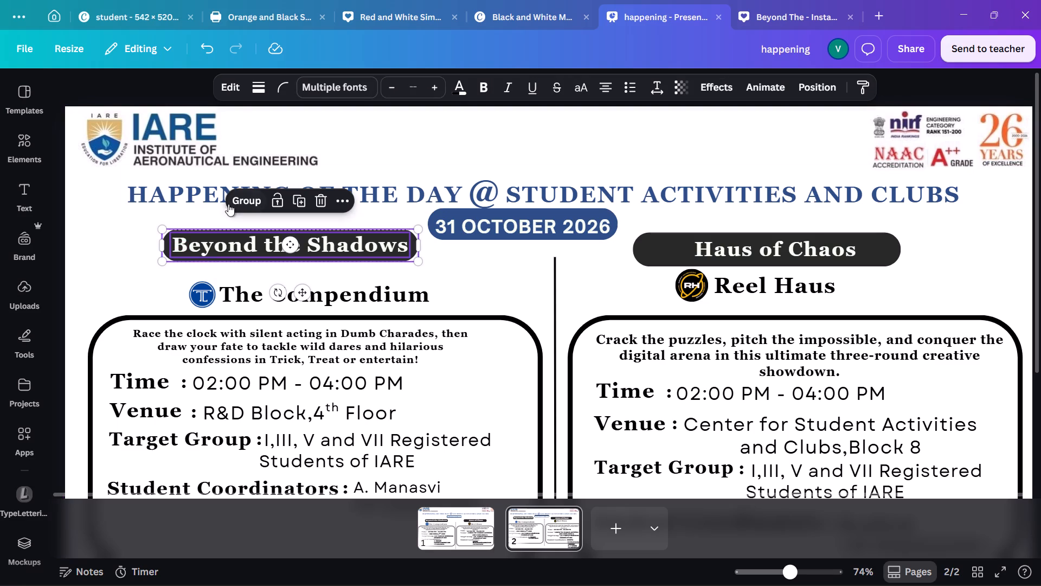
pyautogui.click(239, 199)
pyautogui.moveTo(292, 253); pyautogui.dragTo(316, 265)
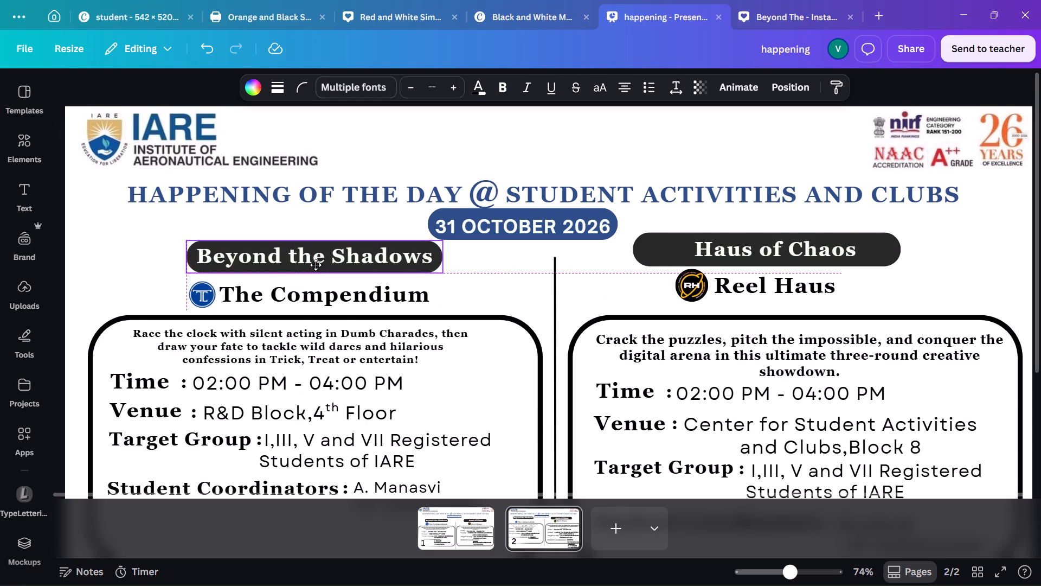
pyautogui.moveTo(316, 265); pyautogui.dragTo(317, 265)
# Enlarge the grouped Beyond the Shadows banner to about 568 by 72 and centre it above The Compendium title.
pyautogui.moveTo(188, 237); pyautogui.dragTo(169, 227)
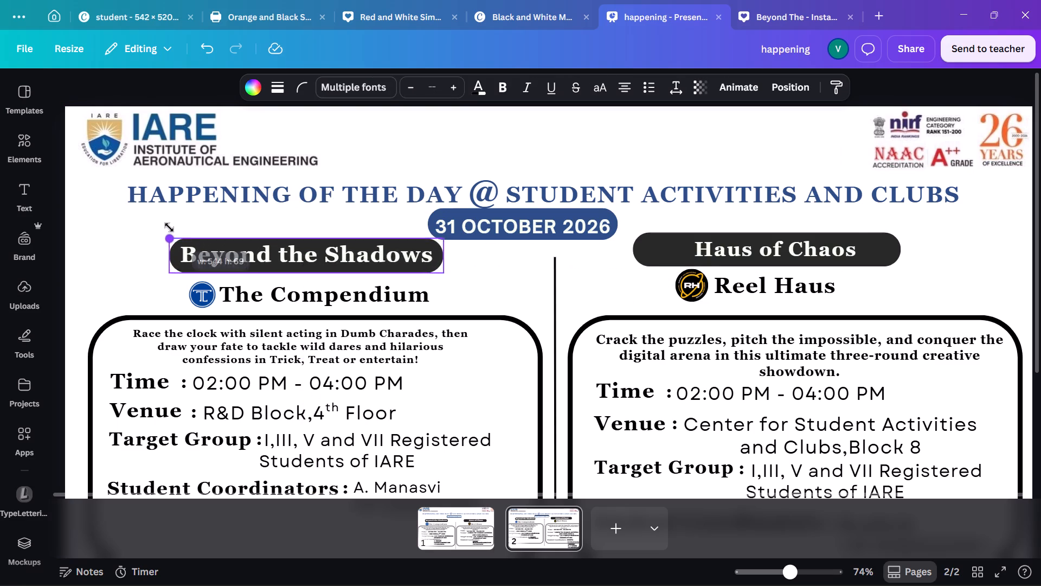
pyautogui.moveTo(169, 227); pyautogui.dragTo(170, 227)
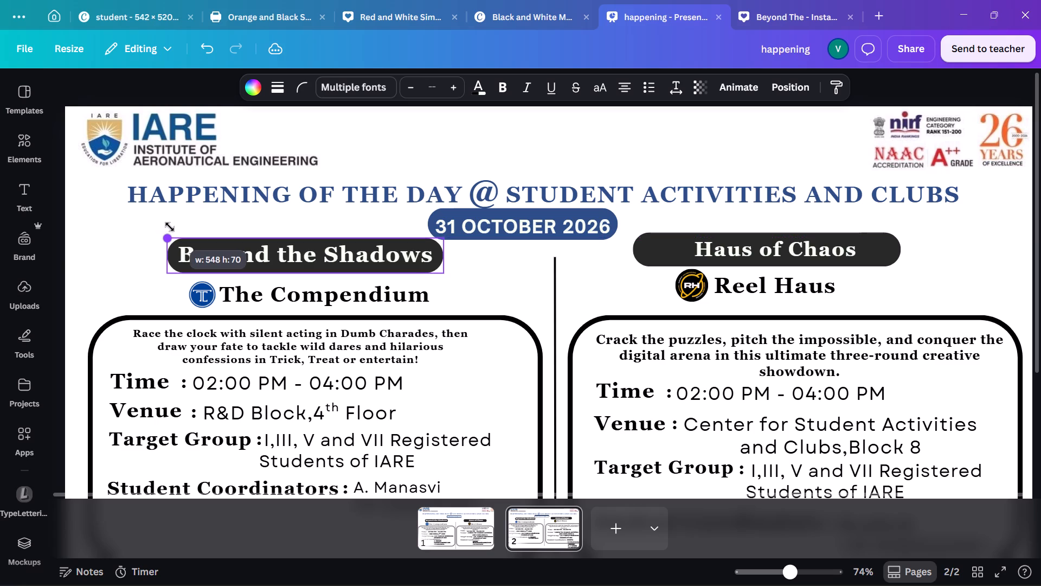
pyautogui.moveTo(170, 227); pyautogui.dragTo(166, 227)
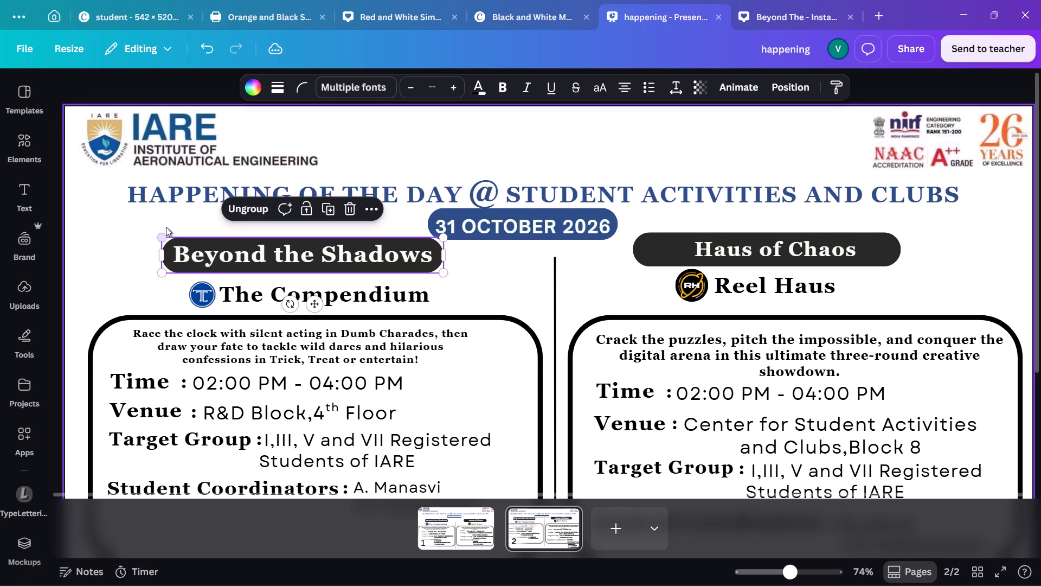
pyautogui.moveTo(162, 236); pyautogui.dragTo(169, 240)
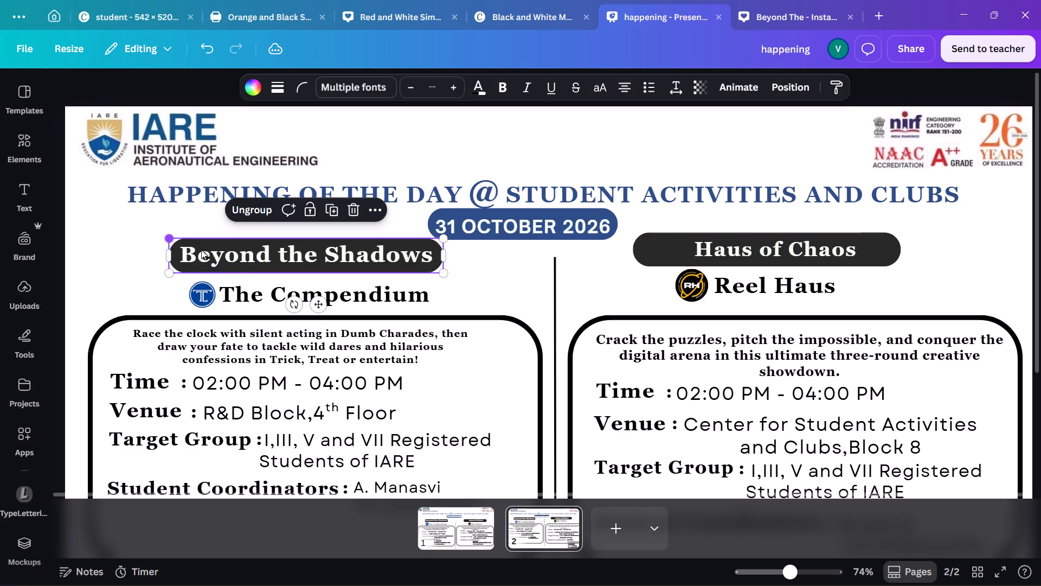
pyautogui.moveTo(293, 254); pyautogui.dragTo(303, 257)
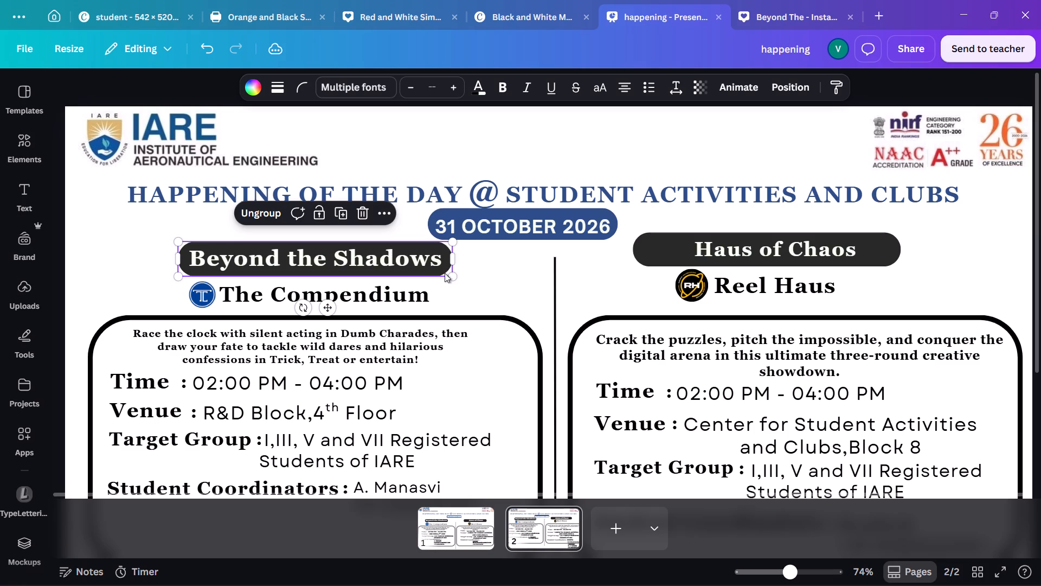
pyautogui.moveTo(449, 274); pyautogui.dragTo(455, 279)
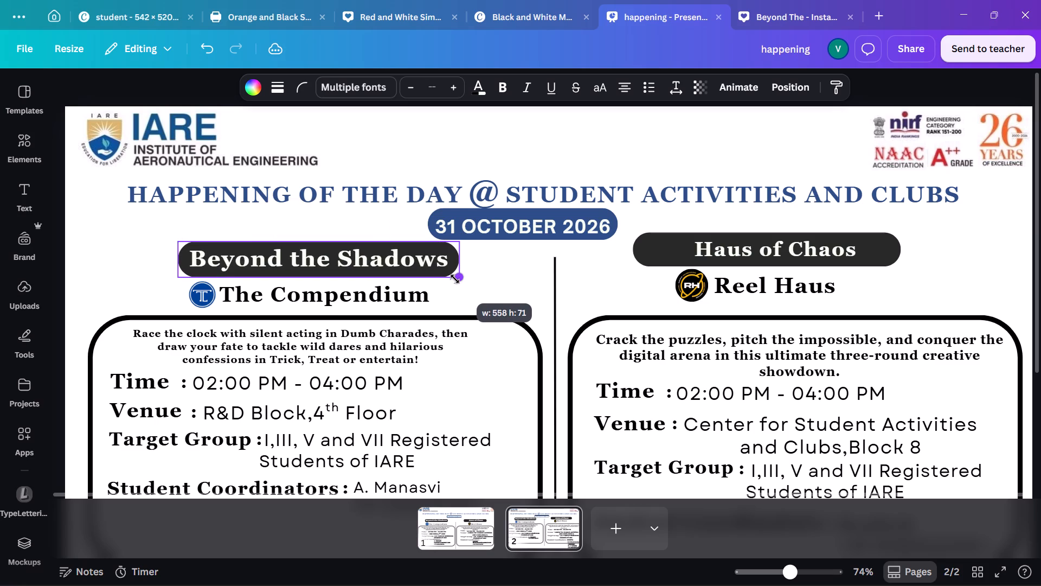
pyautogui.moveTo(455, 279); pyautogui.dragTo(457, 280)
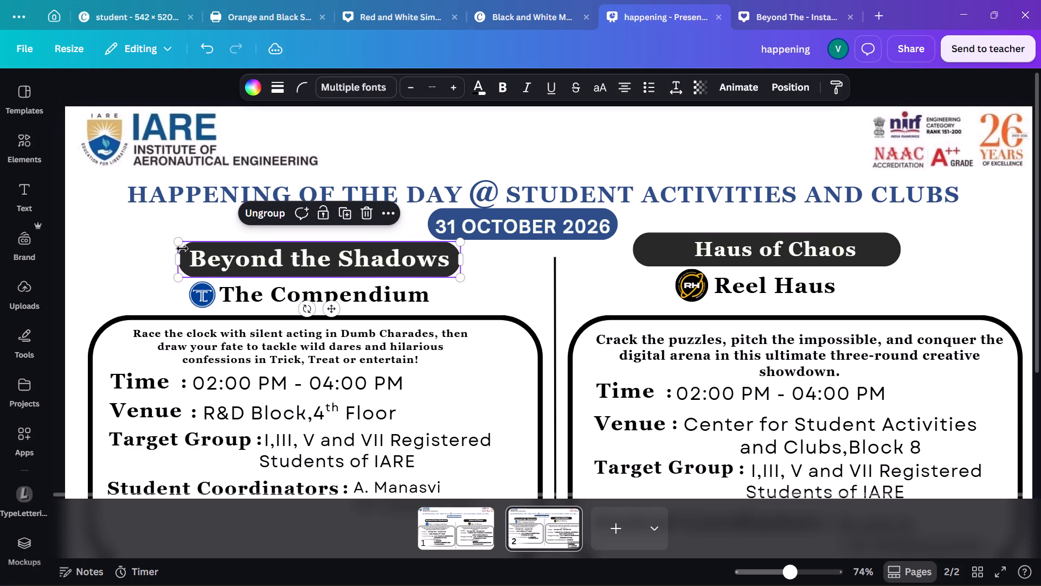
pyautogui.click(180, 245)
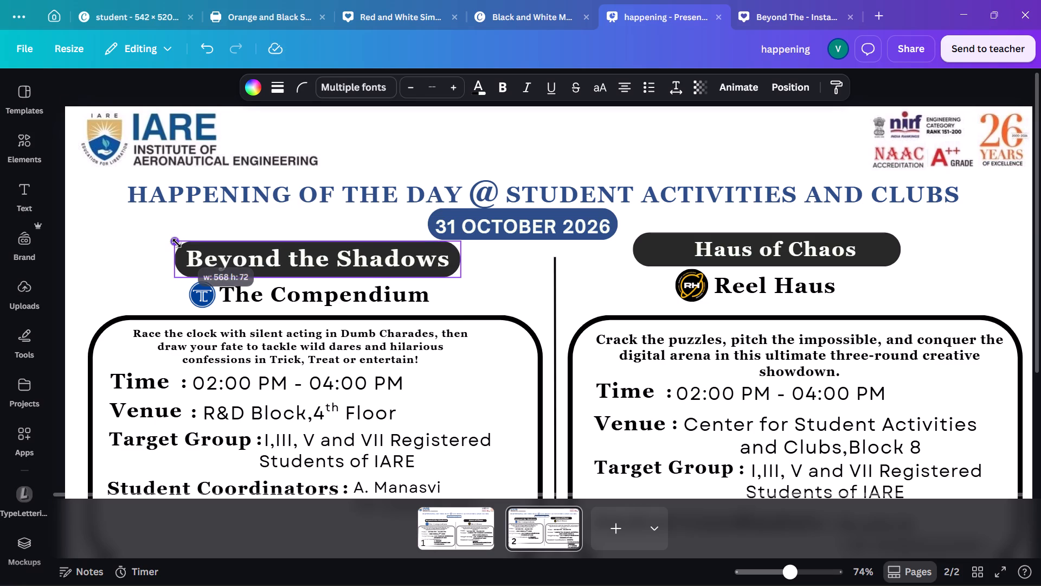
pyautogui.click(292, 260)
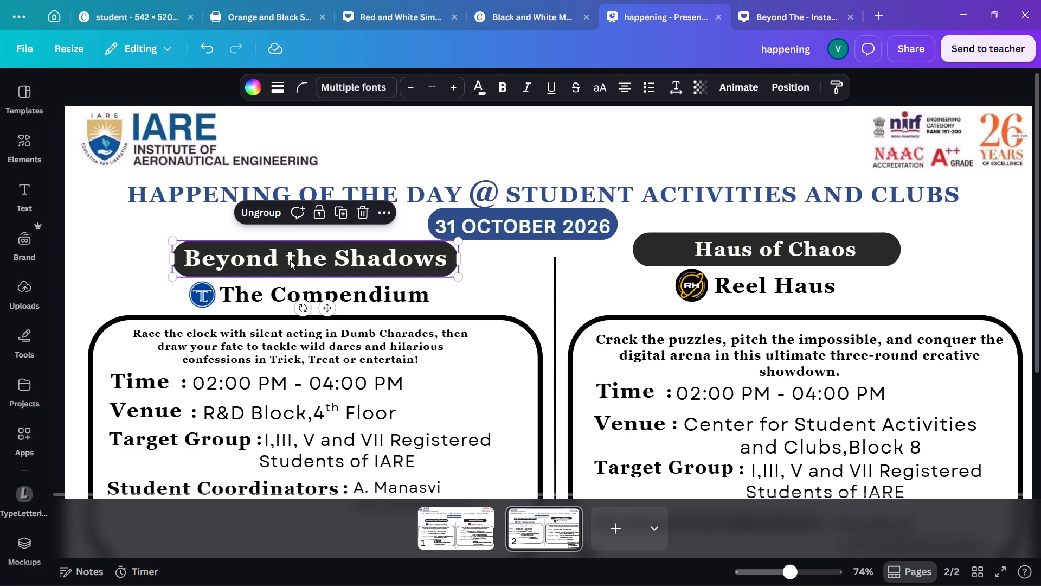
# Group the Haus of Chaos text with its banner, overlay it on the Beyond the Shadows banner and enlarge it to match that size.
pyautogui.moveTo(613, 248); pyautogui.dragTo(634, 252)
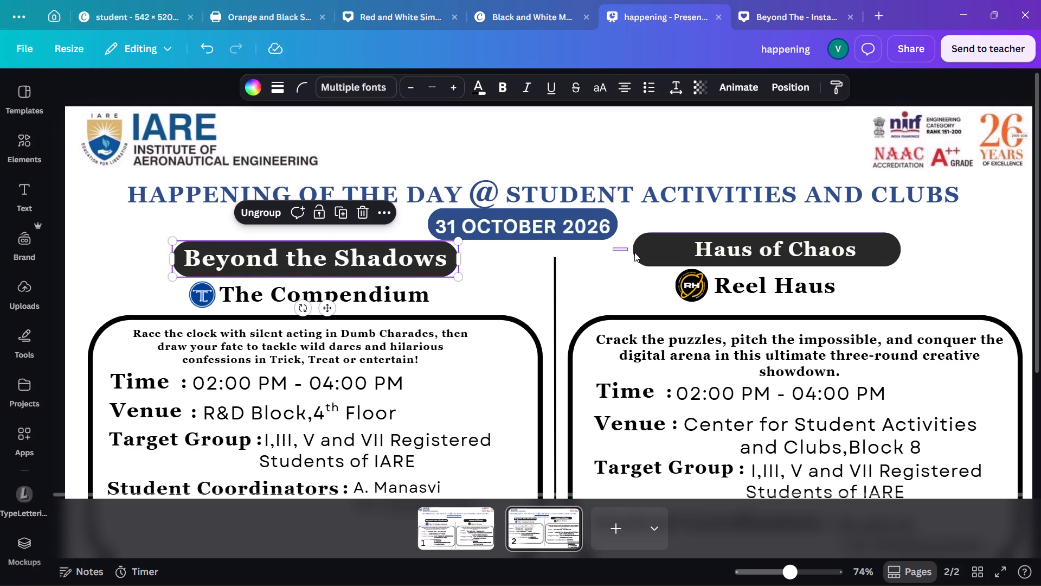
pyautogui.moveTo(634, 252); pyautogui.dragTo(709, 254)
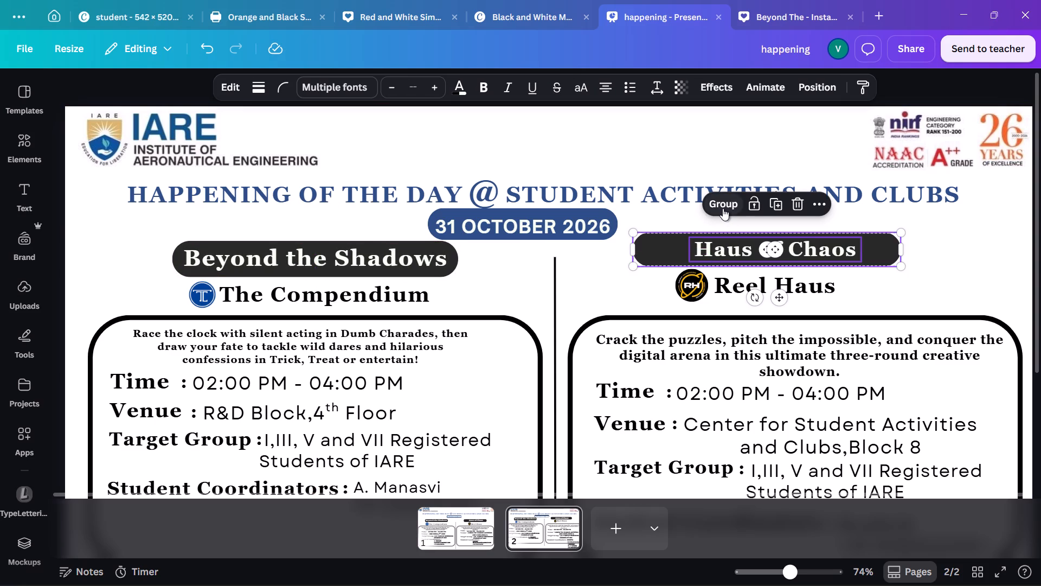
pyautogui.click(723, 208)
pyautogui.moveTo(756, 246); pyautogui.dragTo(305, 248)
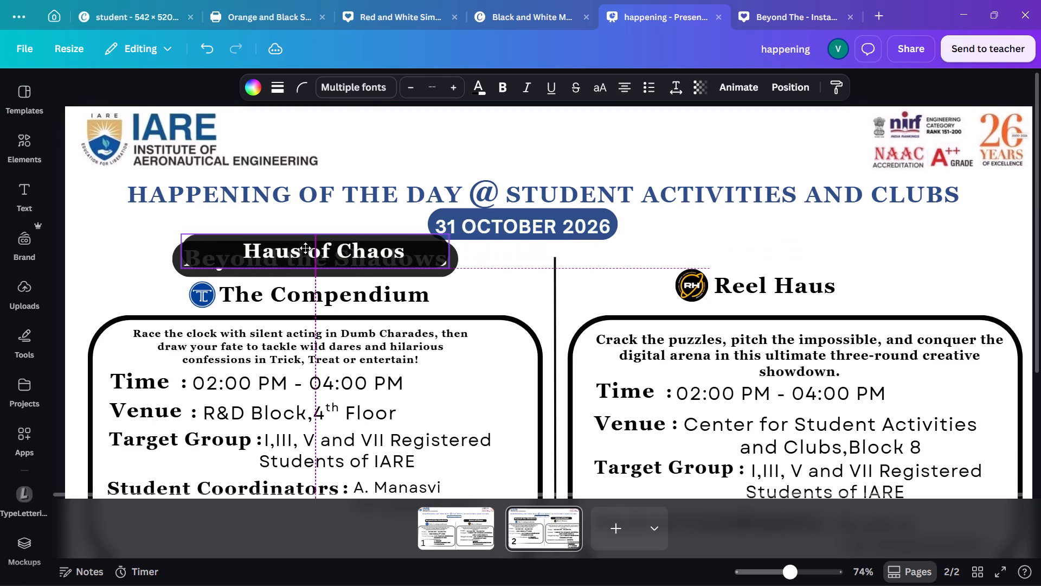
pyautogui.moveTo(305, 248); pyautogui.dragTo(299, 252)
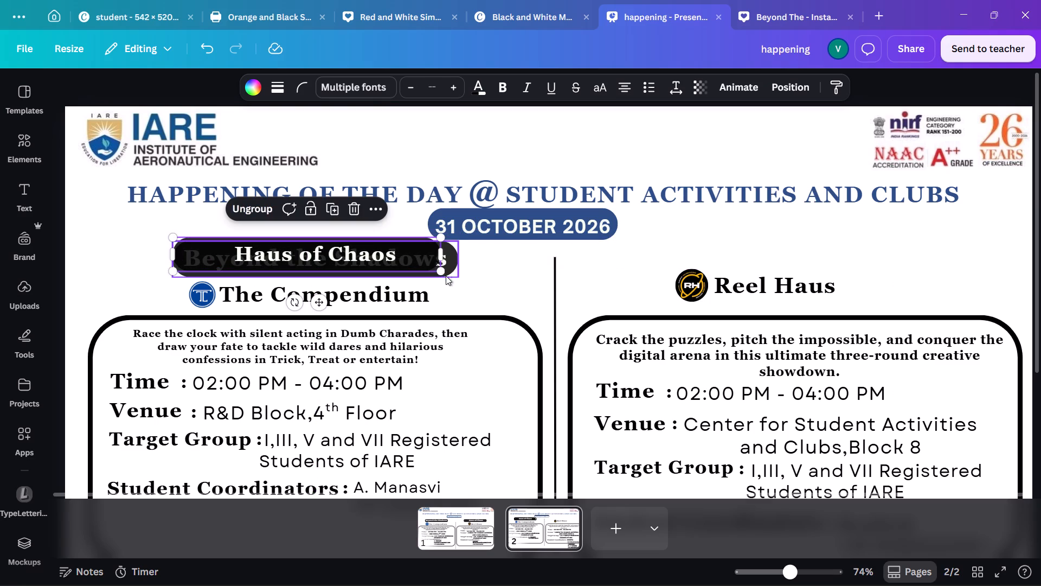
pyautogui.moveTo(440, 275); pyautogui.dragTo(455, 284)
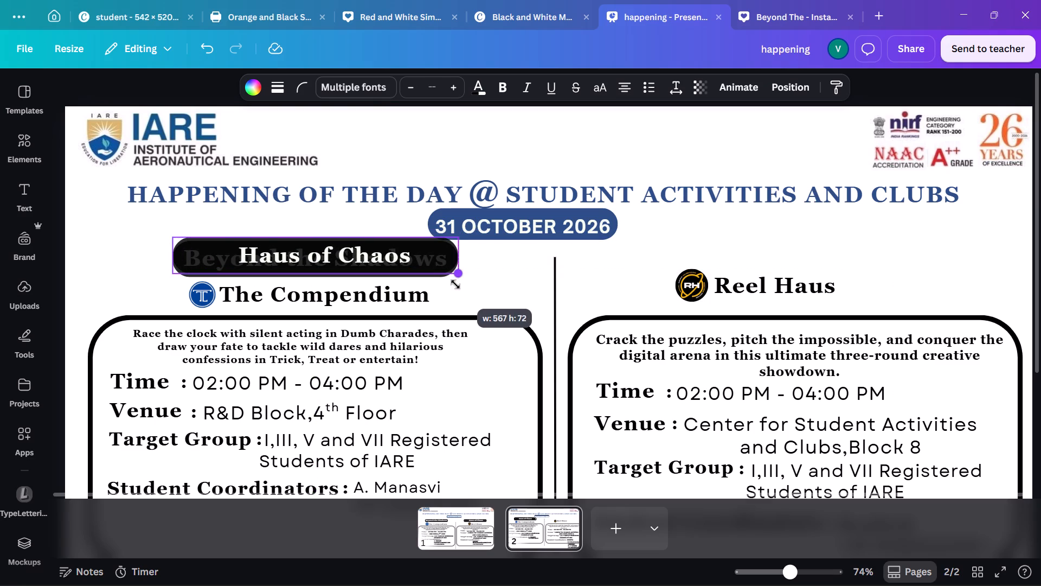
pyautogui.moveTo(455, 284); pyautogui.dragTo(455, 285)
pyautogui.click(411, 240)
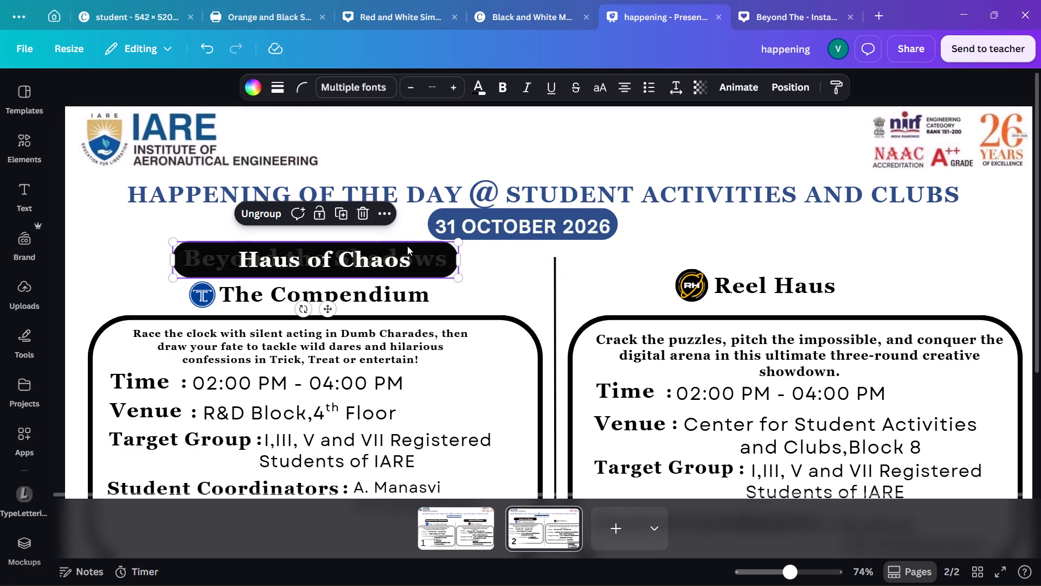
# Move the resized Haus of Chaos banner back above the Reel Haus title, centred over that column.
pyautogui.moveTo(291, 254); pyautogui.dragTo(759, 253)
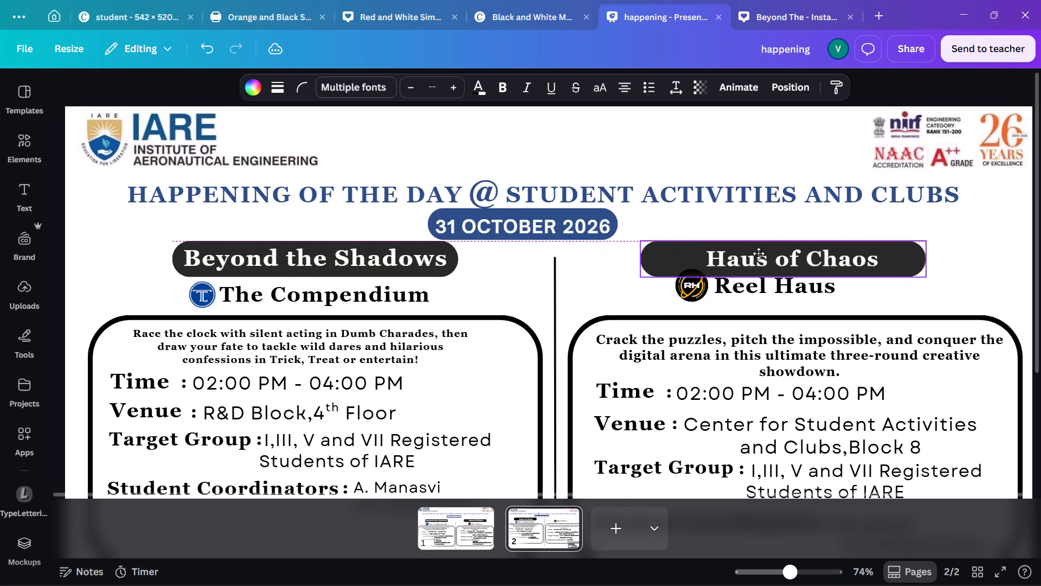
pyautogui.moveTo(759, 253); pyautogui.dragTo(761, 250)
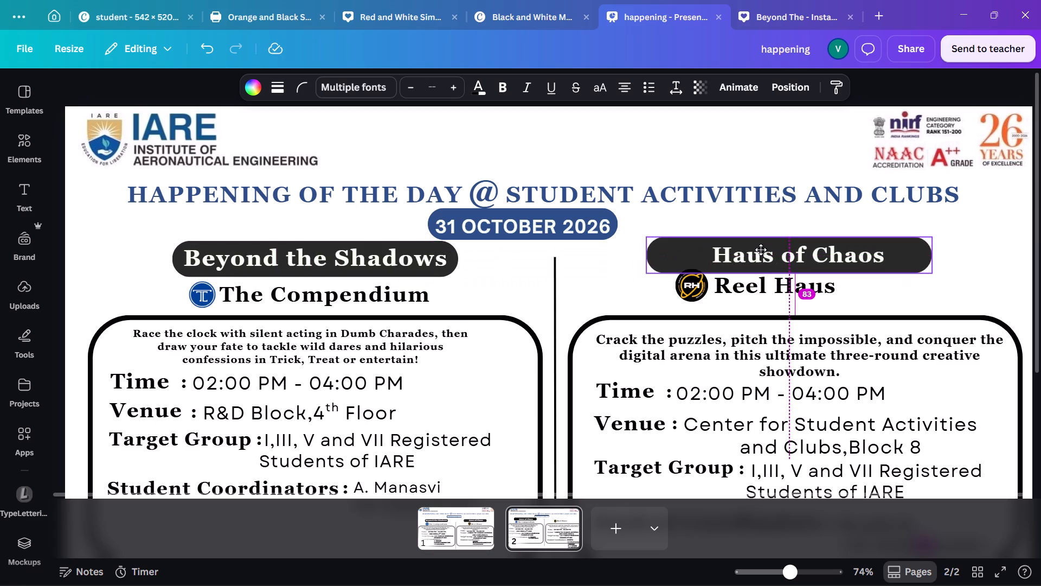
pyautogui.moveTo(761, 250); pyautogui.dragTo(762, 251)
# Overlay the Reel Haus logo on The Compendium logo, shrink it to a similar size and return it below the Haus of Chaos banner.
pyautogui.click(679, 283)
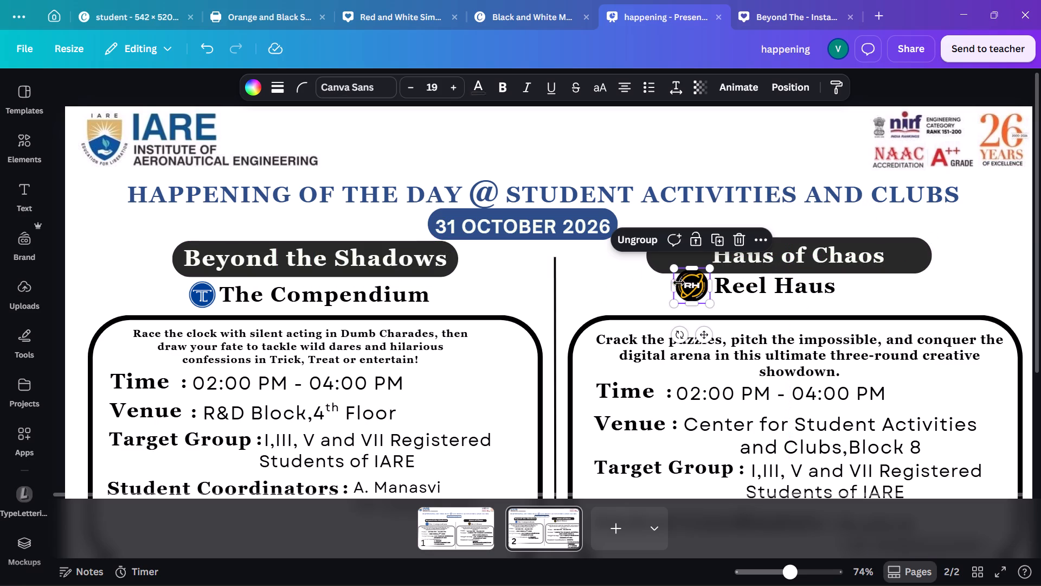
pyautogui.moveTo(704, 286); pyautogui.dragTo(230, 288)
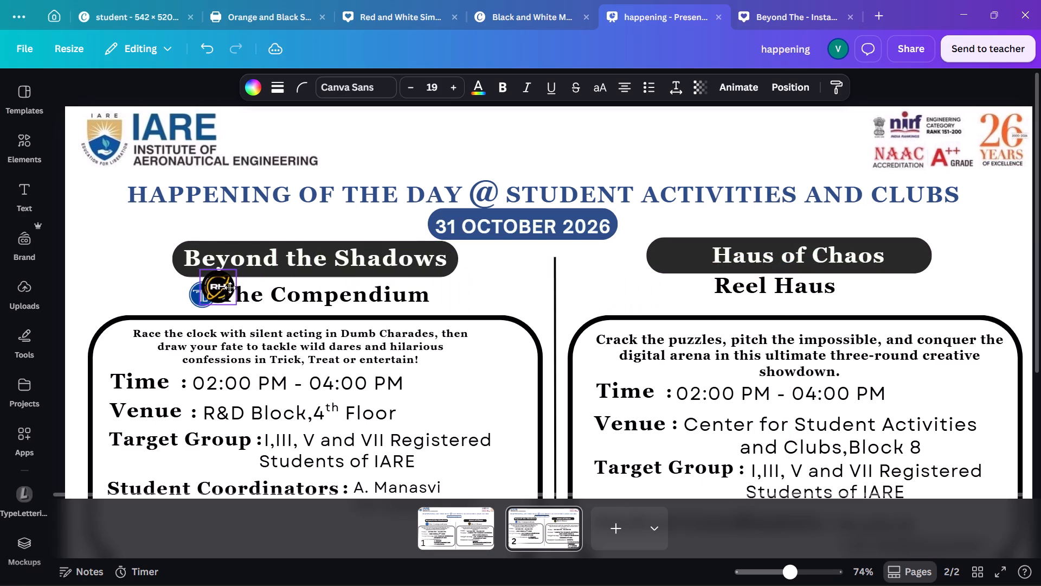
pyautogui.moveTo(230, 288); pyautogui.dragTo(220, 297)
pyautogui.moveTo(225, 315); pyautogui.dragTo(215, 310)
pyautogui.click(202, 294)
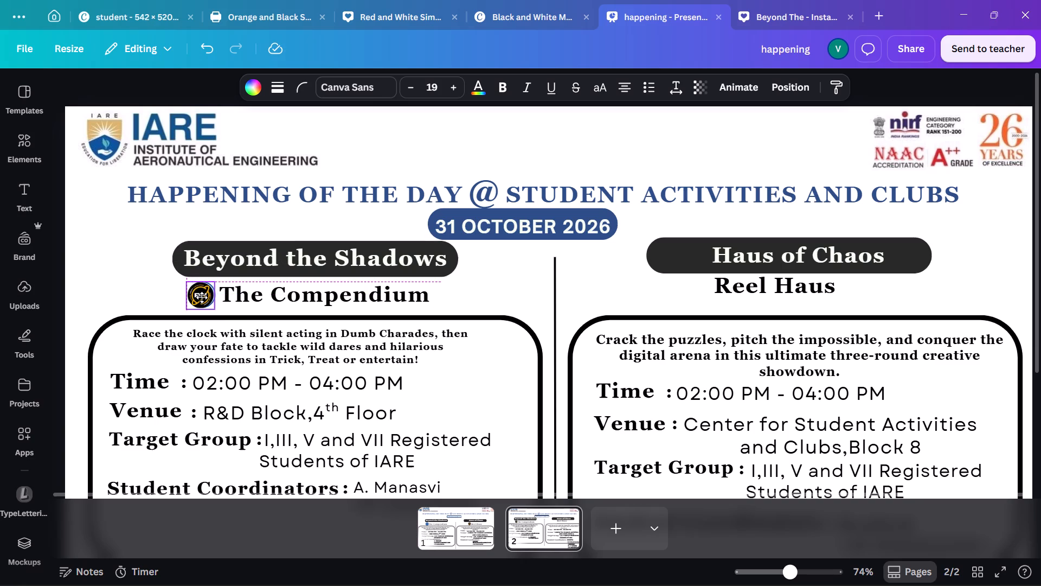
pyautogui.moveTo(200, 292); pyautogui.dragTo(228, 303)
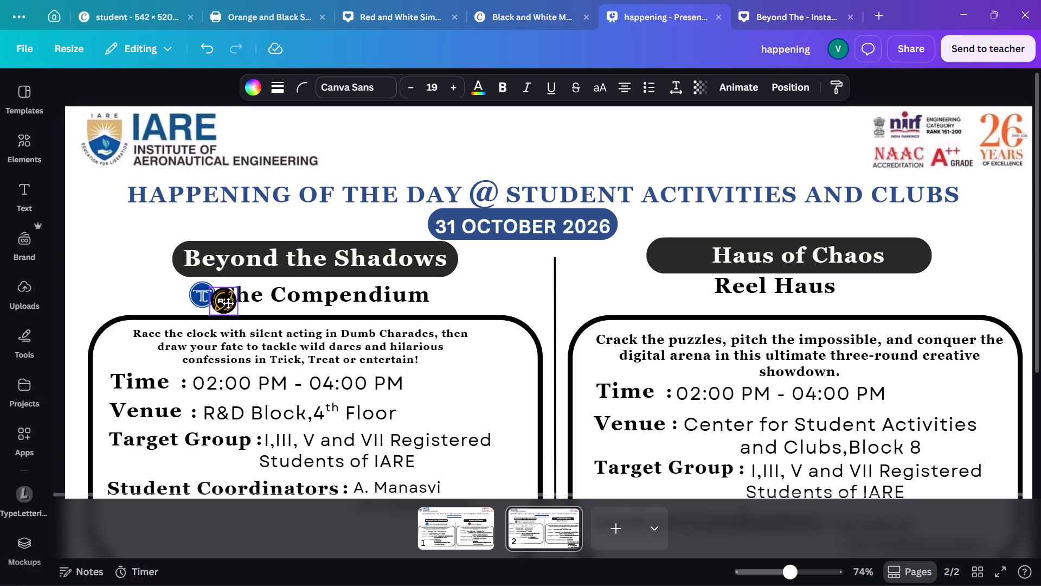
pyautogui.moveTo(228, 303); pyautogui.dragTo(682, 296)
# Compare the Reel Haus title against The Compendium title, reduce it to about size 31.1 and place it back below the Haus of Chaos banner.
pyautogui.click(748, 288)
pyautogui.moveTo(752, 288); pyautogui.dragTo(266, 295)
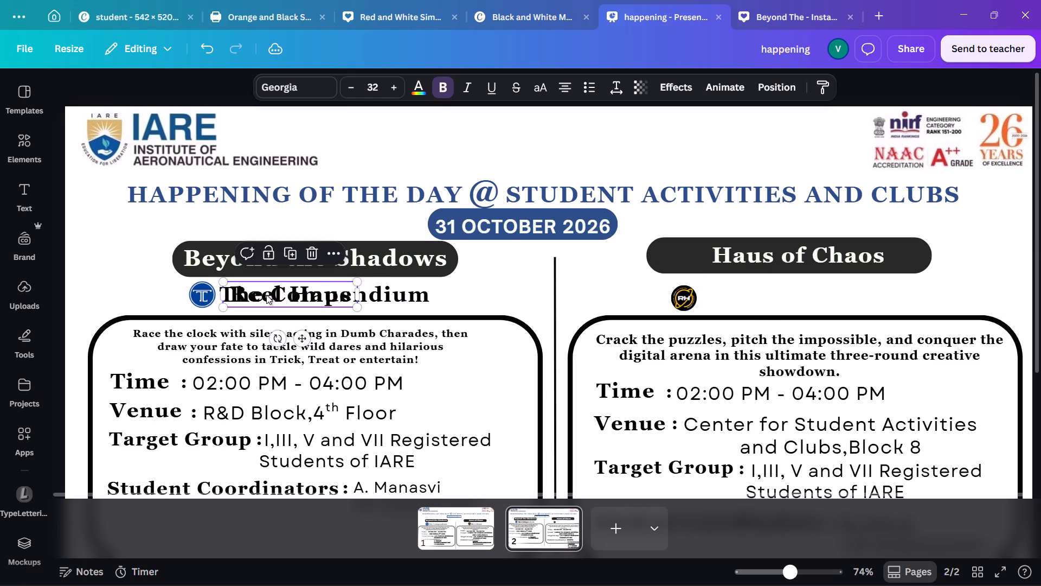
pyautogui.click(357, 307)
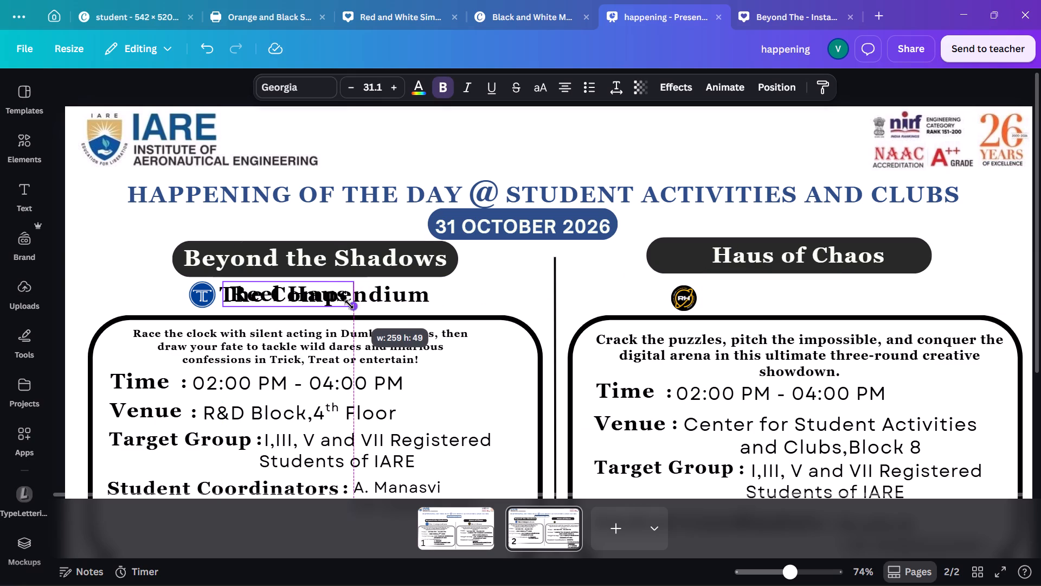
pyautogui.moveTo(286, 289); pyautogui.dragTo(616, 309)
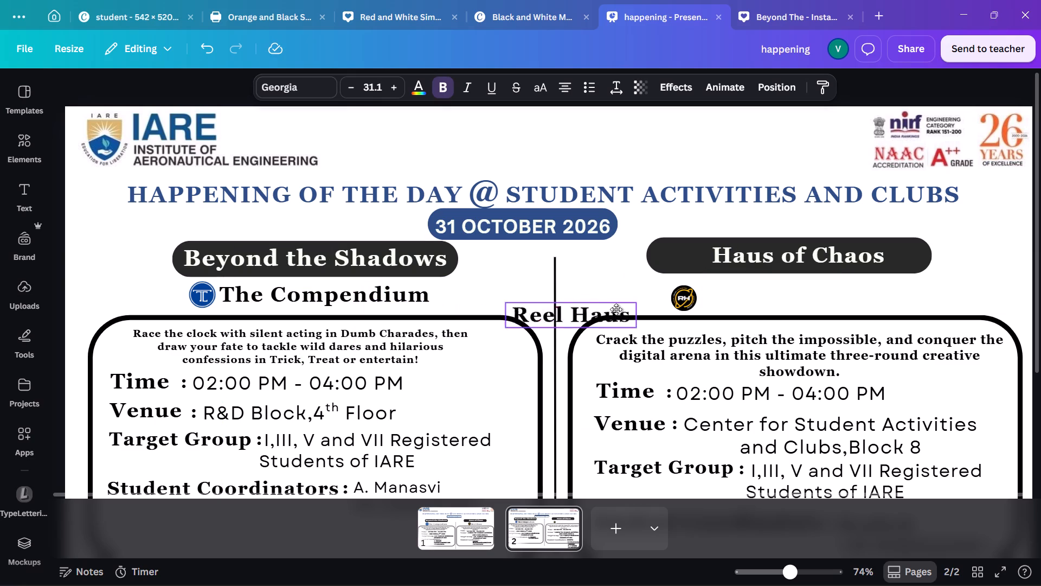
pyautogui.moveTo(616, 309); pyautogui.dragTo(769, 296)
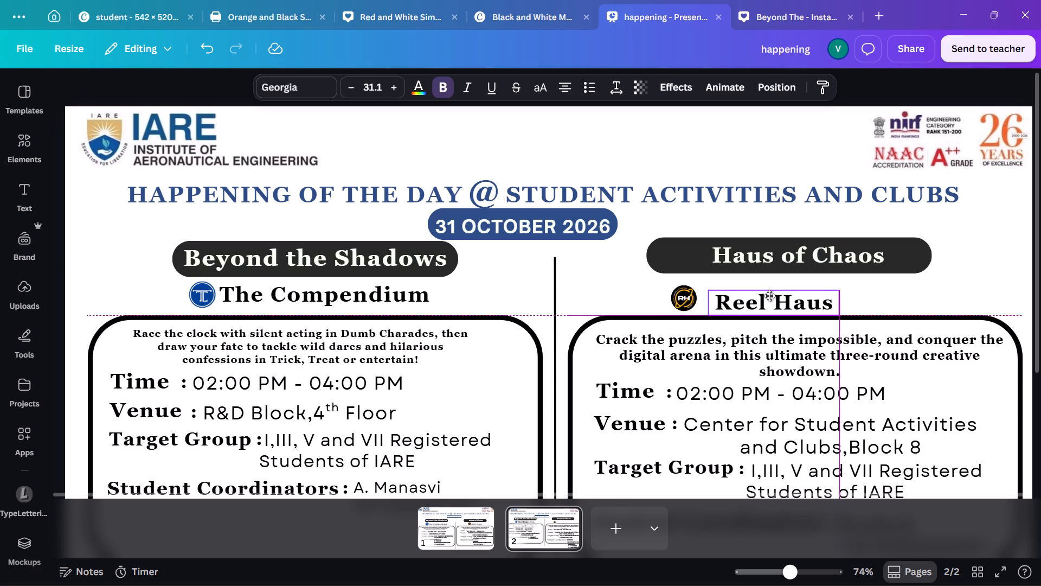
pyautogui.moveTo(769, 296); pyautogui.dragTo(793, 290)
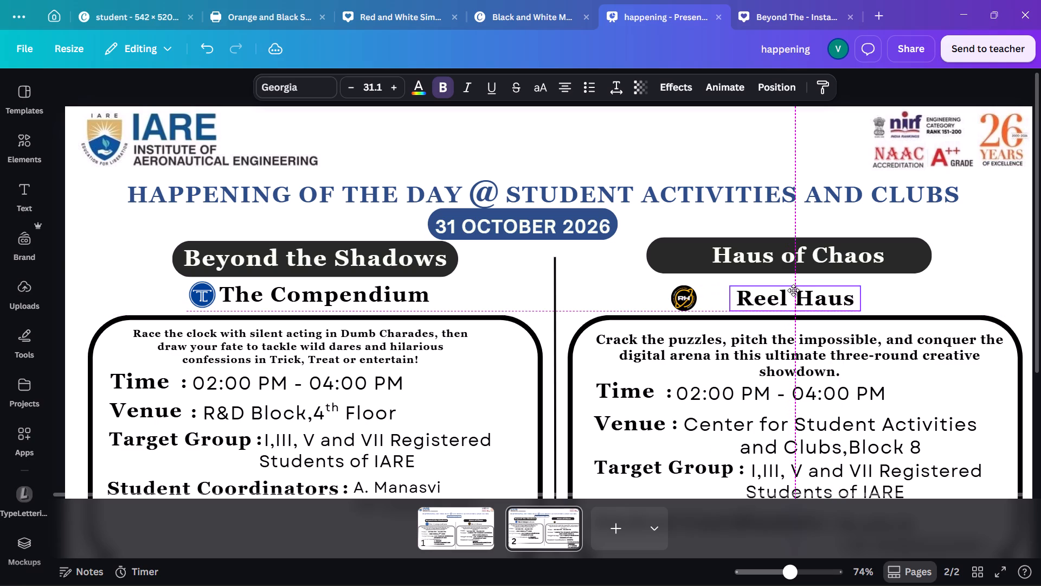
pyautogui.moveTo(793, 290); pyautogui.dragTo(794, 294)
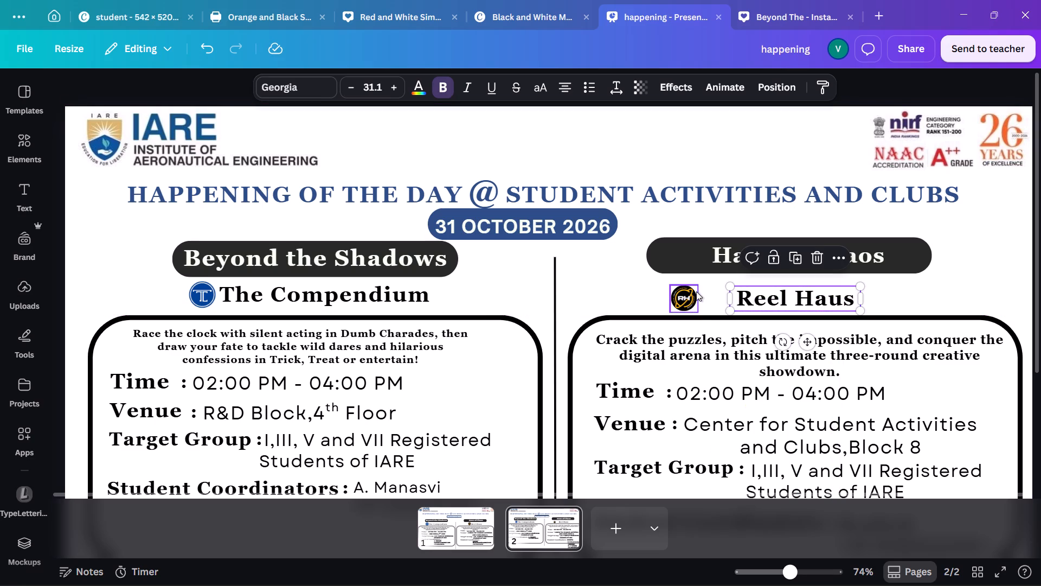
# Place the RH logo directly beside the Reel Haus title and resize it to about 53 by 52.
pyautogui.moveTo(682, 294); pyautogui.dragTo(716, 295)
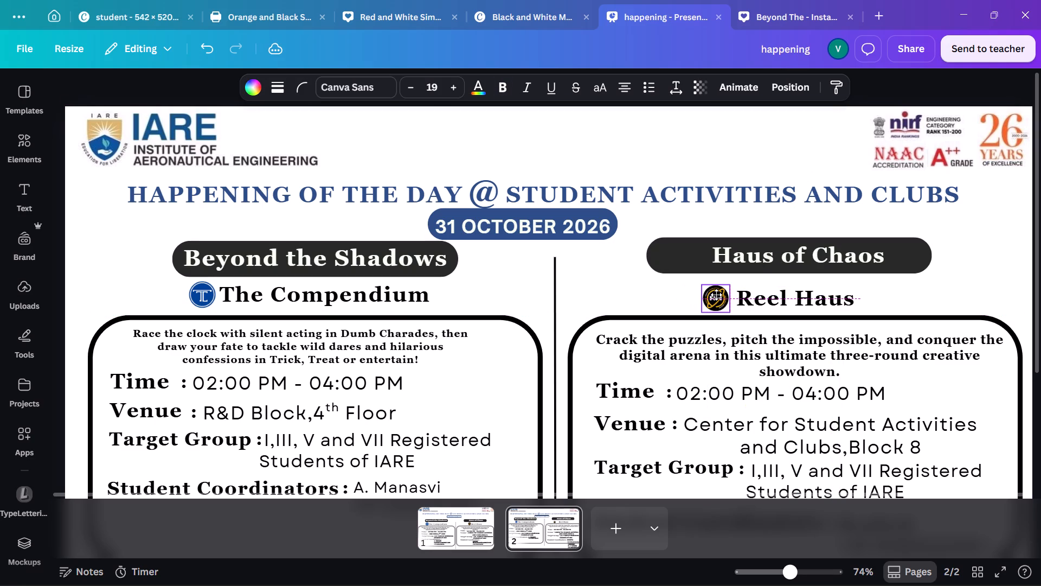
pyautogui.moveTo(716, 295); pyautogui.dragTo(717, 295)
pyautogui.moveTo(709, 287); pyautogui.dragTo(710, 288)
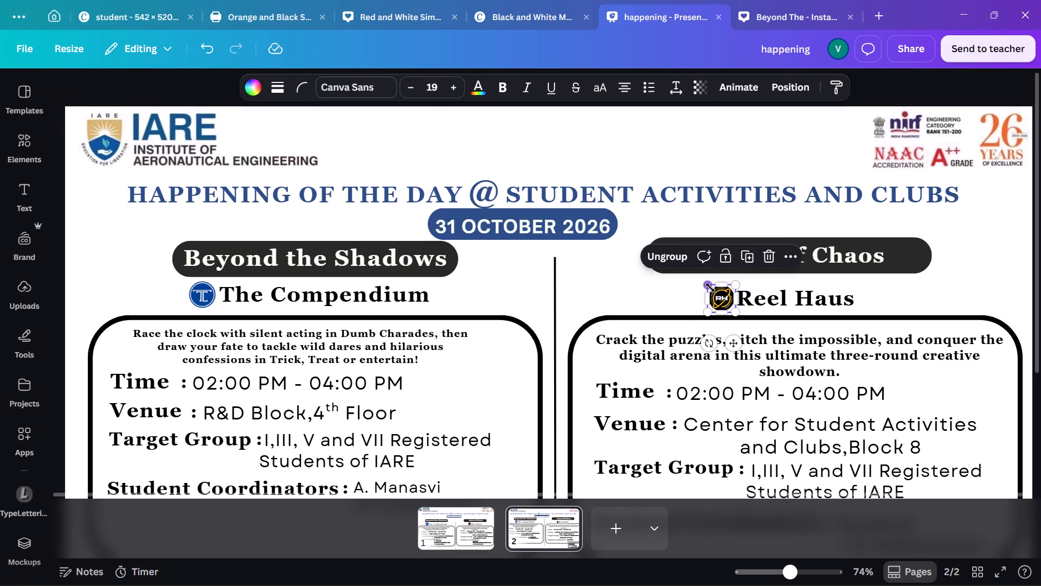
pyautogui.moveTo(710, 288); pyautogui.dragTo(714, 291)
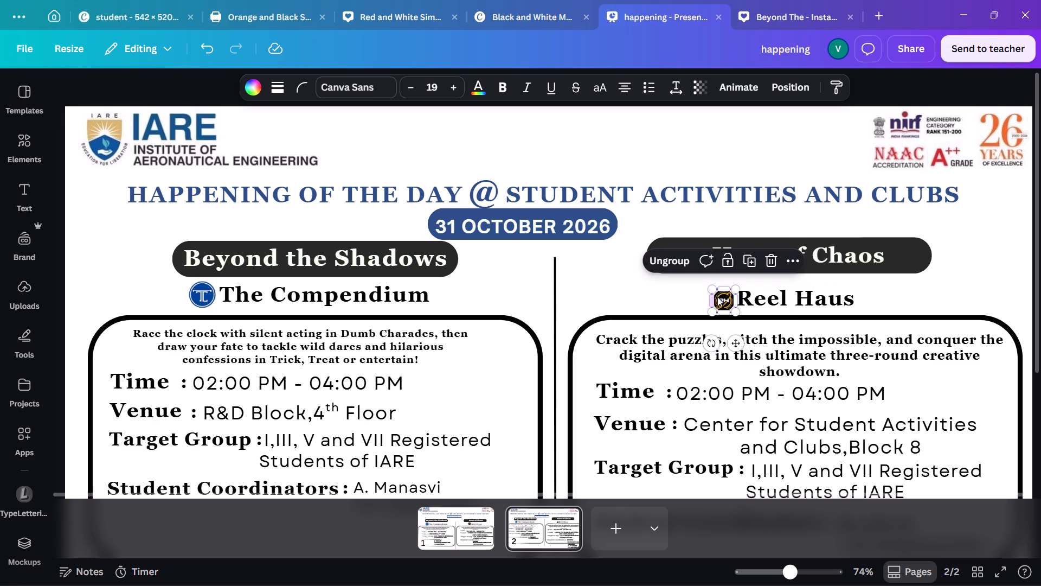
pyautogui.click(712, 290)
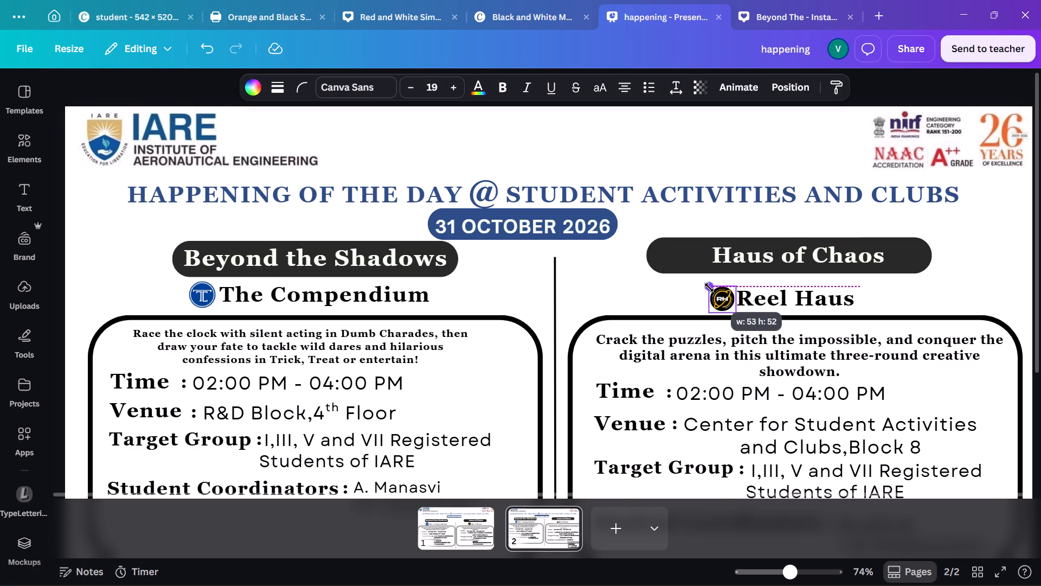
# Enlarge the Reel Haus title to about size 35.1 and nudge it into line beside its logo.
pyautogui.click(745, 296)
pyautogui.moveTo(860, 283); pyautogui.dragTo(877, 281)
pyautogui.click(811, 294)
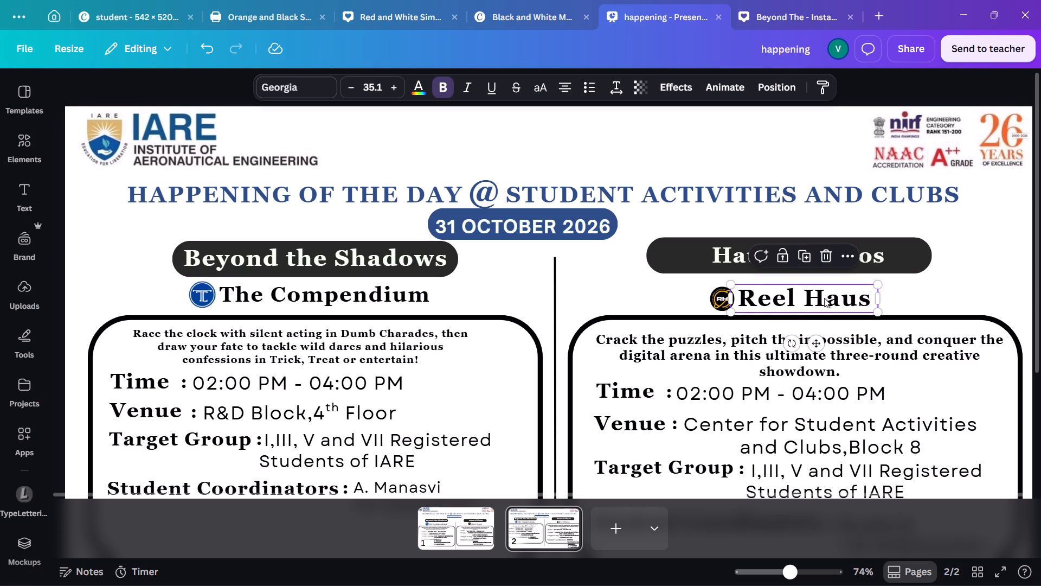
pyautogui.keyDown('ctrl'); pyautogui.scroll(4, 826, 304); pyautogui.keyUp('ctrl')
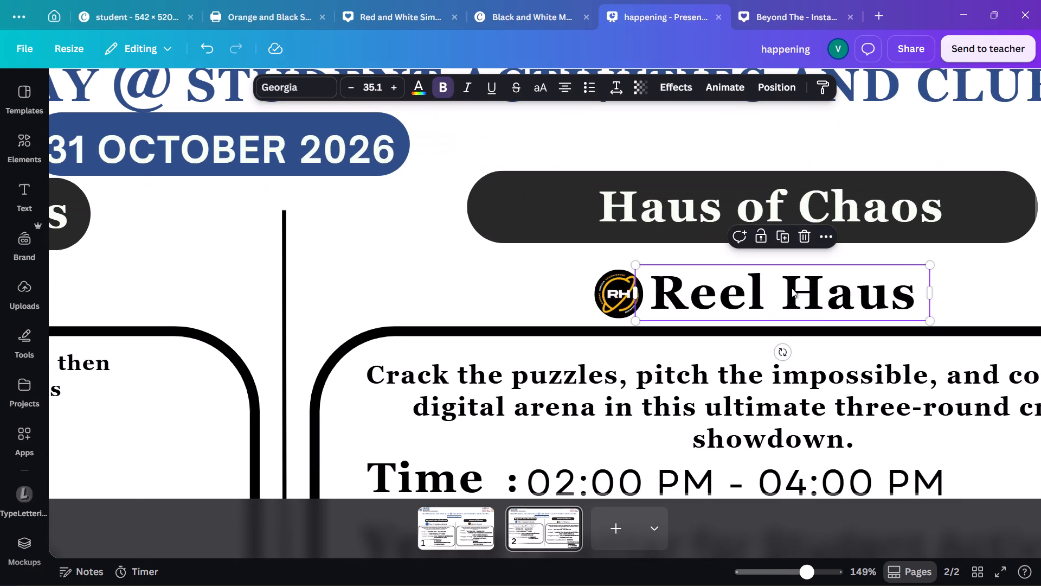
pyautogui.click(787, 292)
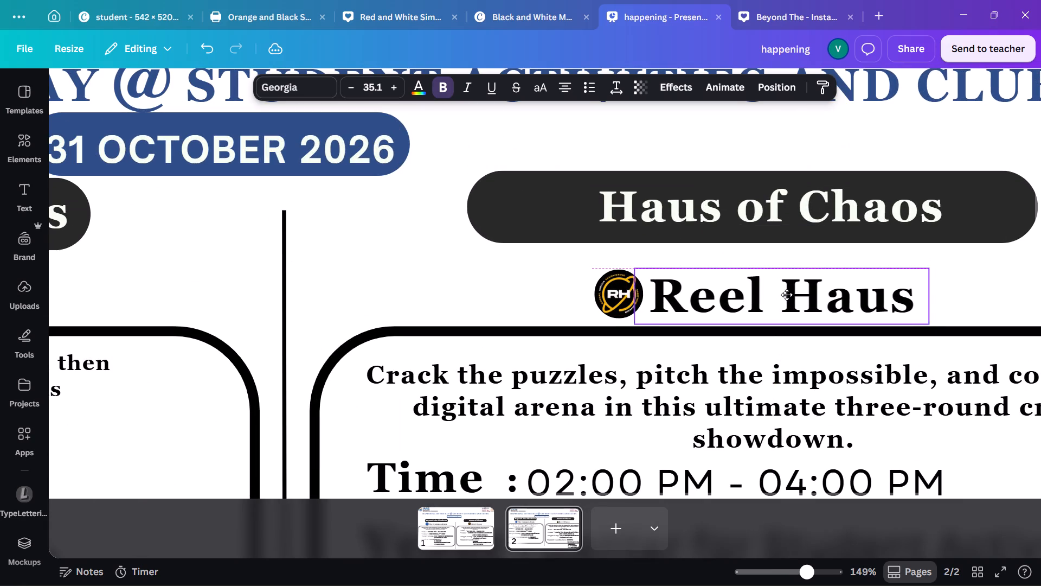
# Shrink the RH logo slightly and centre it vertically with the Reel Haus title.
pyautogui.click(616, 292)
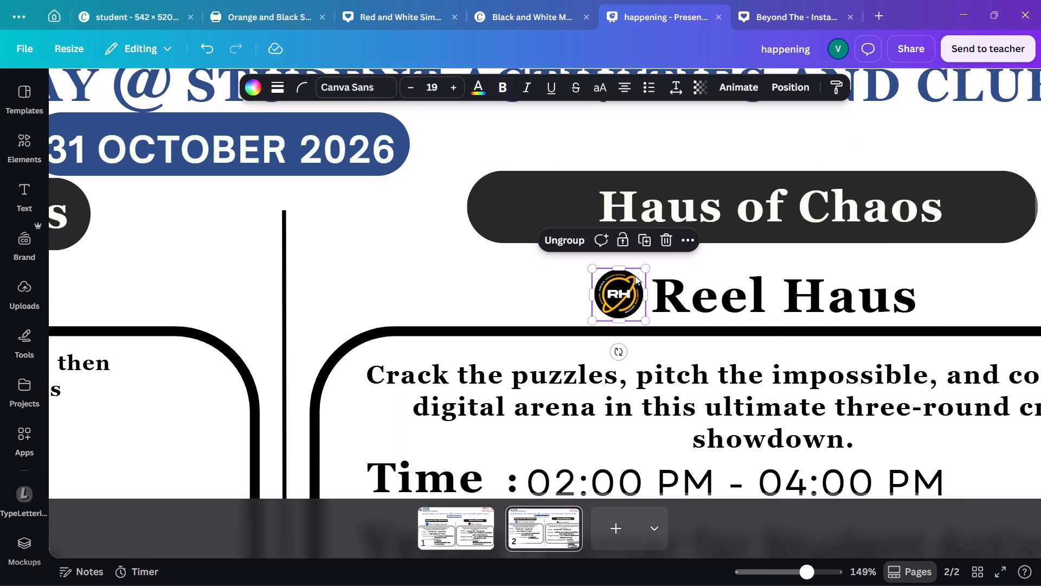
pyautogui.moveTo(642, 272); pyautogui.dragTo(634, 278)
pyautogui.click(622, 292)
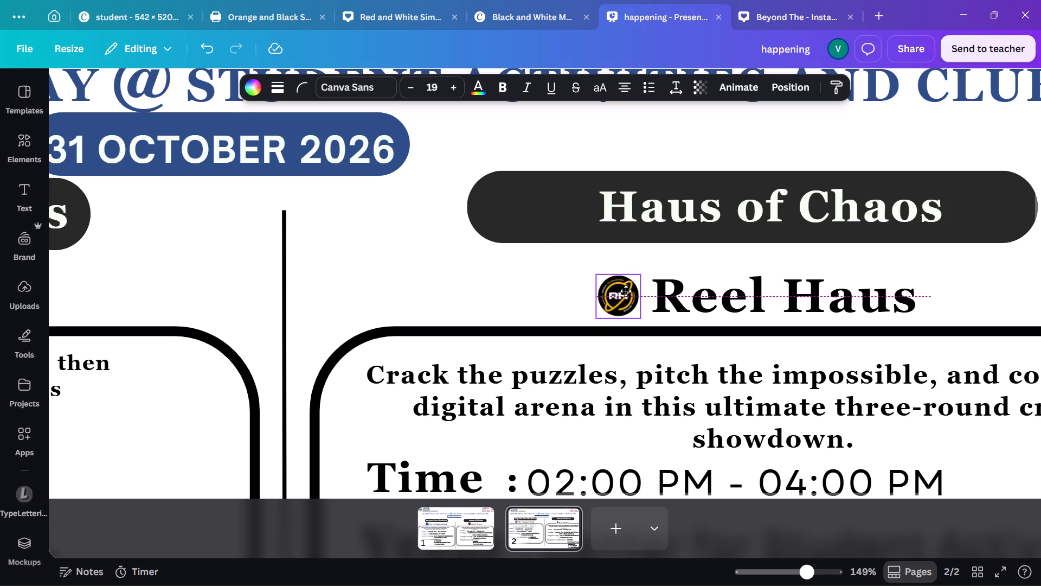
pyautogui.click(743, 257)
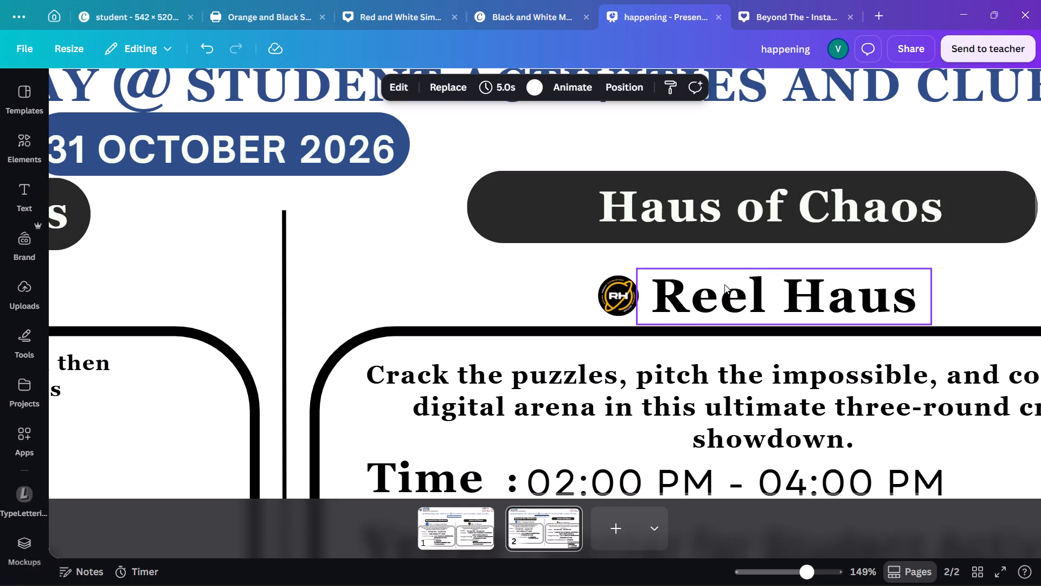
# Nudge the Reel Haus title slightly closer to its logo, keeping the two vertically aligned.
pyautogui.click(724, 287)
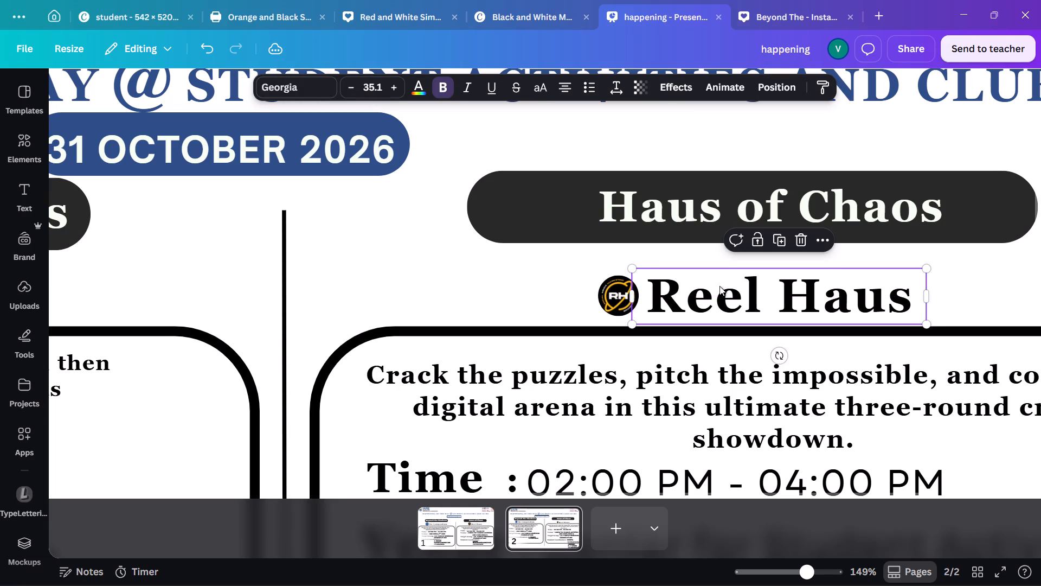
pyautogui.keyDown('ctrl'); pyautogui.scroll(-2, 935, 292); pyautogui.keyUp('ctrl')
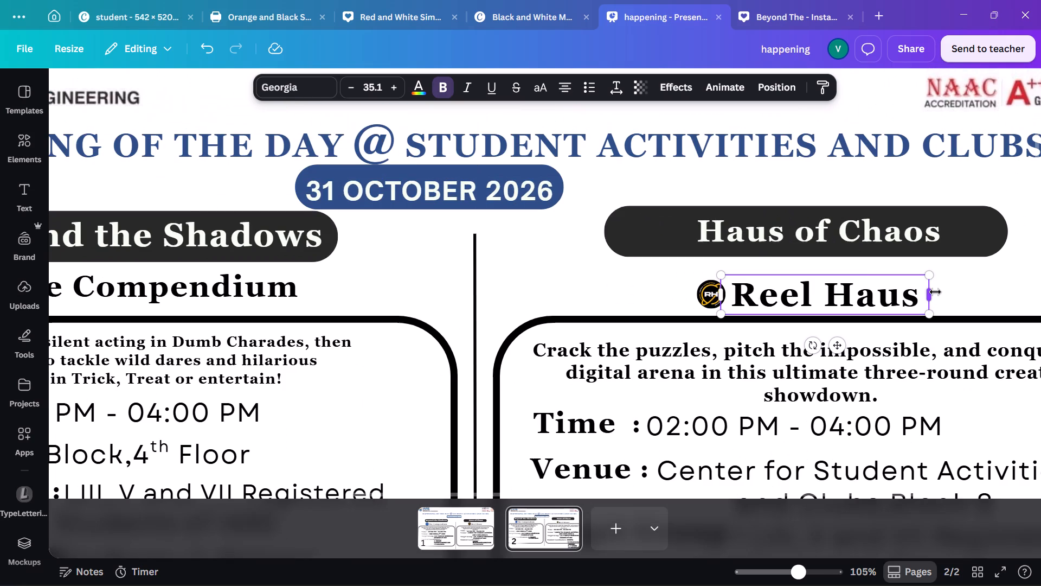
pyautogui.click(935, 292)
pyautogui.click(959, 292)
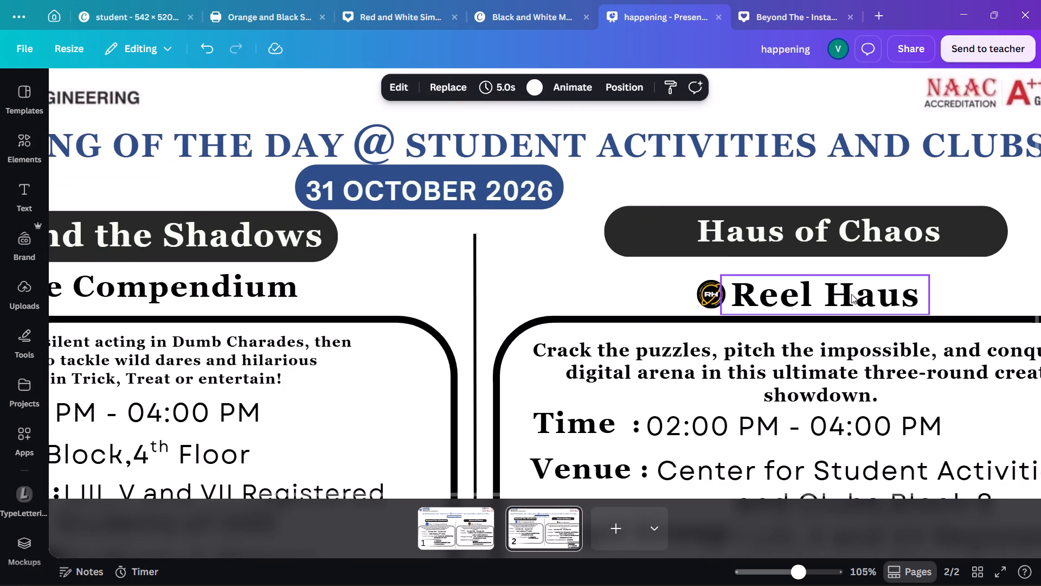
pyautogui.click(833, 296)
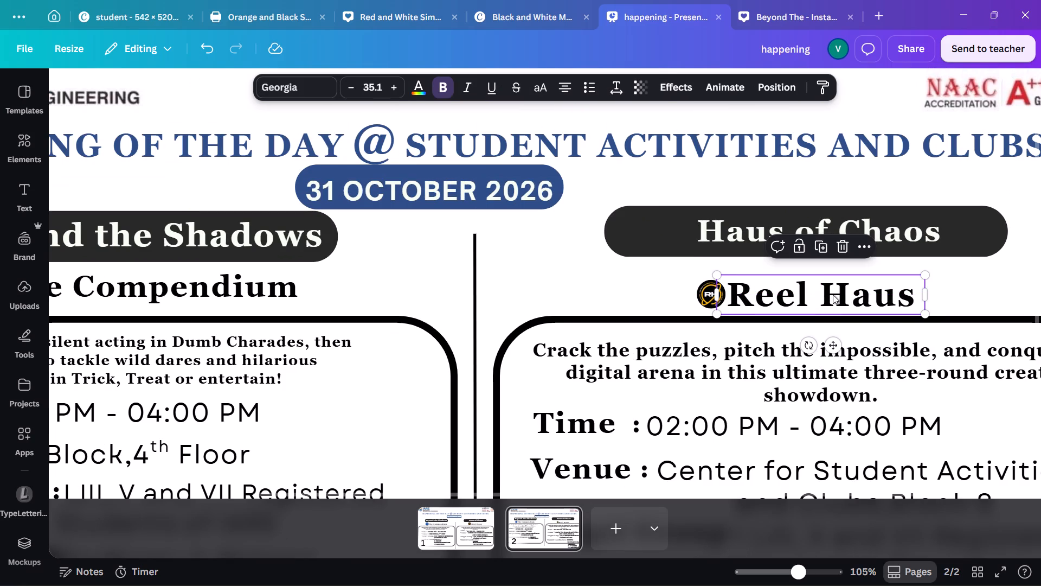
pyautogui.click(949, 292)
pyautogui.keyDown('ctrl'); pyautogui.scroll(-2, 949, 292); pyautogui.keyUp('ctrl')
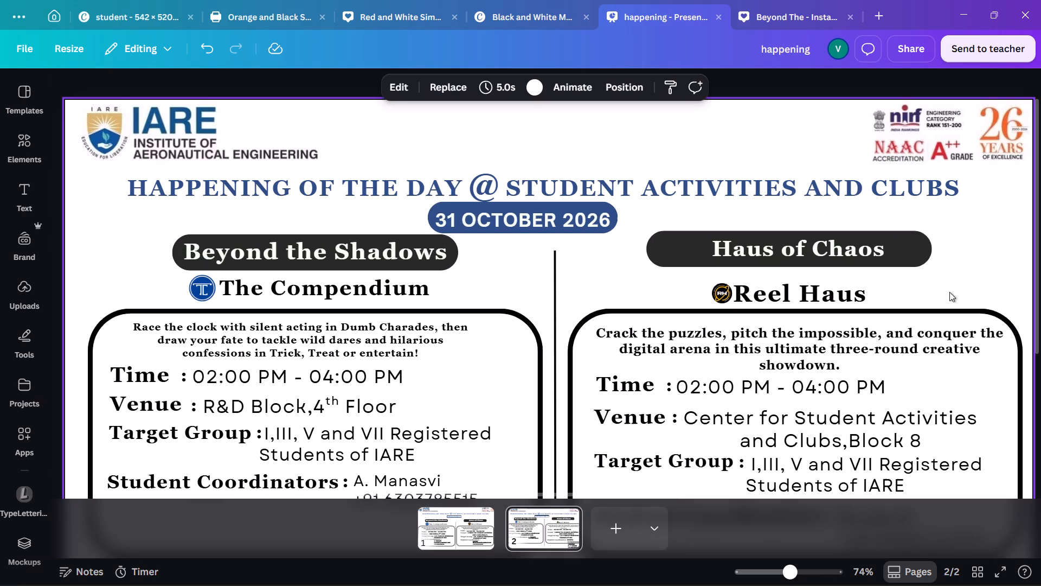
pyautogui.click(809, 299)
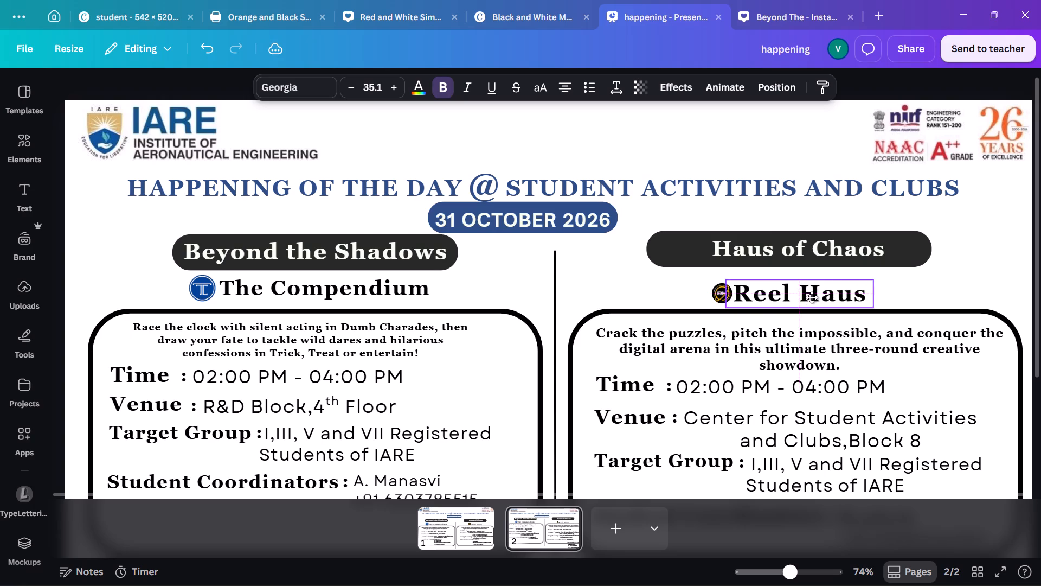
# Enlarge the Reel Haus title to about size 40.6 and reposition it beside the logo, just above the details frame.
pyautogui.keyDown('ctrl'); pyautogui.scroll(6, 830, 291); pyautogui.keyUp('ctrl')
pyautogui.moveTo(675, 301); pyautogui.dragTo(683, 301)
pyautogui.click(951, 256)
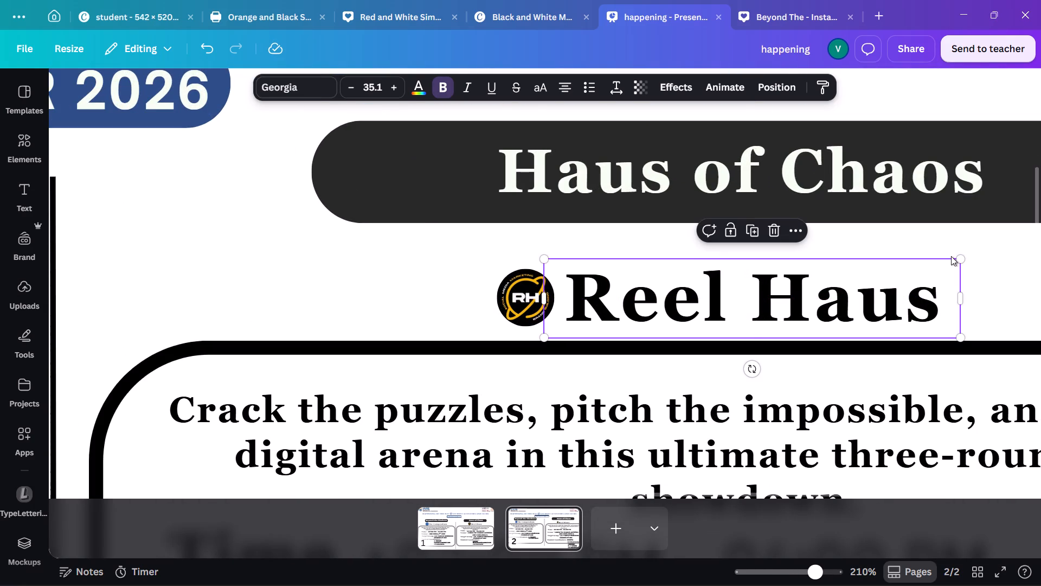
pyautogui.click(895, 280)
pyautogui.moveTo(961, 256); pyautogui.dragTo(1027, 229)
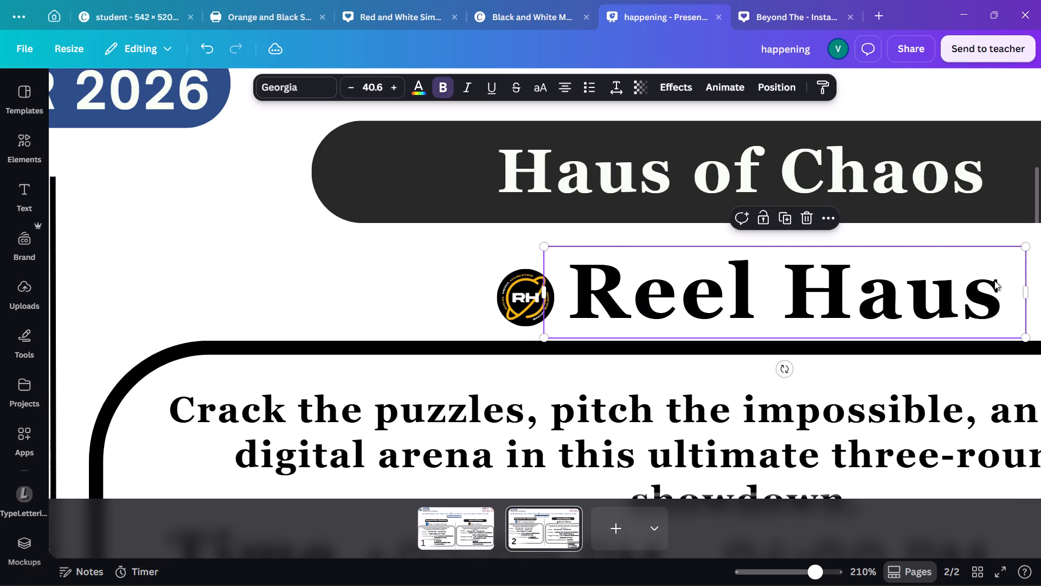
pyautogui.moveTo(969, 316); pyautogui.dragTo(963, 320)
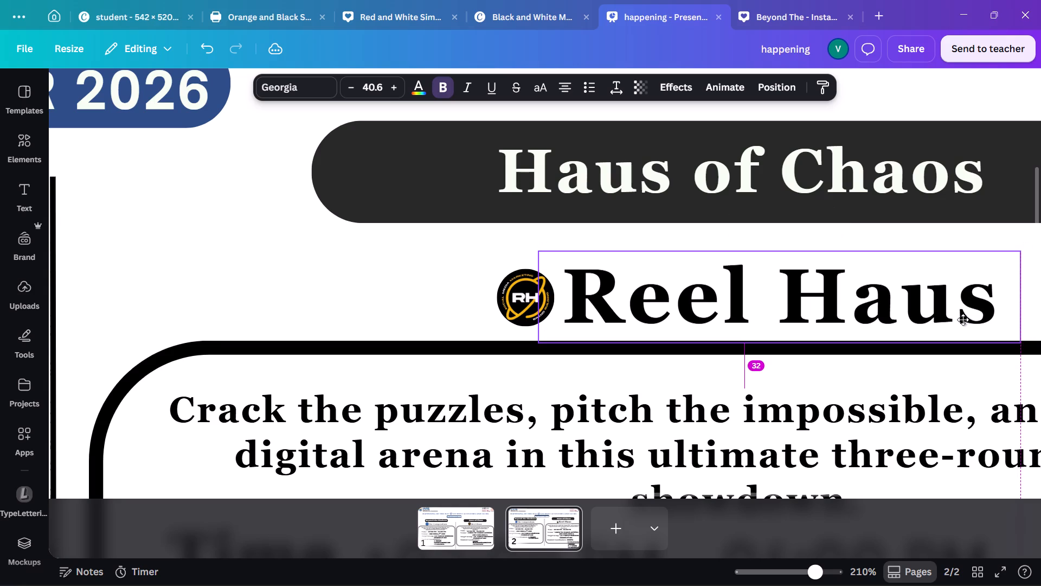
pyautogui.moveTo(963, 320); pyautogui.dragTo(962, 322)
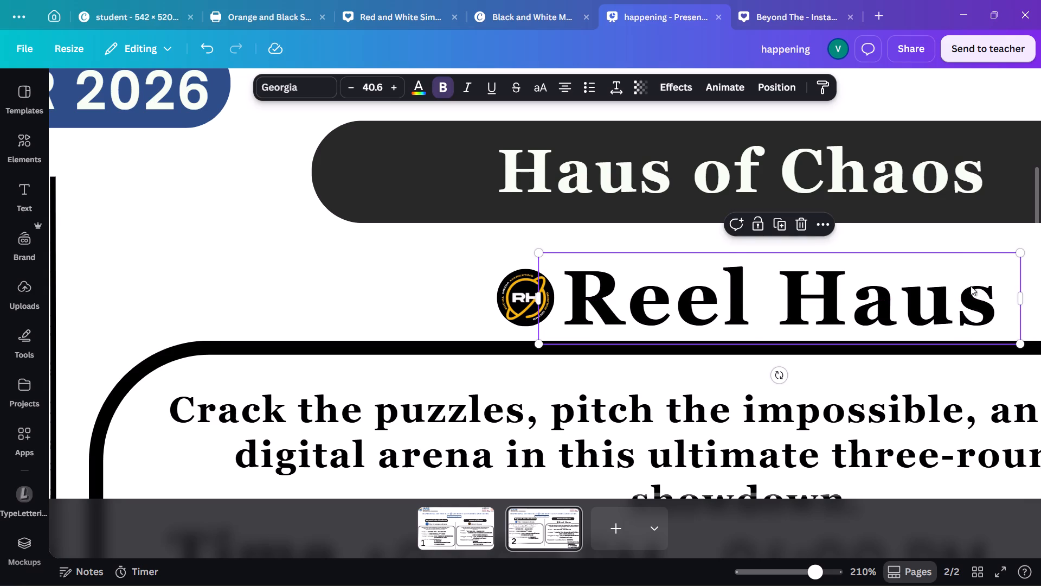
pyautogui.click(956, 240)
# Overlay the Haus of Chaos banner on the Beyond the Shadows banner and resize it to match.
pyautogui.keyDown('ctrl'); pyautogui.scroll(-5, 956, 240); pyautogui.keyUp('ctrl')
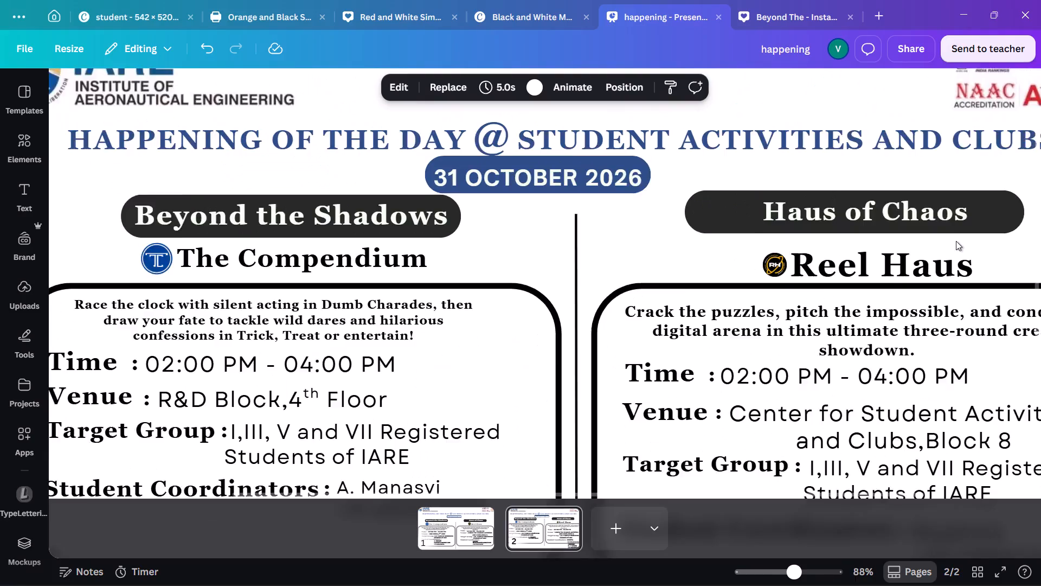
pyautogui.keyDown('ctrl'); pyautogui.scroll(-1, 956, 241); pyautogui.keyUp('ctrl')
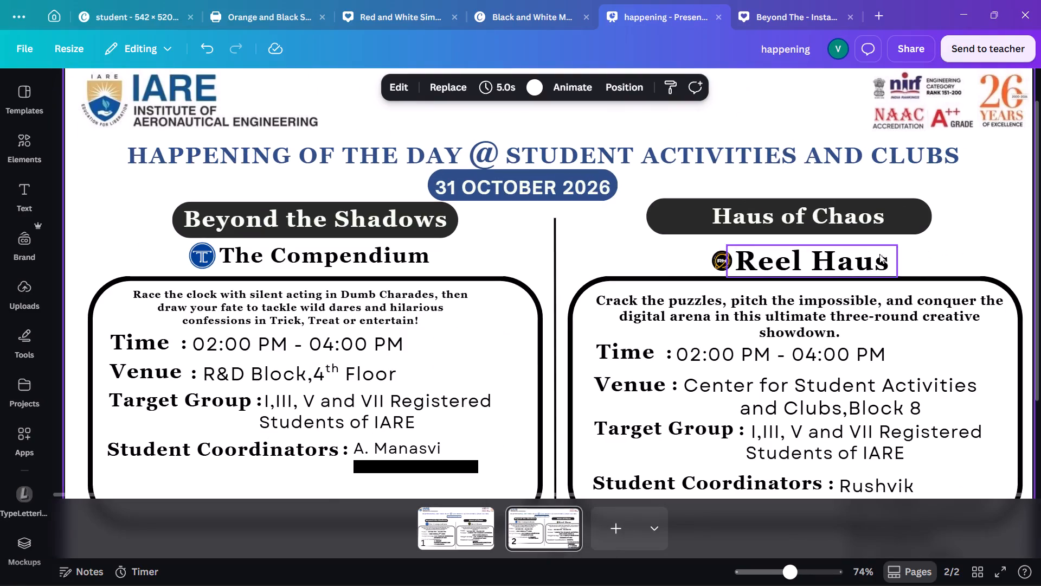
pyautogui.moveTo(783, 223); pyautogui.dragTo(402, 230)
pyautogui.moveTo(533, 263); pyautogui.dragTo(441, 232)
pyautogui.click(520, 246)
pyautogui.moveTo(518, 224); pyautogui.dragTo(505, 223)
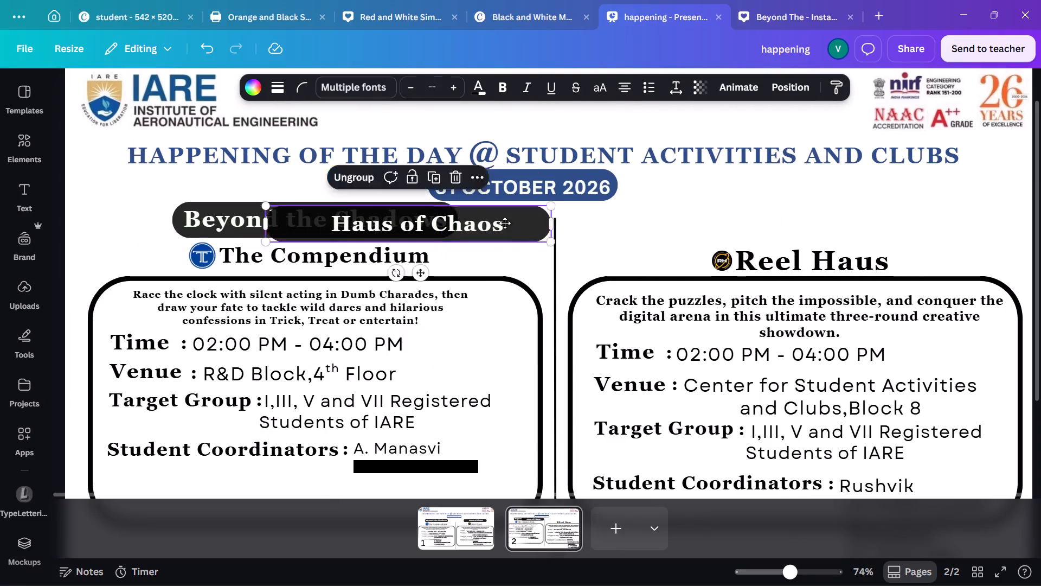
pyautogui.moveTo(505, 223); pyautogui.dragTo(423, 219)
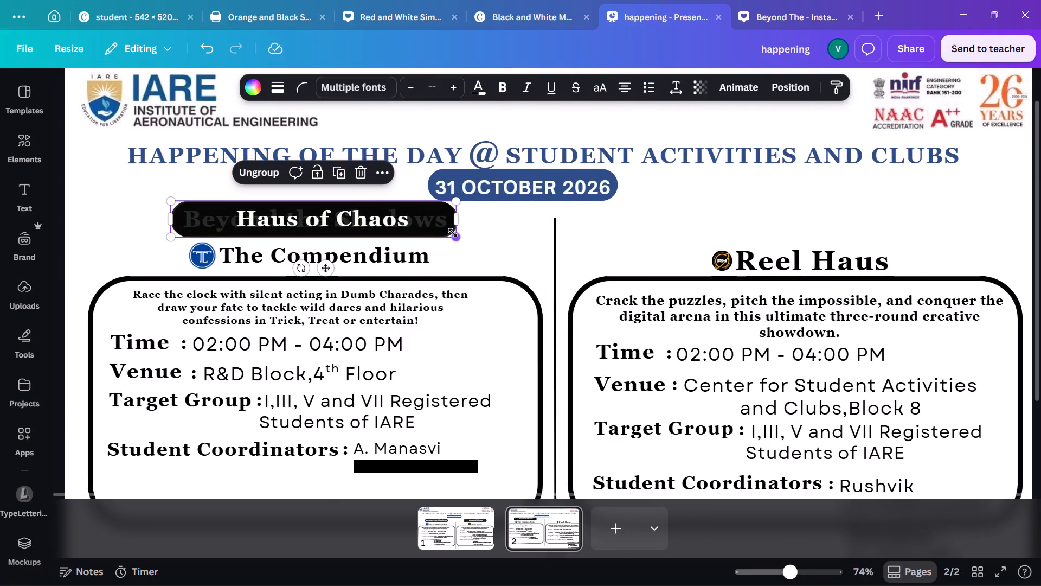
pyautogui.click(454, 234)
# Move the Haus of Chaos banner back above the Reel Haus title, level with the Beyond the Shadows banner.
pyautogui.moveTo(395, 215); pyautogui.dragTo(836, 222)
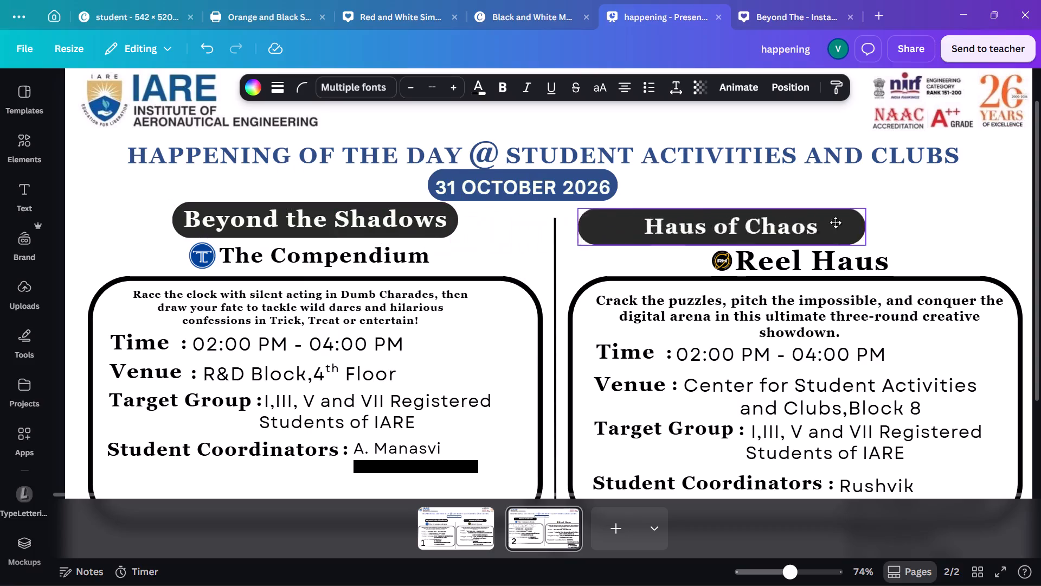
pyautogui.moveTo(836, 222); pyautogui.dragTo(894, 216)
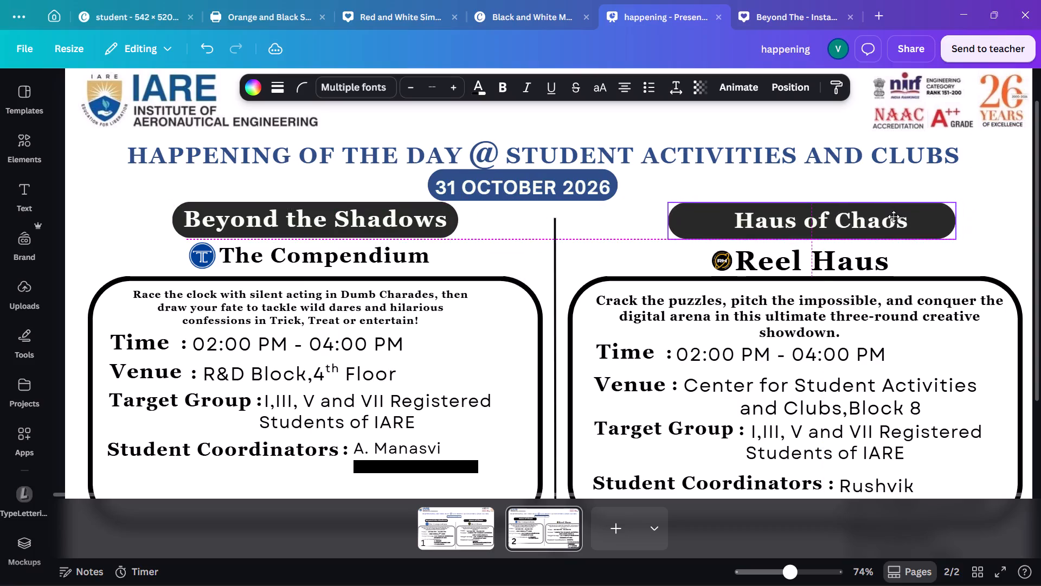
pyautogui.moveTo(894, 216); pyautogui.dragTo(884, 216)
# Enlarge the RH logo slightly and align it vertically with the Reel Haus title.
pyautogui.click(719, 262)
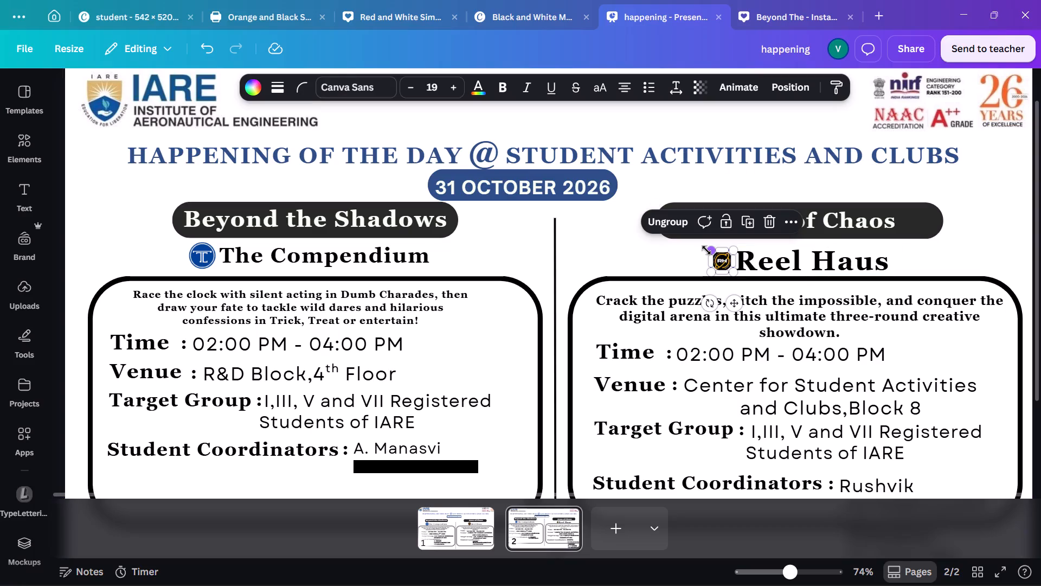
pyautogui.click(706, 250)
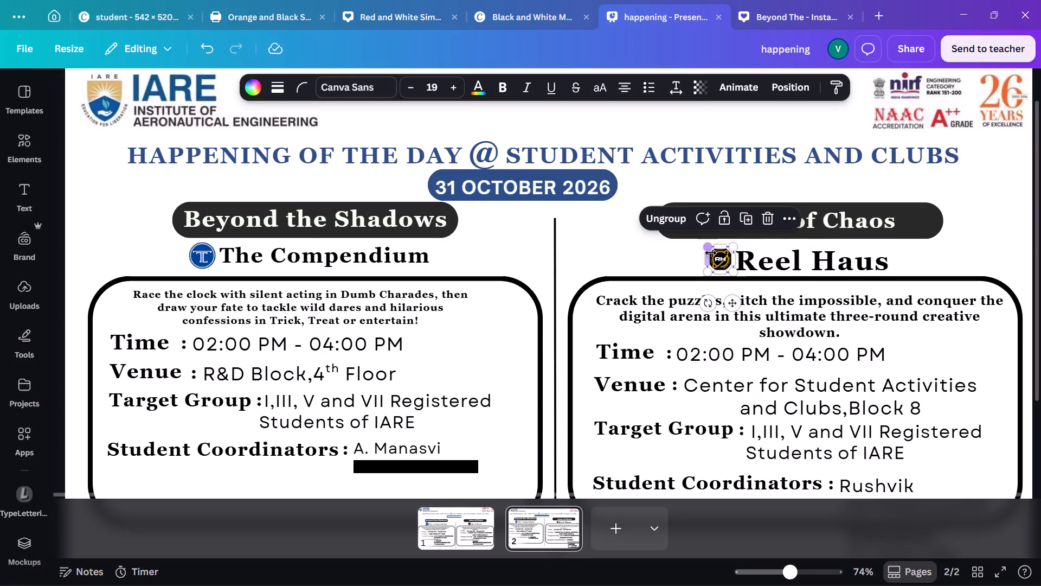
pyautogui.click(717, 260)
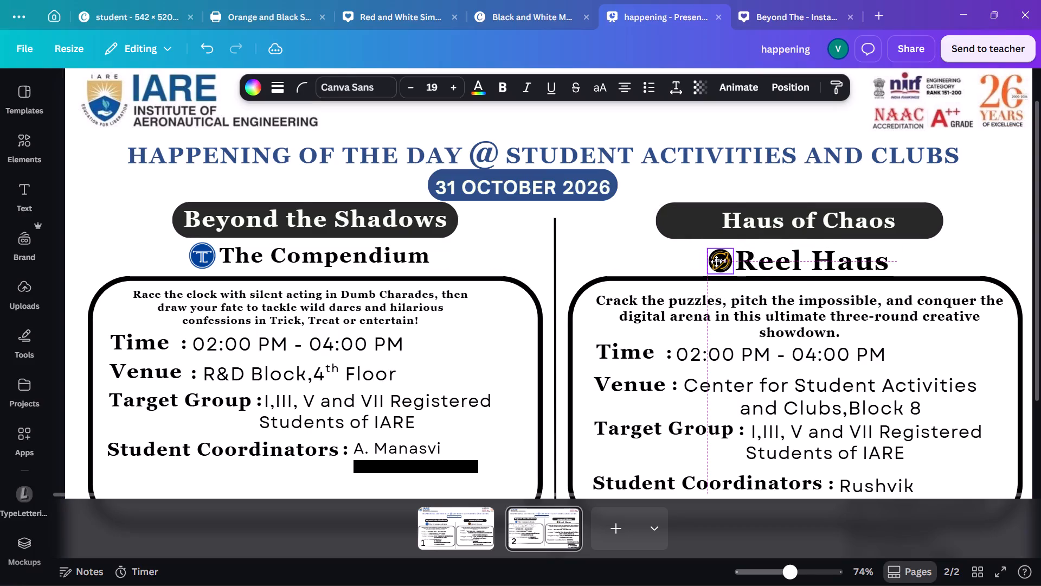
pyautogui.click(675, 262)
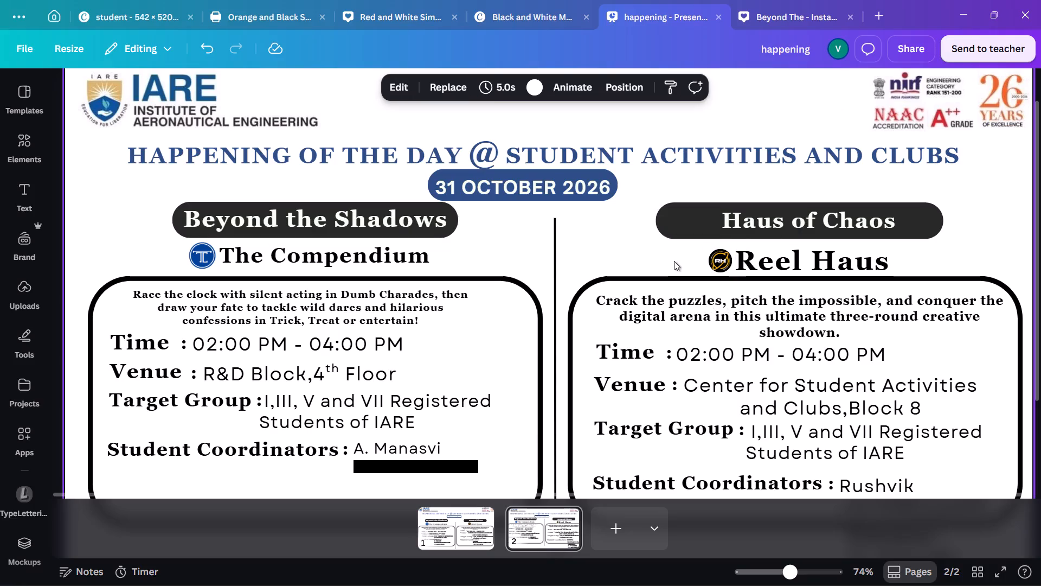
# Group the 31 OCTOBER 2026 text with its blue banner and centre the group above the column divider.
pyautogui.click(499, 180)
pyautogui.click(637, 188)
pyautogui.moveTo(637, 188); pyautogui.dragTo(602, 188)
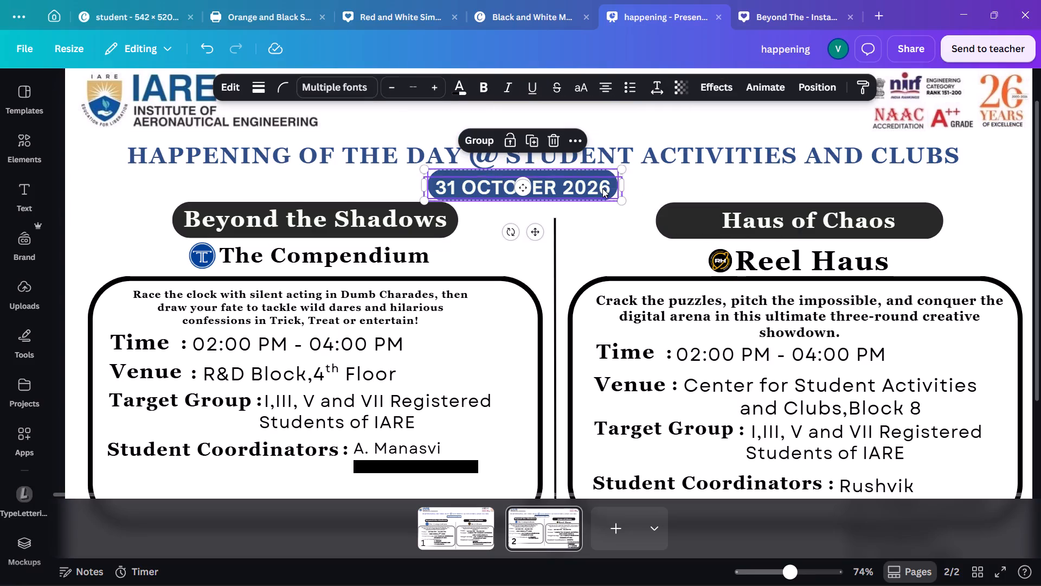
pyautogui.click(475, 136)
pyautogui.moveTo(505, 181); pyautogui.dragTo(512, 182)
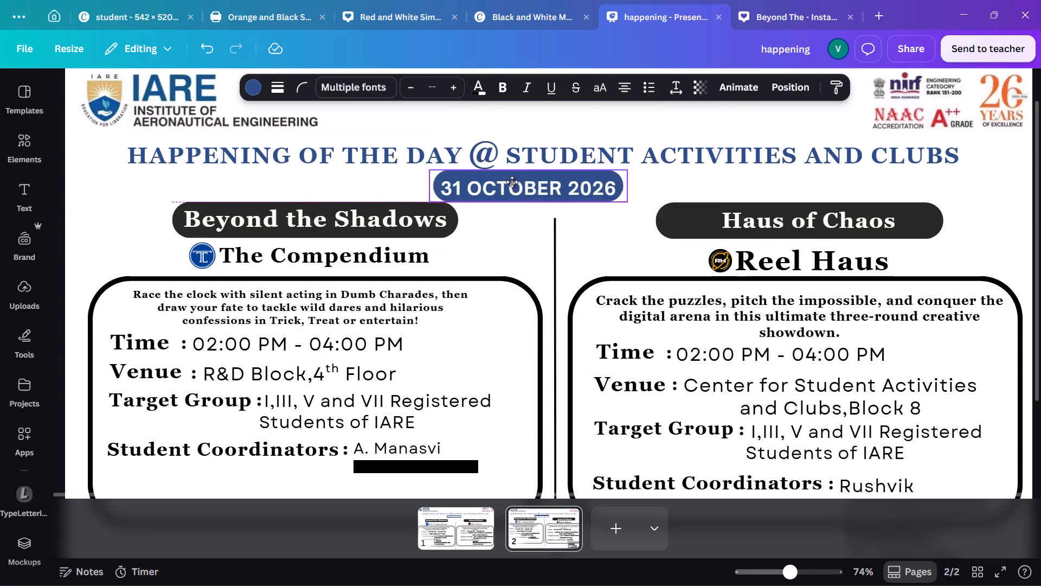
pyautogui.moveTo(512, 182); pyautogui.dragTo(537, 186)
pyautogui.click(641, 252)
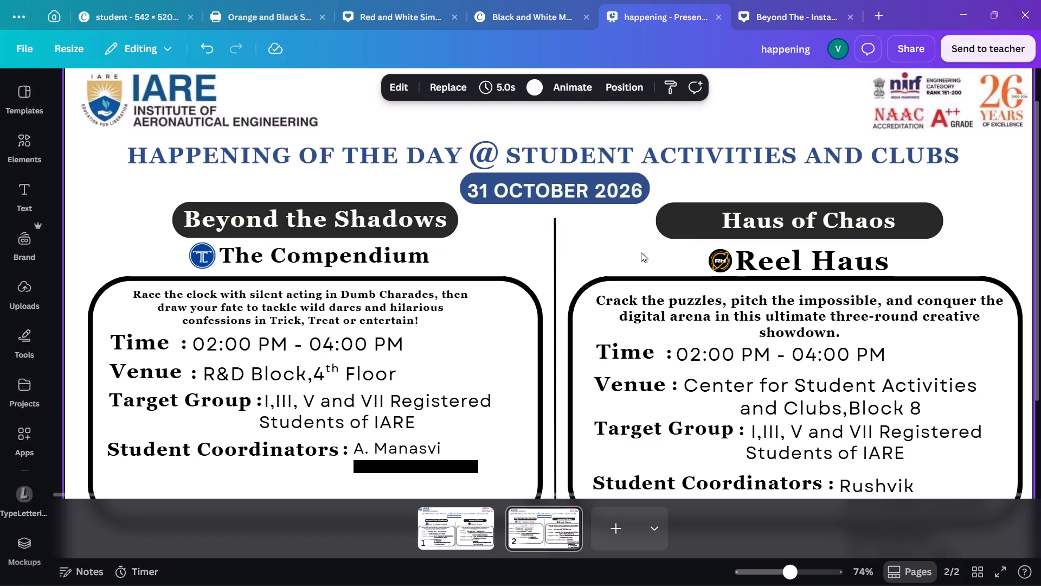
# Raise the Reel Haus title level with The Compendium title and bring the RH logo into line beside it.
pyautogui.scroll(-1, 646, 241)
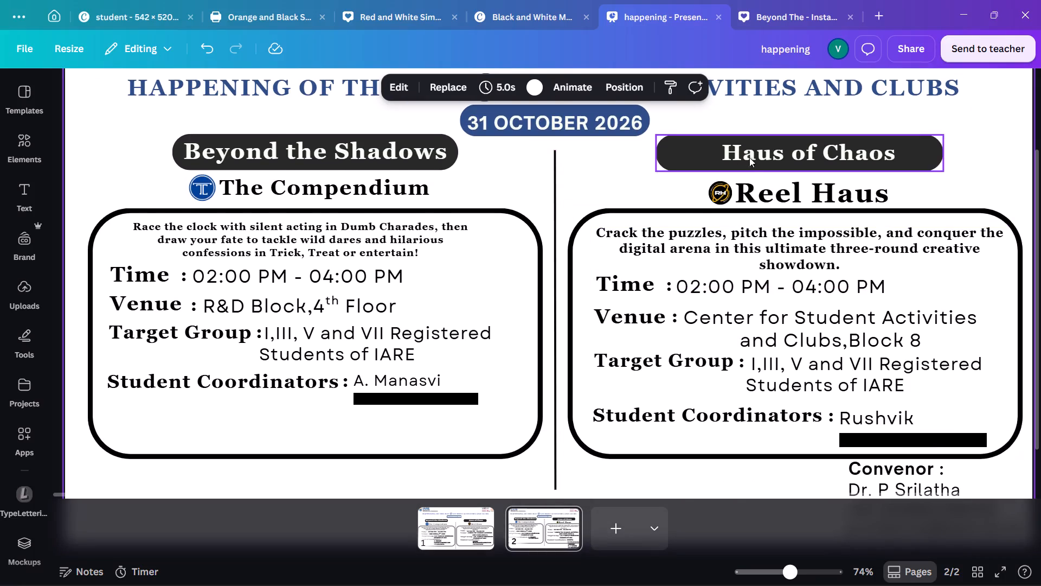
pyautogui.moveTo(757, 194); pyautogui.dragTo(761, 189)
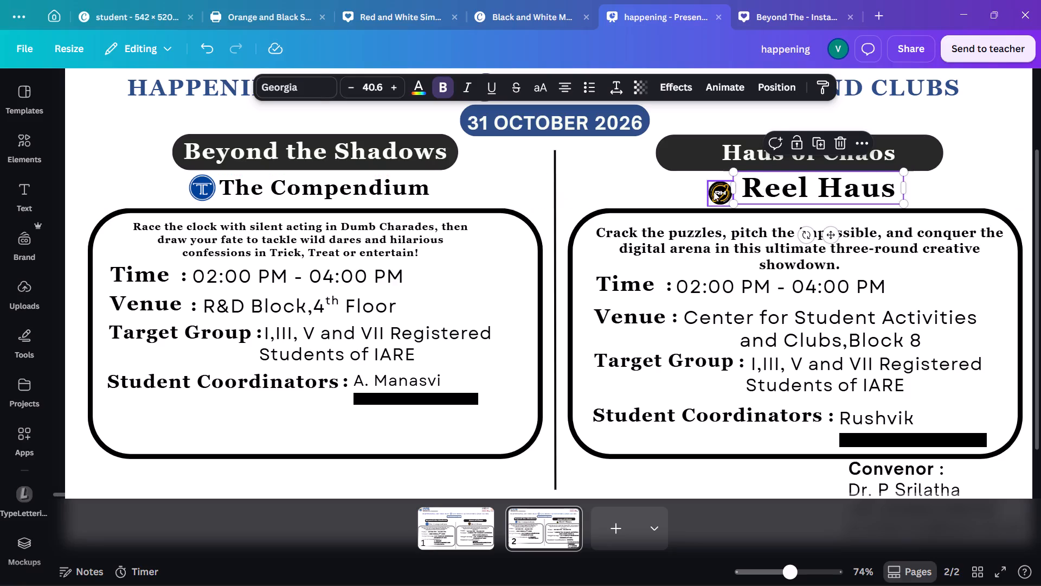
pyautogui.click(715, 192)
pyautogui.moveTo(715, 192); pyautogui.dragTo(722, 186)
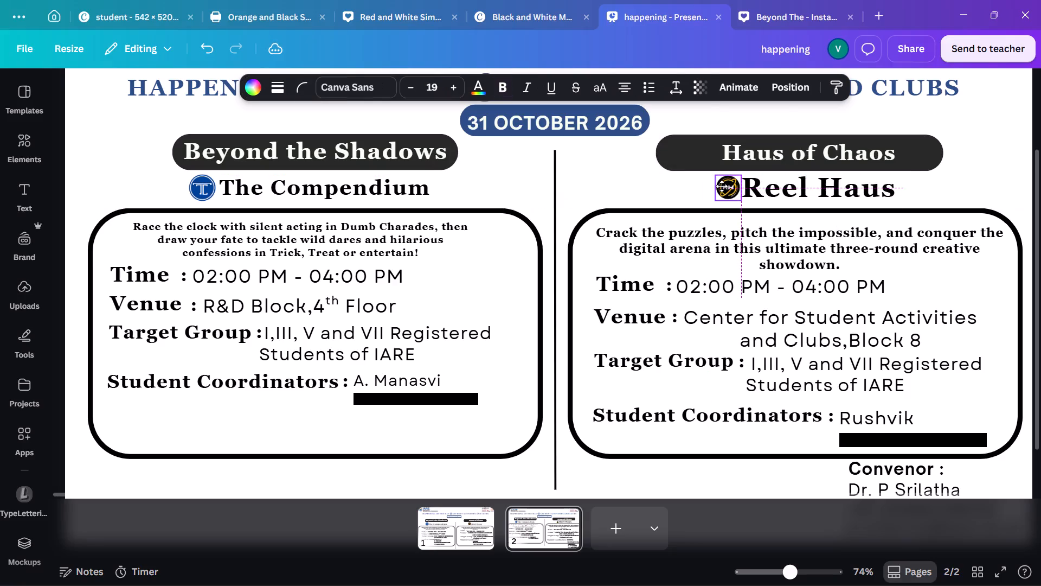
pyautogui.moveTo(722, 186); pyautogui.dragTo(719, 185)
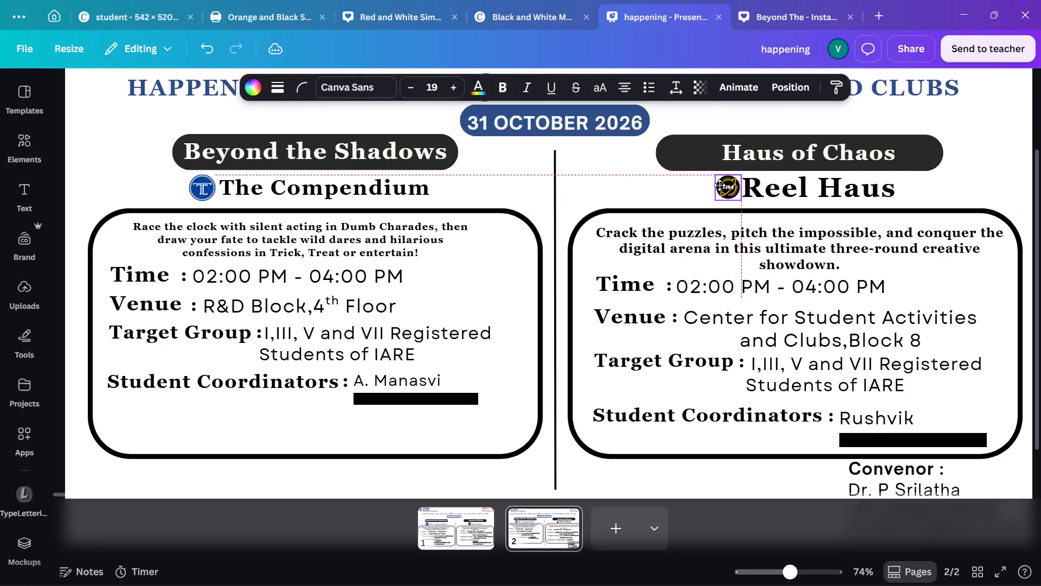
pyautogui.moveTo(719, 185); pyautogui.dragTo(719, 184)
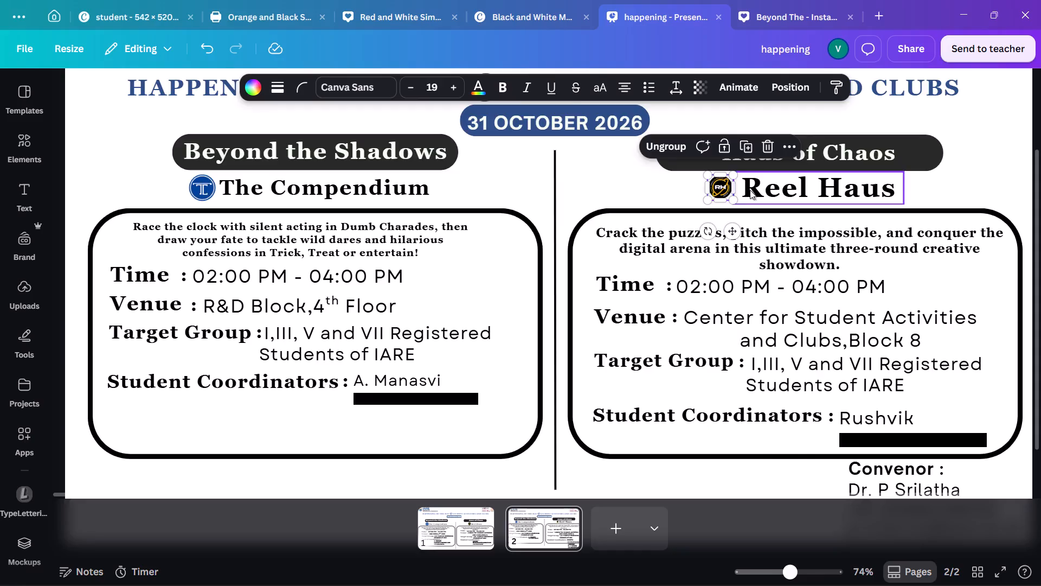
# Nudge the RH logo horizontally closer to the Reel Haus title, keeping it level with the title.
pyautogui.keyDown('ctrl'); pyautogui.scroll(10, 750, 190); pyautogui.keyUp('ctrl')
pyautogui.moveTo(622, 182); pyautogui.dragTo(629, 182)
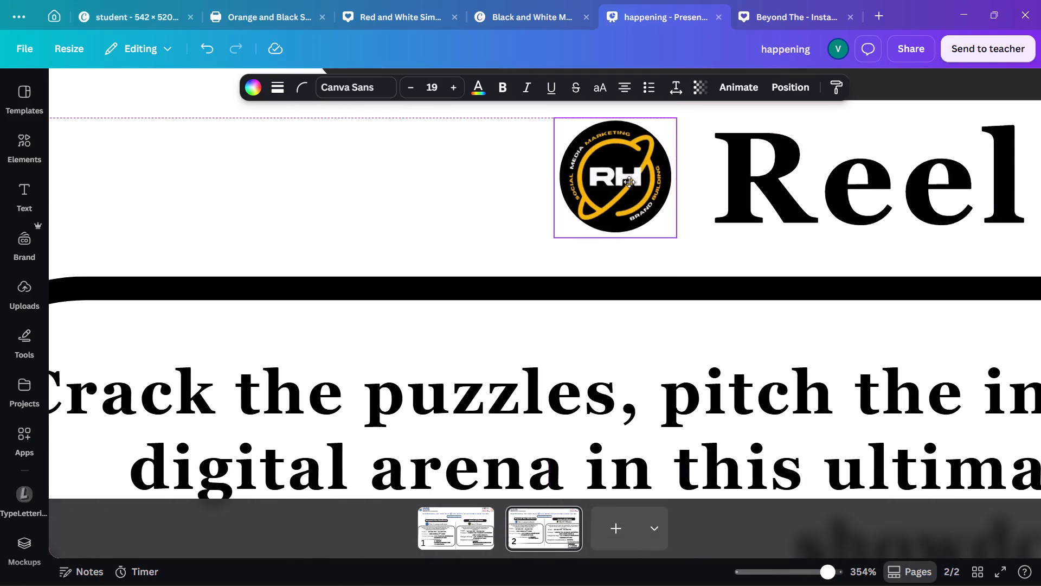
pyautogui.moveTo(629, 182); pyautogui.dragTo(629, 182)
pyautogui.click(497, 187)
pyautogui.keyDown('ctrl'); pyautogui.scroll(-4, 497, 187); pyautogui.keyUp('ctrl')
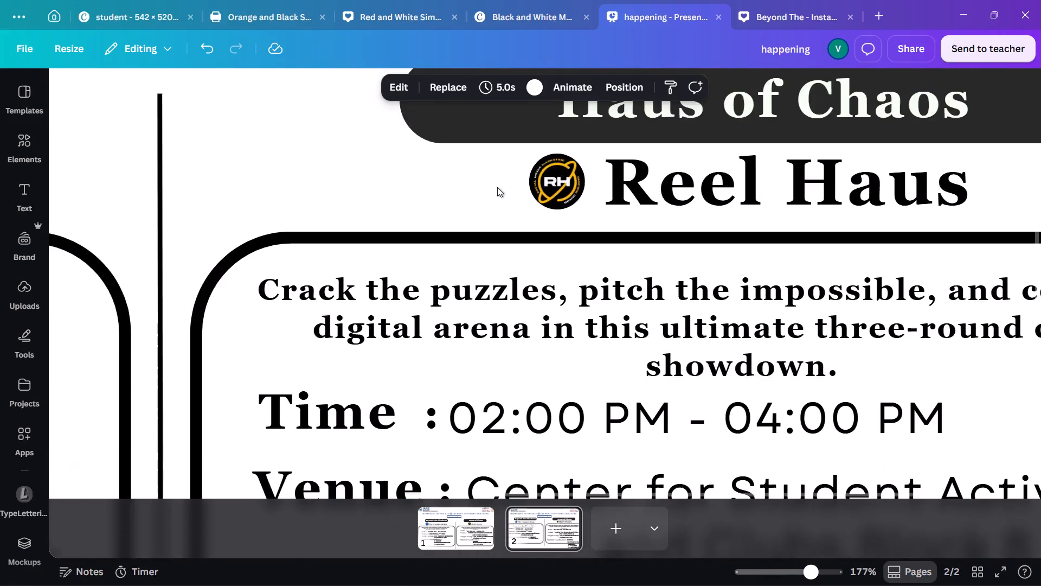
pyautogui.keyDown('ctrl'); pyautogui.scroll(-4, 497, 187); pyautogui.keyUp('ctrl')
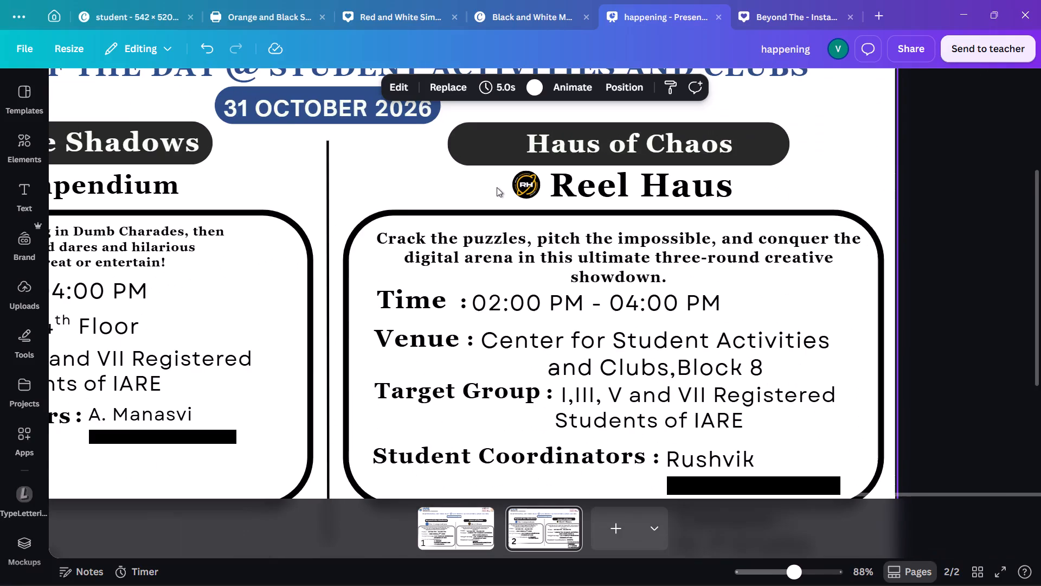
pyautogui.keyDown('ctrl'); pyautogui.scroll(11, 497, 187); pyautogui.keyUp('ctrl')
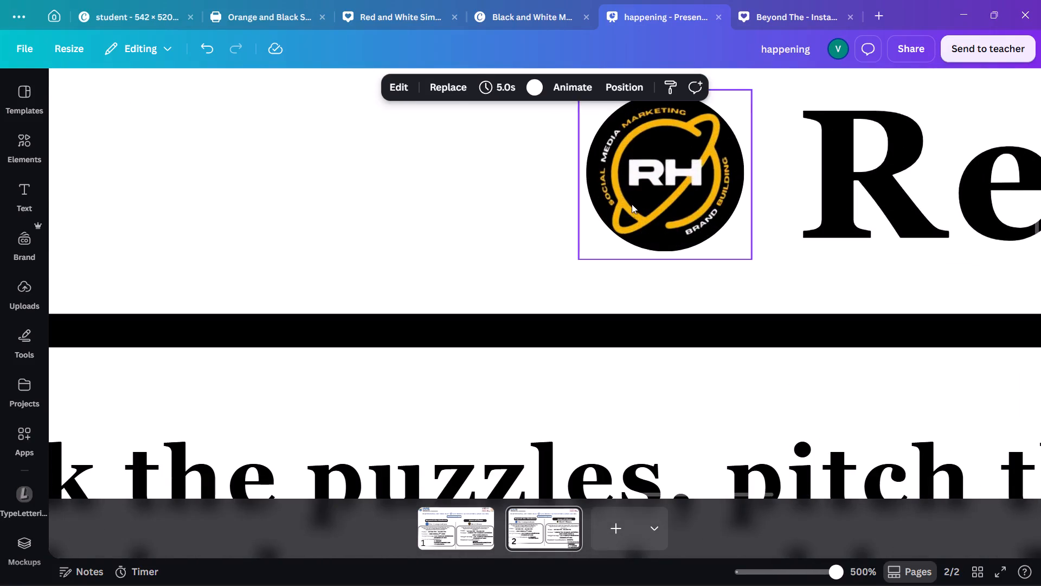
pyautogui.moveTo(632, 202); pyautogui.dragTo(646, 201)
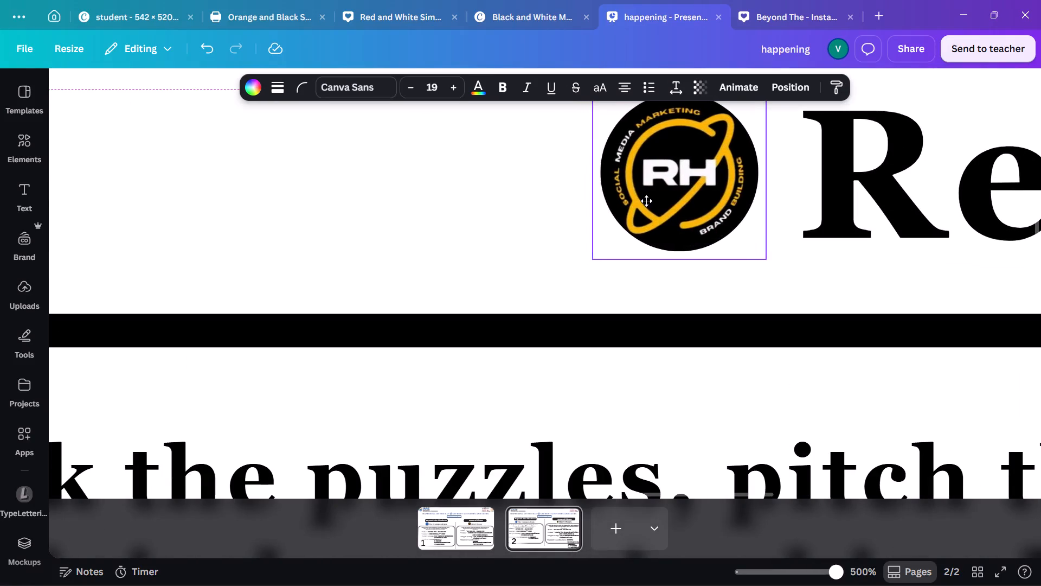
pyautogui.moveTo(646, 201); pyautogui.dragTo(650, 201)
pyautogui.click(556, 198)
pyautogui.keyDown('ctrl'); pyautogui.scroll(-12, 558, 195); pyautogui.keyUp('ctrl')
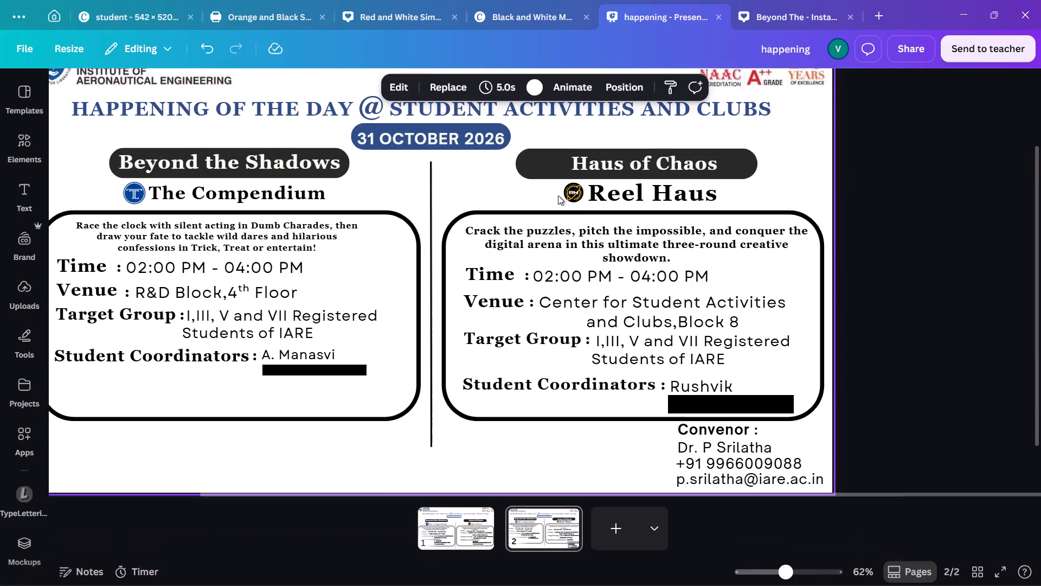
pyautogui.keyDown('ctrl'); pyautogui.scroll(-1, 558, 195); pyautogui.keyUp('ctrl')
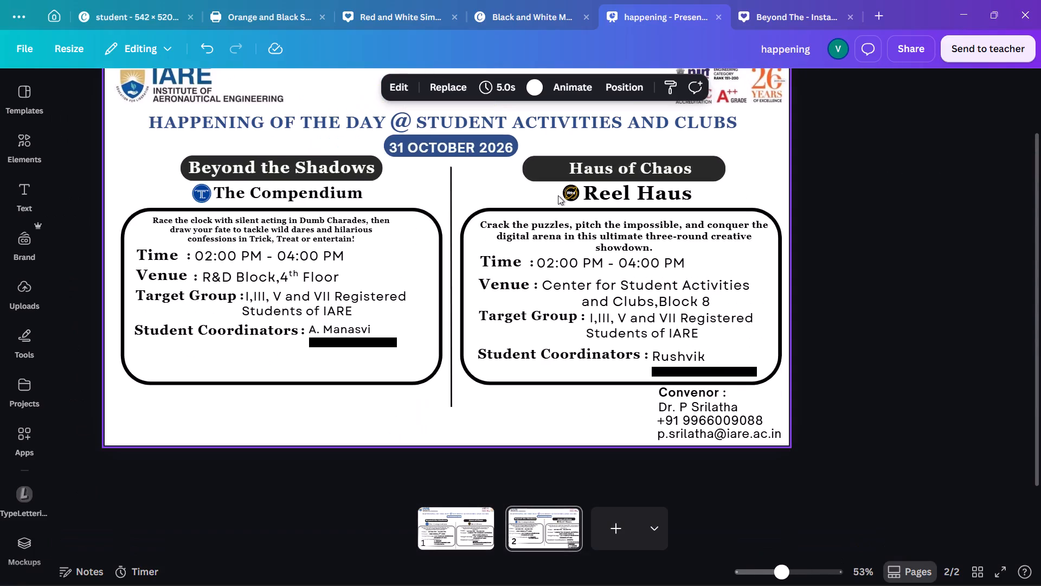
# Move the Haus of Chaos coordinator's name and contact block up and closer to the Student Coordinators label.
pyautogui.keyDown('ctrl'); pyautogui.scroll(7, 685, 359); pyautogui.keyUp('ctrl')
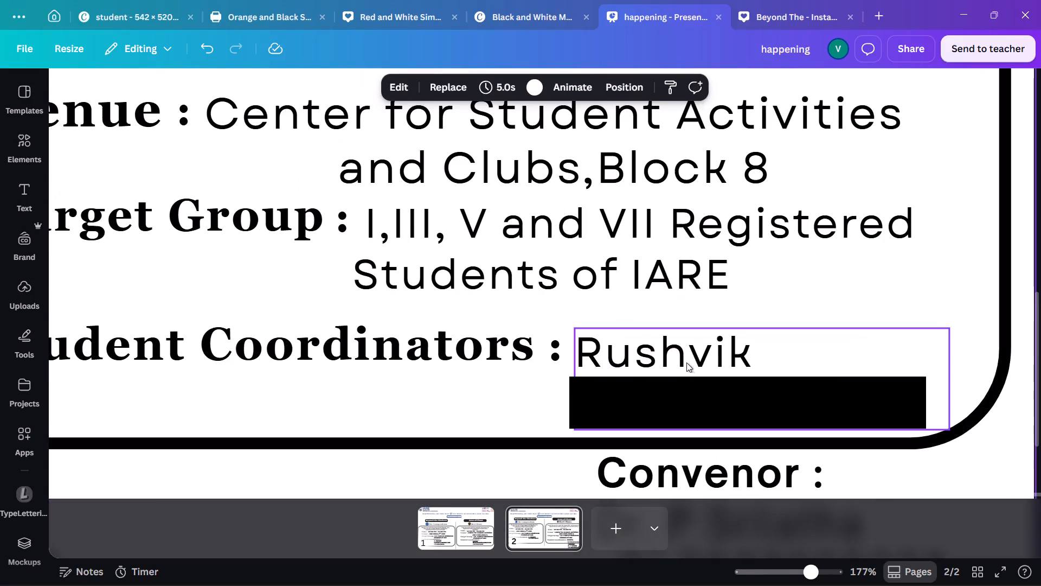
pyautogui.moveTo(685, 375); pyautogui.dragTo(679, 371)
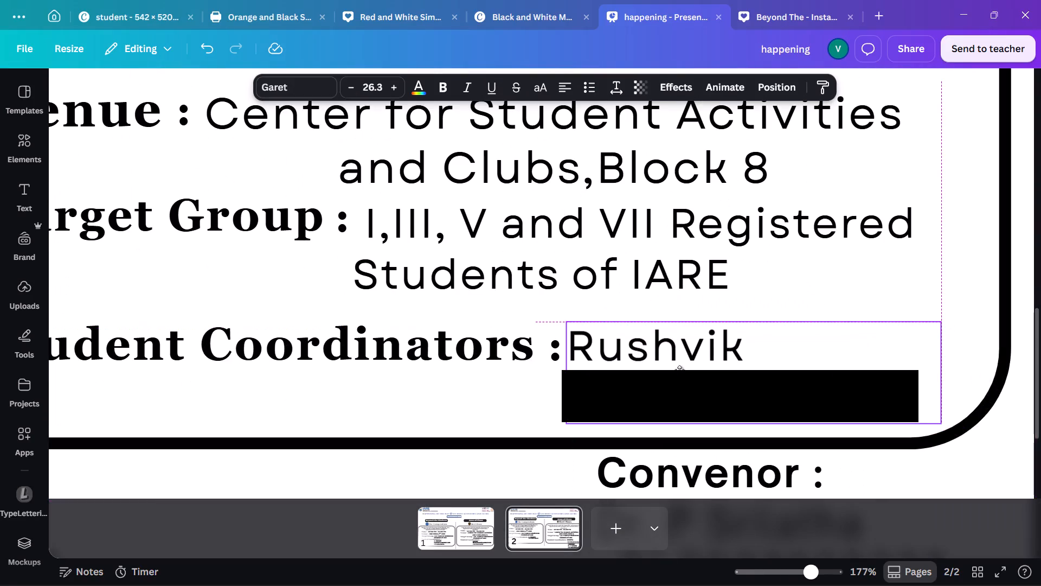
pyautogui.moveTo(679, 371); pyautogui.dragTo(679, 371)
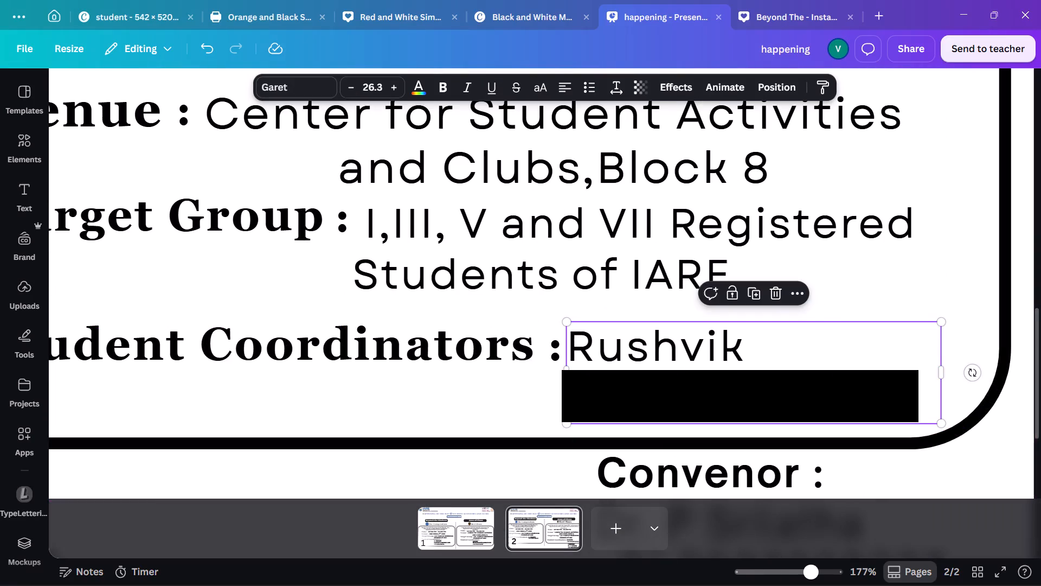
pyautogui.click(859, 298)
pyautogui.click(1002, 300)
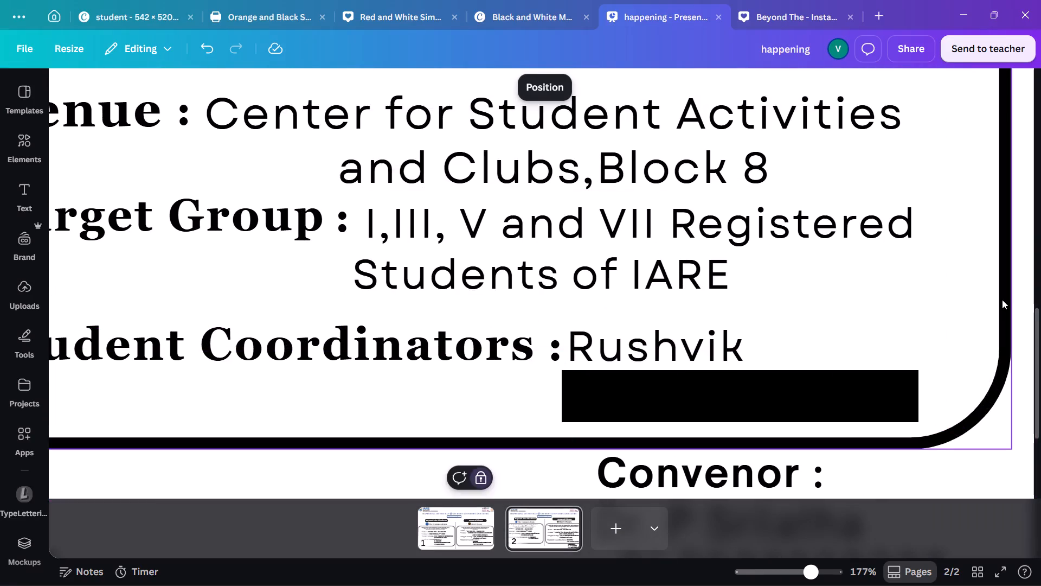
pyautogui.keyDown('ctrl'); pyautogui.scroll(-6, 1002, 300); pyautogui.keyUp('ctrl')
pyautogui.click(1008, 340)
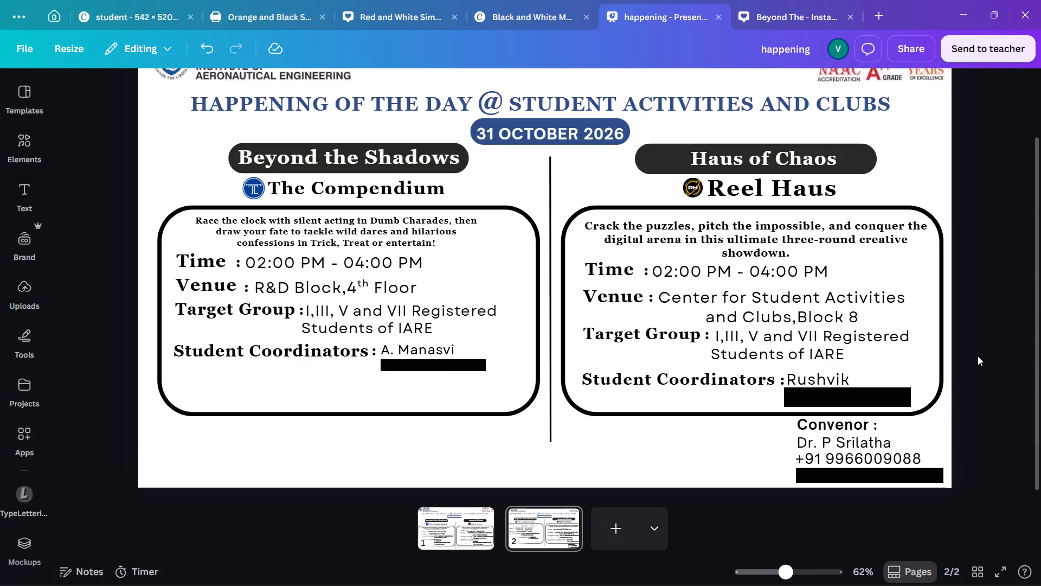
# Enlarge the Haus of Chaos description to size 19.8 and reposition it slightly lower, within the details frame's width.
pyautogui.click(833, 249)
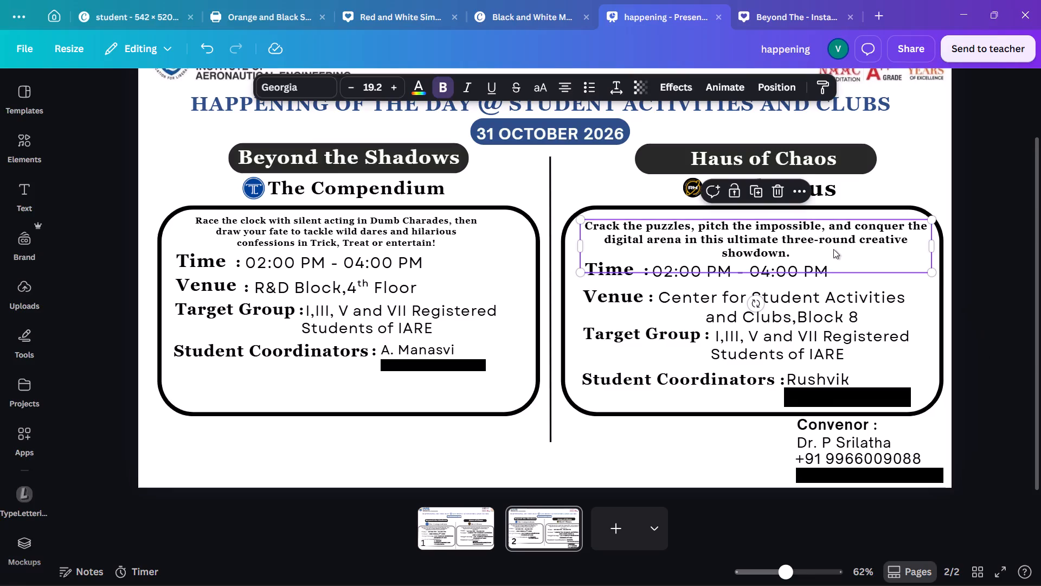
pyautogui.moveTo(932, 217); pyautogui.dragTo(932, 216)
pyautogui.moveTo(932, 216); pyautogui.dragTo(945, 212)
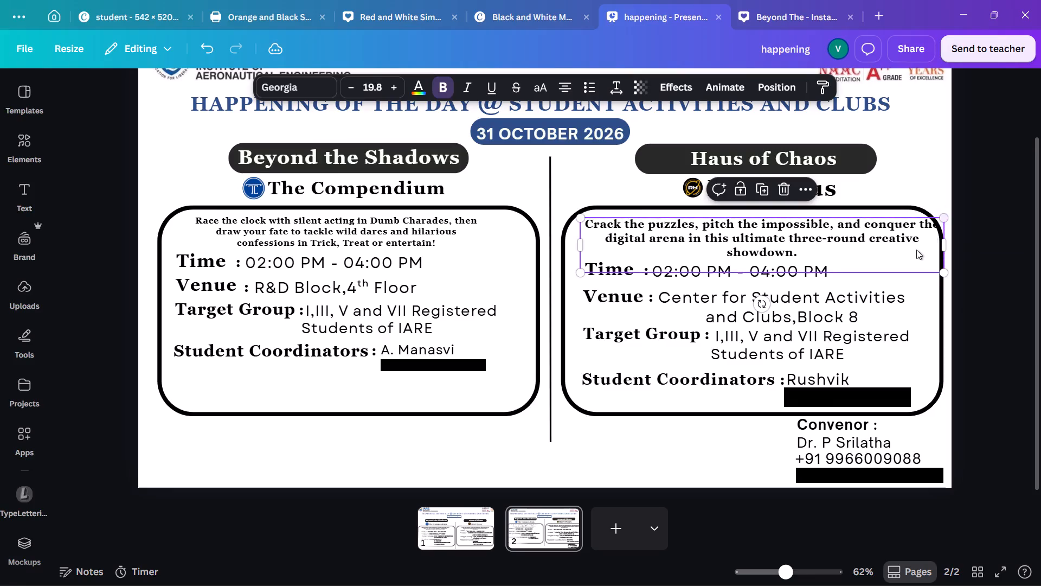
pyautogui.moveTo(903, 250); pyautogui.dragTo(892, 251)
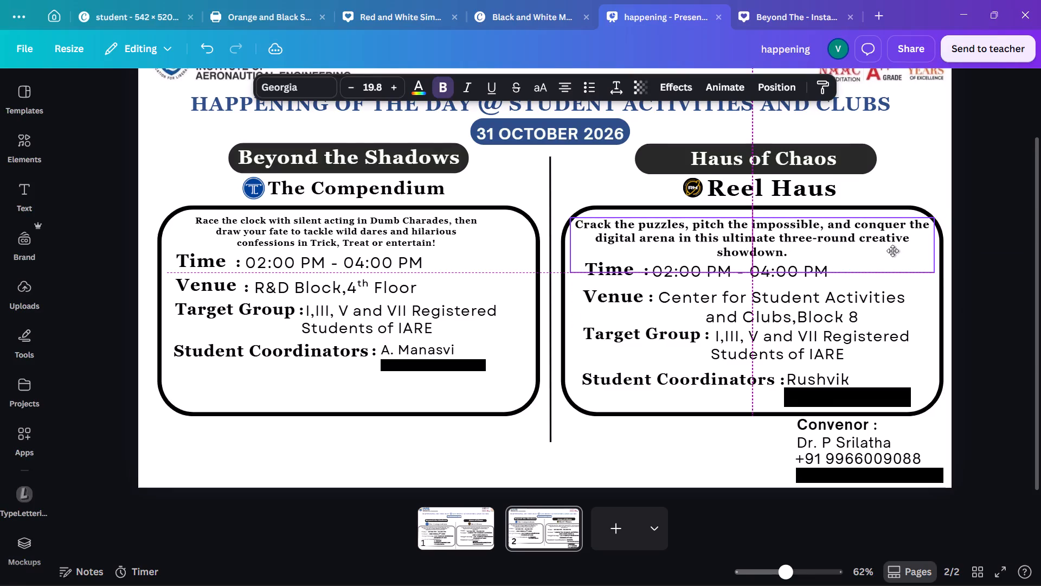
pyautogui.moveTo(892, 251); pyautogui.dragTo(901, 257)
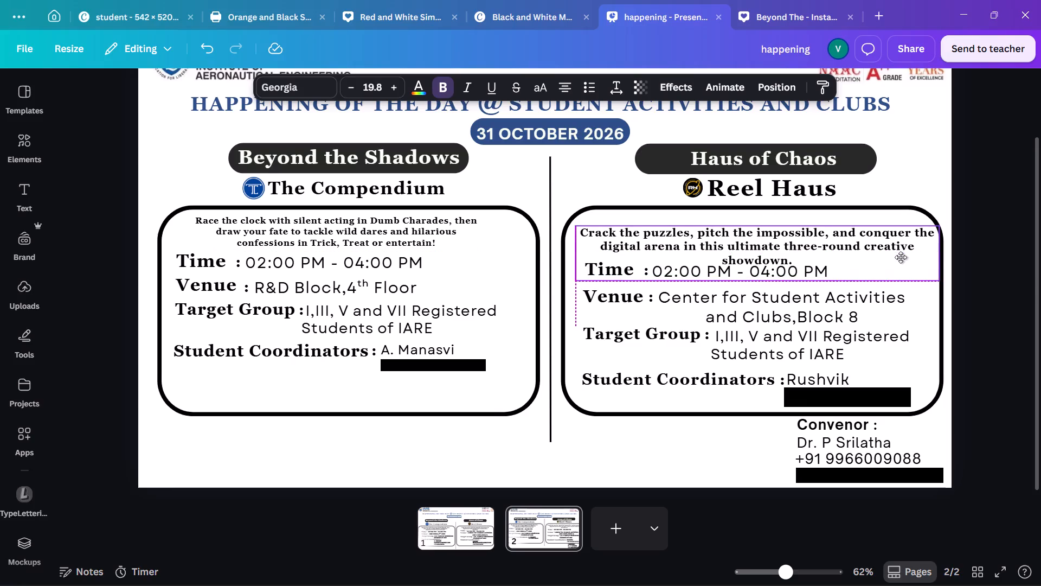
pyautogui.moveTo(901, 257); pyautogui.dragTo(901, 256)
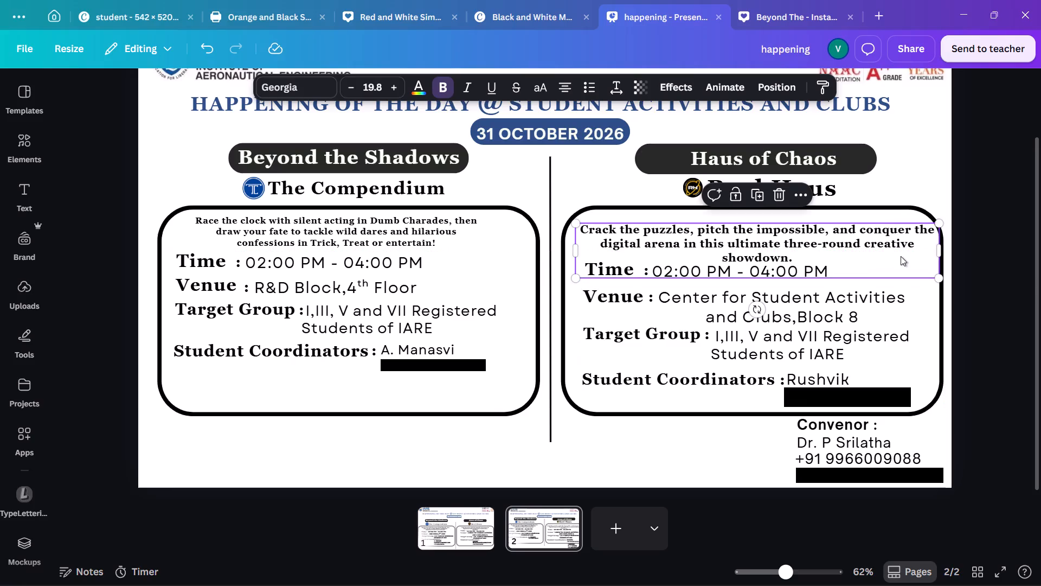
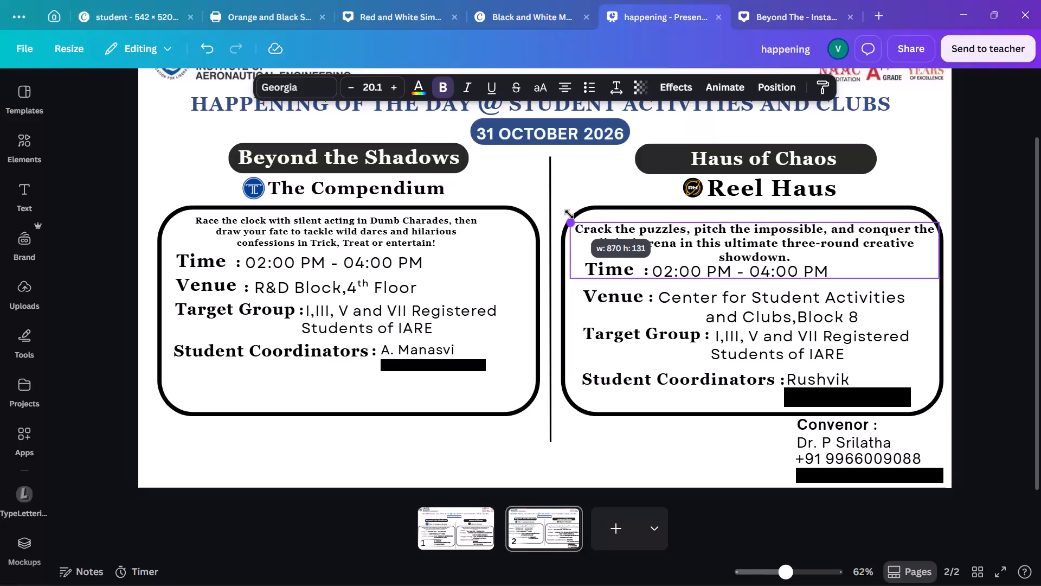
# Enlarge the Beyond the Shadows description text to size 18.8.
pyautogui.click(289, 218)
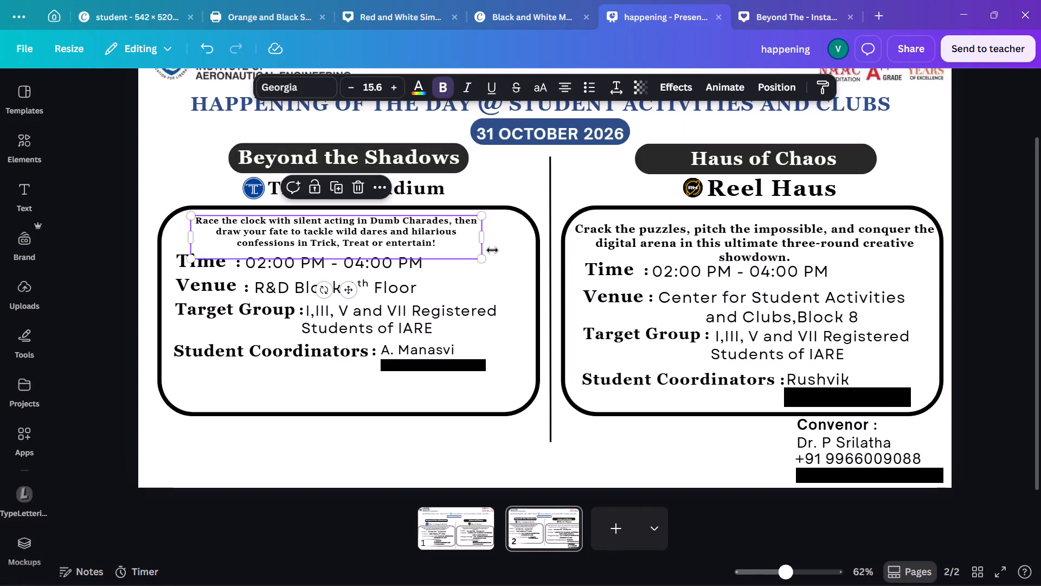
pyautogui.moveTo(486, 258); pyautogui.dragTo(523, 281)
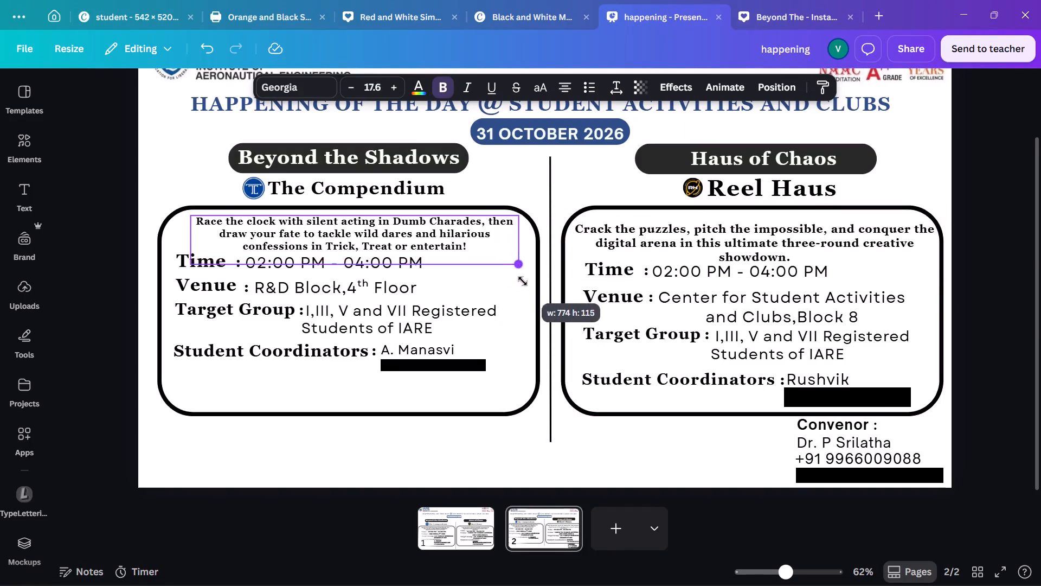
pyautogui.moveTo(523, 281); pyautogui.dragTo(542, 292)
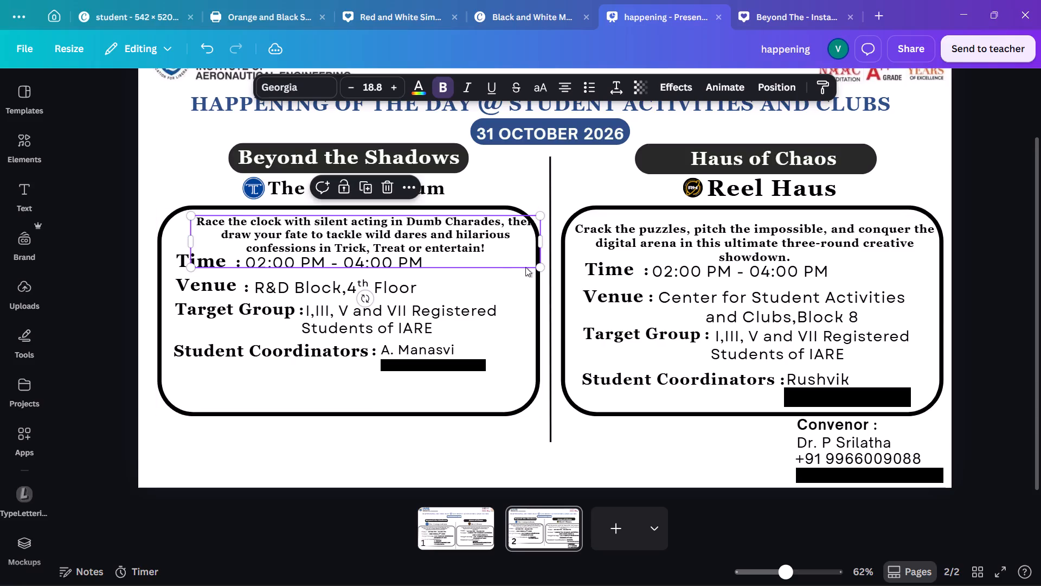
# Reposition the Beyond the Shadows description inside its details frame, spaced between the frame's top edge and the Time line.
pyautogui.moveTo(504, 248); pyautogui.dragTo(488, 249)
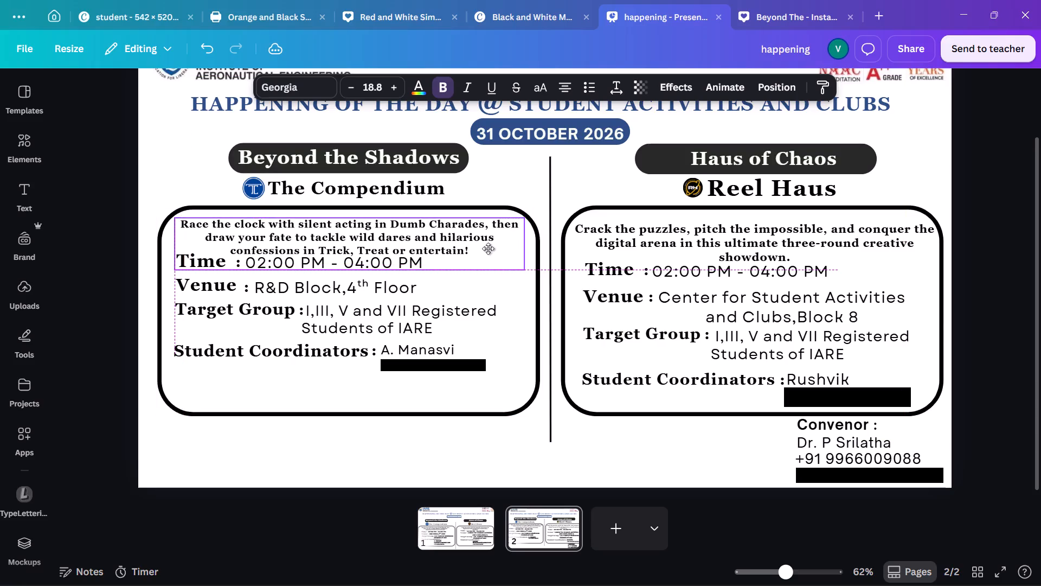
pyautogui.moveTo(488, 249); pyautogui.dragTo(487, 249)
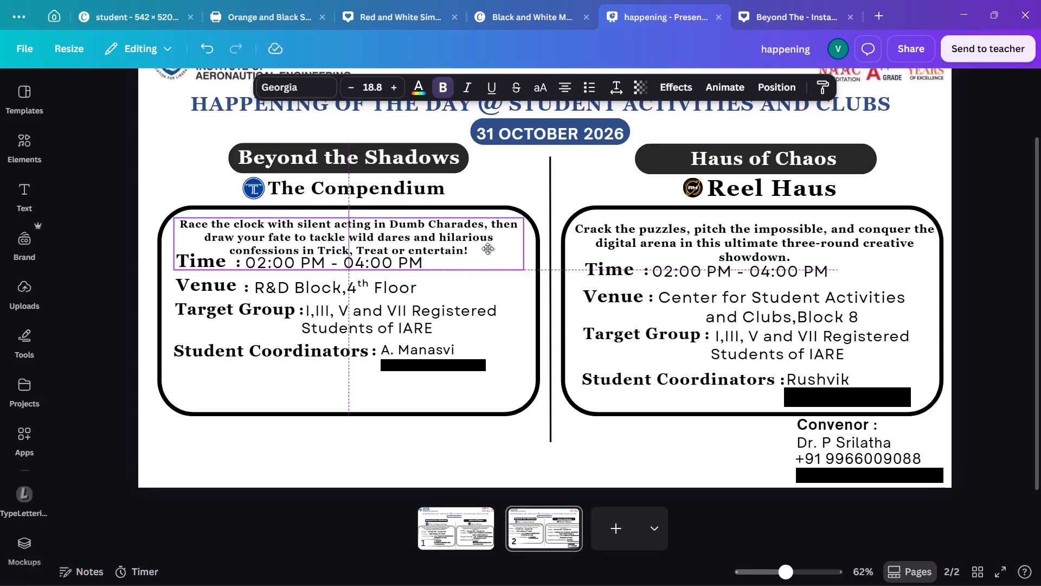
pyautogui.moveTo(487, 249); pyautogui.dragTo(487, 247)
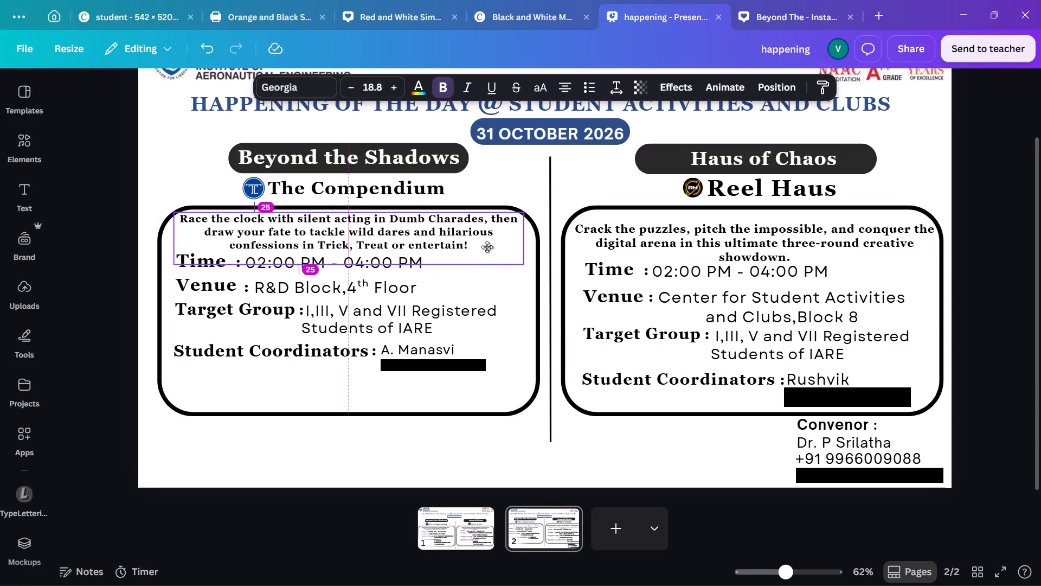
pyautogui.moveTo(487, 247); pyautogui.dragTo(487, 250)
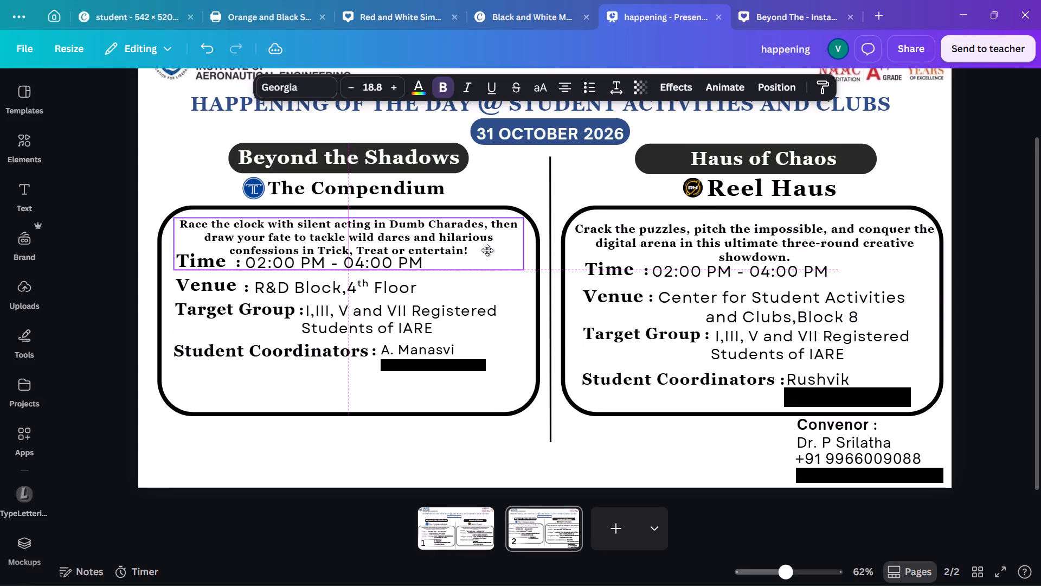
pyautogui.moveTo(487, 250); pyautogui.dragTo(486, 245)
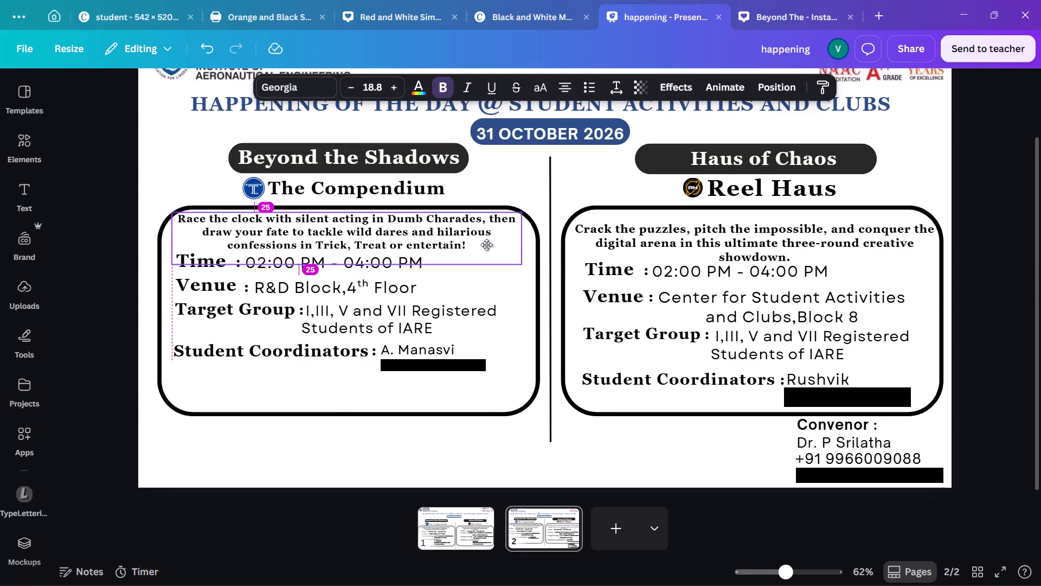
pyautogui.moveTo(486, 245); pyautogui.dragTo(486, 246)
pyautogui.moveTo(486, 246); pyautogui.dragTo(487, 248)
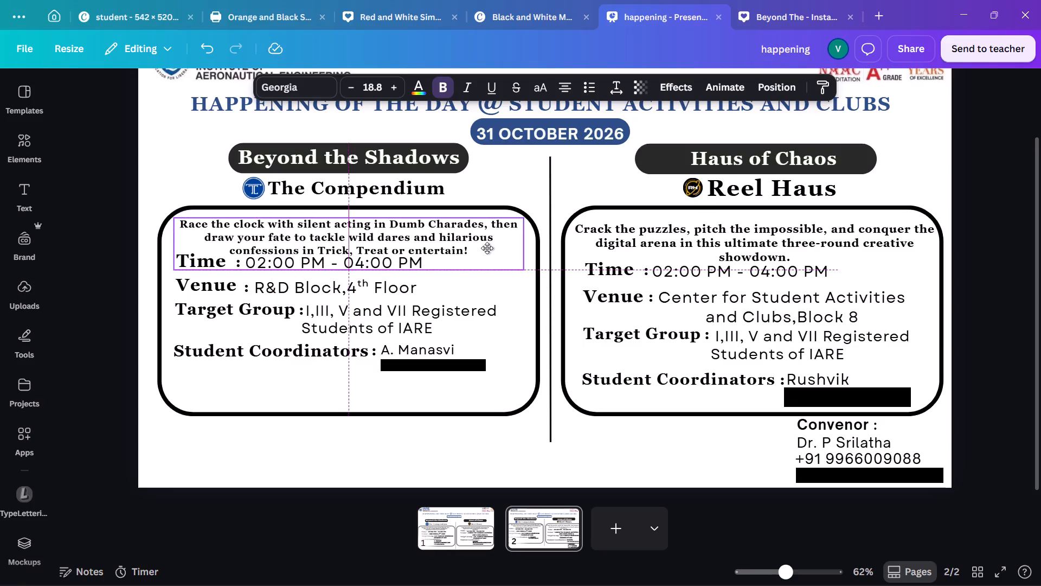
pyautogui.moveTo(487, 248); pyautogui.dragTo(487, 249)
pyautogui.moveTo(487, 249); pyautogui.dragTo(487, 247)
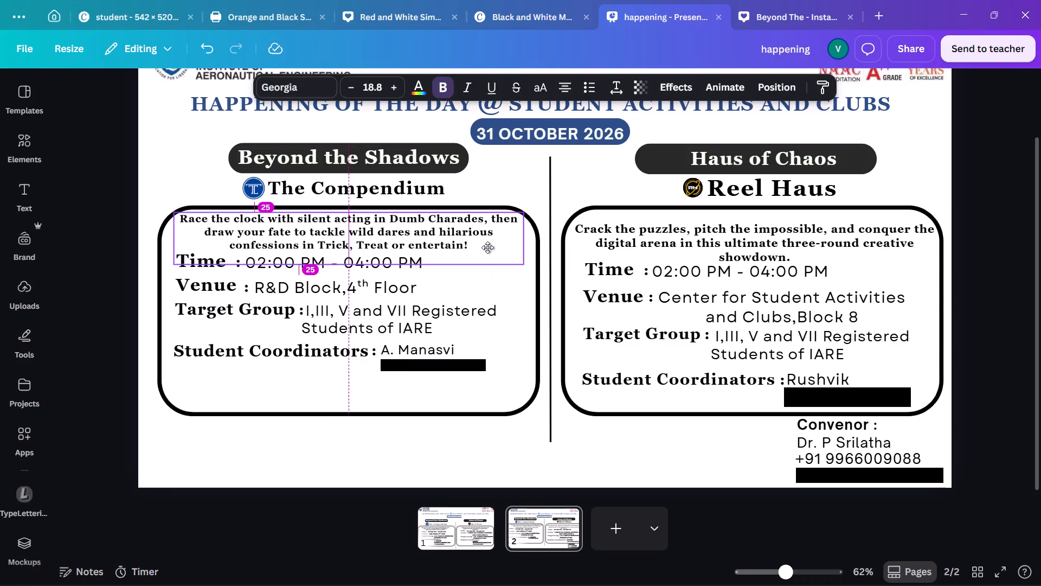
pyautogui.moveTo(487, 247); pyautogui.dragTo(487, 248)
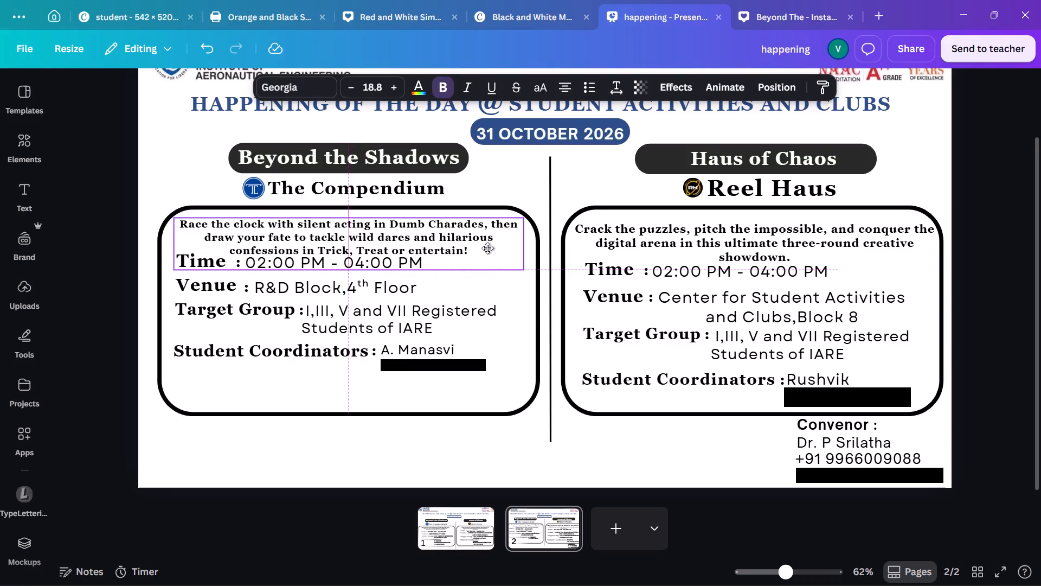
pyautogui.moveTo(487, 248); pyautogui.dragTo(488, 248)
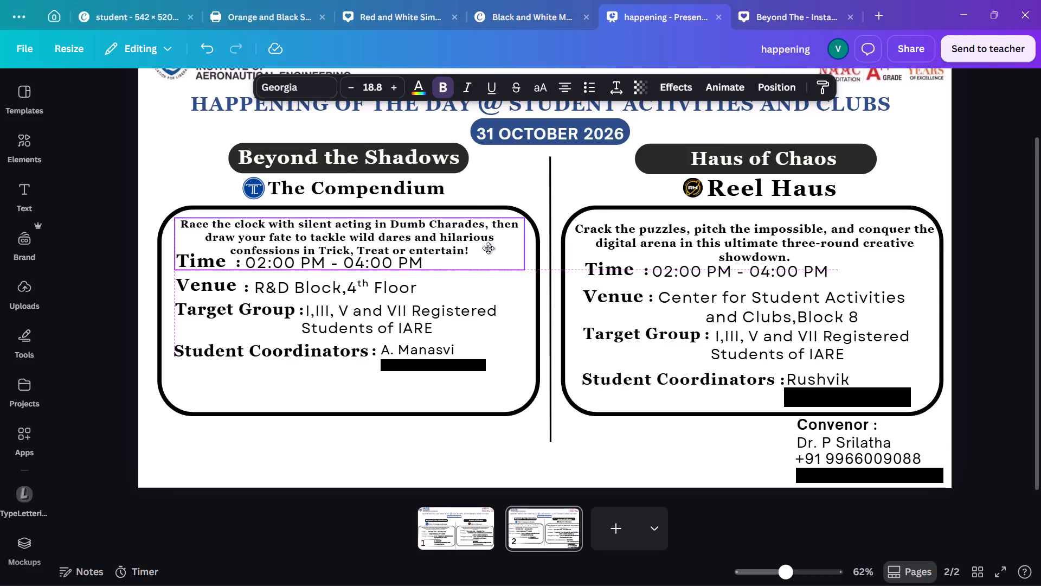
pyautogui.moveTo(488, 248); pyautogui.dragTo(486, 247)
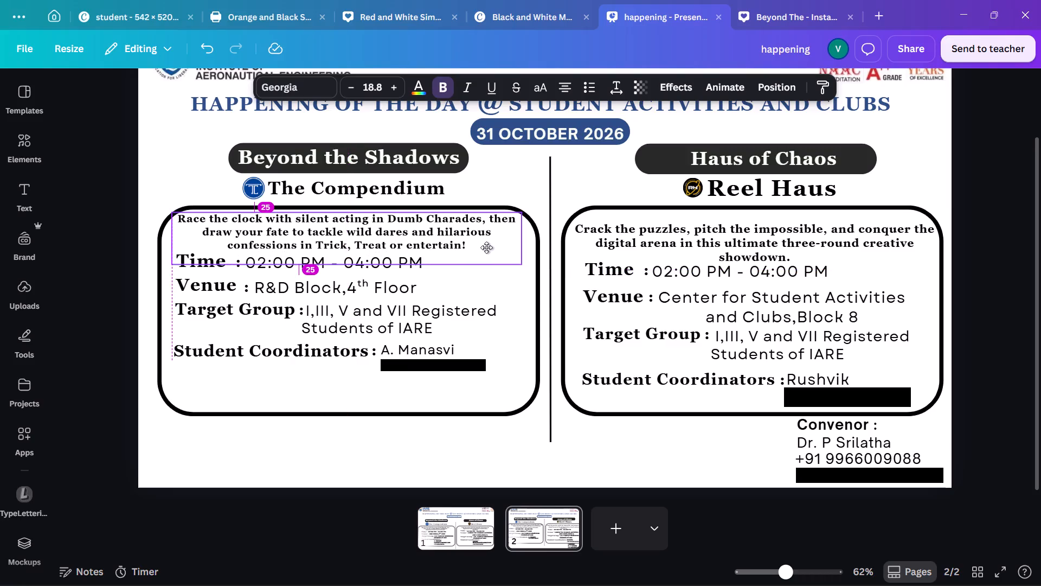
pyautogui.moveTo(486, 247); pyautogui.dragTo(485, 247)
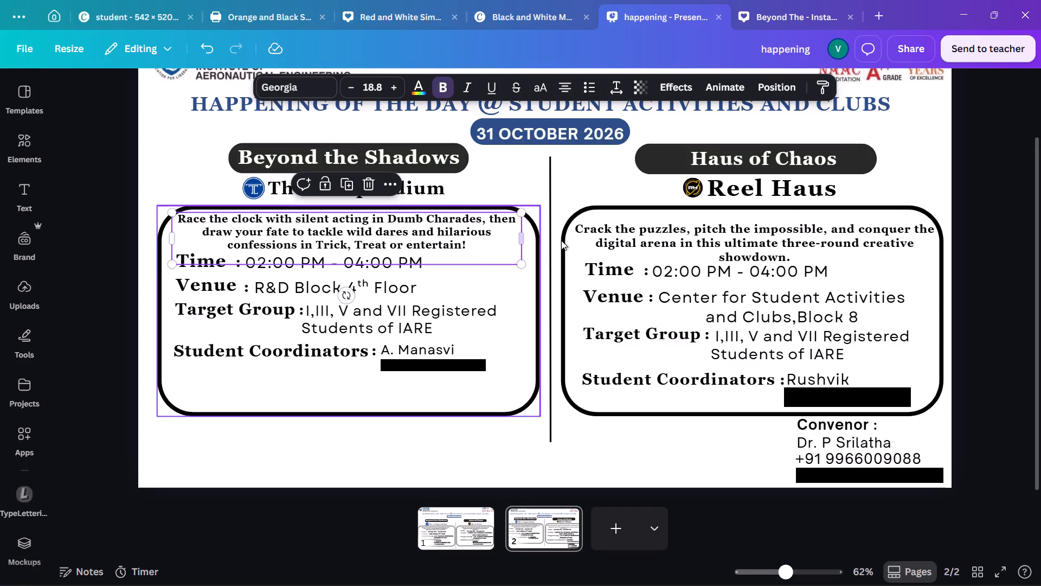
pyautogui.press('Down')
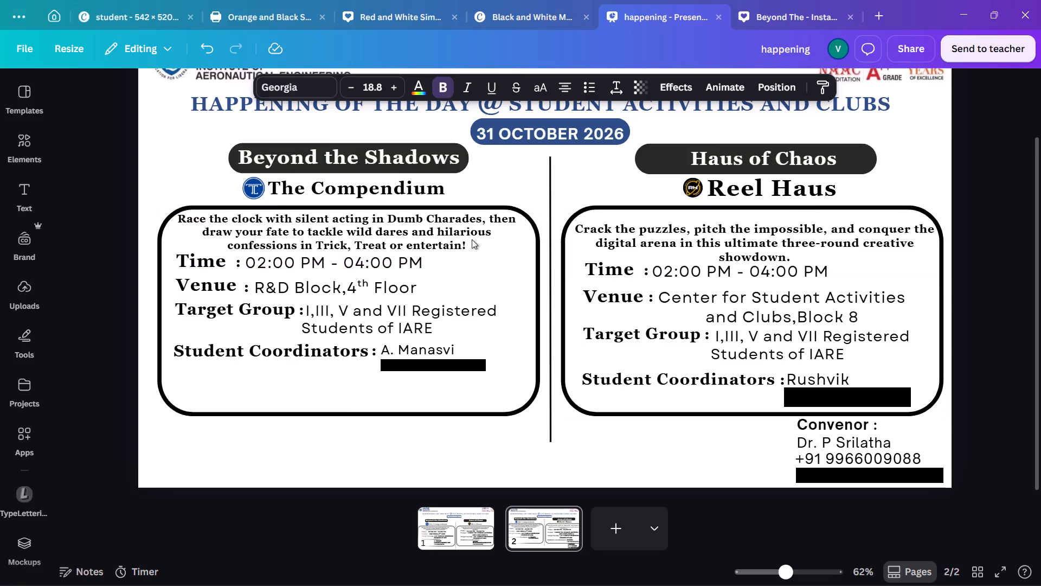
pyautogui.press('Down')
pyautogui.press('Down')
pyautogui.press('Down')
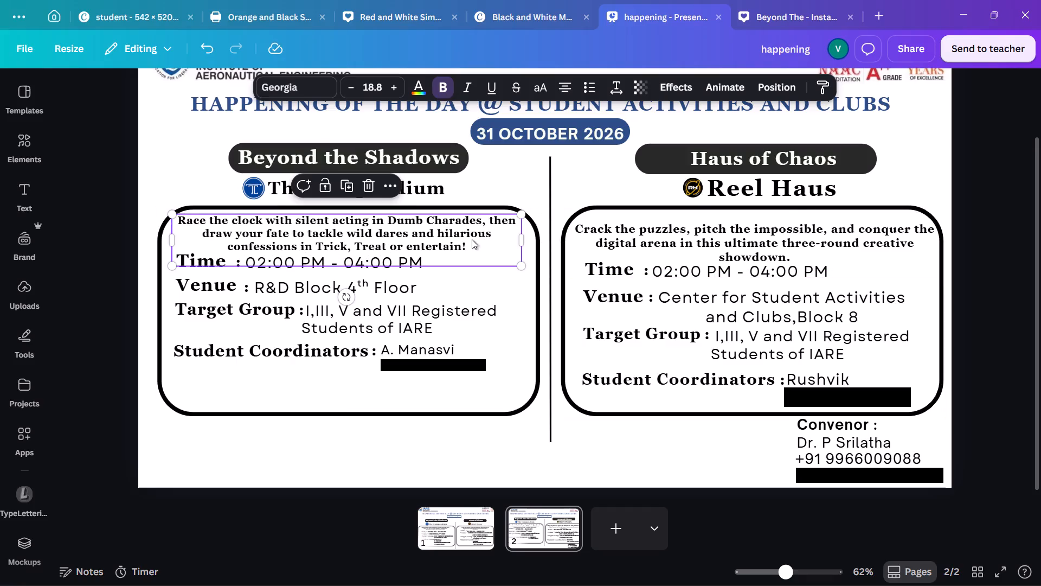
# Nudge the Haus of Chaos description slightly up and left within its frame, clear of the Time line.
pyautogui.click(647, 239)
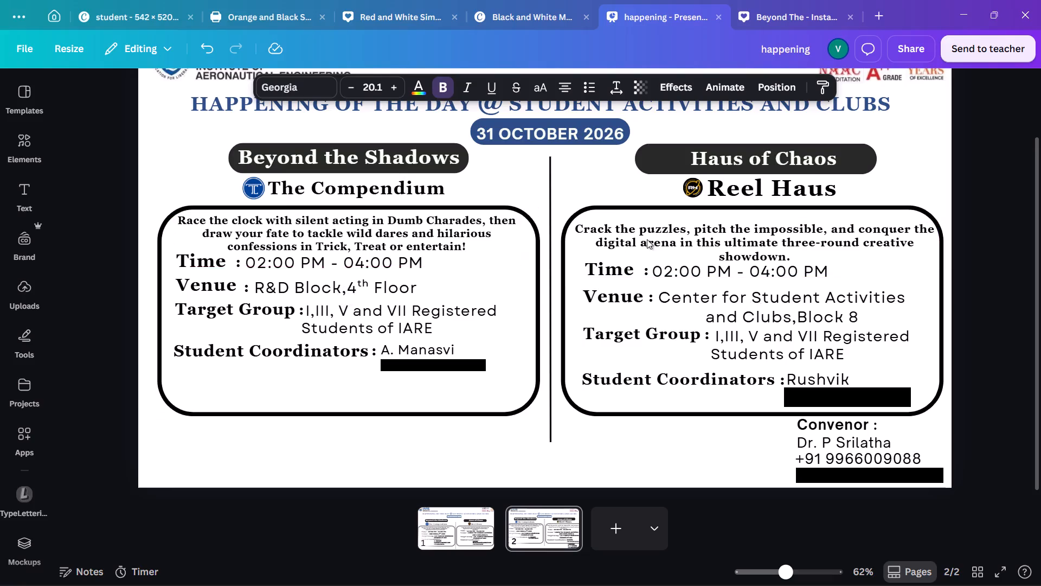
pyautogui.press('Up')
pyautogui.press('Up')
pyautogui.press('Up')
pyautogui.press('Up')
pyautogui.press('Up')
pyautogui.press('Up')
pyautogui.press('Right')
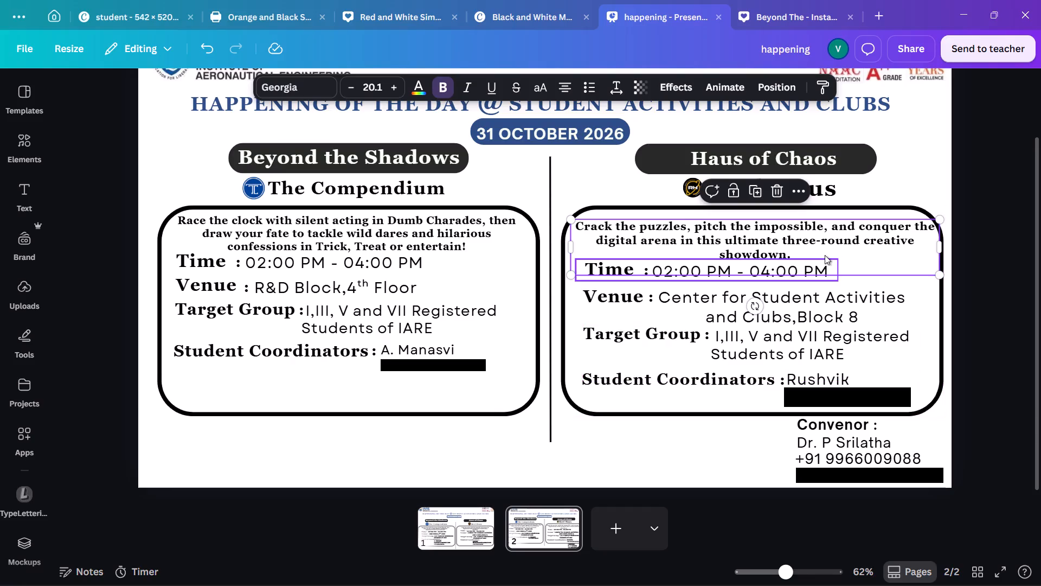
pyautogui.press('Up')
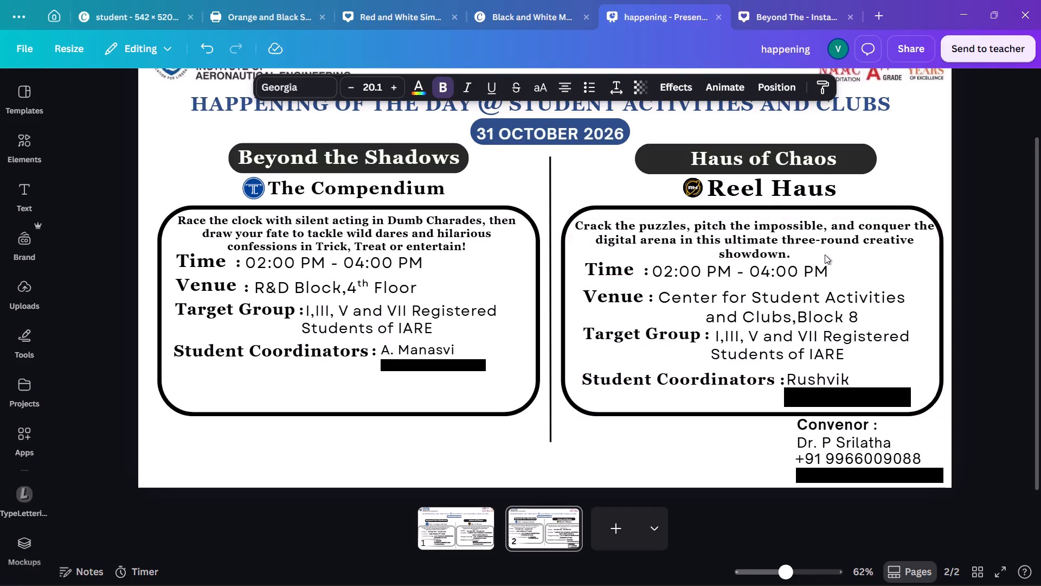
pyautogui.press('Left')
pyautogui.press('Left')
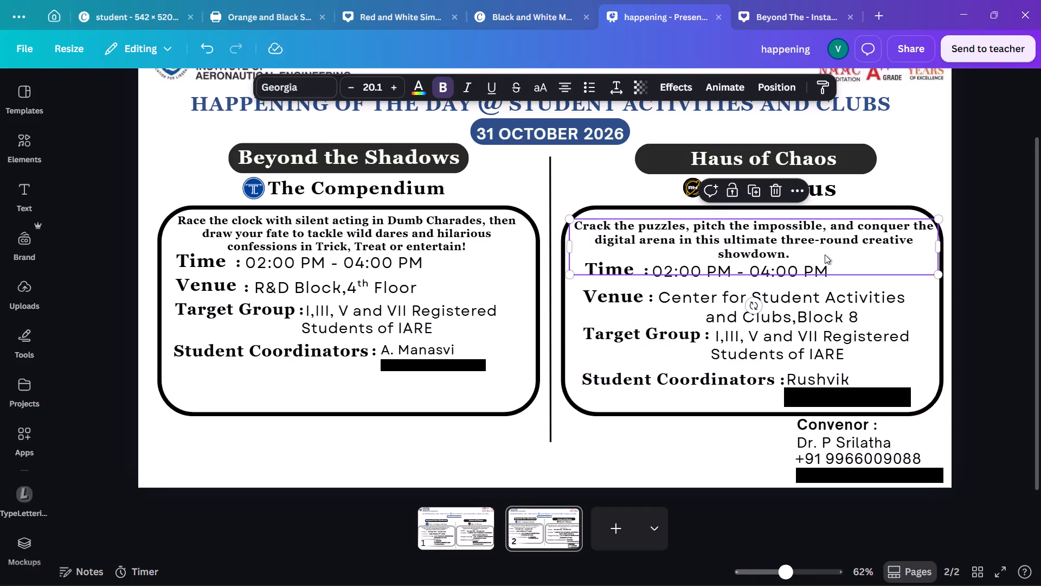
pyautogui.click(984, 250)
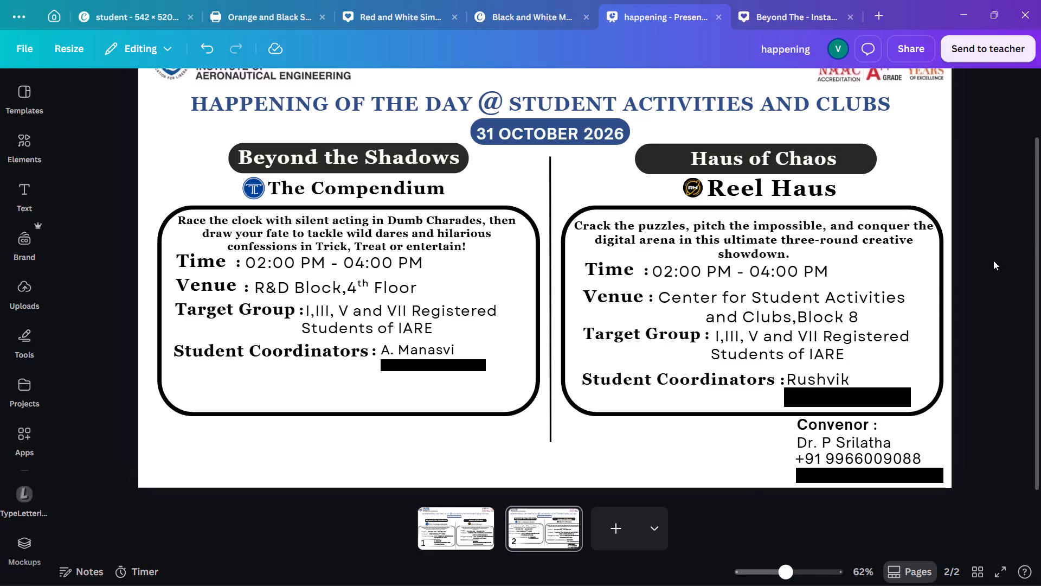
# Ungroup the date banner and centre the 31 OCTOBER 2026 text within its blue pill.
pyautogui.keyDown('ctrl'); pyautogui.scroll(-2, 996, 267); pyautogui.keyUp('ctrl')
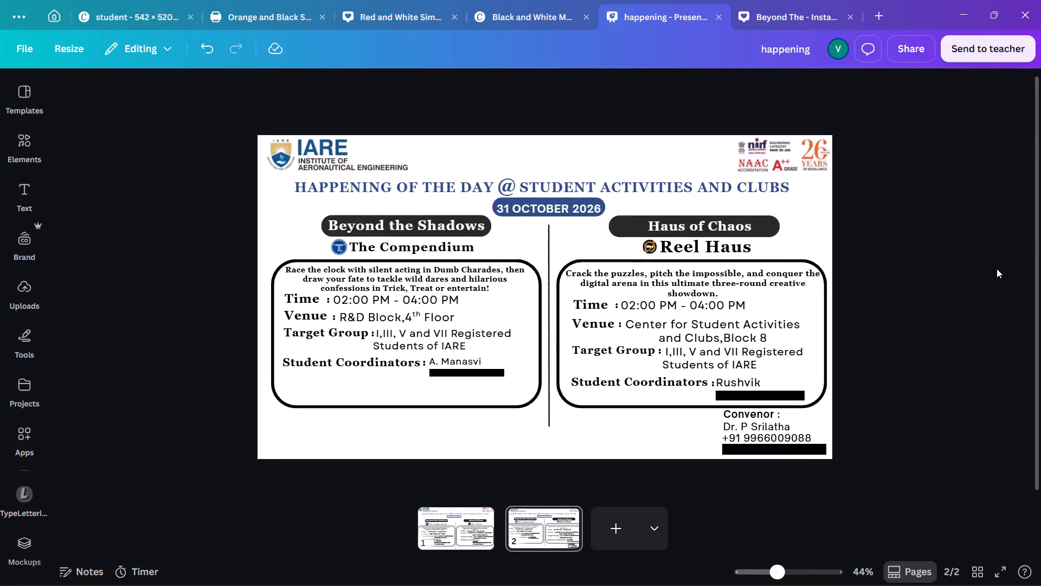
pyautogui.click(547, 205)
pyautogui.click(500, 164)
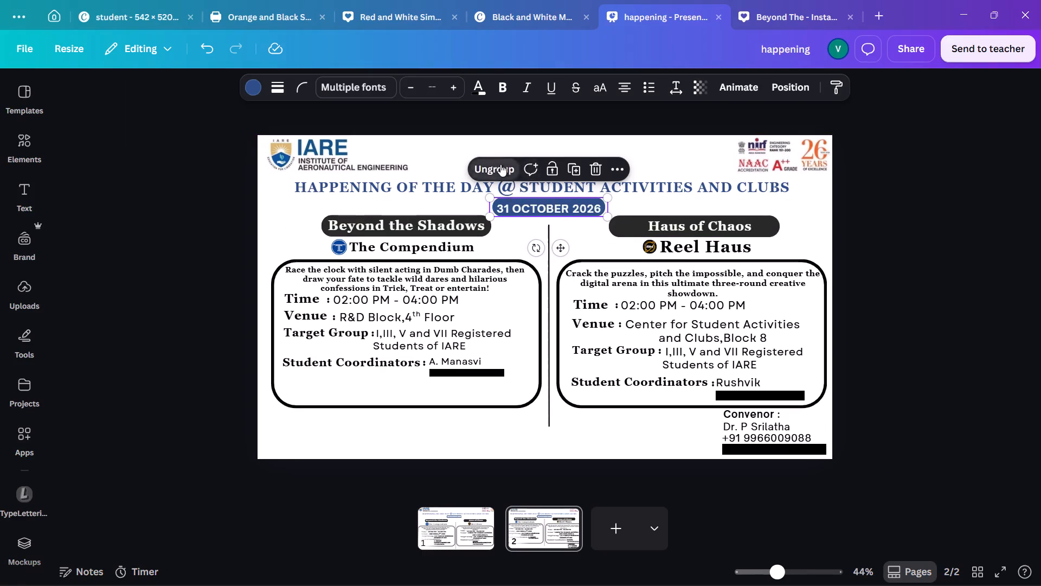
pyautogui.click(584, 241)
pyautogui.keyDown('ctrl'); pyautogui.scroll(4, 584, 241); pyautogui.keyUp('ctrl')
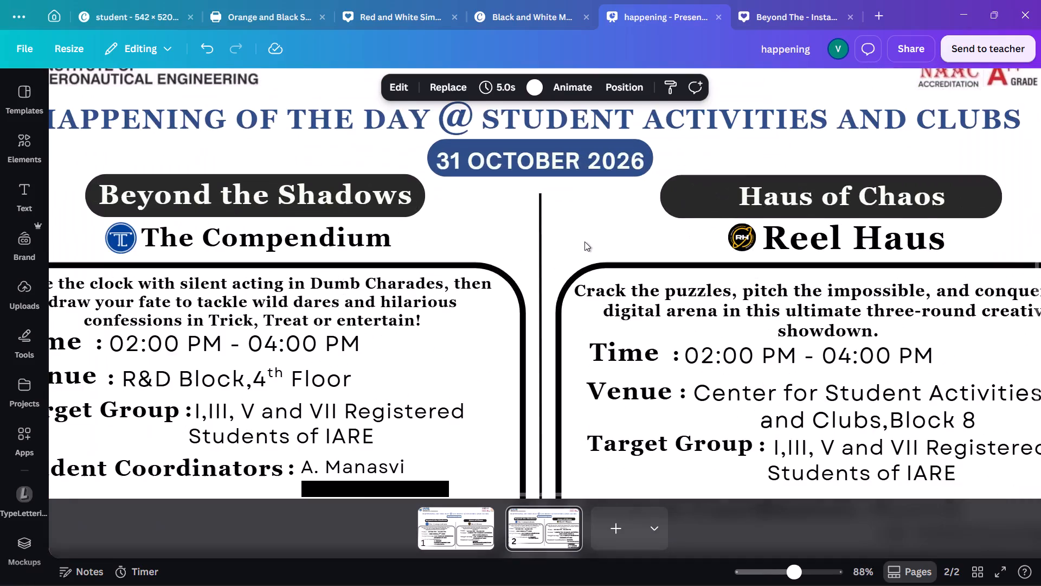
pyautogui.scroll(3, 584, 241)
pyautogui.moveTo(582, 250); pyautogui.dragTo(579, 246)
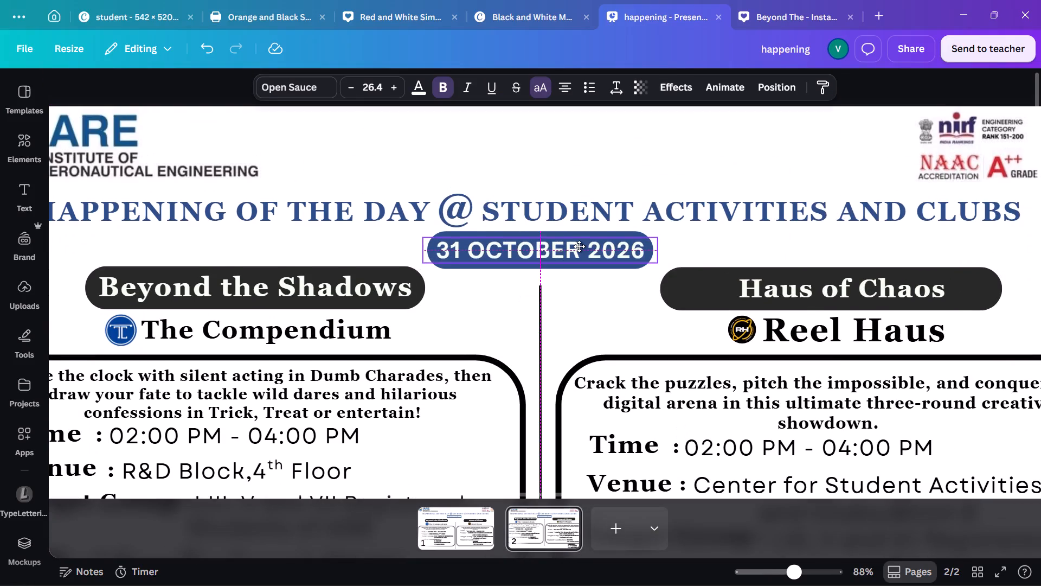
pyautogui.moveTo(579, 246); pyautogui.dragTo(582, 245)
pyautogui.click(603, 287)
pyautogui.keyDown('ctrl'); pyautogui.scroll(-1, 603, 287); pyautogui.keyUp('ctrl')
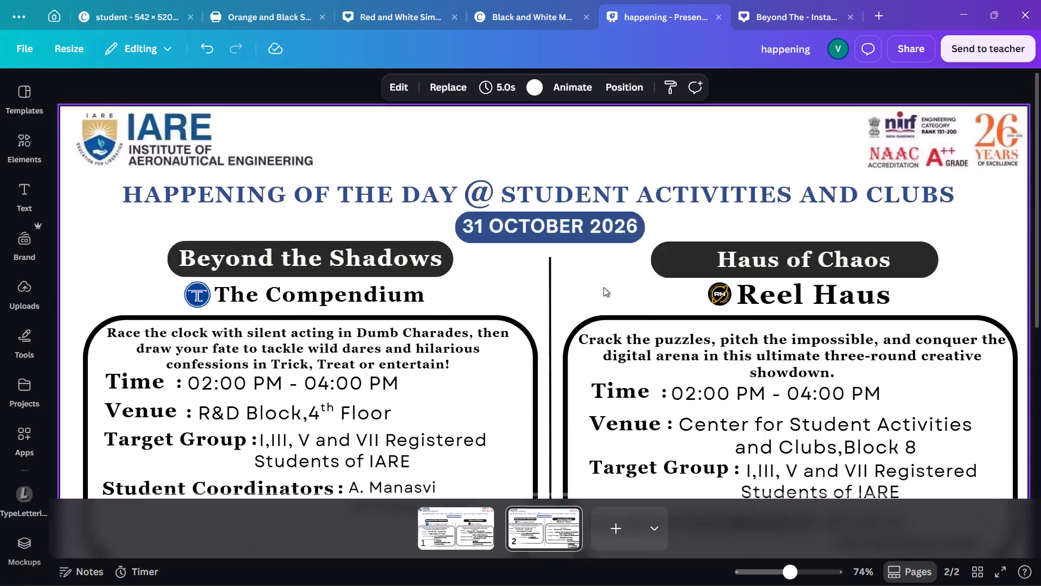
pyautogui.keyDown('ctrl'); pyautogui.scroll(-3, 603, 287); pyautogui.keyUp('ctrl')
pyautogui.click(858, 304)
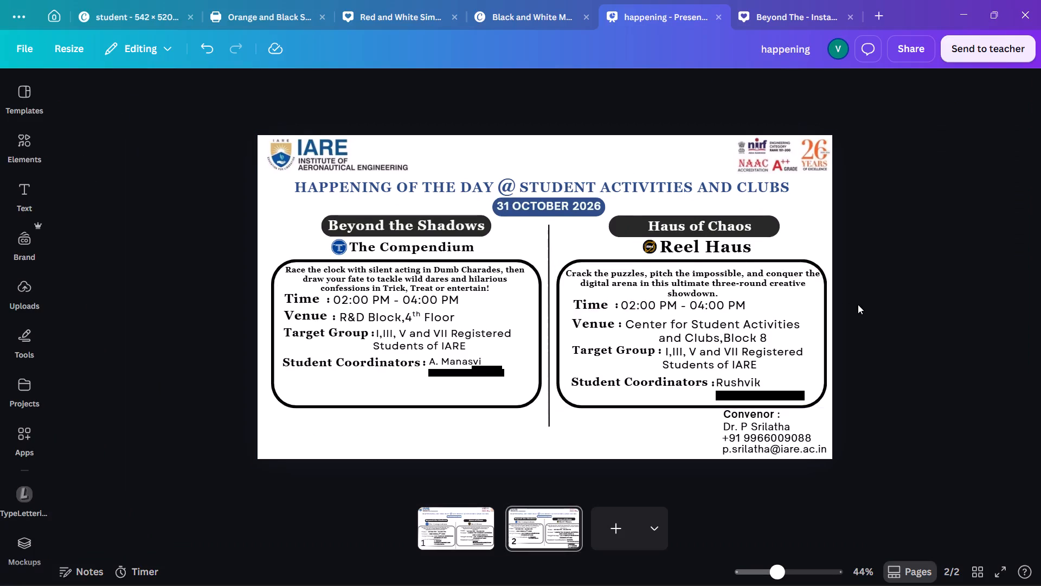
pyautogui.keyDown('ctrl'); pyautogui.scroll(8, 549, 218); pyautogui.keyUp('ctrl')
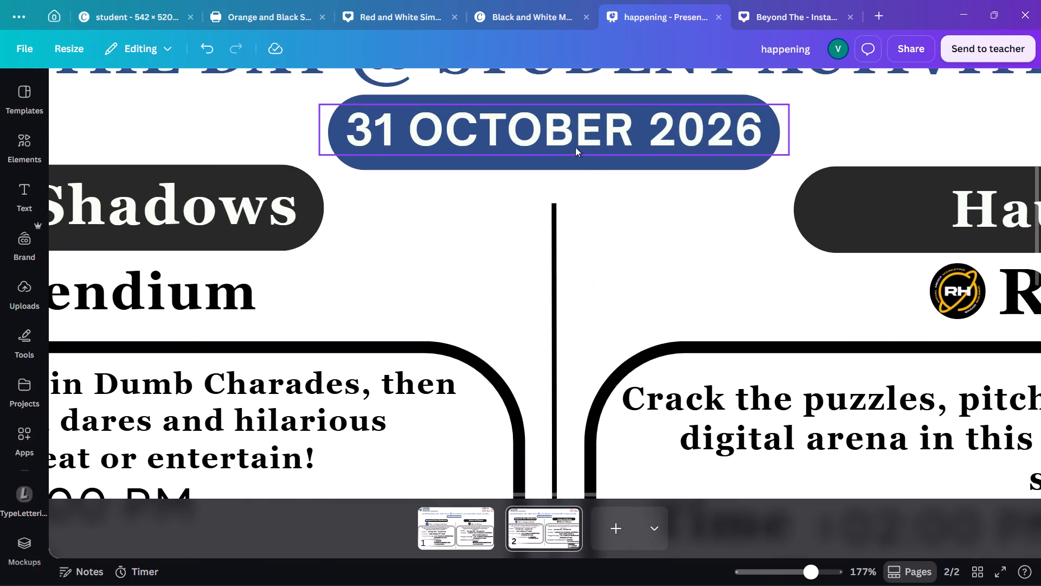
pyautogui.click(576, 143)
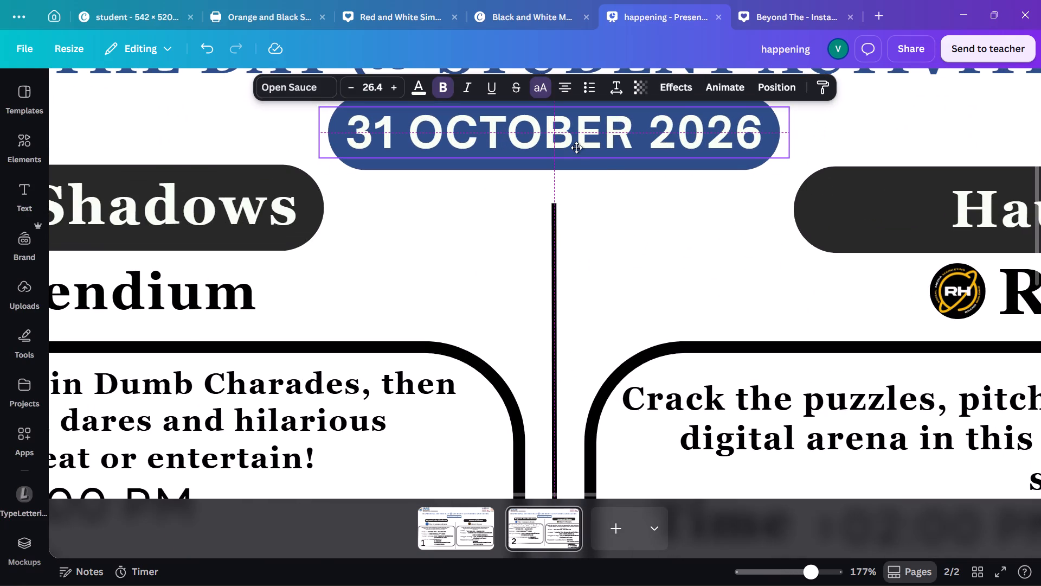
pyautogui.click(589, 220)
# Review the whole poster, examining the layout and balance of both event columns.
pyautogui.keyDown('ctrl'); pyautogui.scroll(-6, 589, 220); pyautogui.keyUp('ctrl')
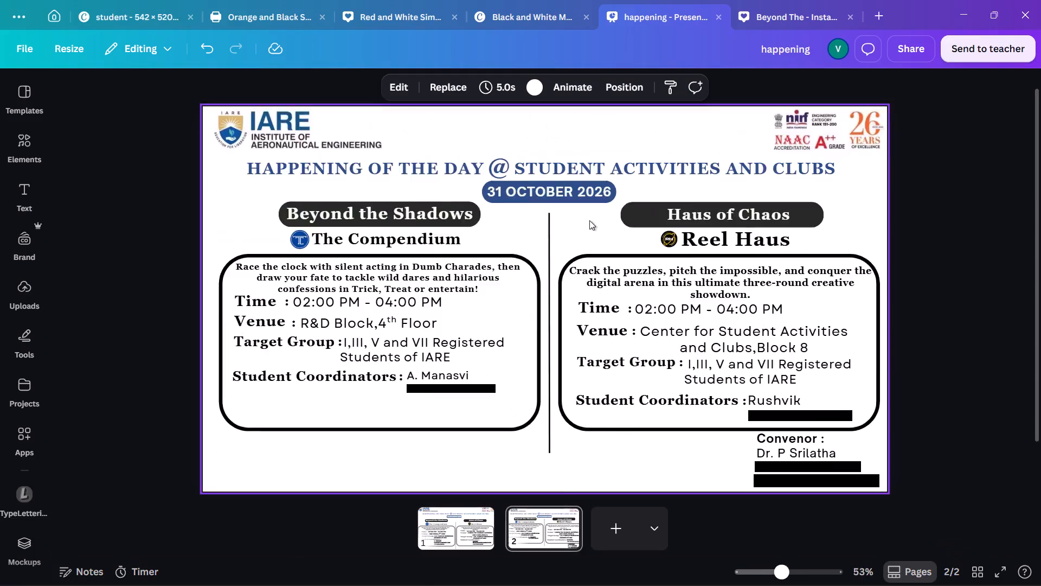
pyautogui.keyDown('ctrl'); pyautogui.scroll(-3, 589, 220); pyautogui.keyUp('ctrl')
pyautogui.click(934, 240)
pyautogui.keyDown('ctrl'); pyautogui.scroll(2, 934, 240); pyautogui.keyUp('ctrl')
pyautogui.keyDown('ctrl'); pyautogui.scroll(-2, 934, 240); pyautogui.keyUp('ctrl')
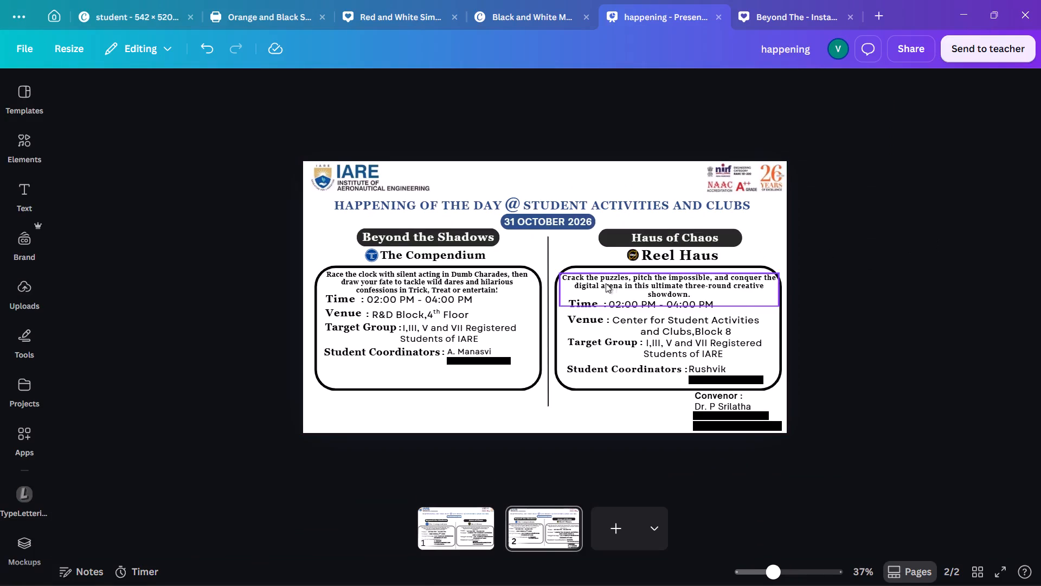
pyautogui.keyDown('ctrl'); pyautogui.scroll(1, 540, 295); pyautogui.keyUp('ctrl')
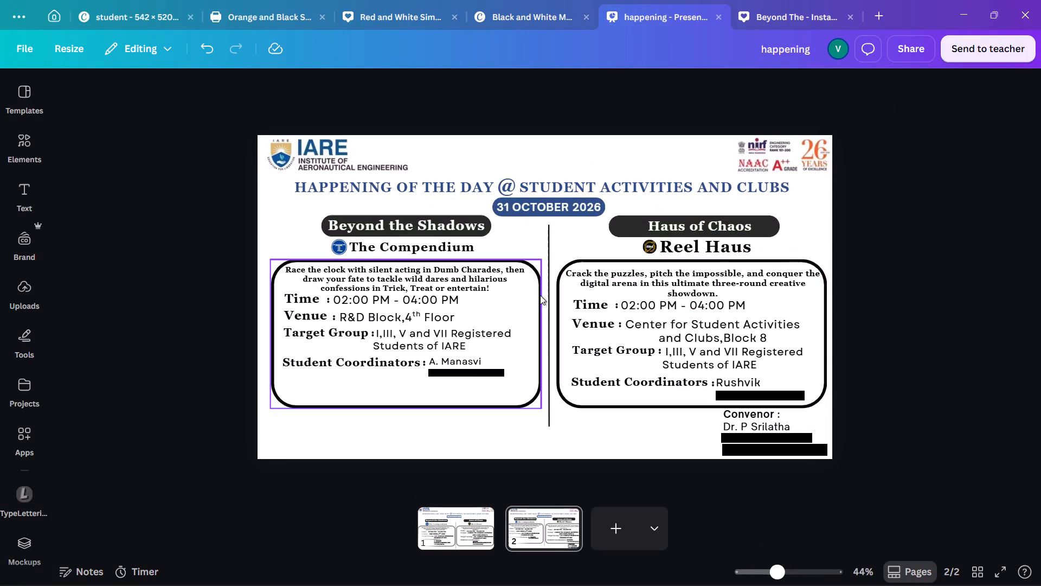
pyautogui.keyDown('ctrl'); pyautogui.scroll(1, 540, 295); pyautogui.keyUp('ctrl')
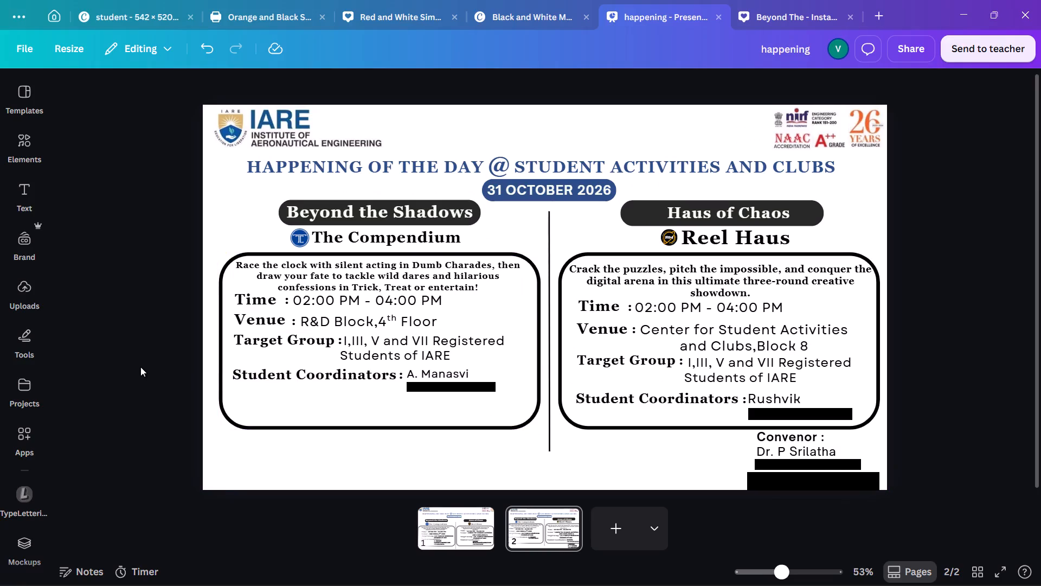
# Capture a selection screenshot in Adobe Express Photos covering the entire second poster page with a thin margin around it.
pyautogui.press('Print')
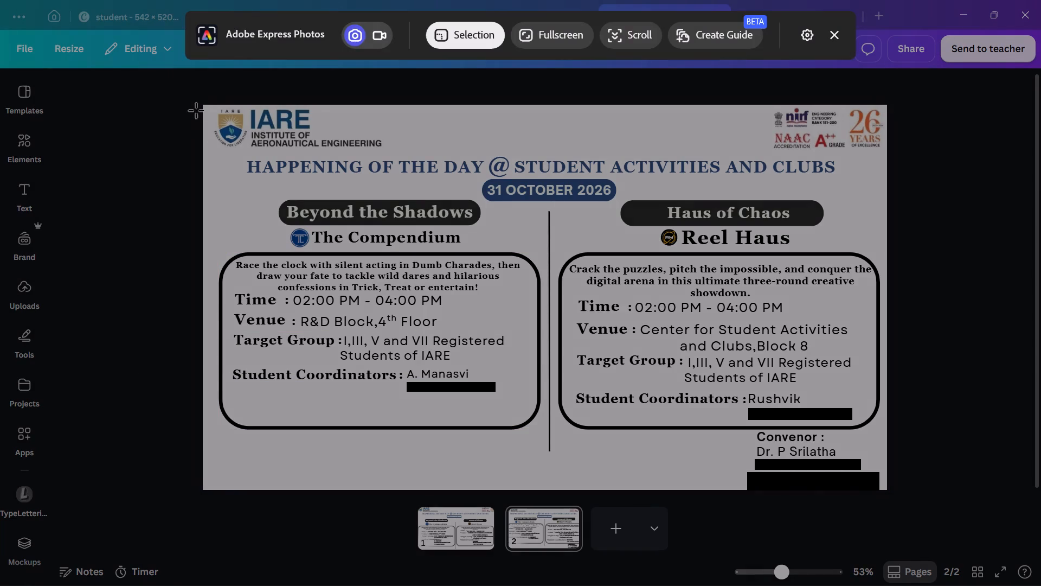
pyautogui.moveTo(191, 92); pyautogui.dragTo(796, 477)
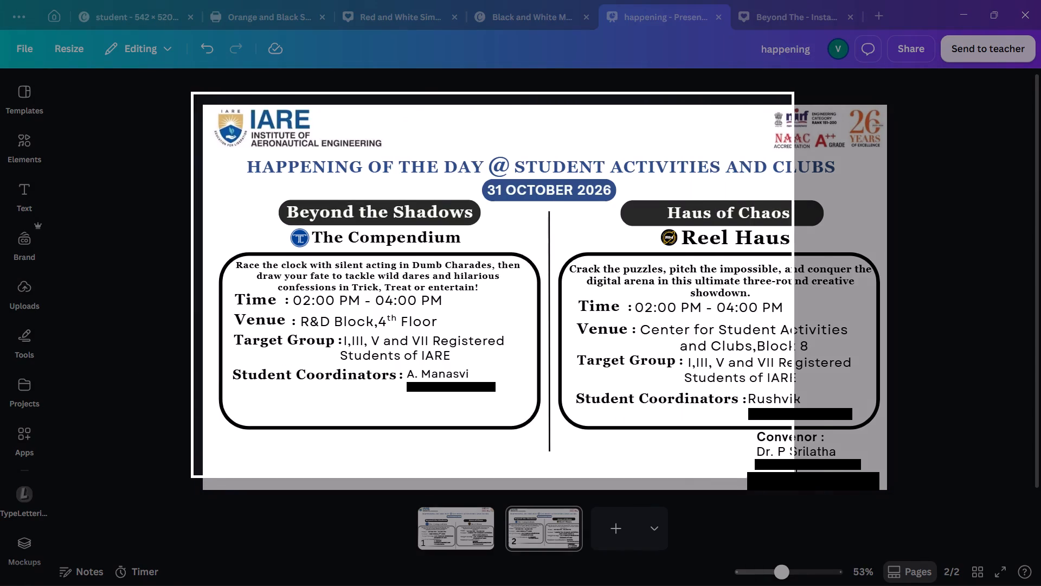
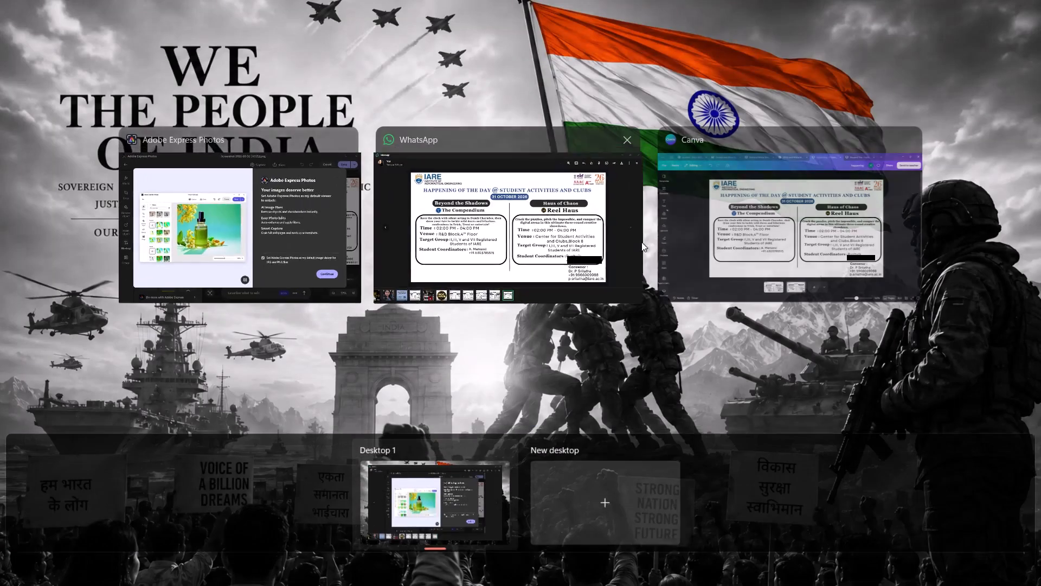
# Close the Adobe Express Photos window and switch back to the poster in Canva.
pyautogui.click(353, 138)
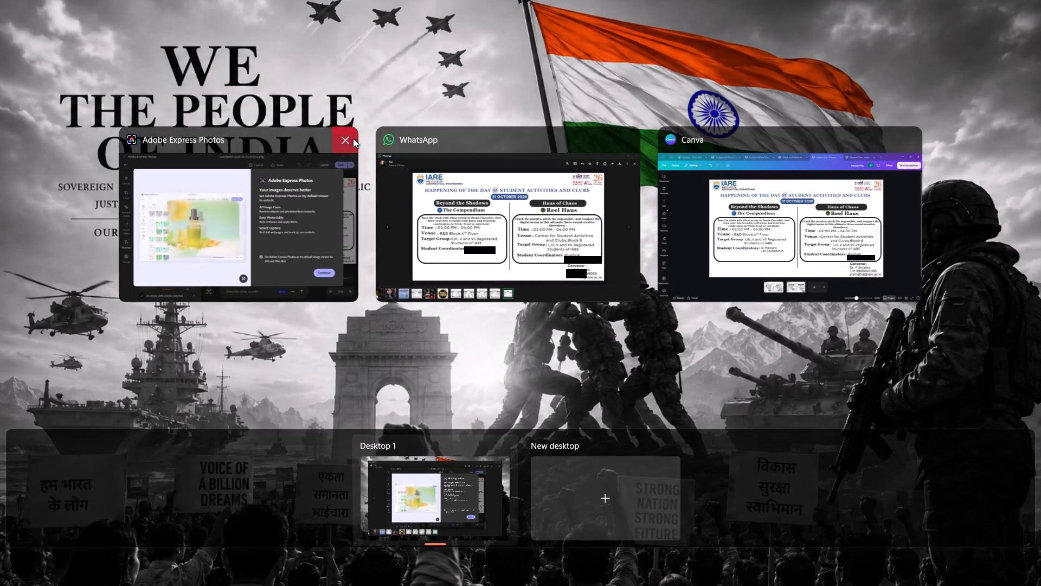
pyautogui.click(624, 191)
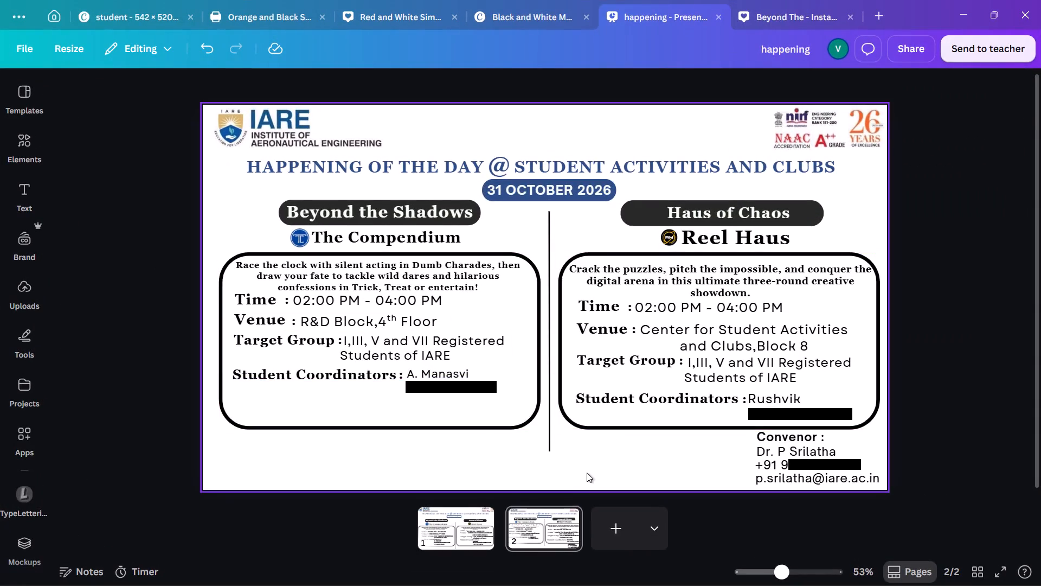
# Move the Beyond the Shadows coordinator's contact text into the Haus of Chaos frame, over the existing contact beside Student Coordinators.
pyautogui.click(459, 380)
pyautogui.moveTo(459, 380); pyautogui.dragTo(821, 402)
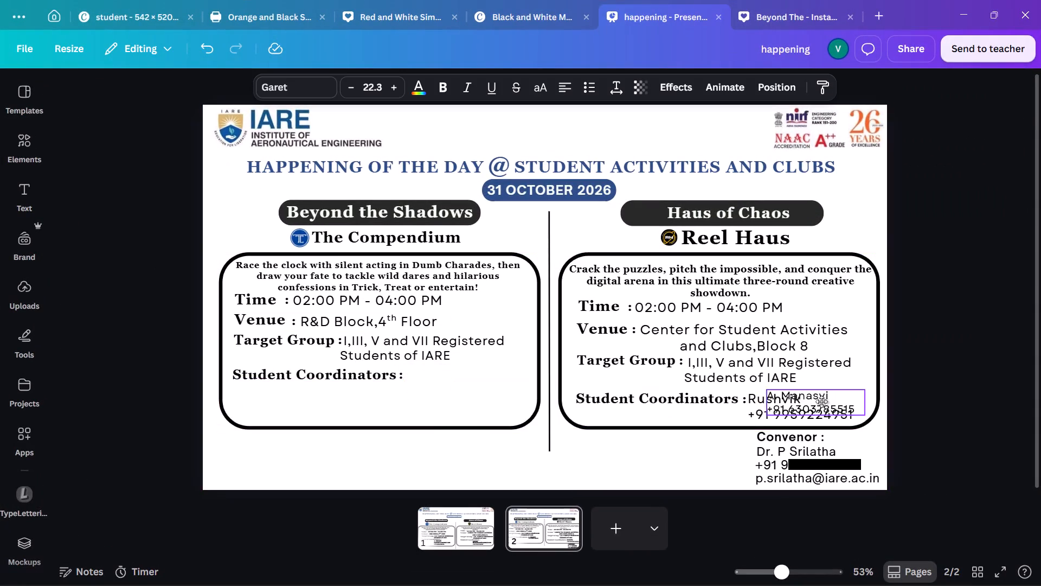
pyautogui.moveTo(821, 402); pyautogui.dragTo(802, 406)
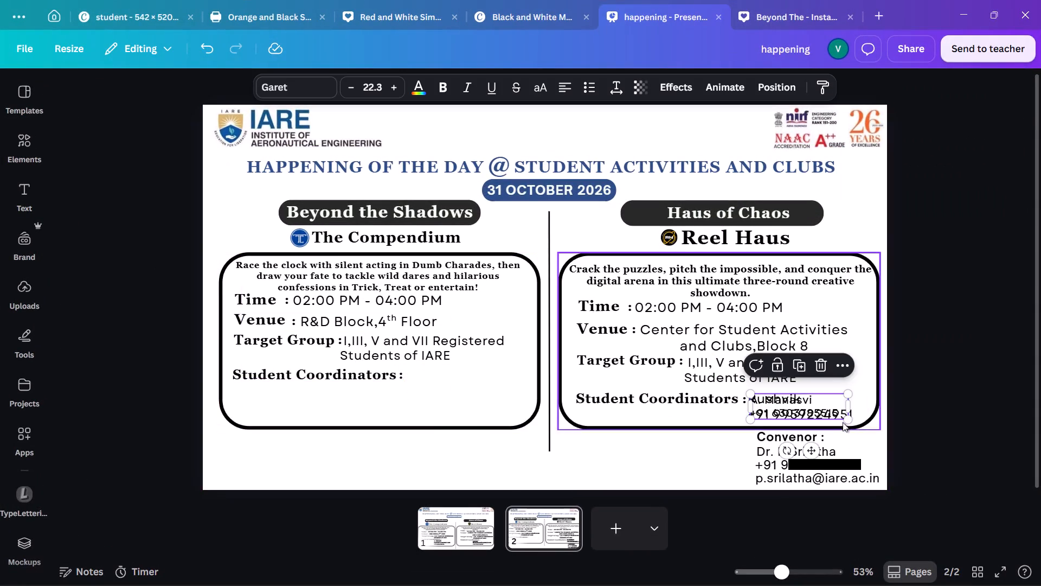
# Enlarge the overlapping coordinator contact text to size 26.2 and move it from the Haus of Chaos column to below the Beyond the Shadows frame.
pyautogui.moveTo(845, 418); pyautogui.dragTo(861, 426)
pyautogui.moveTo(832, 413); pyautogui.dragTo(488, 388)
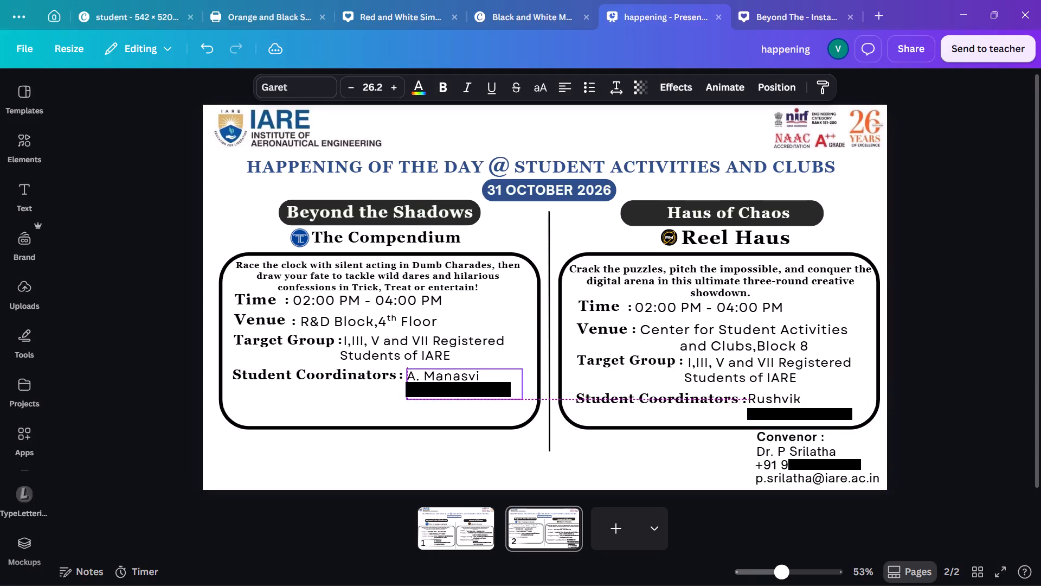
pyautogui.moveTo(488, 388); pyautogui.dragTo(487, 388)
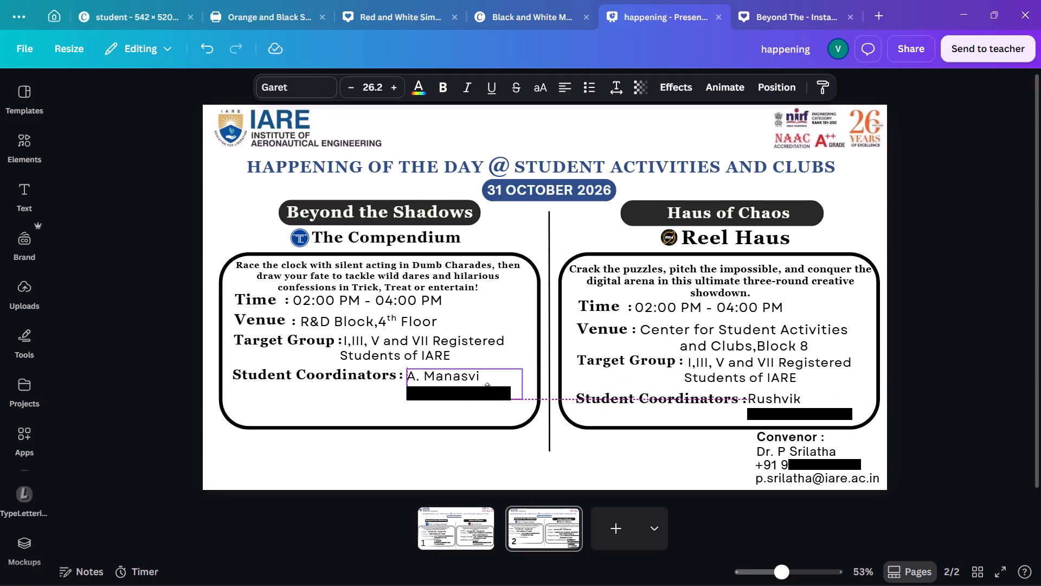
pyautogui.moveTo(487, 388); pyautogui.dragTo(446, 462)
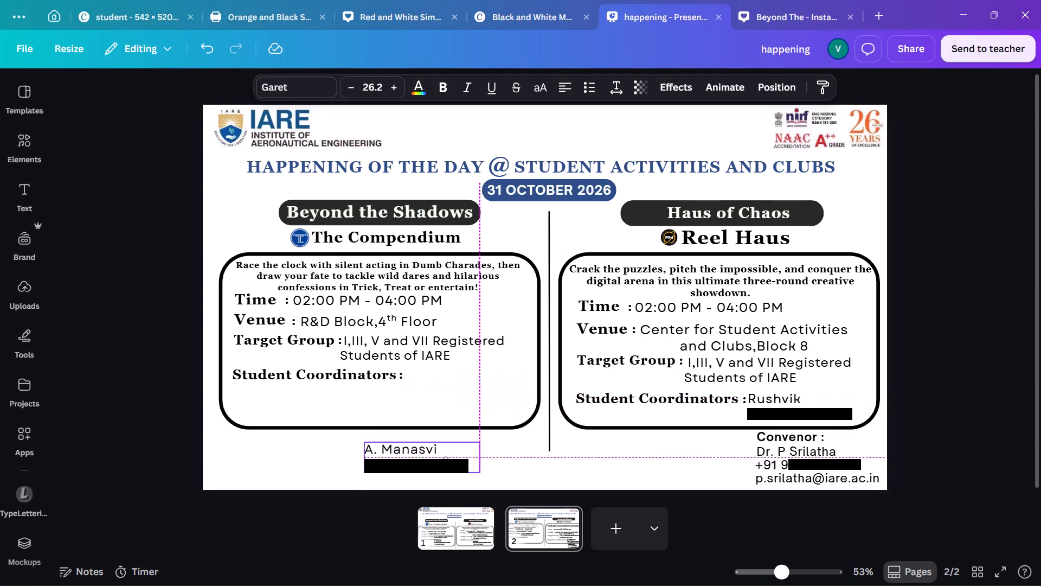
pyautogui.moveTo(446, 462); pyautogui.dragTo(445, 473)
# Group the Time, Venue, Target Group and Student Coordinators lines of Beyond the Shadows and shift them slightly down, clear of the description.
pyautogui.click(320, 396)
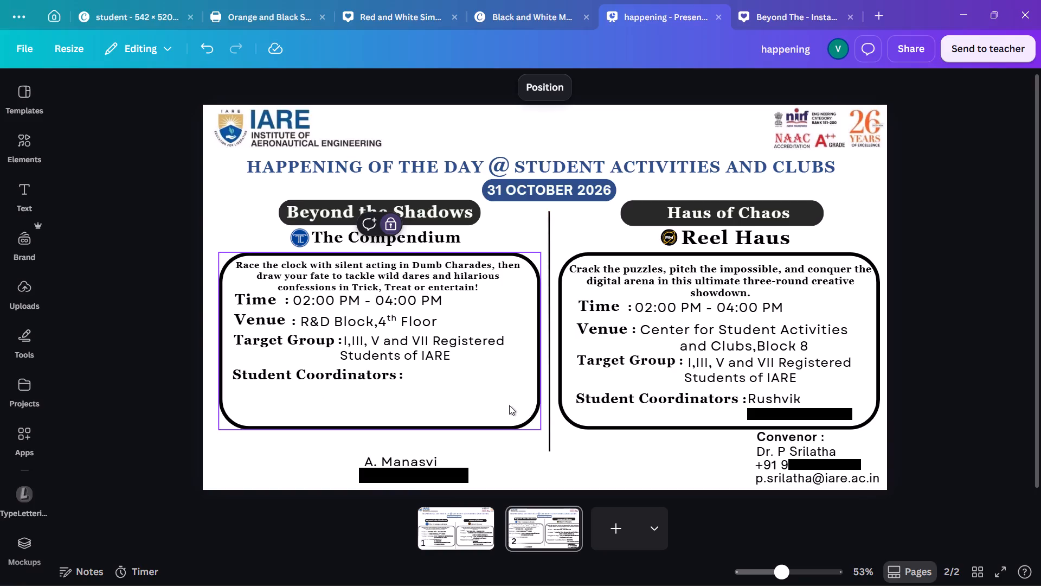
pyautogui.moveTo(503, 405); pyautogui.dragTo(401, 390)
pyautogui.click(404, 391)
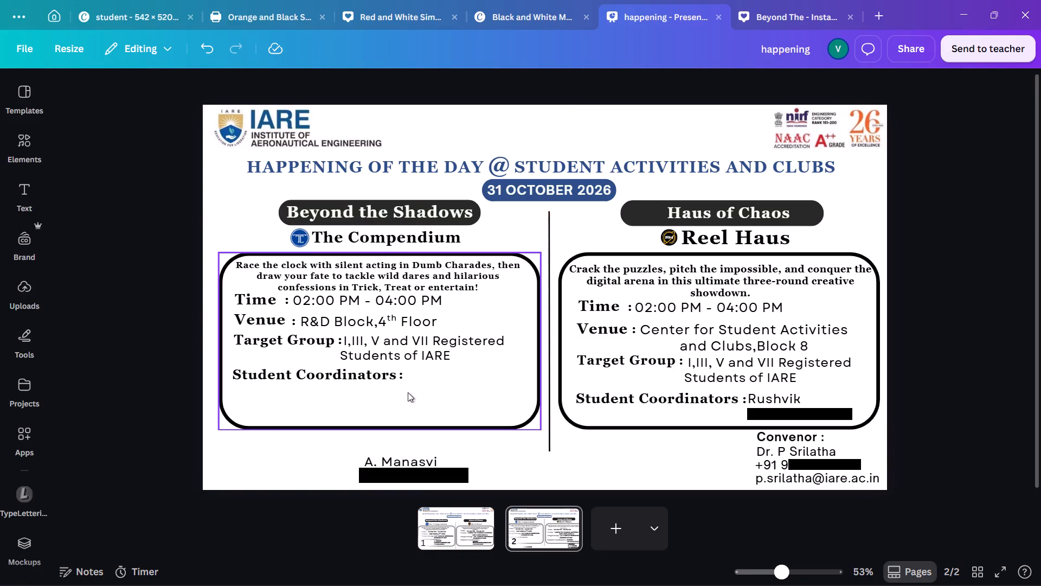
pyautogui.moveTo(507, 401); pyautogui.dragTo(281, 344)
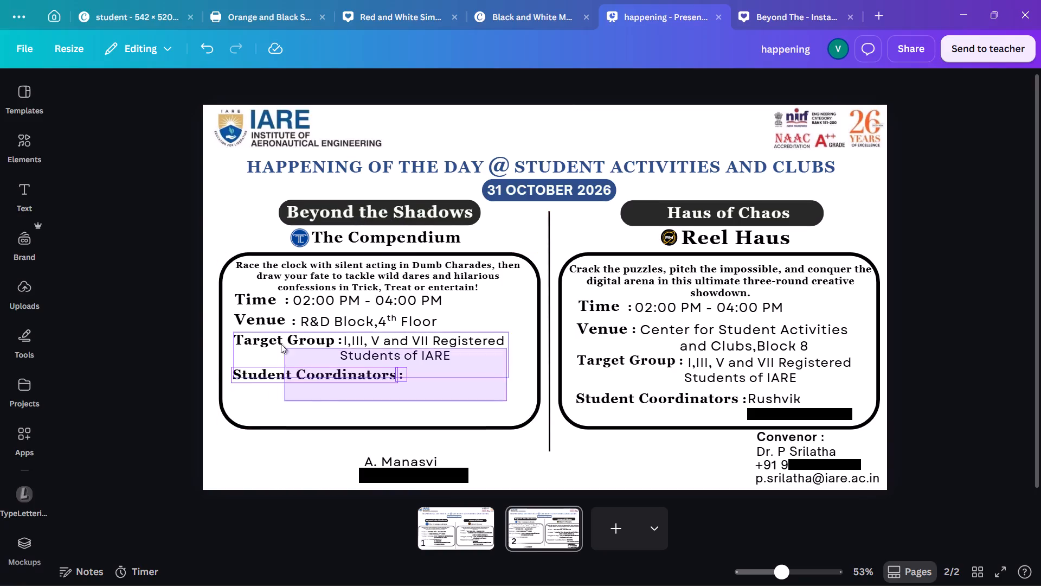
pyautogui.moveTo(281, 344); pyautogui.dragTo(246, 305)
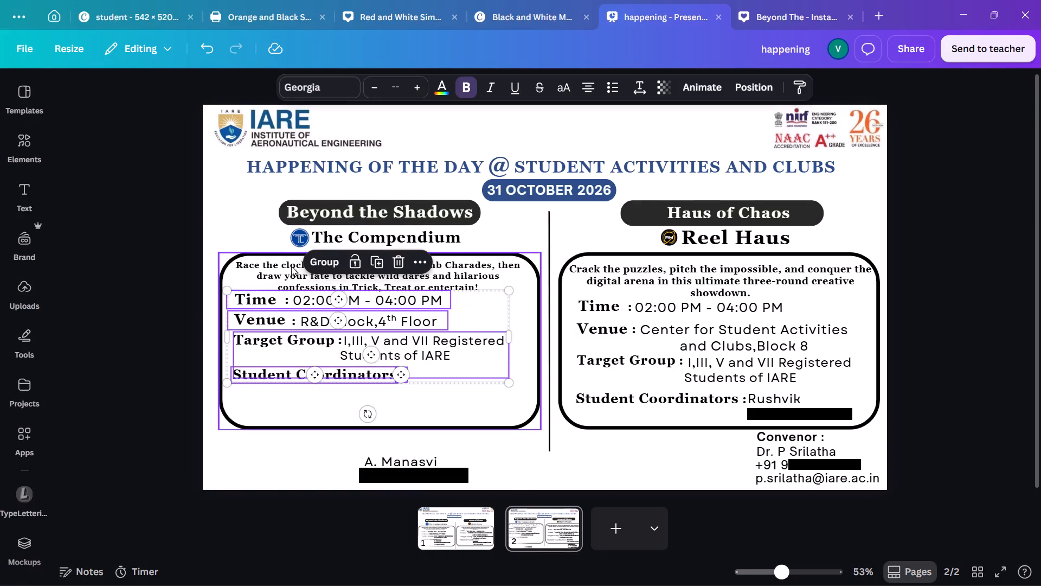
pyautogui.click(312, 259)
pyautogui.moveTo(351, 314); pyautogui.dragTo(349, 321)
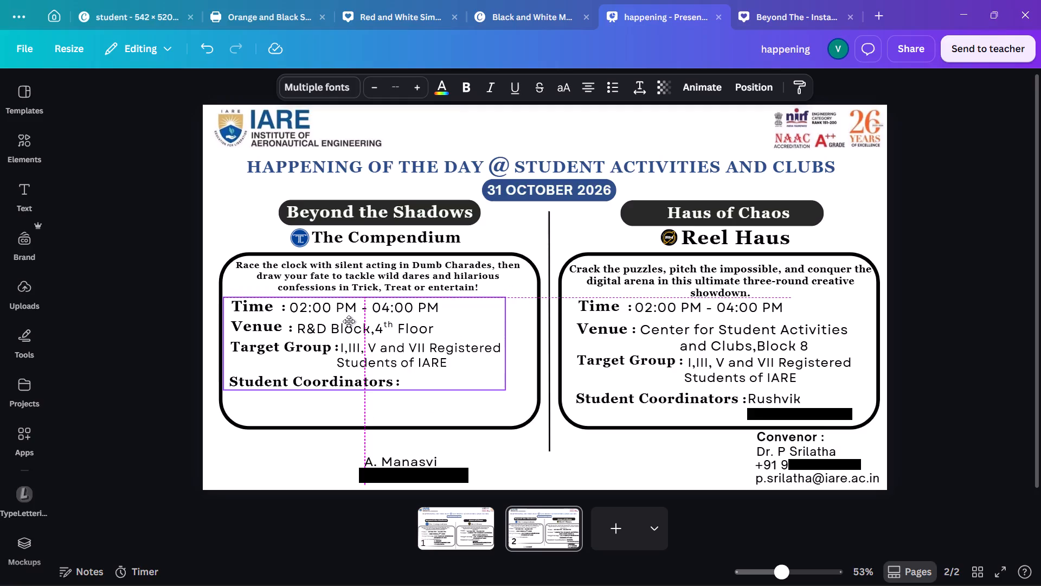
pyautogui.moveTo(349, 321); pyautogui.dragTo(348, 323)
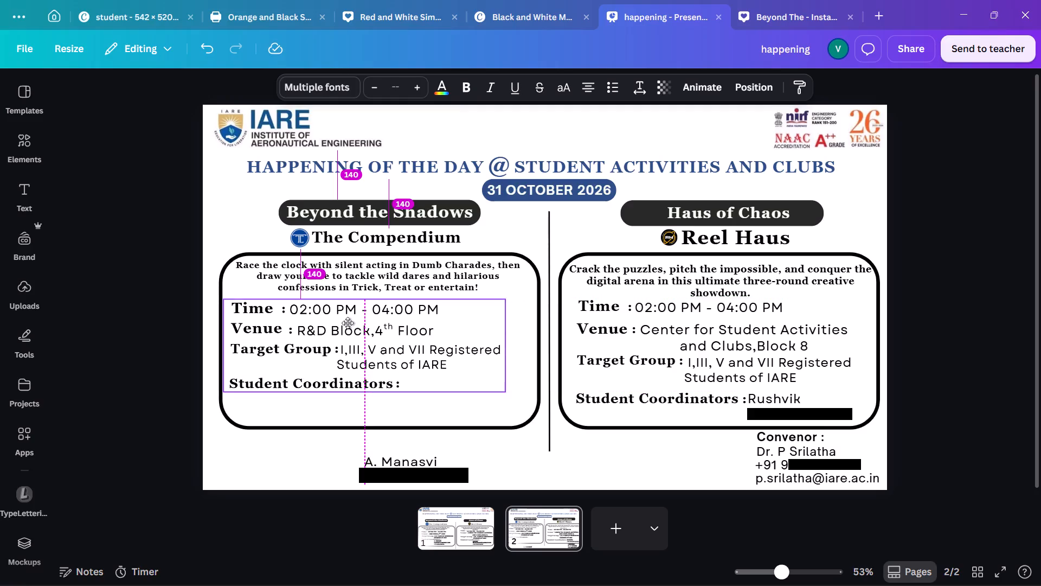
pyautogui.moveTo(348, 323); pyautogui.dragTo(348, 323)
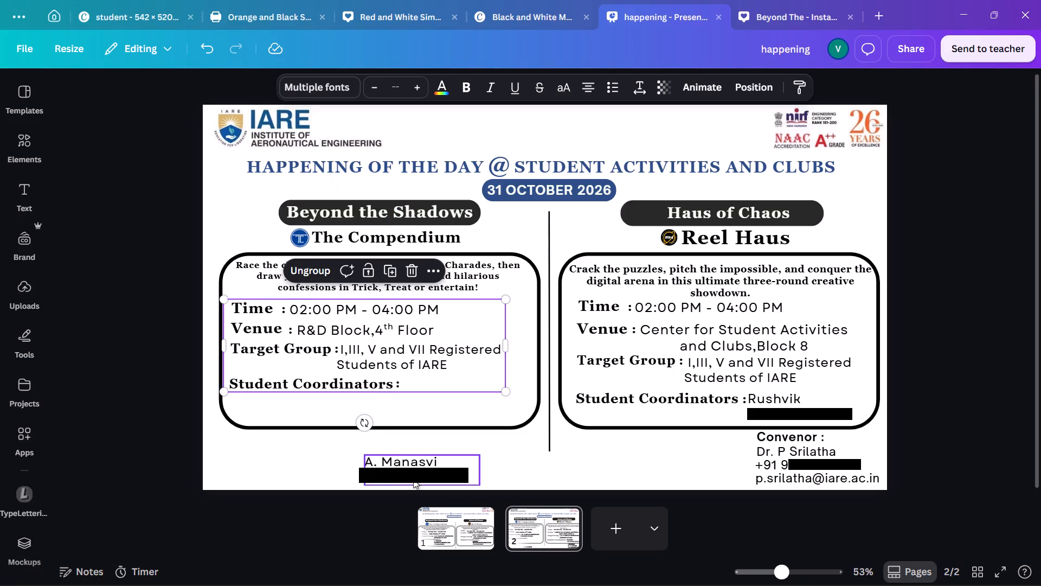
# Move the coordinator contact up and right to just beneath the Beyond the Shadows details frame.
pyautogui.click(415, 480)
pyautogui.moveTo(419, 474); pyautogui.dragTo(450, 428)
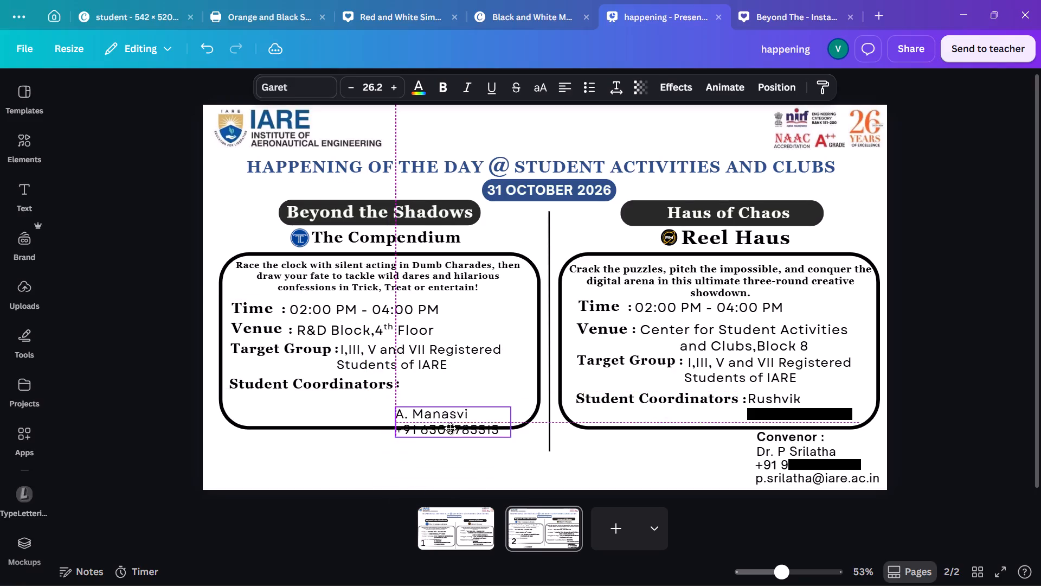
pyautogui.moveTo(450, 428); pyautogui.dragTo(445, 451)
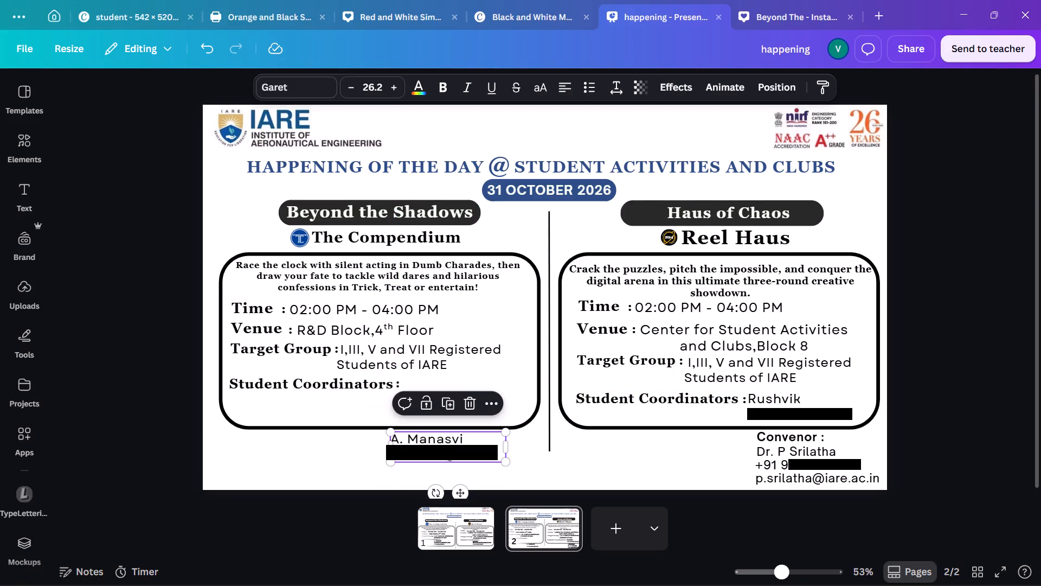
# Ungroup the Beyond the Shadows detail lines.
pyautogui.click(346, 366)
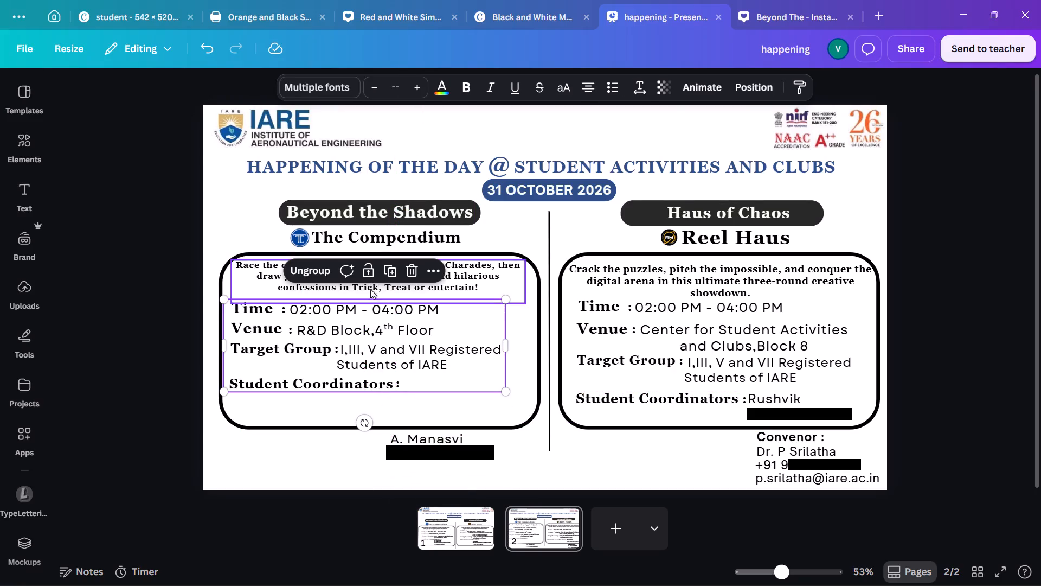
pyautogui.click(305, 265)
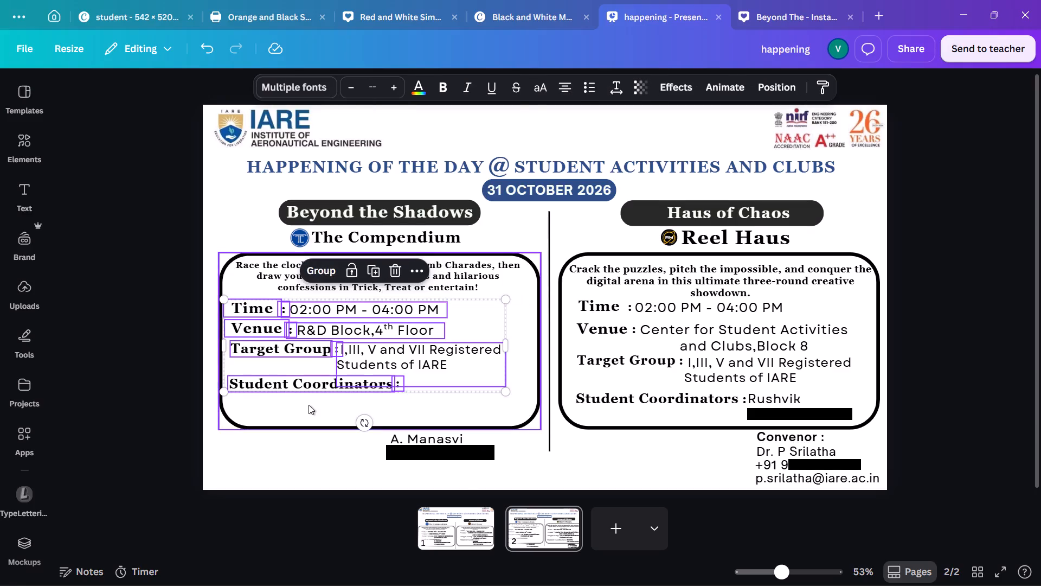
pyautogui.click(309, 405)
# Place the coordinator contact directly after the Student Coordinators colon in the Beyond the Shadows frame, level with the label.
pyautogui.click(428, 460)
pyautogui.moveTo(428, 460); pyautogui.dragTo(444, 410)
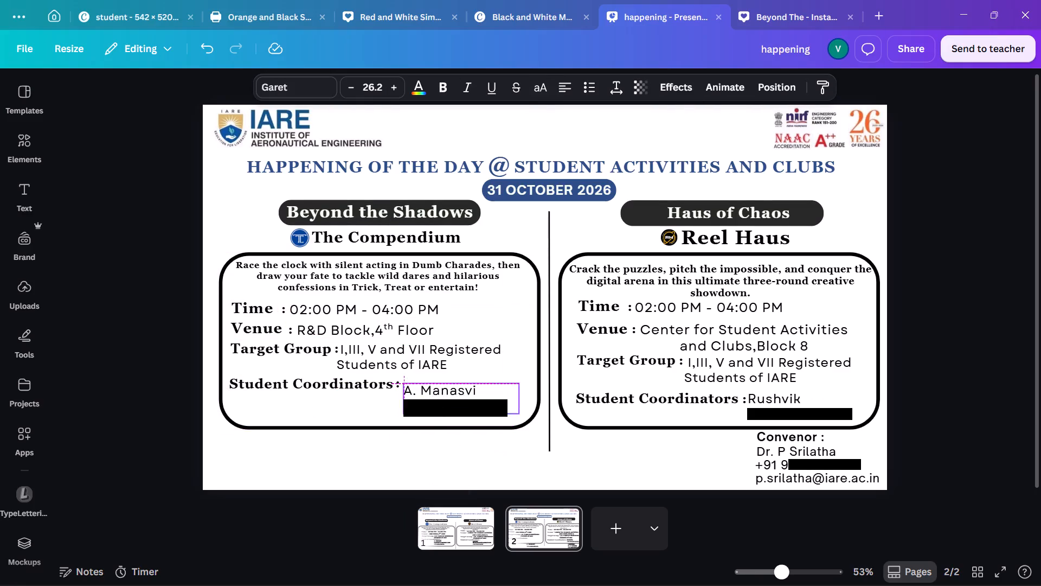
pyautogui.moveTo(444, 410); pyautogui.dragTo(442, 405)
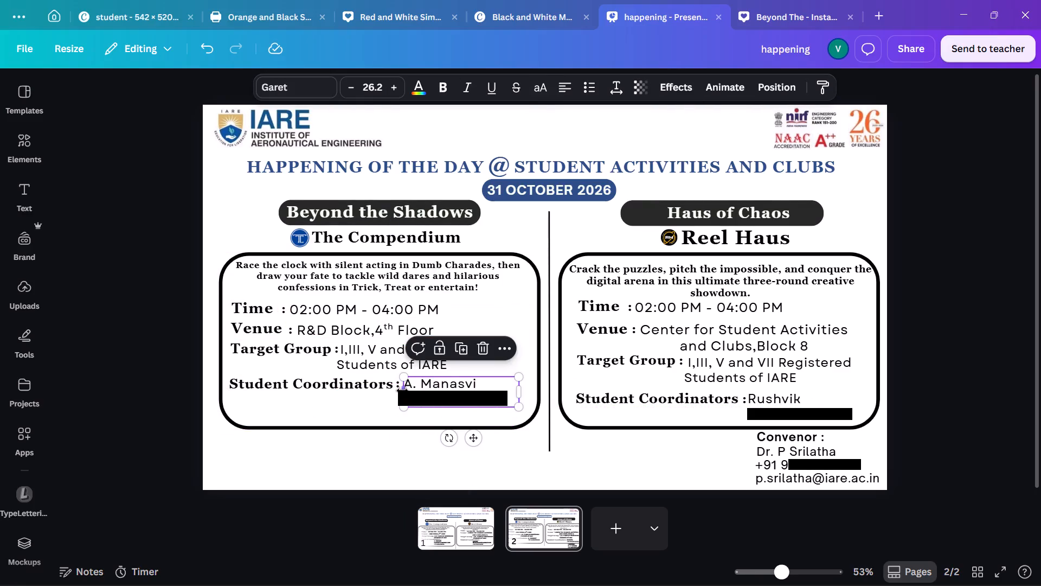
pyautogui.keyDown('ctrl'); pyautogui.scroll(6, 402, 391); pyautogui.keyUp('ctrl')
pyautogui.click(396, 392)
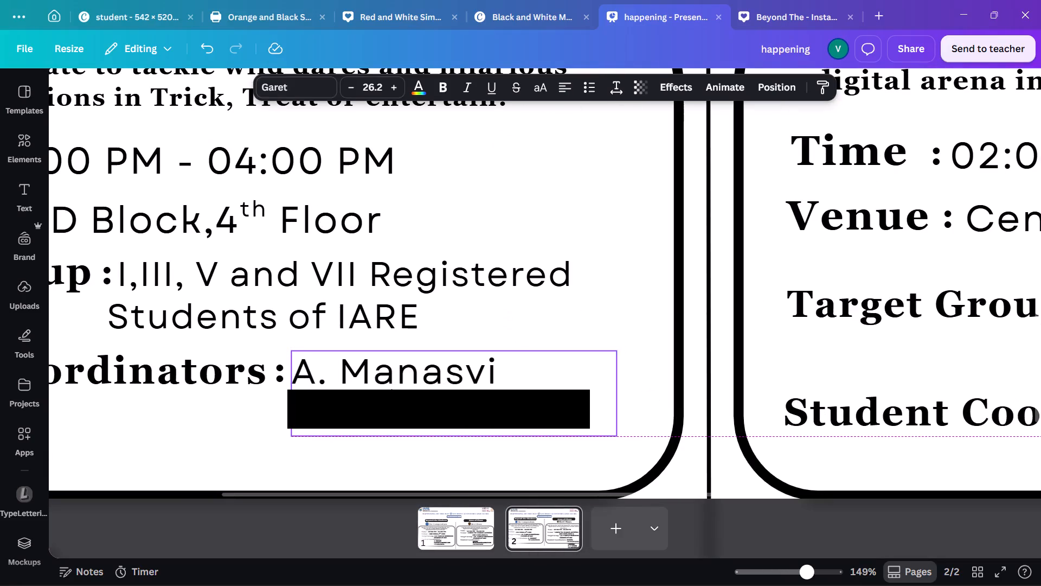
pyautogui.click(362, 449)
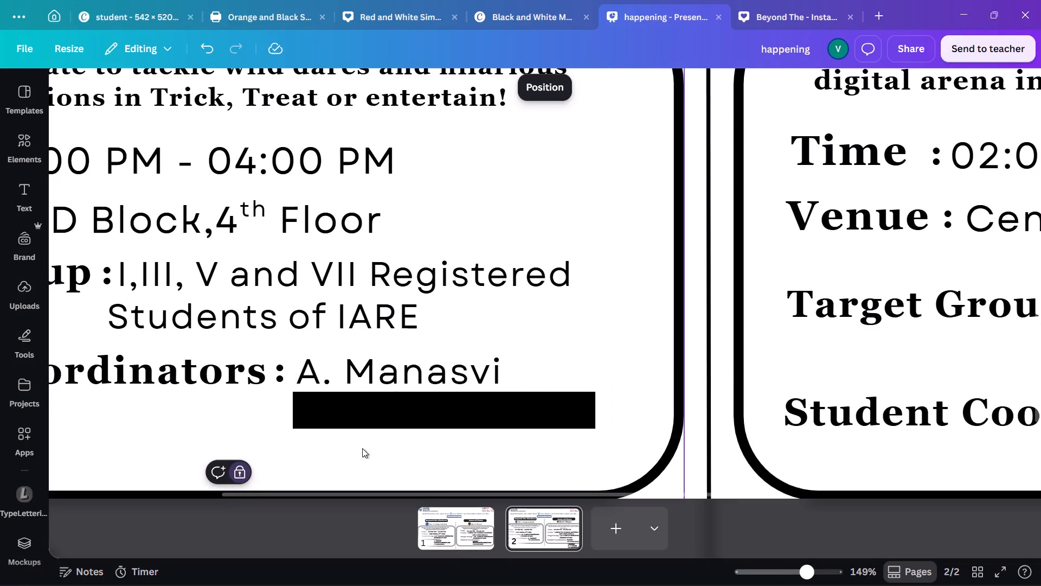
pyautogui.keyDown('ctrl'); pyautogui.scroll(-6, 362, 448); pyautogui.keyUp('ctrl')
pyautogui.click(189, 421)
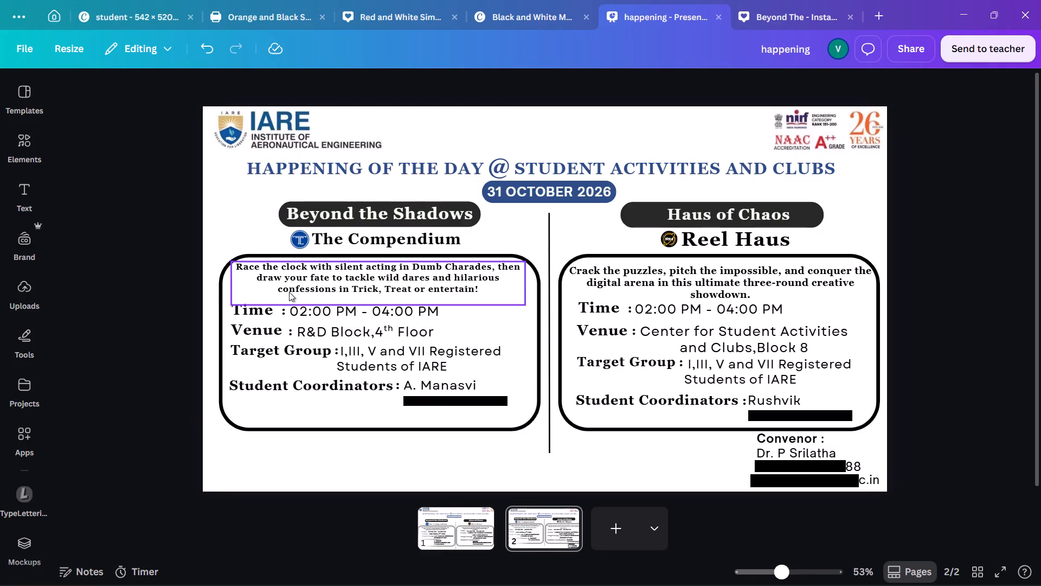
# Nudge the Beyond the Shadows description slightly down, spacing it evenly between the frame's top edge and the Time line.
pyautogui.click(336, 280)
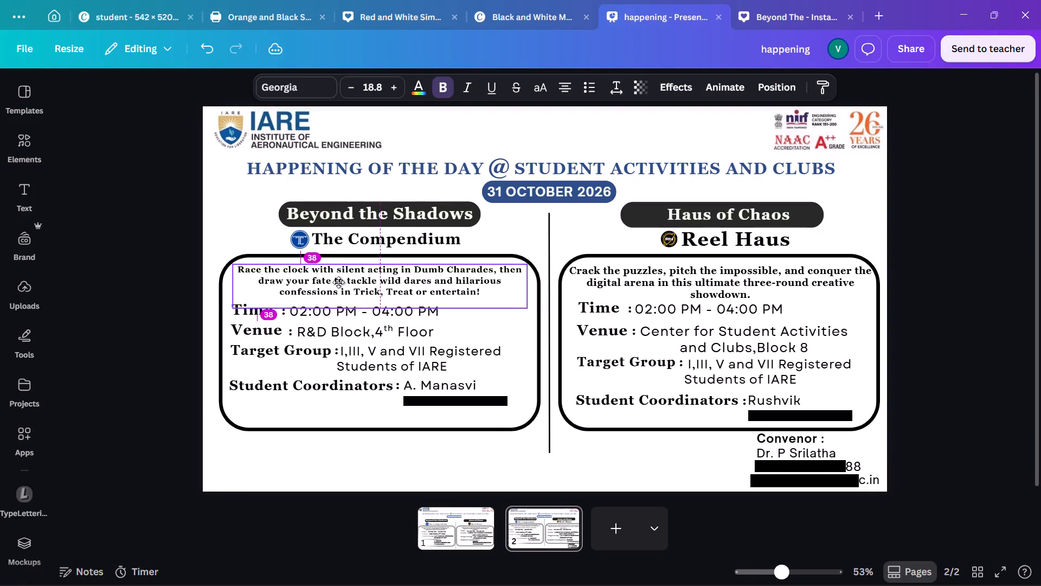
pyautogui.click(568, 462)
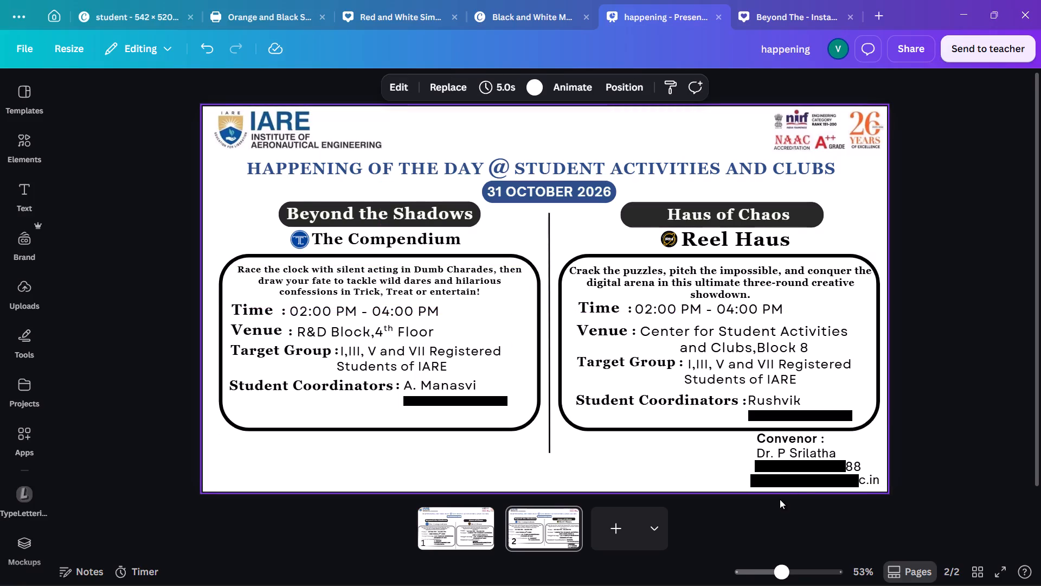
# Shift the Target Group value and its colon to the right in Beyond the Shadows, leaving room for a larger label.
pyautogui.click(307, 355)
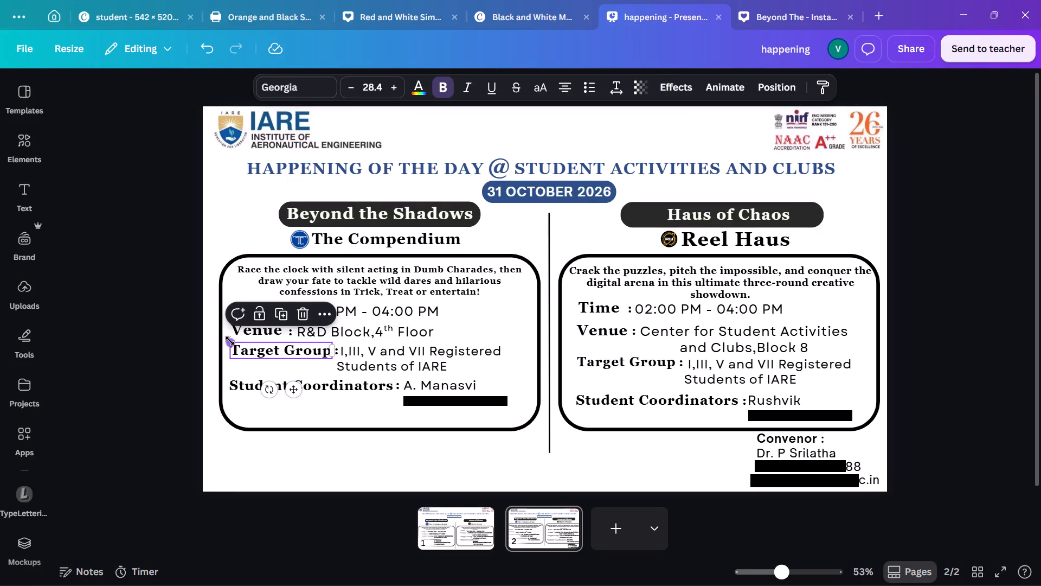
pyautogui.moveTo(346, 354); pyautogui.dragTo(361, 356)
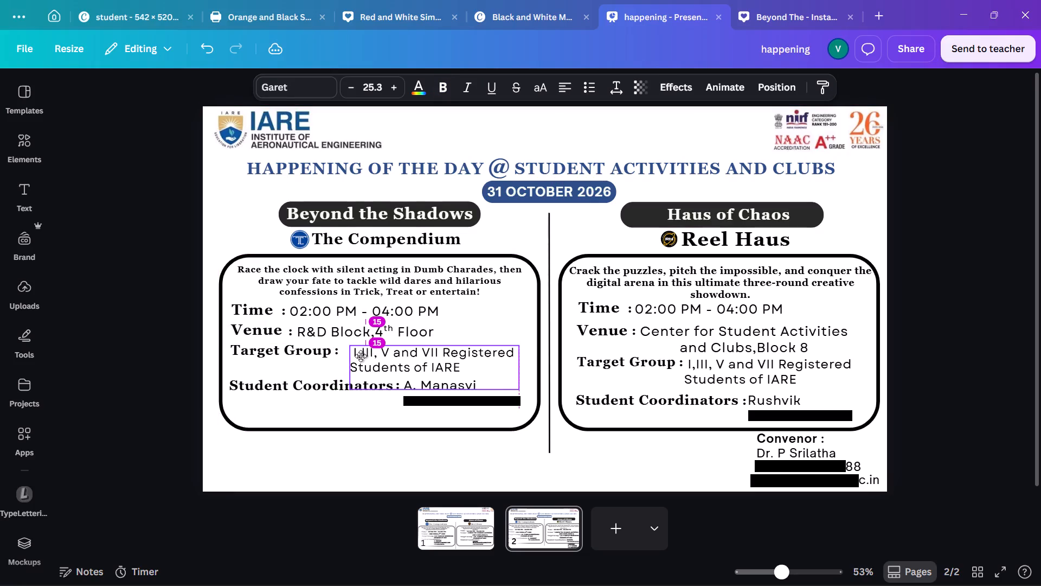
pyautogui.moveTo(361, 356); pyautogui.dragTo(363, 356)
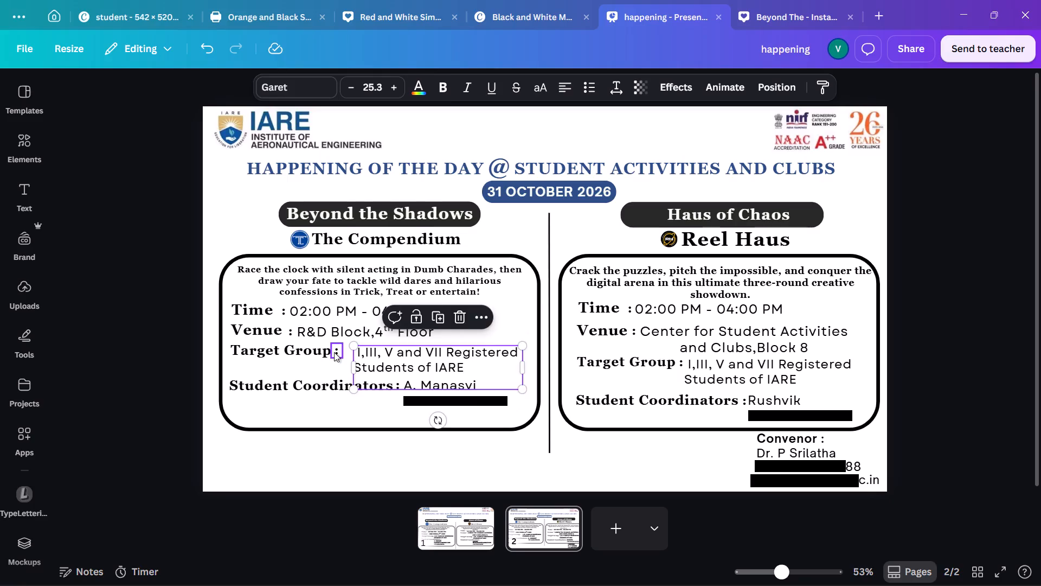
pyautogui.click(334, 352)
pyautogui.moveTo(351, 385); pyautogui.dragTo(360, 386)
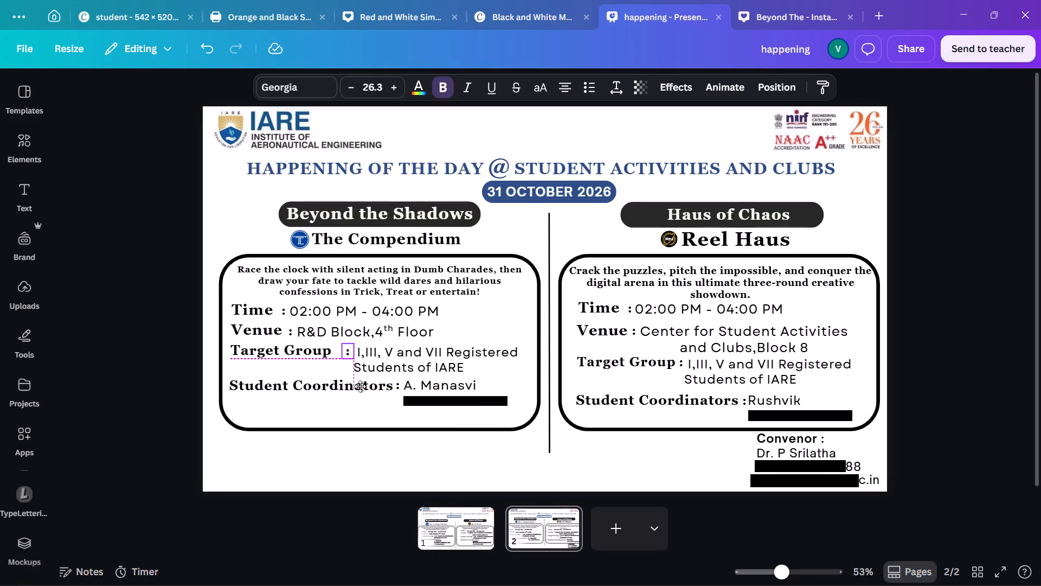
pyautogui.moveTo(360, 386); pyautogui.dragTo(361, 386)
# Move the Beyond the Shadows Target Group label toward its colon and enlarge it to size 31.6.
pyautogui.click(295, 346)
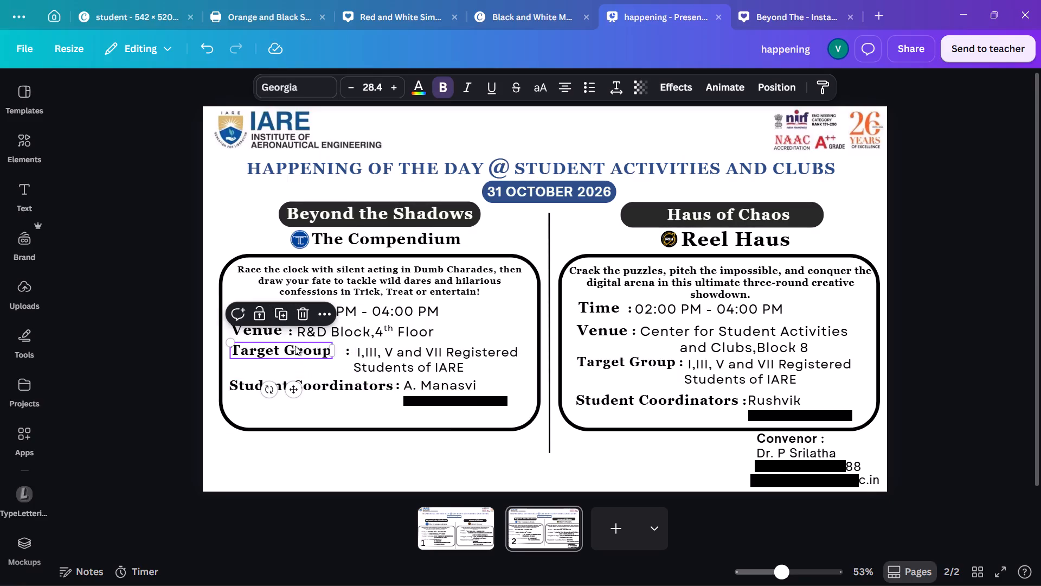
pyautogui.moveTo(281, 353); pyautogui.dragTo(294, 355)
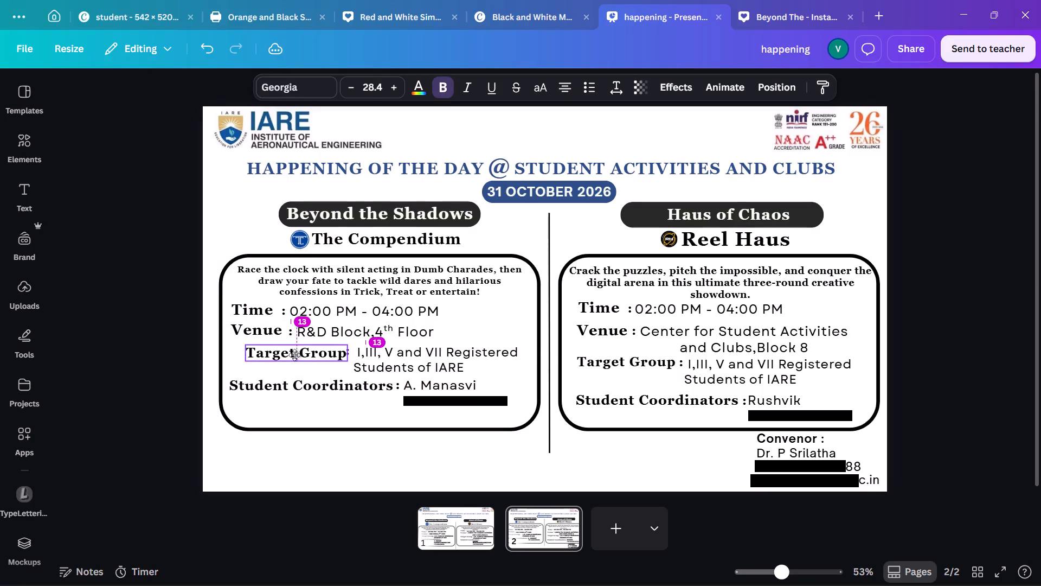
pyautogui.moveTo(294, 355); pyautogui.dragTo(294, 354)
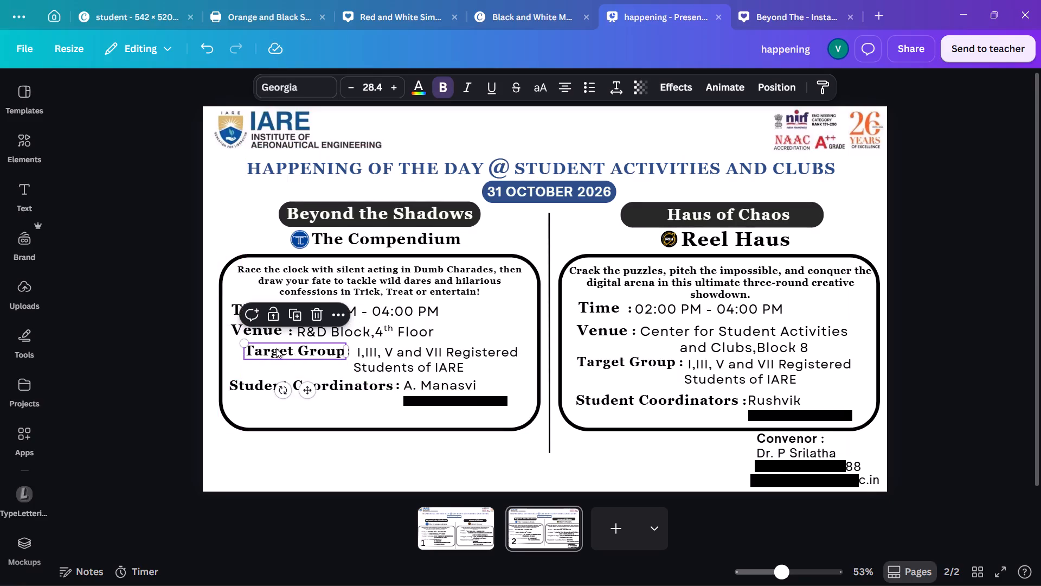
pyautogui.moveTo(247, 344); pyautogui.dragTo(236, 340)
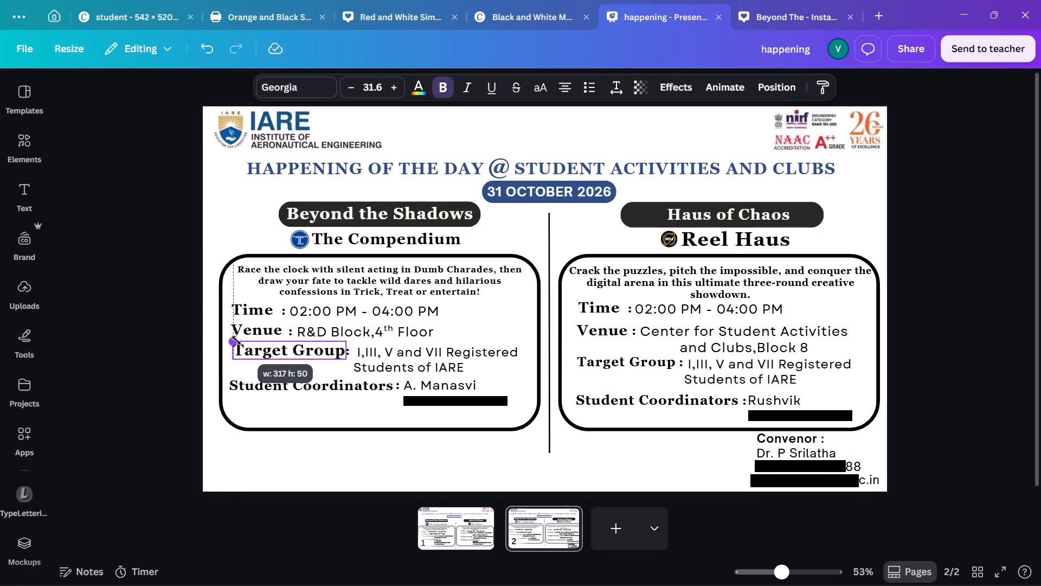
pyautogui.moveTo(236, 340); pyautogui.dragTo(236, 338)
pyautogui.click(272, 348)
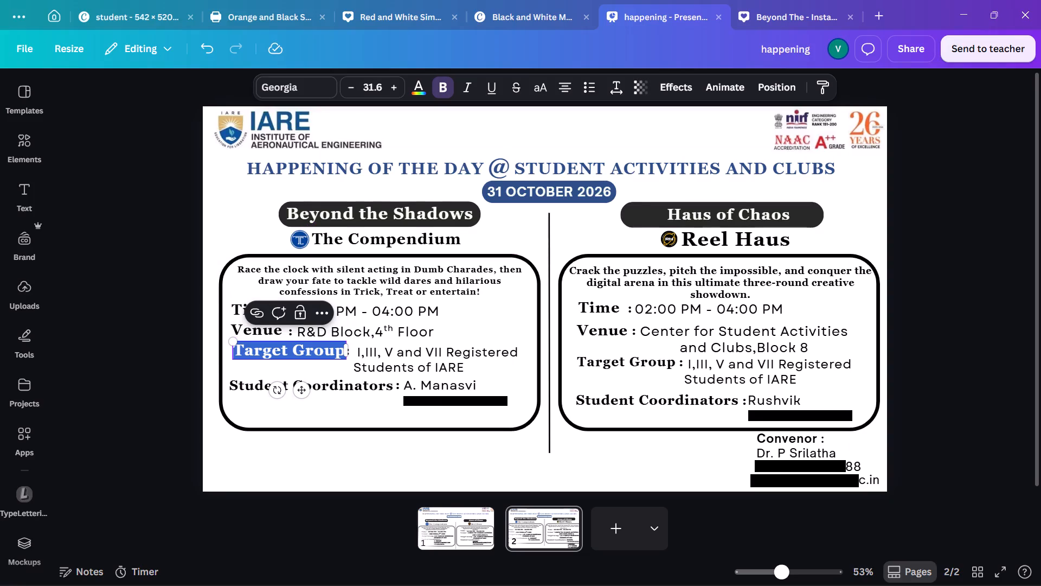
pyautogui.click(269, 354)
pyautogui.click(264, 375)
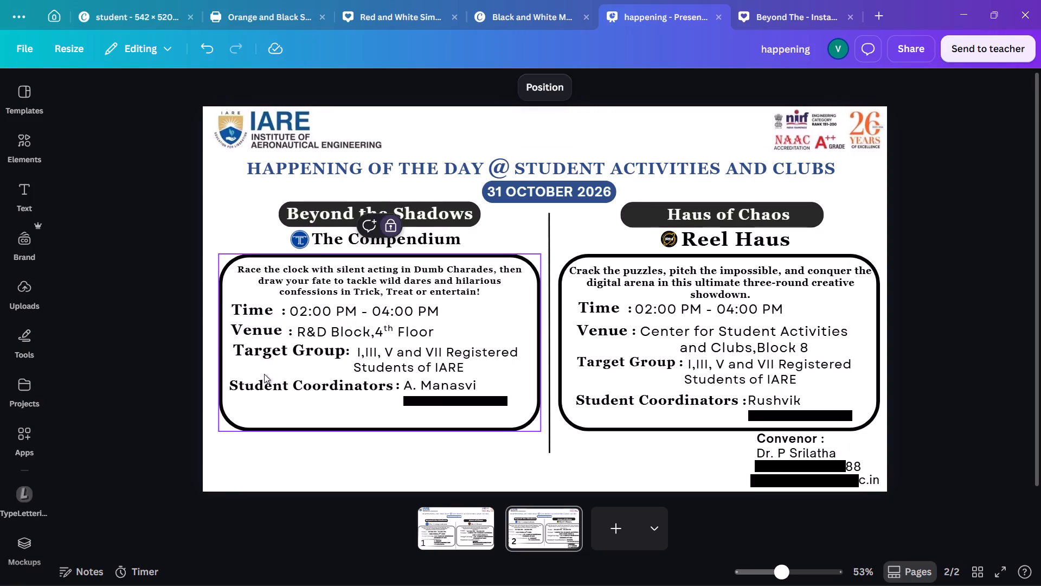
# Reposition the Beyond the Shadows Target Group label level with its colon, its left edge in line with the Student Coordinators label.
pyautogui.keyDown('ctrl'); pyautogui.scroll(7, 233, 352); pyautogui.keyUp('ctrl')
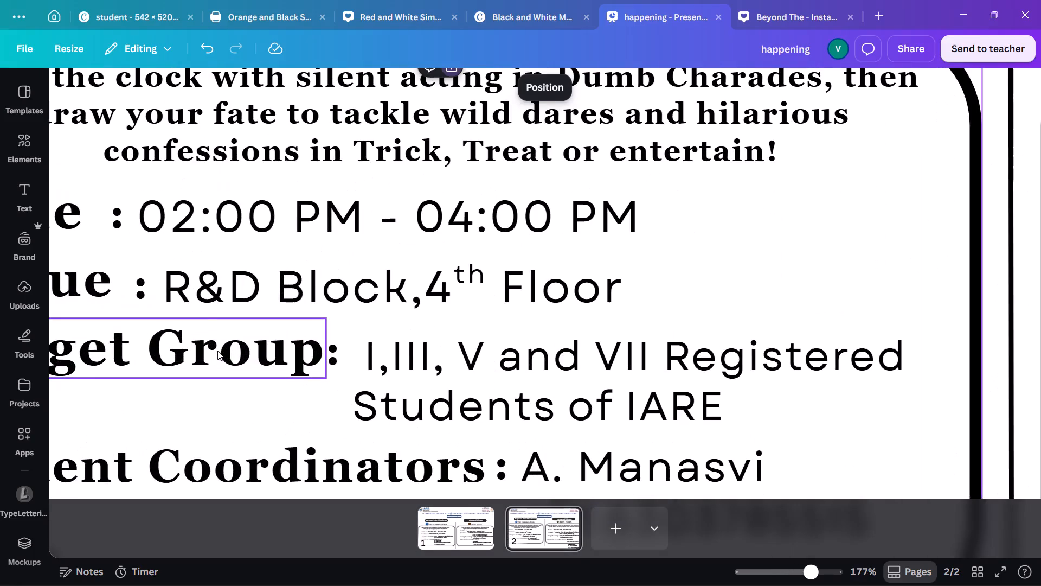
pyautogui.keyDown('shift'); pyautogui.scroll(-2, 217, 351); pyautogui.keyUp('shift')
pyautogui.keyDown('shift'); pyautogui.scroll(9, 217, 351); pyautogui.keyUp('shift')
pyautogui.scroll(-11, 217, 351)
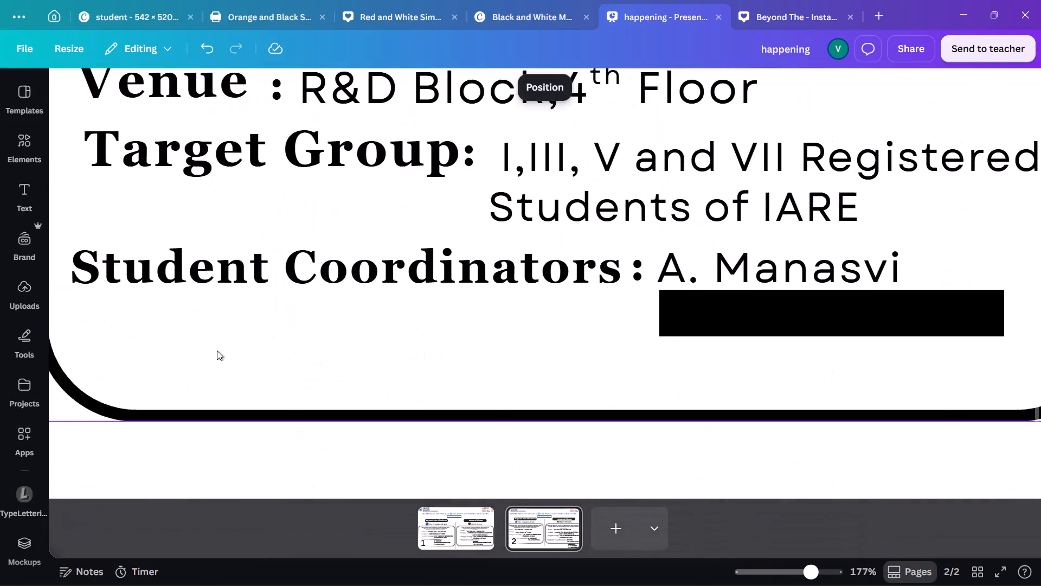
pyautogui.scroll(2, 215, 337)
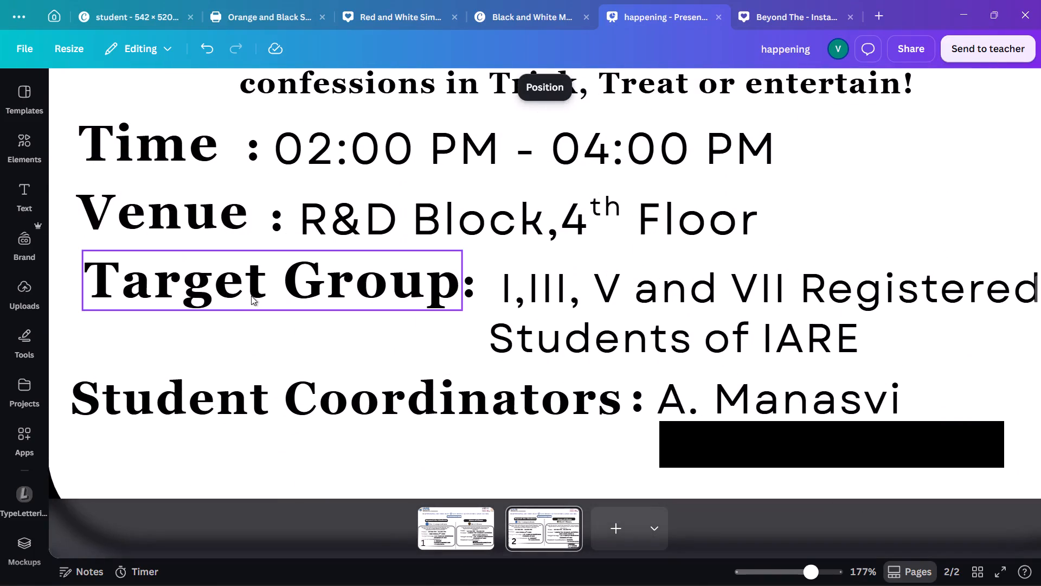
pyautogui.moveTo(229, 287); pyautogui.dragTo(220, 289)
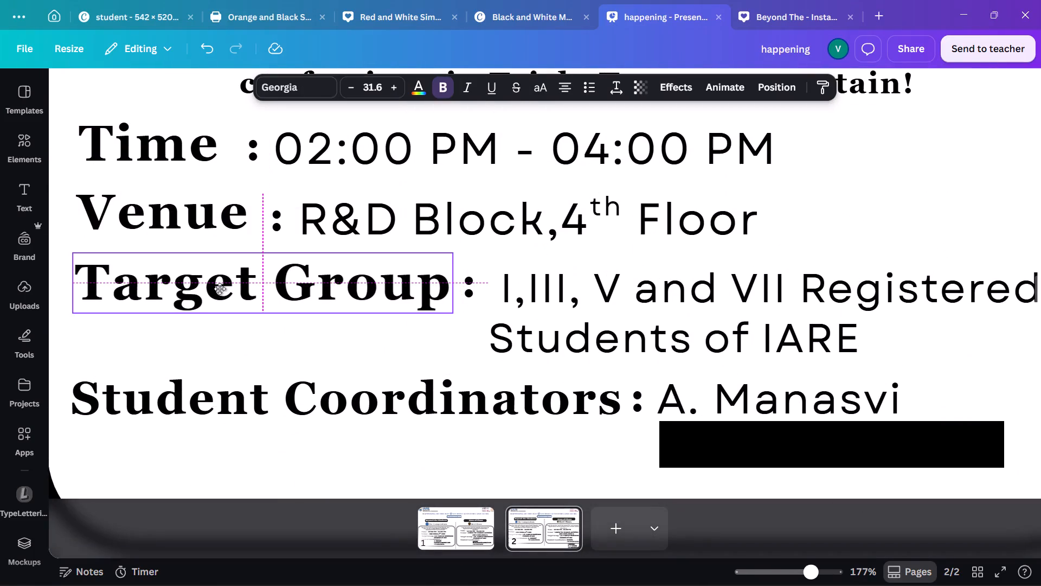
pyautogui.moveTo(220, 289); pyautogui.dragTo(223, 218)
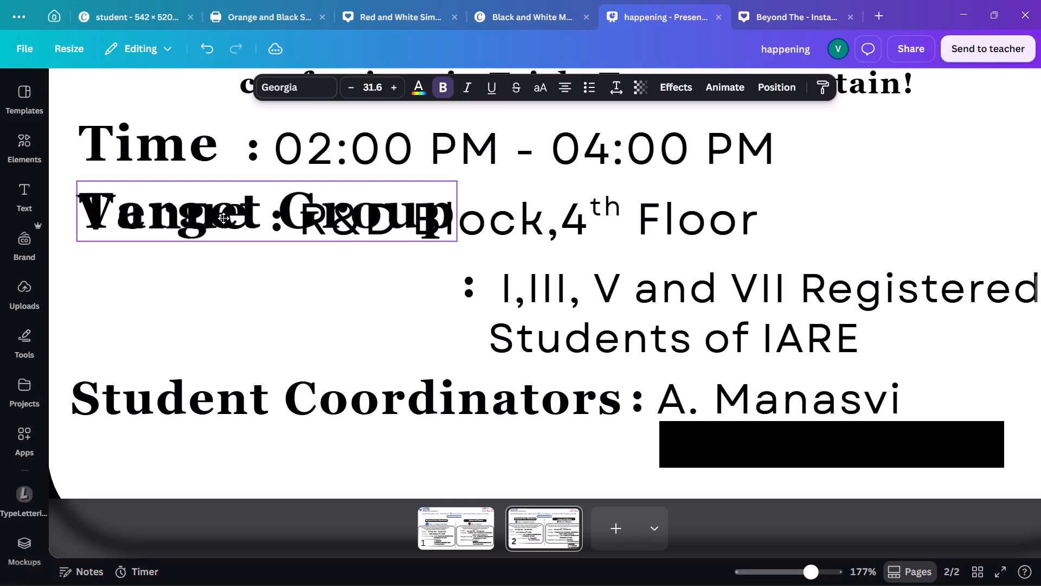
pyautogui.moveTo(223, 218); pyautogui.dragTo(223, 219)
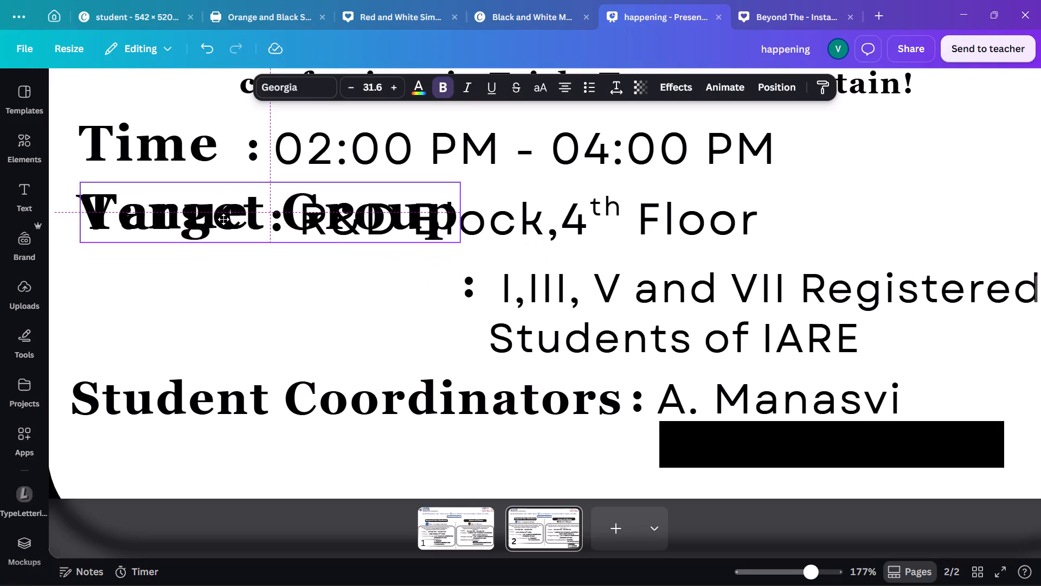
pyautogui.moveTo(223, 219); pyautogui.dragTo(222, 219)
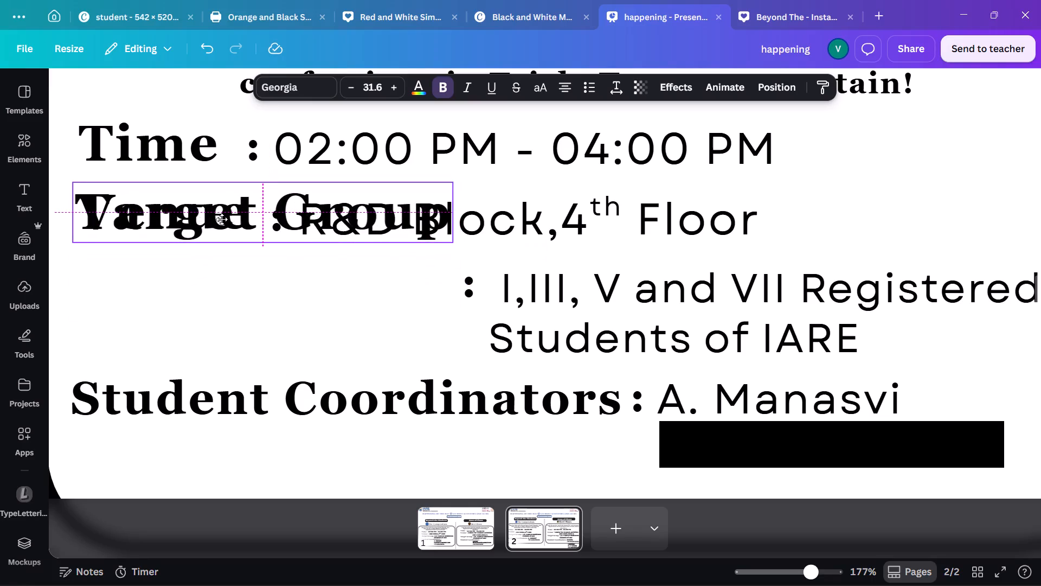
pyautogui.moveTo(222, 219); pyautogui.dragTo(222, 219)
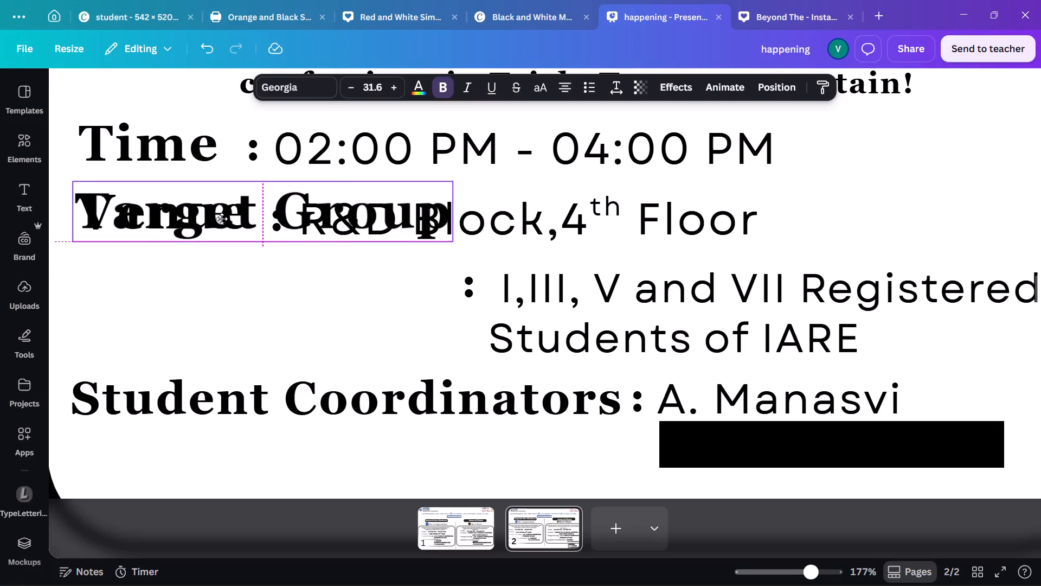
pyautogui.moveTo(222, 219); pyautogui.dragTo(204, 249)
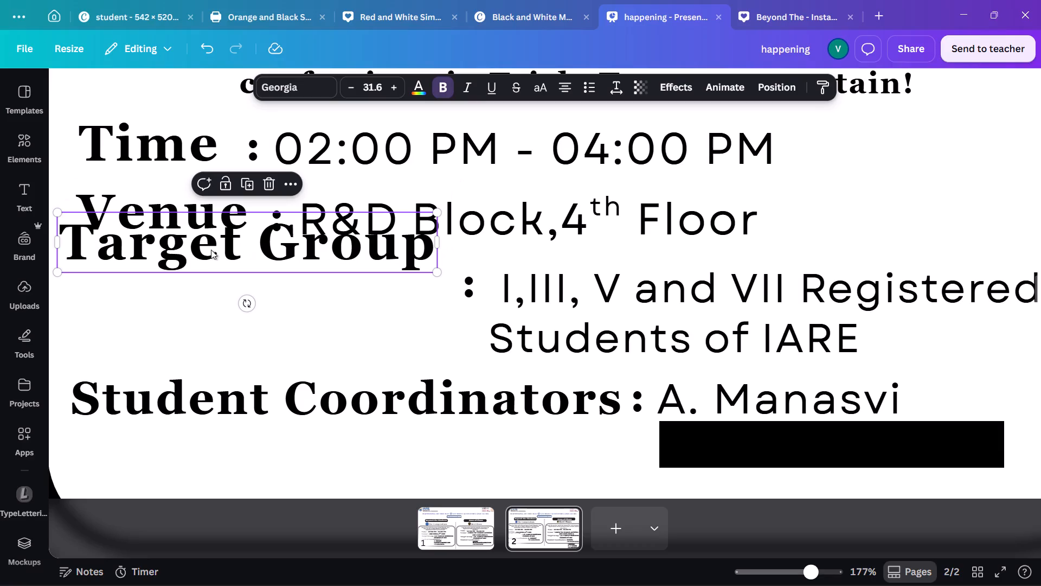
pyautogui.moveTo(161, 237); pyautogui.dragTo(161, 238)
pyautogui.moveTo(161, 238); pyautogui.dragTo(175, 281)
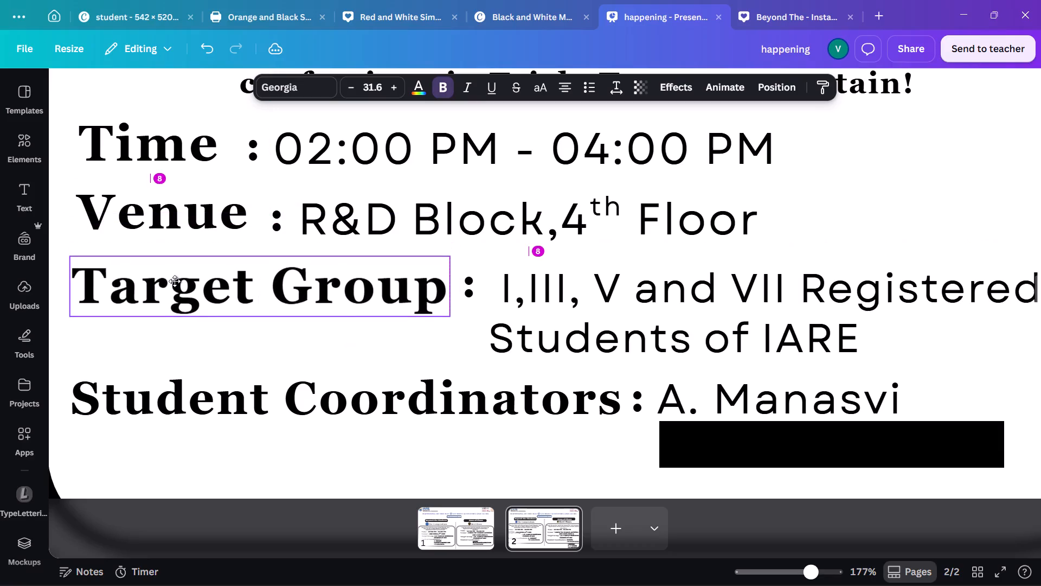
pyautogui.moveTo(175, 281); pyautogui.dragTo(175, 277)
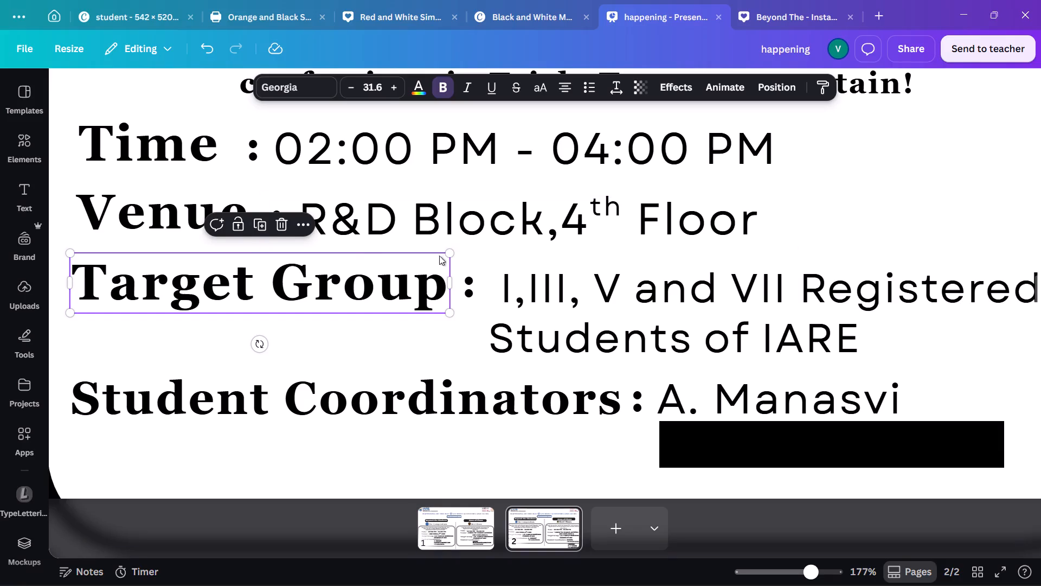
# Remove "of IARE" from the end of the Target Group value in the Beyond the Shadows frame.
pyautogui.doubleClick(798, 283)
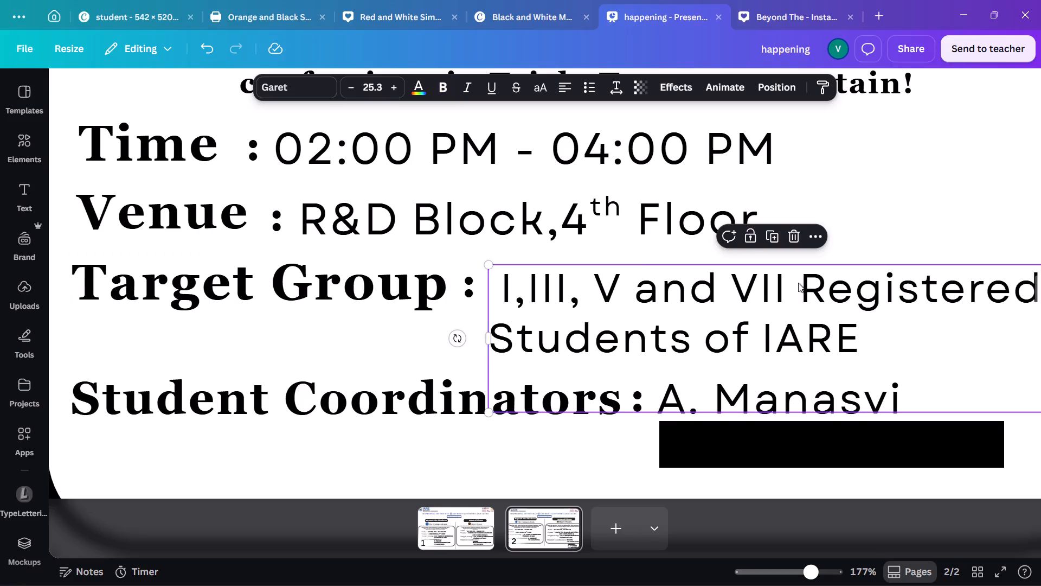
pyautogui.click(796, 289)
pyautogui.click(857, 343)
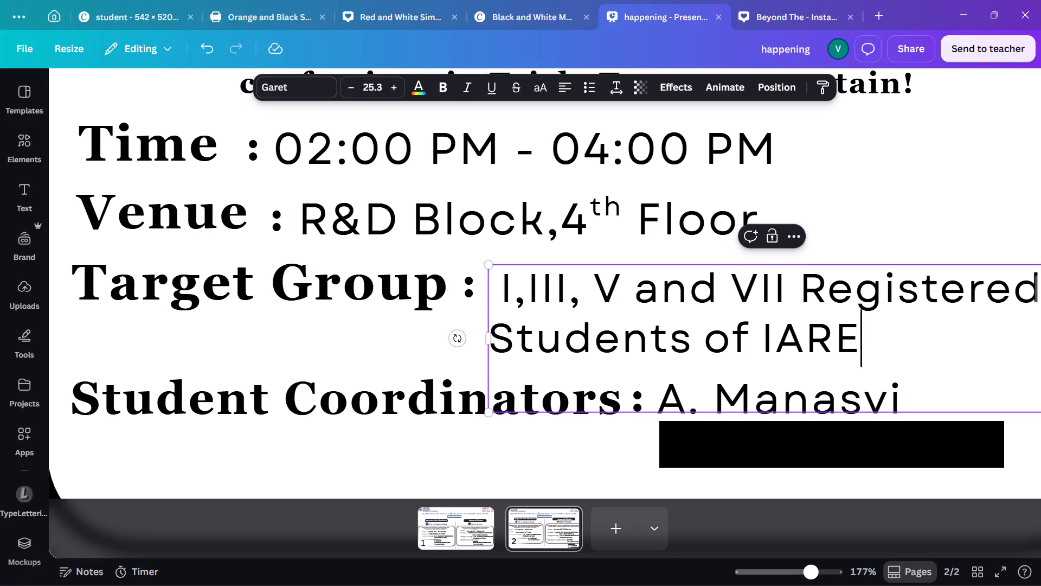
pyautogui.hotkey('ctrl', 'BackSpace')
pyautogui.hotkey('ctrl', 'BackSpace')
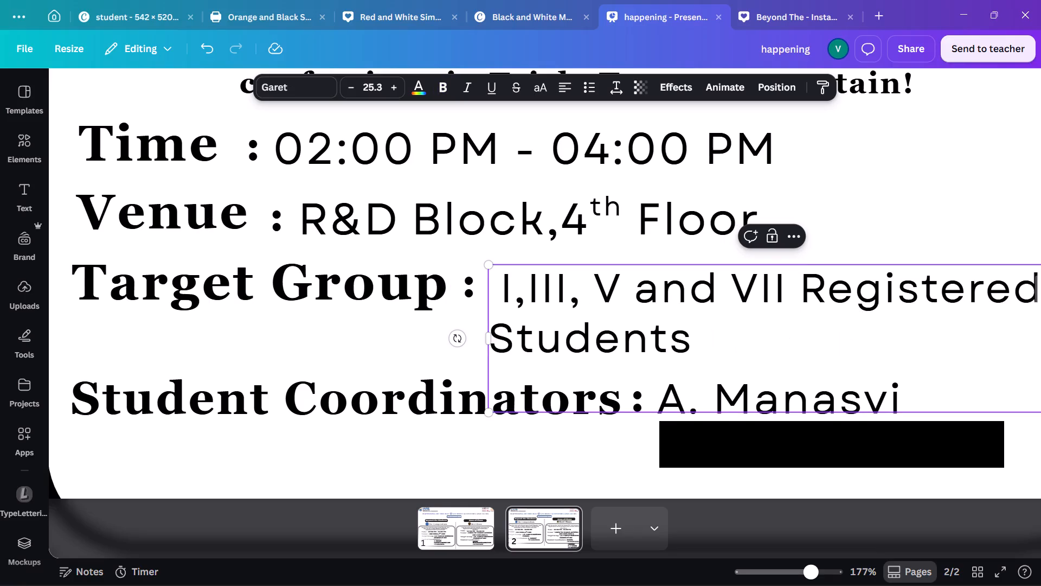
pyautogui.click(800, 290)
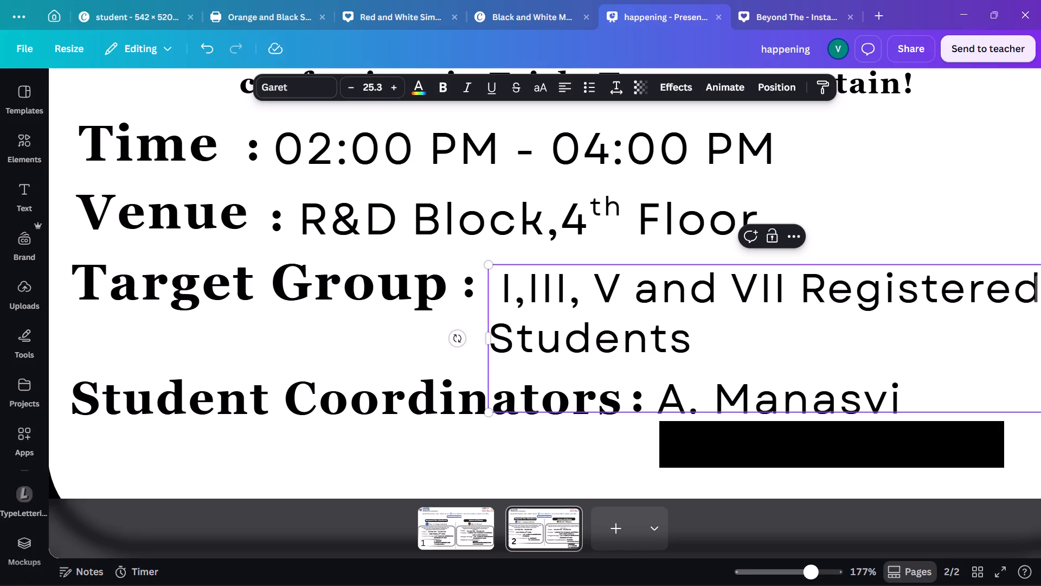
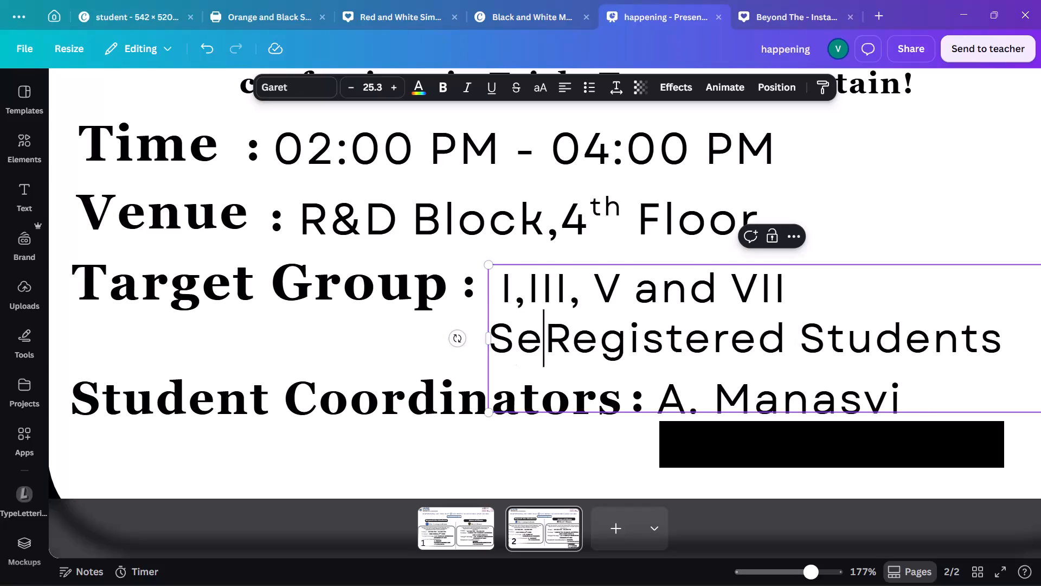
# Complete the word "Semester" before "Registered Students" in the Beyond the Shadows Target Group value.
pyautogui.write('me')
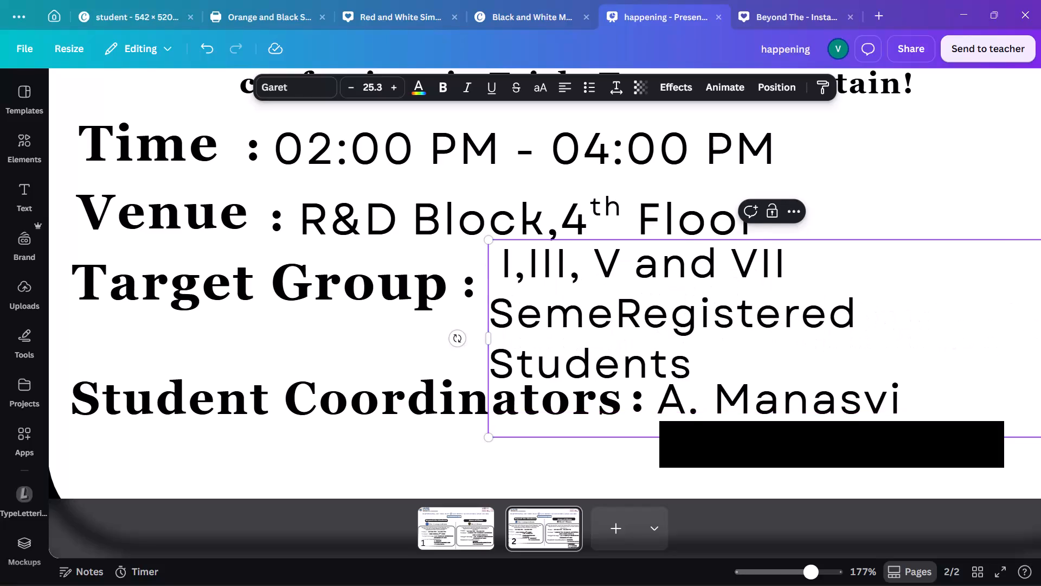
pyautogui.write('ster')
pyautogui.press('space')
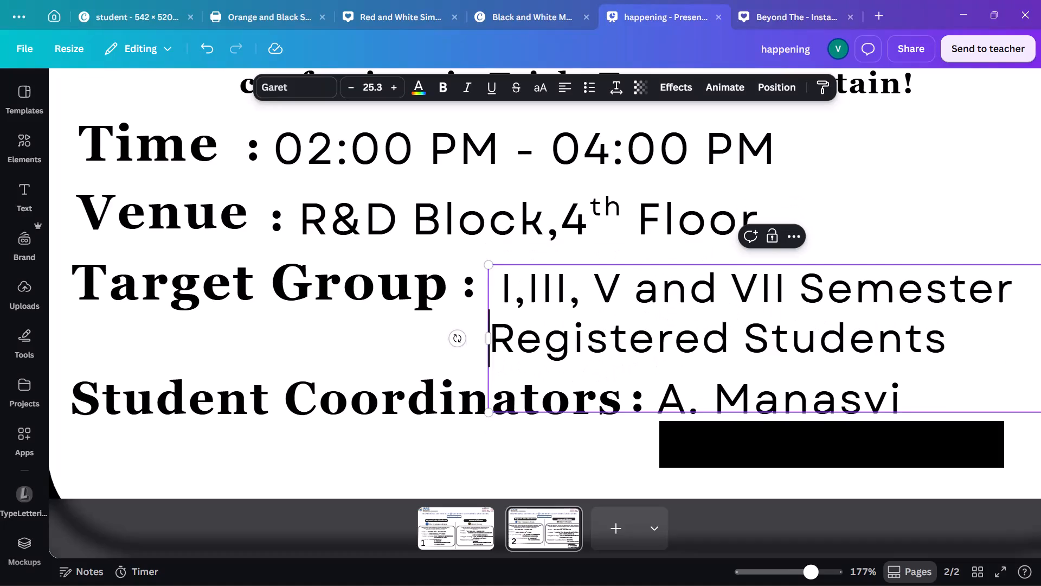
pyautogui.press('Escape')
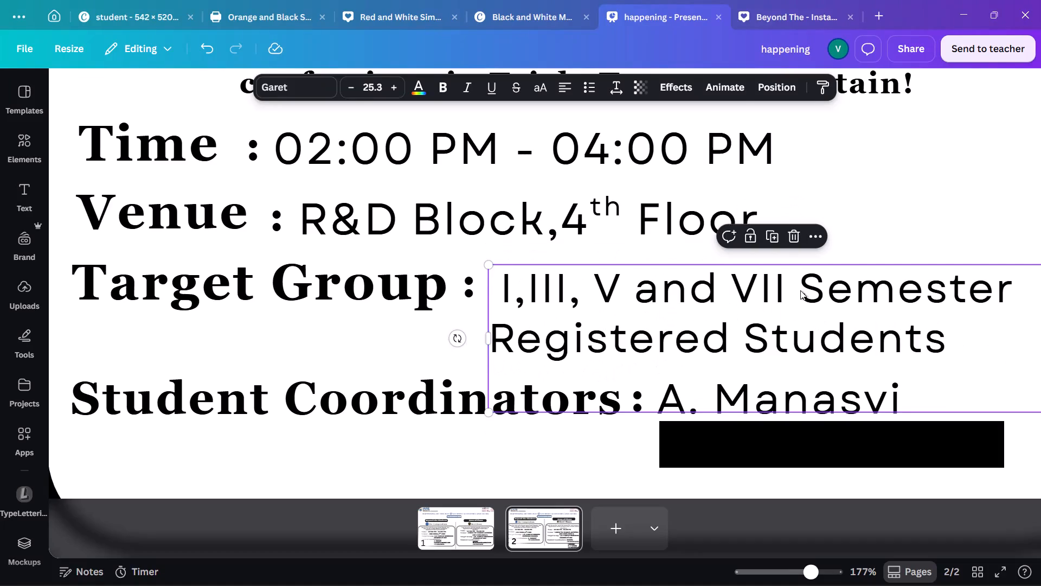
pyautogui.press('Escape')
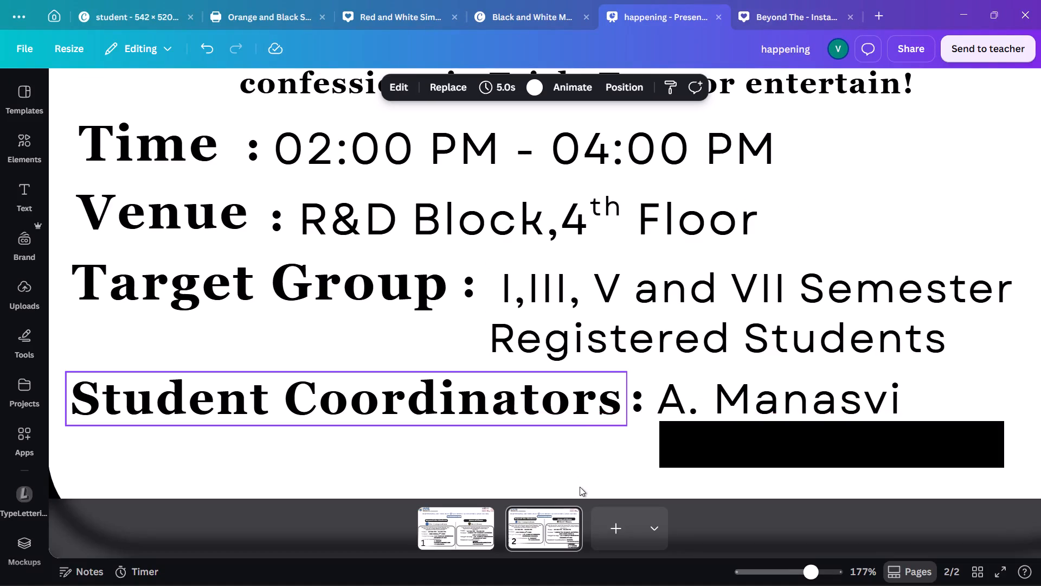
# Replace the Haus of Chaos Target Group value with a copy of the Beyond the Shadows one, "I,III, V and VII Semester Registered Students".
pyautogui.keyDown('ctrl'); pyautogui.scroll(-5, 582, 482); pyautogui.keyUp('ctrl')
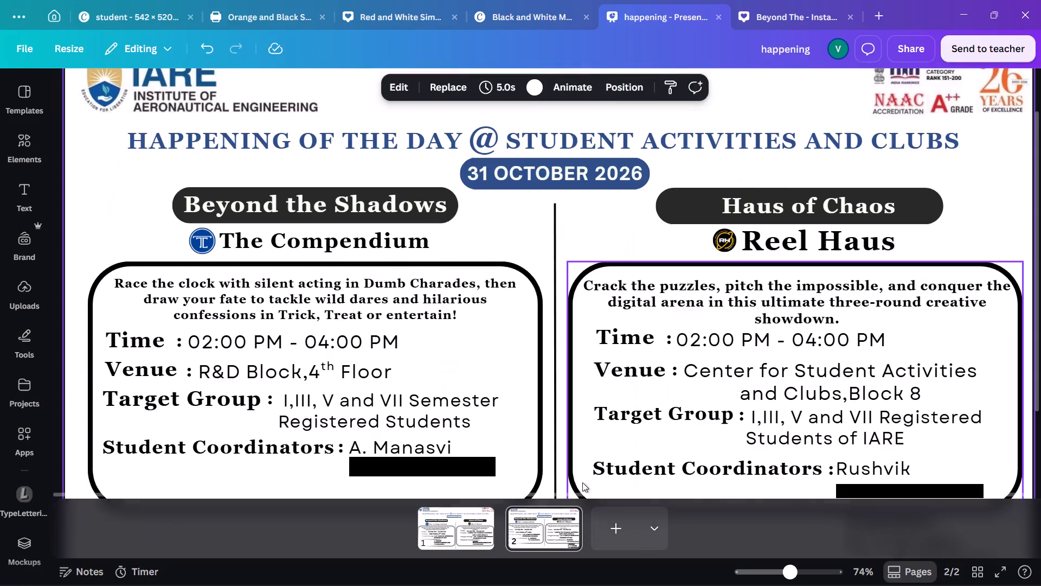
pyautogui.keyDown('ctrl'); pyautogui.scroll(-2, 582, 482); pyautogui.keyUp('ctrl')
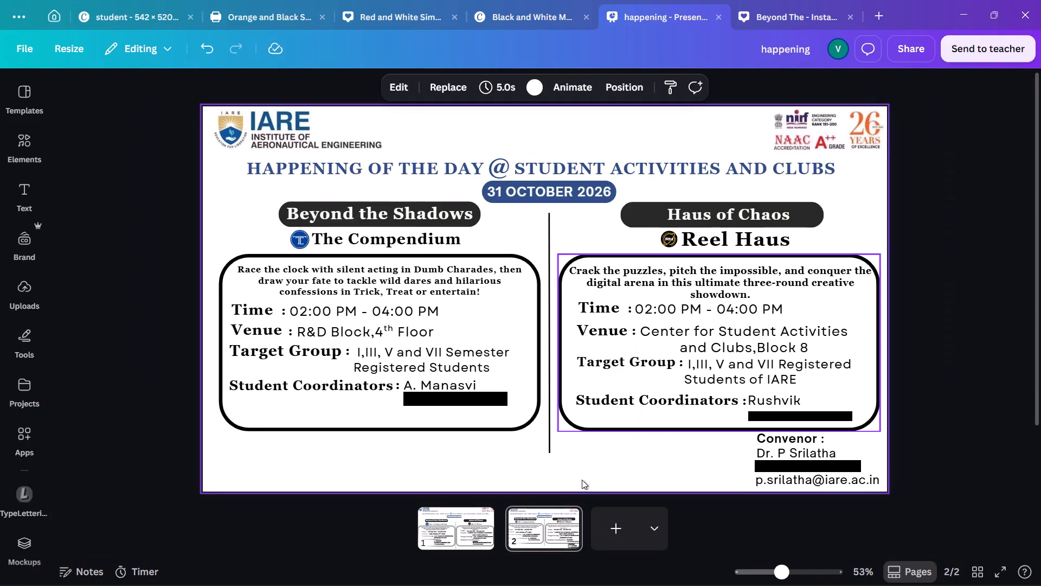
pyautogui.click(428, 359)
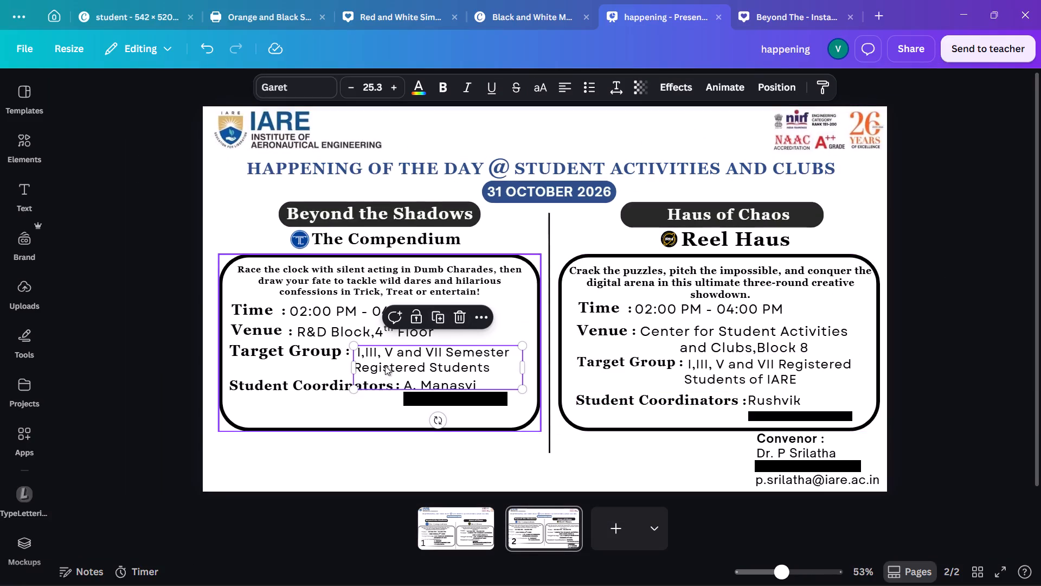
pyautogui.hotkey('ctrl', 'c')
pyautogui.click(762, 371)
pyautogui.click(670, 323)
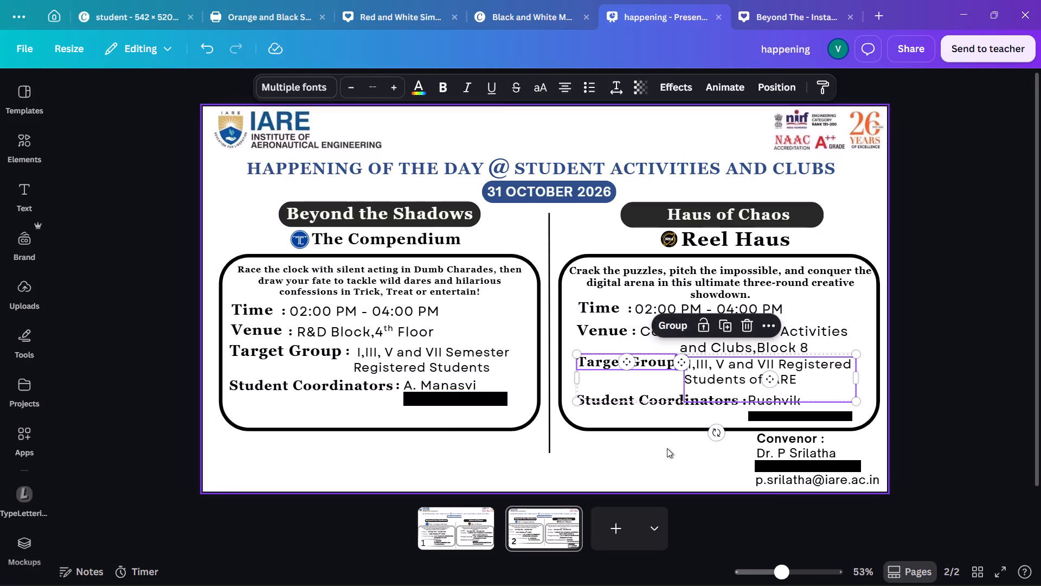
pyautogui.click(667, 448)
pyautogui.click(732, 373)
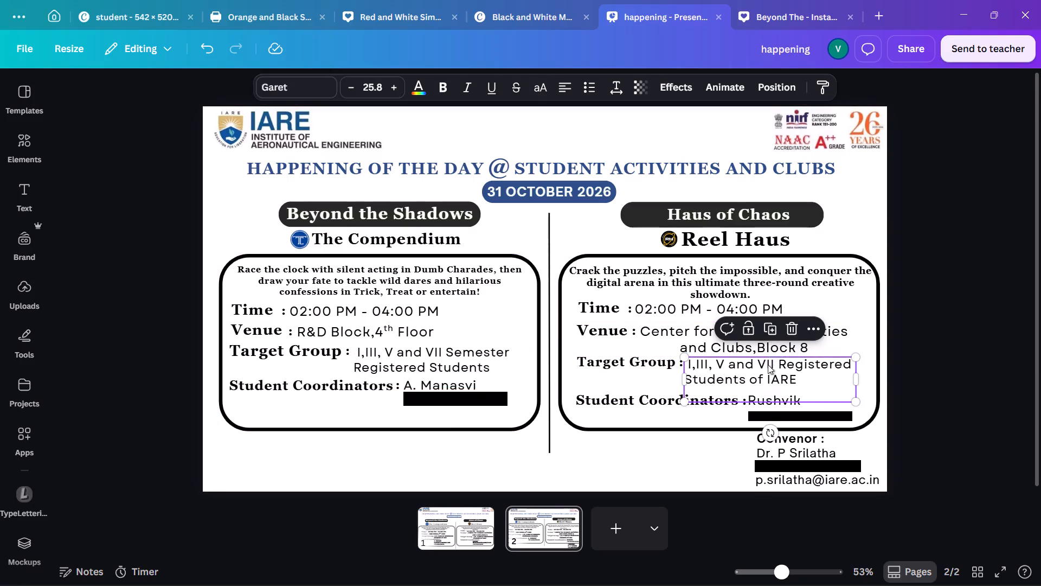
pyautogui.click(767, 367)
pyautogui.hotkey('ctrl', 'v')
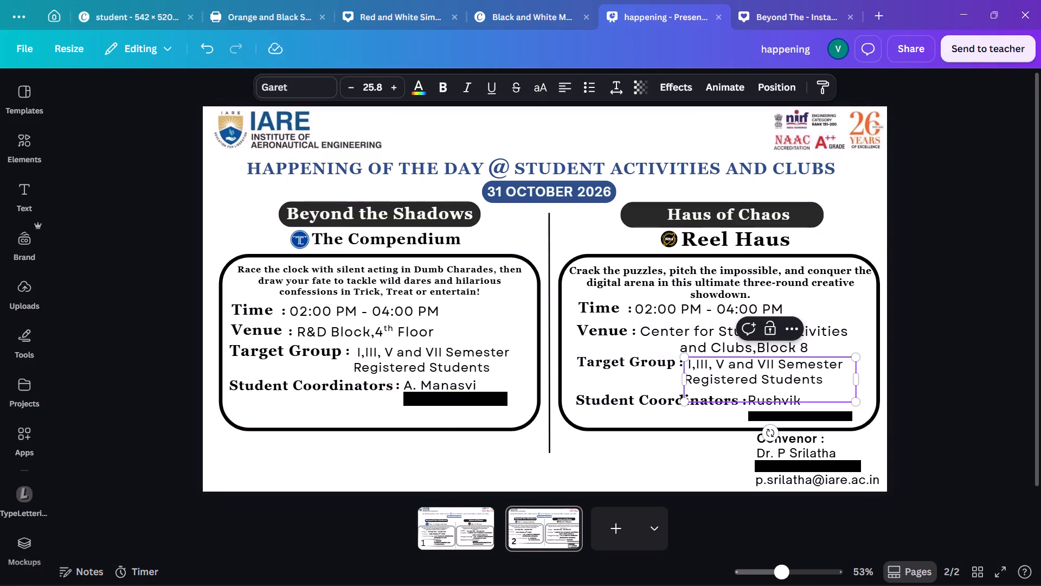
pyautogui.click(922, 371)
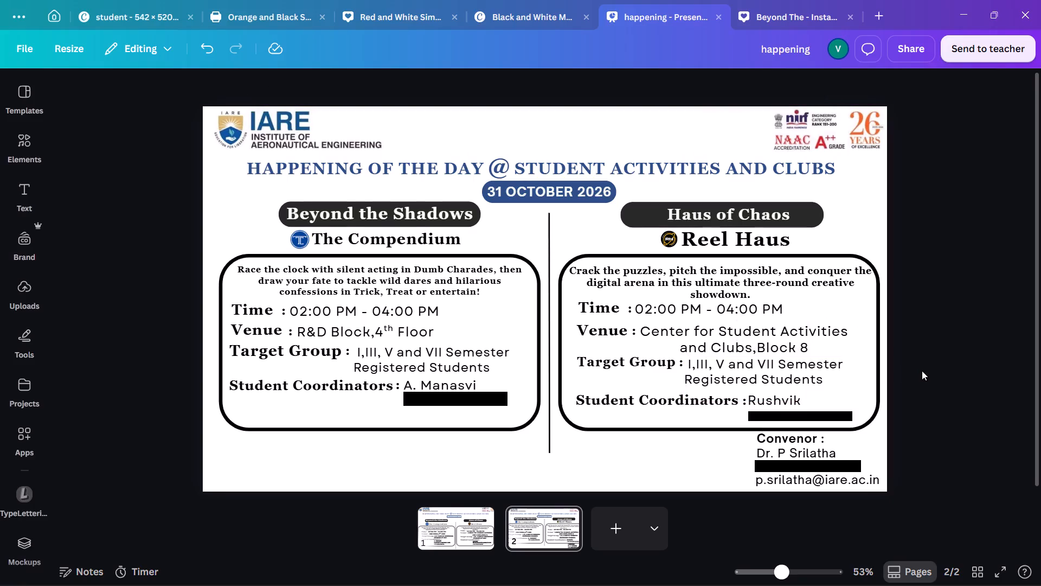
# Ungroup the convenor contact block below the Haus of Chaos frame and delete its "Convenor :" heading.
pyautogui.click(817, 441)
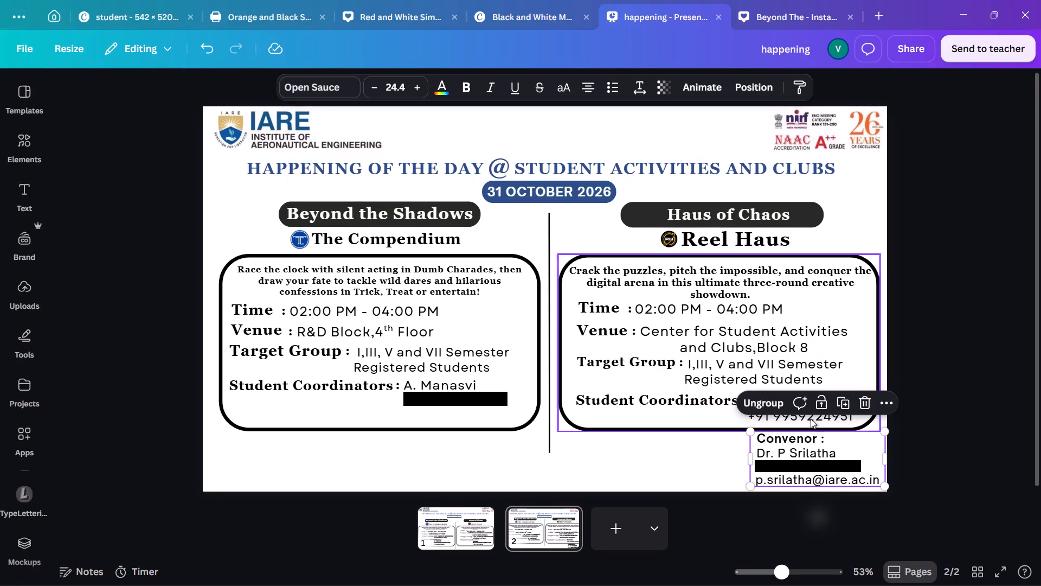
pyautogui.click(766, 406)
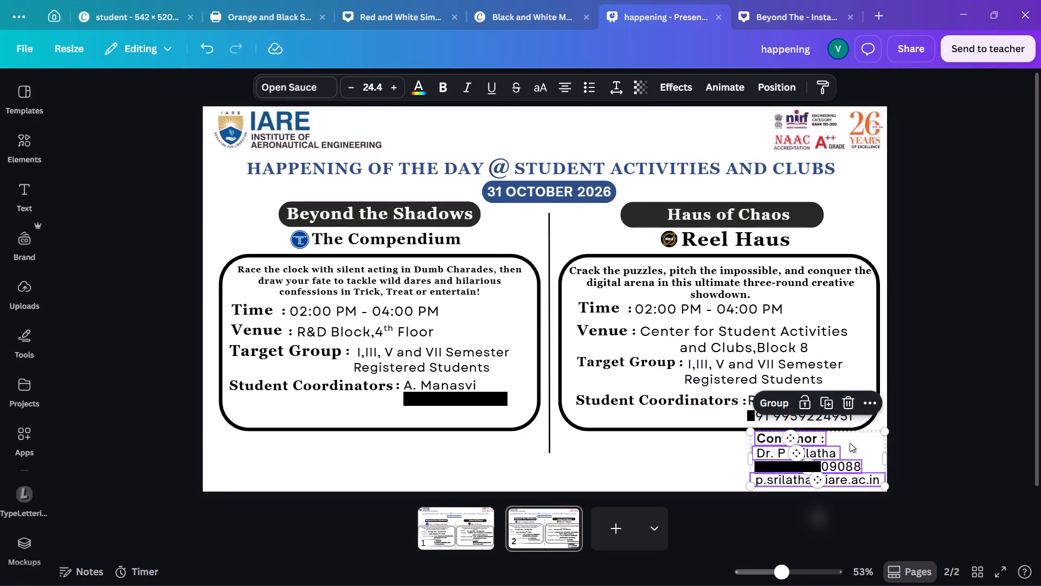
pyautogui.click(812, 440)
pyautogui.click(810, 438)
pyautogui.click(934, 430)
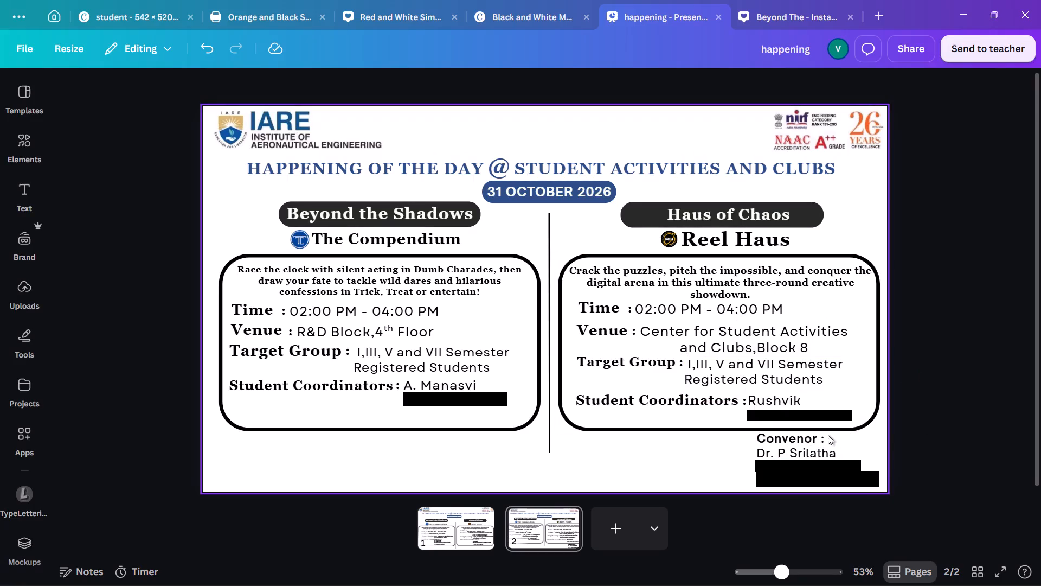
pyautogui.click(817, 436)
pyautogui.click(808, 402)
pyautogui.click(941, 422)
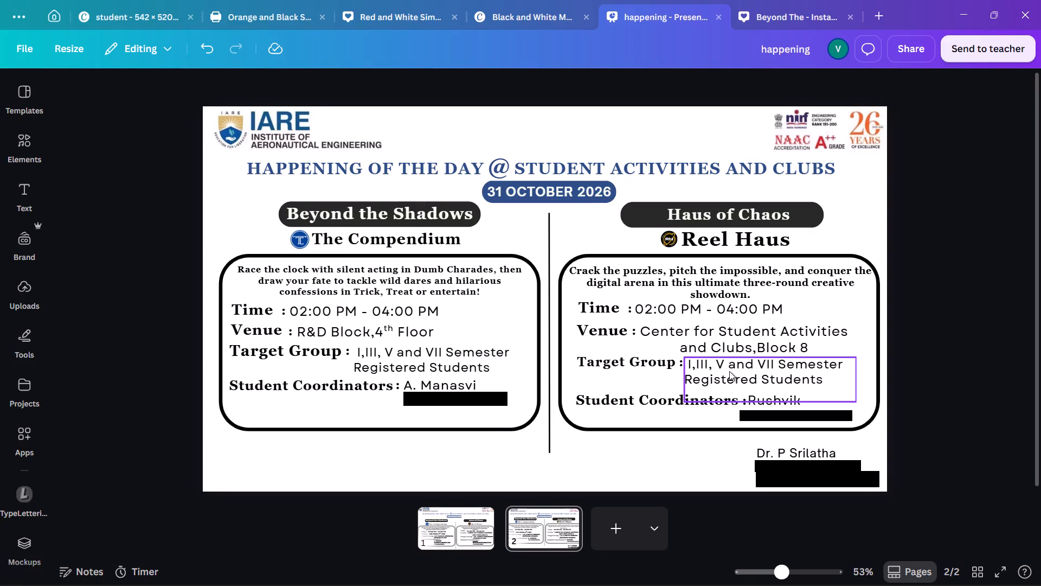
pyautogui.click(929, 376)
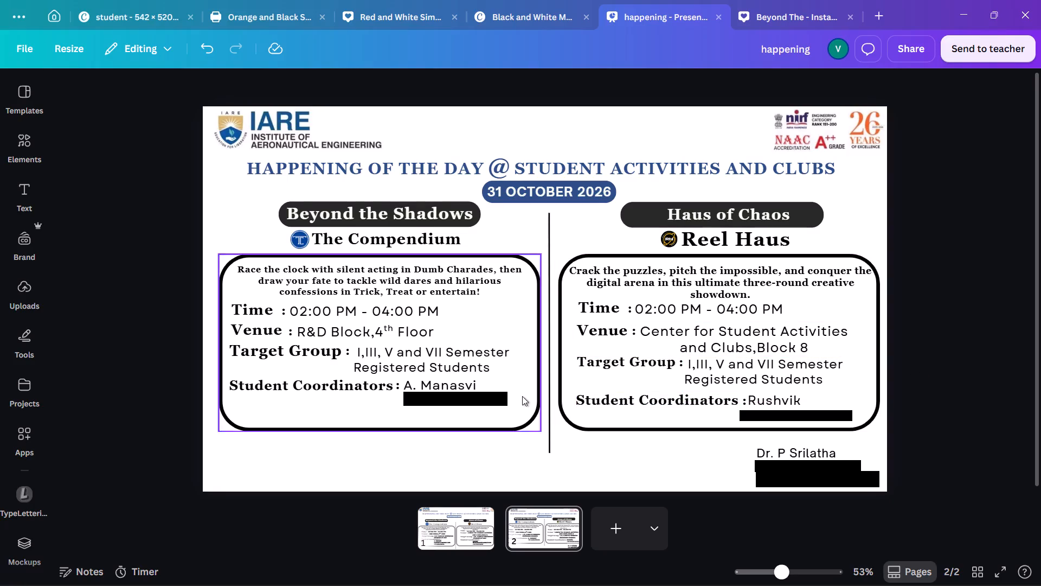
# Group the convenor's name, phone and email lines and move the group up slightly, closer to the Haus of Chaos frame.
pyautogui.keyDown('ctrl'); pyautogui.scroll(1, 420, 392); pyautogui.keyUp('ctrl')
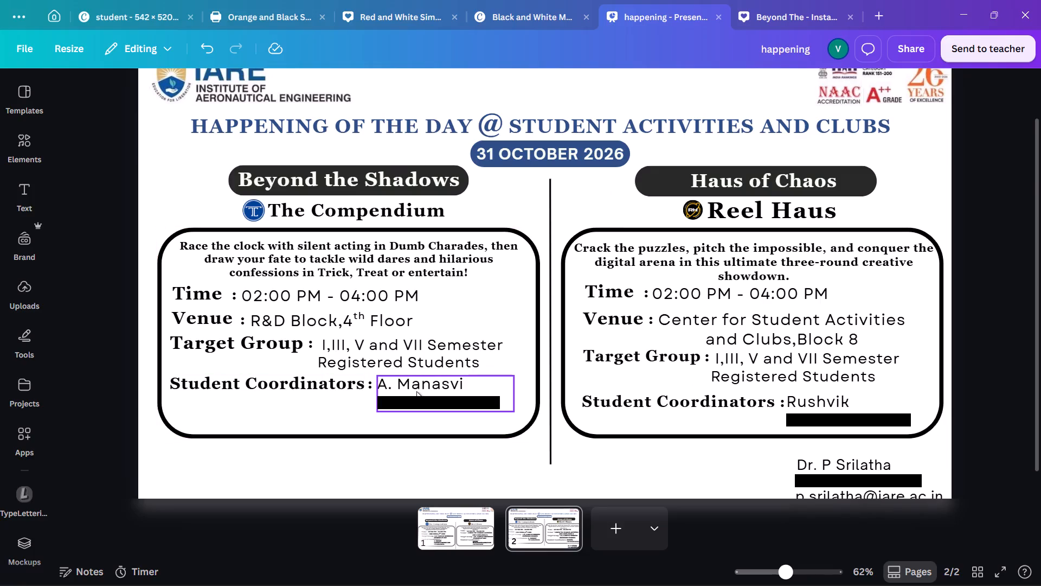
pyautogui.click(828, 472)
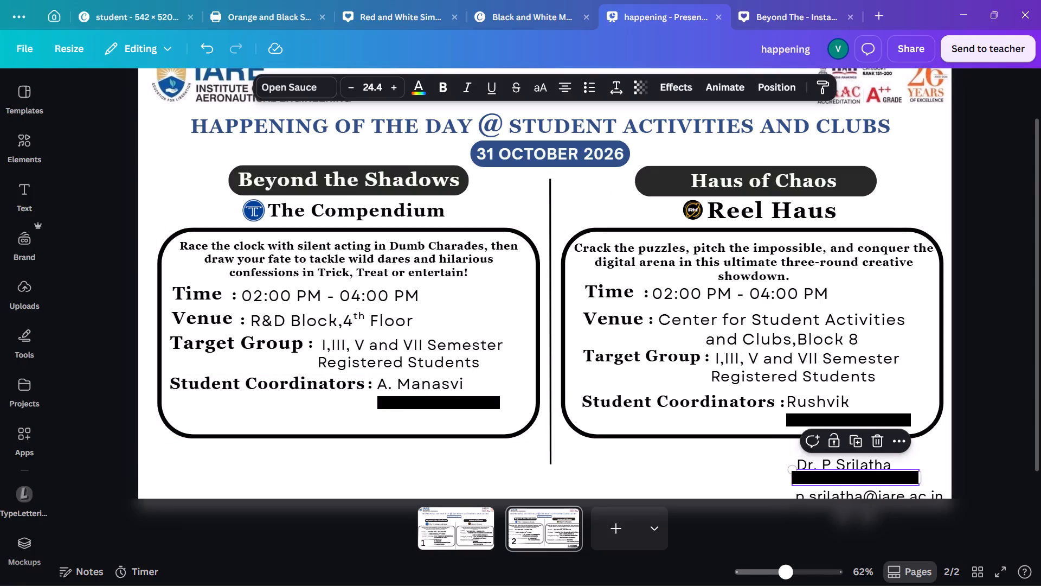
pyautogui.hotkey('ctrl', 'z')
pyautogui.click(763, 467)
pyautogui.moveTo(767, 457); pyautogui.dragTo(843, 512)
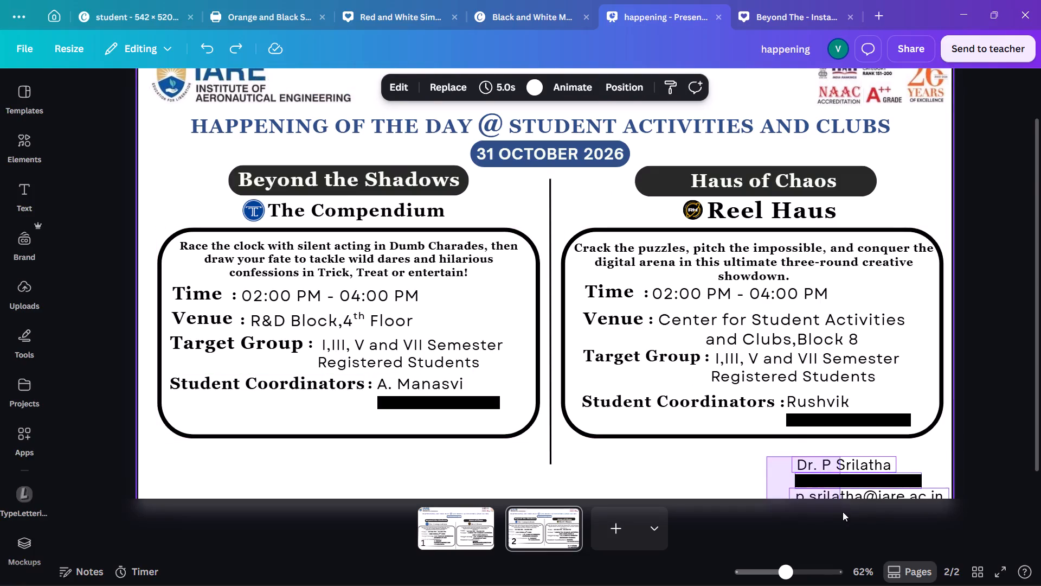
pyautogui.moveTo(843, 512); pyautogui.dragTo(844, 514)
pyautogui.click(823, 426)
pyautogui.moveTo(840, 464); pyautogui.dragTo(839, 455)
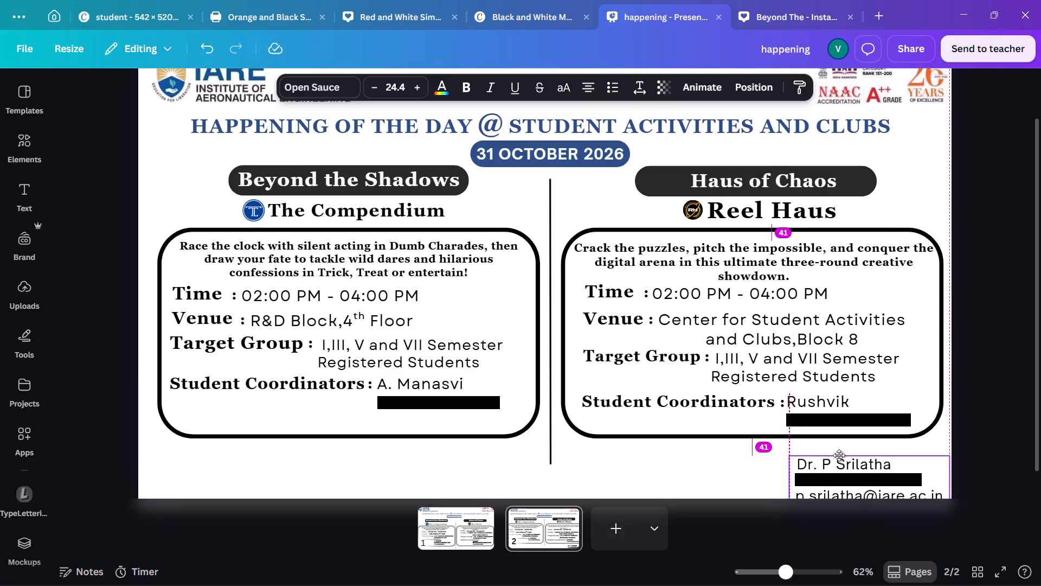
pyautogui.moveTo(839, 455); pyautogui.dragTo(837, 455)
pyautogui.click(989, 400)
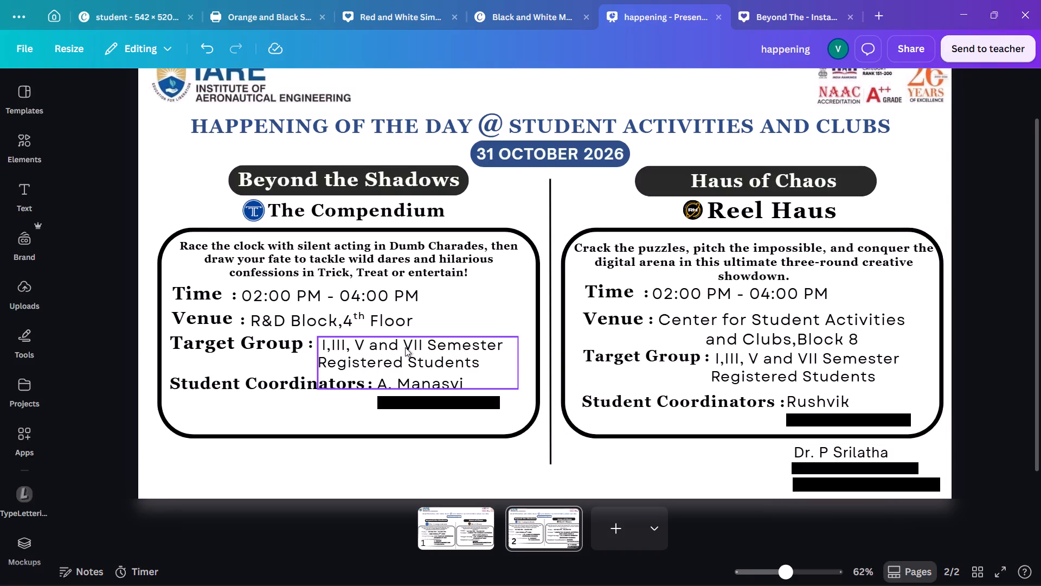
# Shift the Haus of Chaos Target Group value and its colon to the right, with the value's first line level with the label.
pyautogui.click(637, 355)
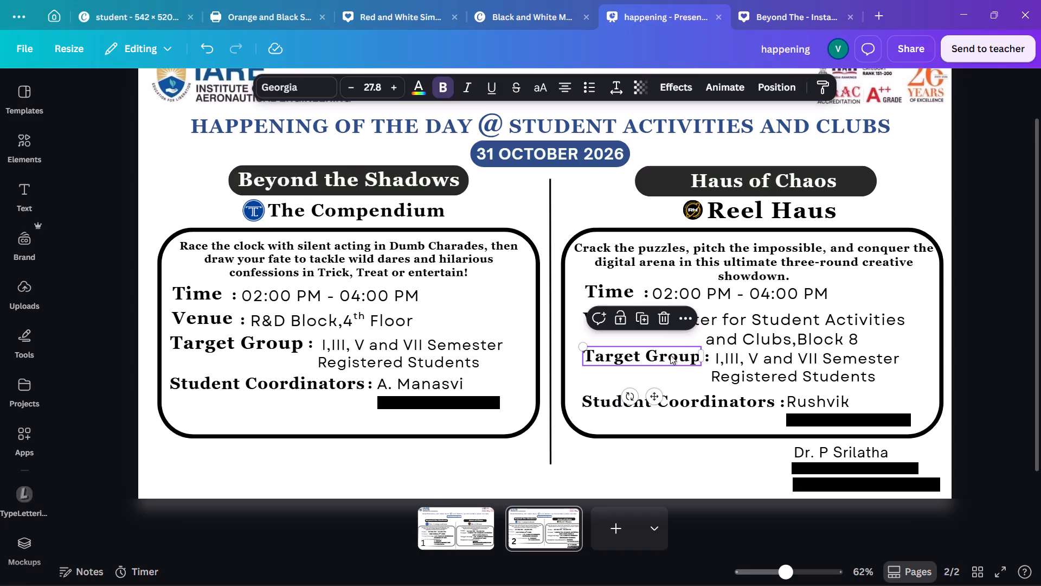
pyautogui.moveTo(724, 354); pyautogui.dragTo(738, 356)
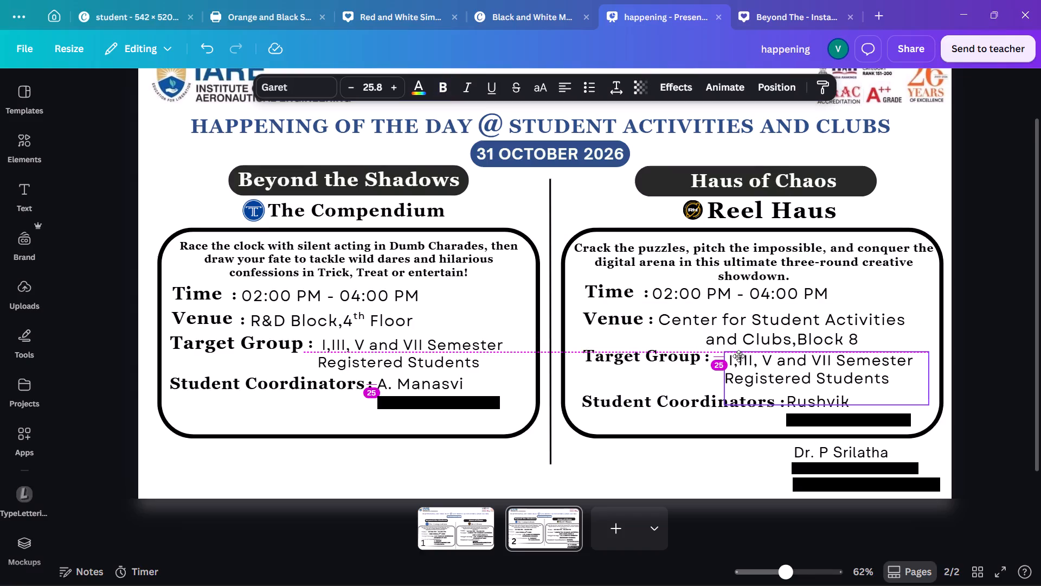
pyautogui.moveTo(738, 356); pyautogui.dragTo(741, 355)
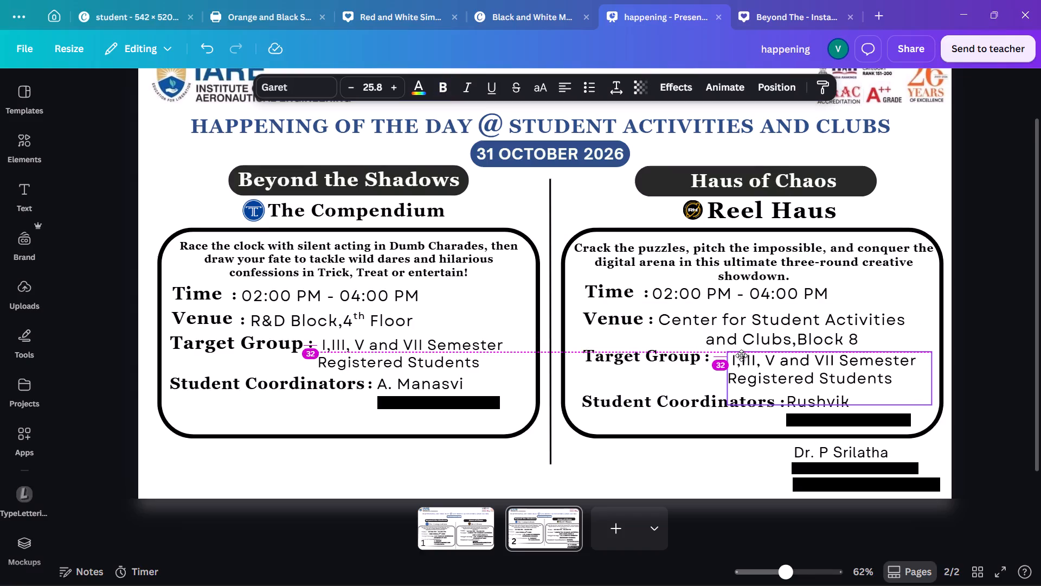
pyautogui.moveTo(741, 355); pyautogui.dragTo(740, 352)
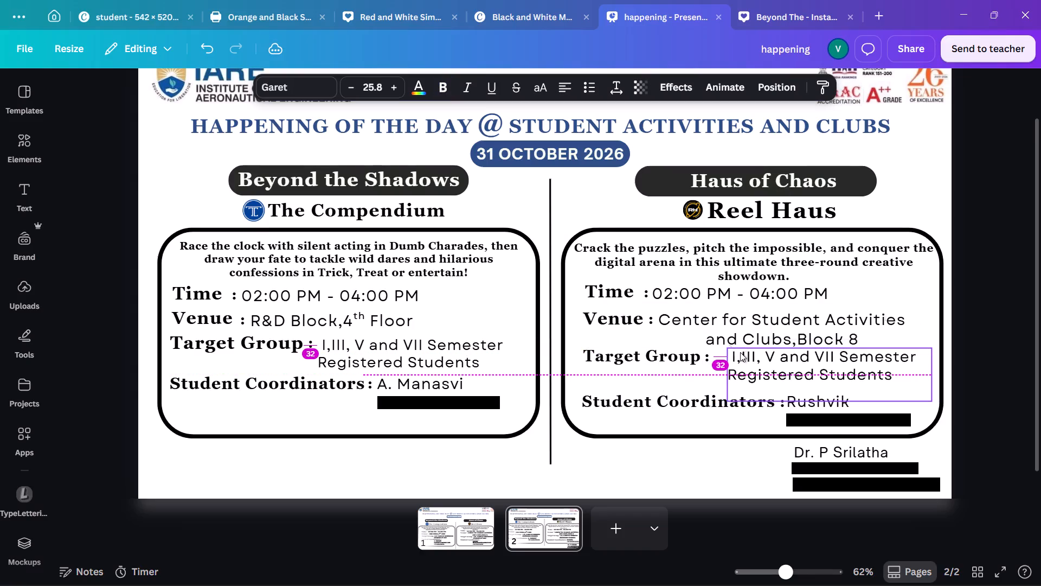
pyautogui.click(712, 359)
pyautogui.moveTo(716, 394); pyautogui.dragTo(717, 394)
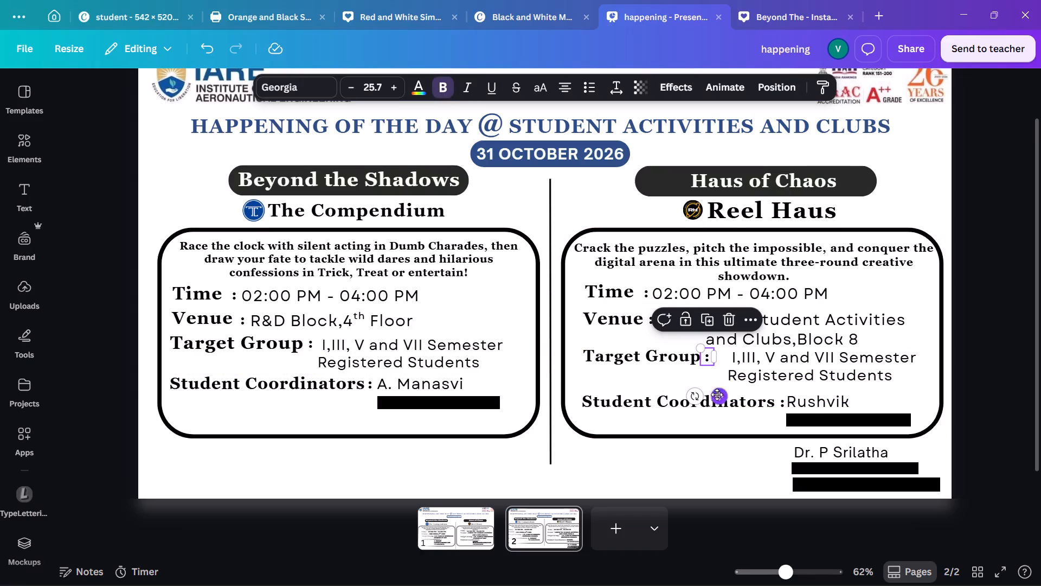
pyautogui.moveTo(717, 394); pyautogui.dragTo(729, 394)
# Move the Haus of Chaos Target Group label toward its colon, enlarge it to size 31.4 and align its left edge with the Venue label.
pyautogui.click(666, 354)
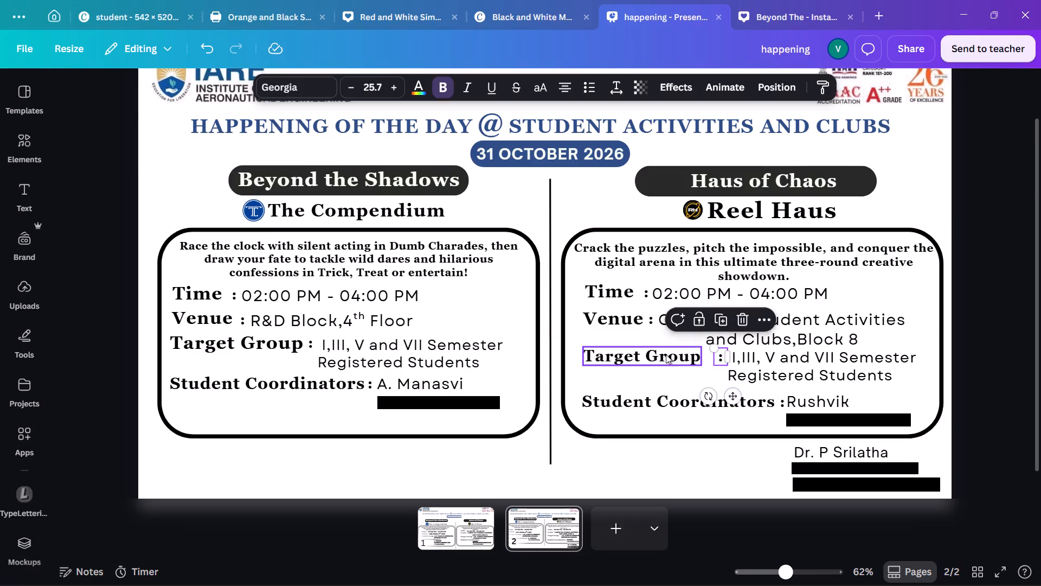
pyautogui.moveTo(666, 354); pyautogui.dragTo(681, 355)
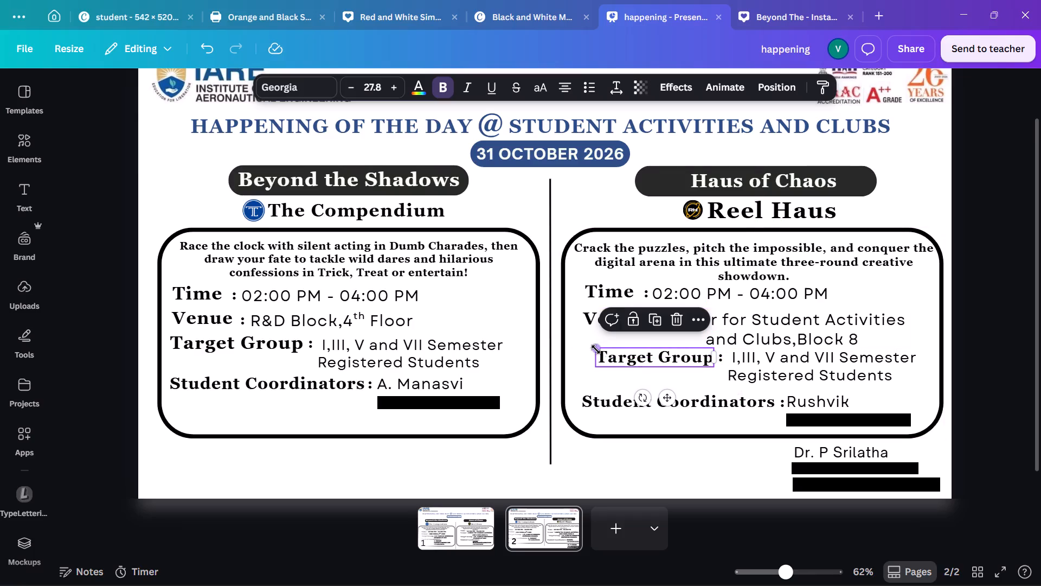
pyautogui.moveTo(596, 349); pyautogui.dragTo(586, 346)
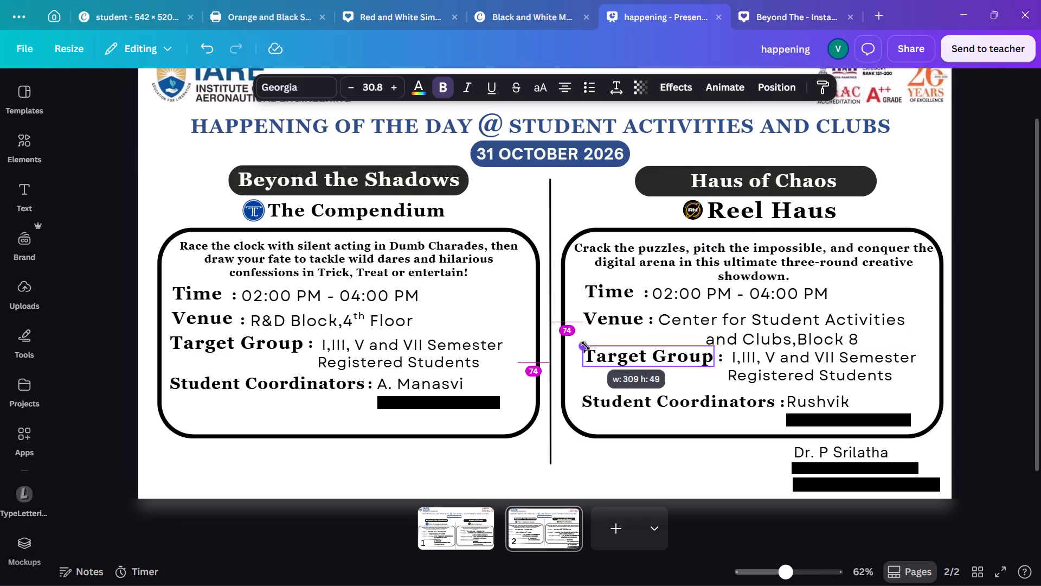
pyautogui.moveTo(586, 346); pyautogui.dragTo(581, 344)
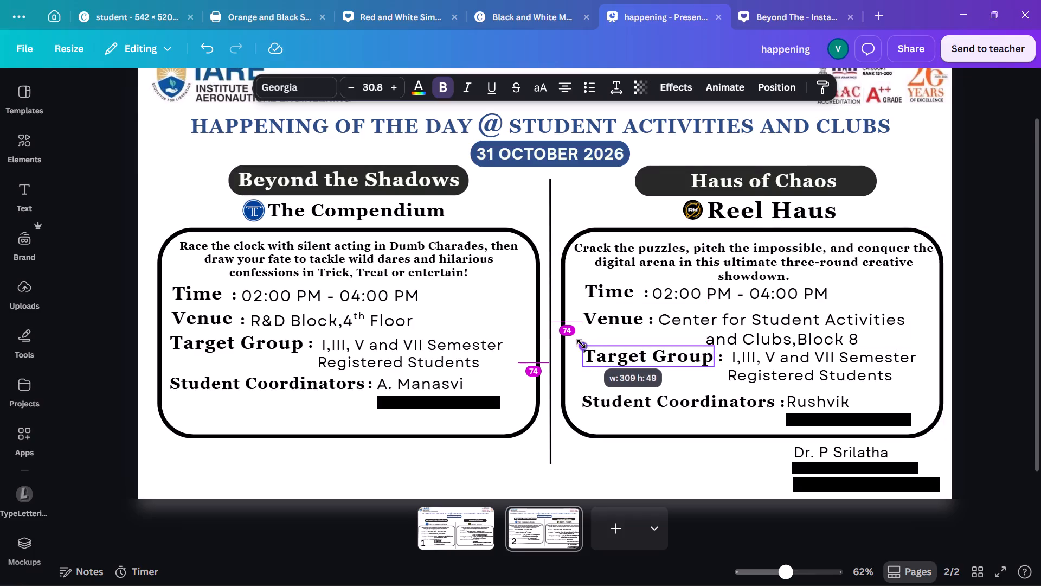
pyautogui.moveTo(581, 344); pyautogui.dragTo(581, 343)
pyautogui.click(614, 357)
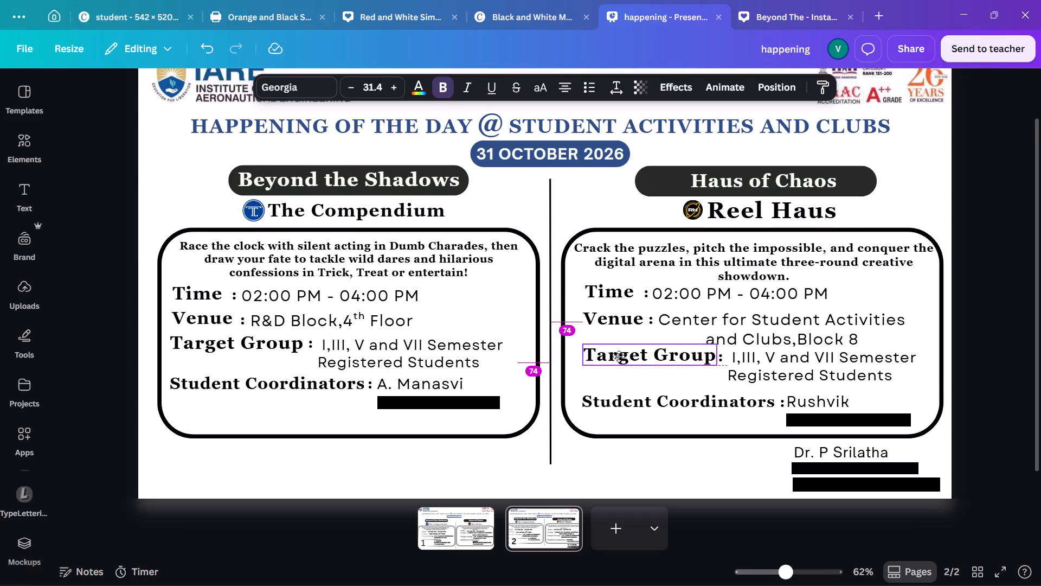
pyautogui.click(711, 386)
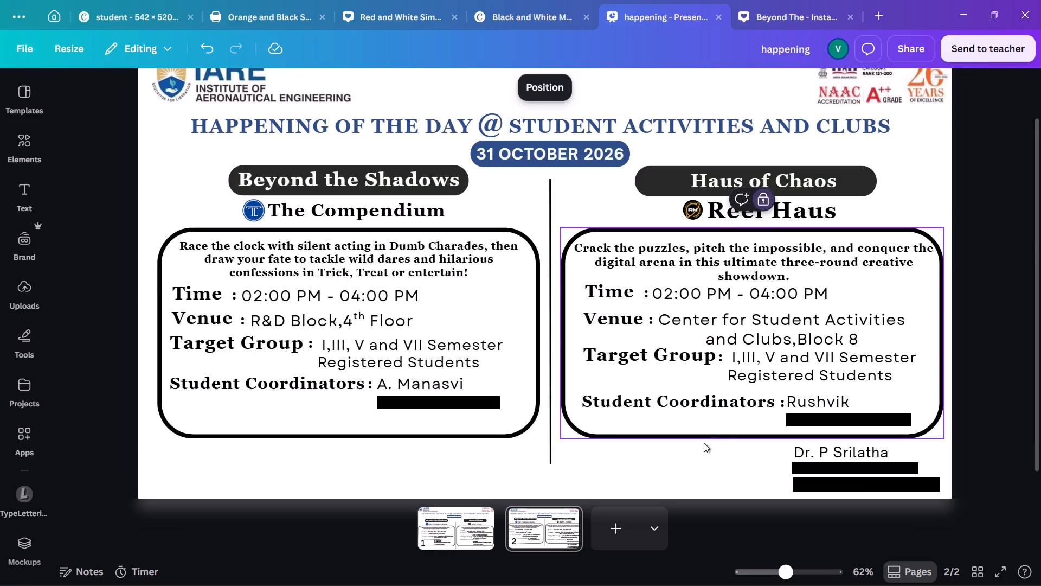
pyautogui.click(700, 458)
# Nudge the colon after the Haus of Chaos Target Group label slightly right so it clears the label.
pyautogui.click(719, 360)
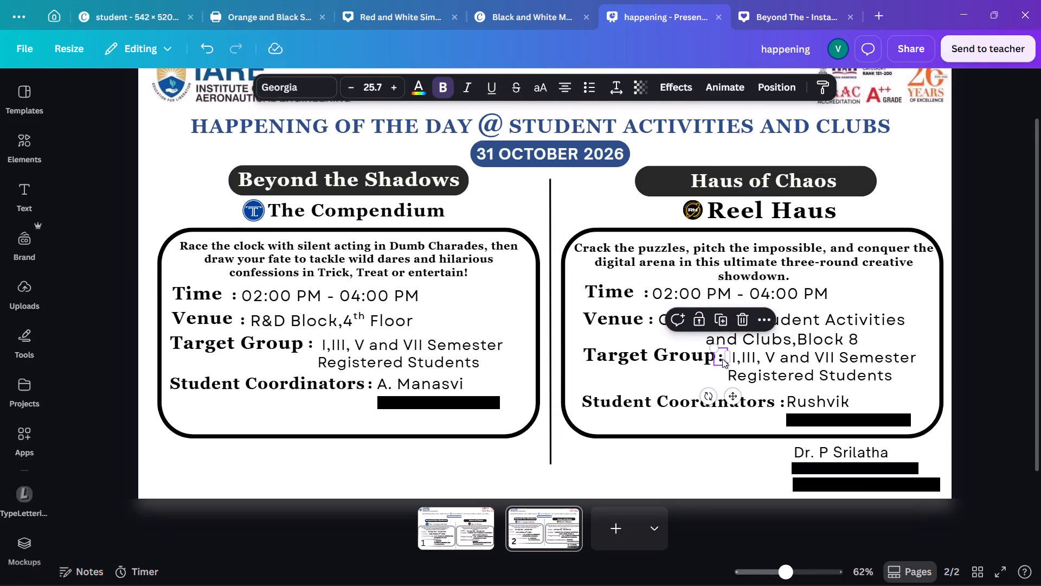
pyautogui.keyDown('ctrl'); pyautogui.scroll(3, 722, 359); pyautogui.keyUp('ctrl')
pyautogui.keyDown('ctrl'); pyautogui.scroll(2, 769, 366); pyautogui.keyUp('ctrl')
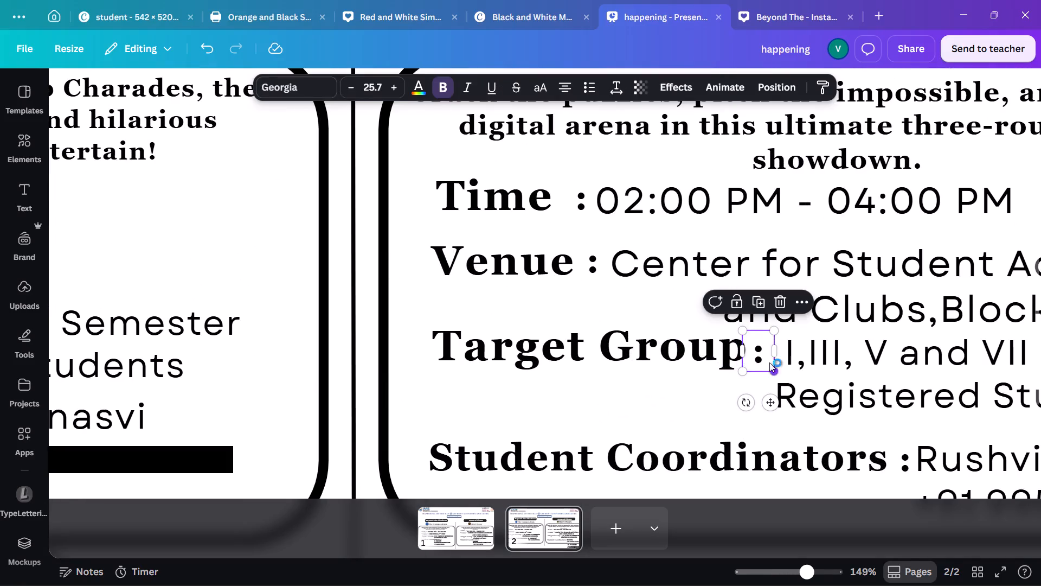
pyautogui.moveTo(753, 355); pyautogui.dragTo(757, 355)
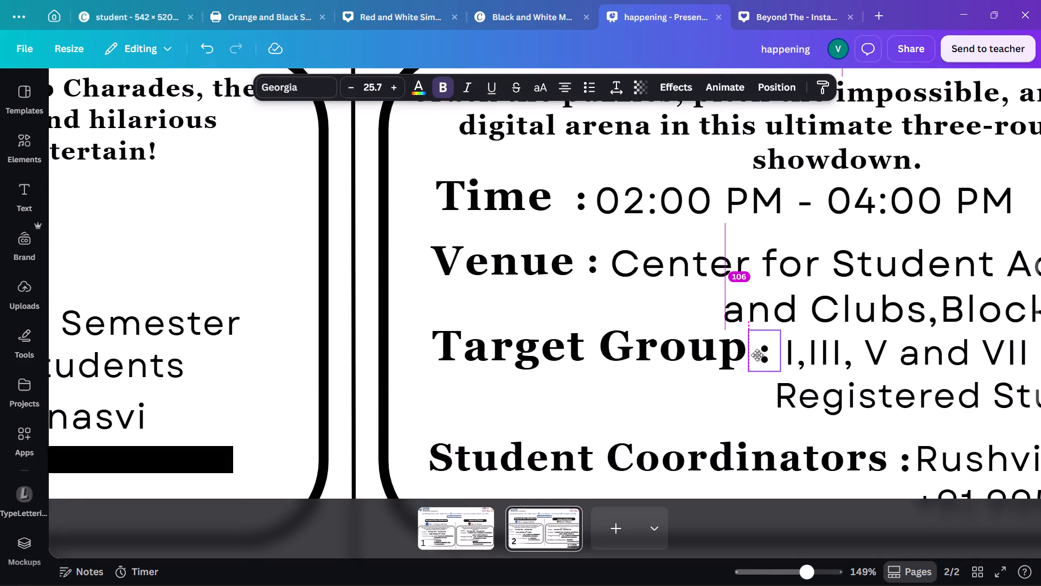
pyautogui.moveTo(757, 355); pyautogui.dragTo(757, 355)
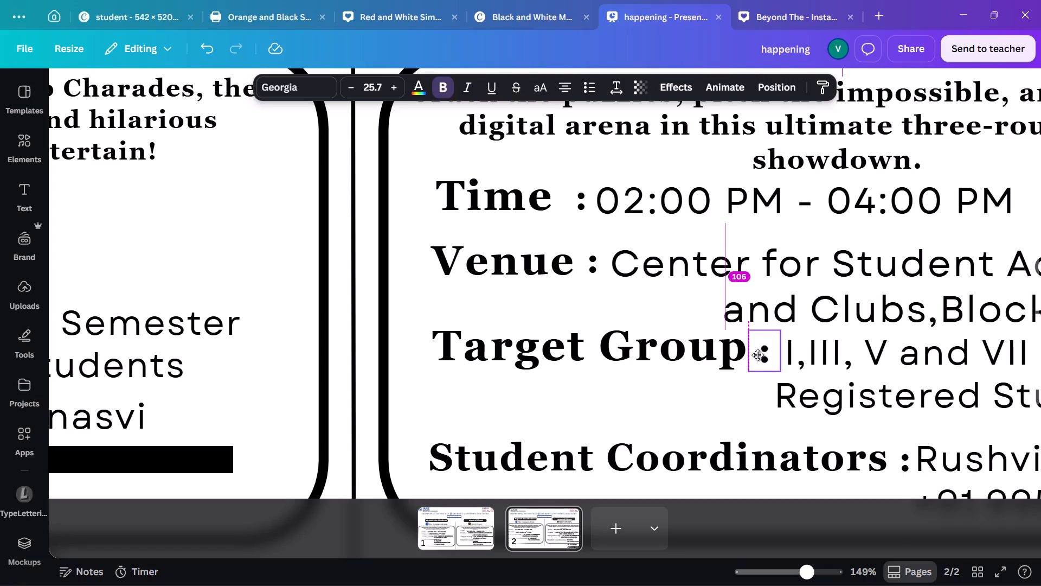
pyautogui.moveTo(757, 355); pyautogui.dragTo(757, 354)
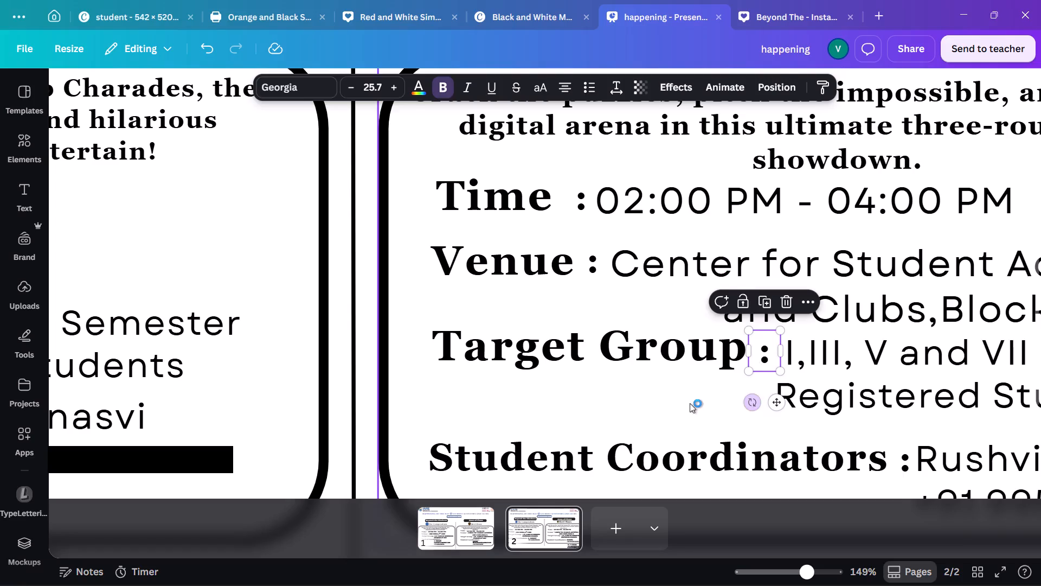
pyautogui.click(690, 403)
# Shift the Haus of Chaos student coordinator's name and phone text slightly right, leaving a small gap after the colon.
pyautogui.keyDown('ctrl'); pyautogui.scroll(-3, 690, 403); pyautogui.keyUp('ctrl')
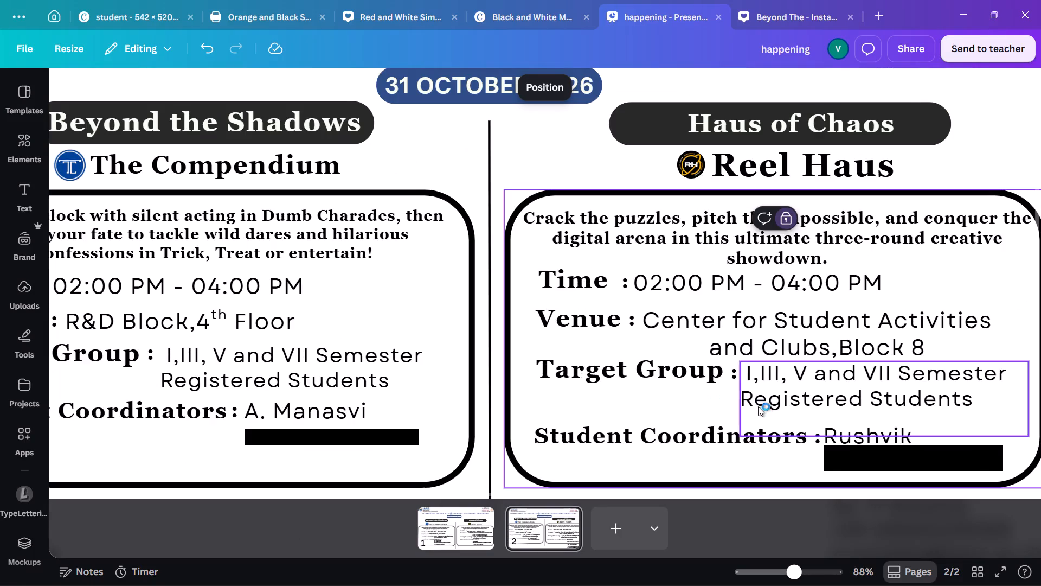
pyautogui.keyDown('ctrl'); pyautogui.moveTo(854, 461); pyautogui.dragTo(858, 460); pyautogui.keyUp('ctrl')
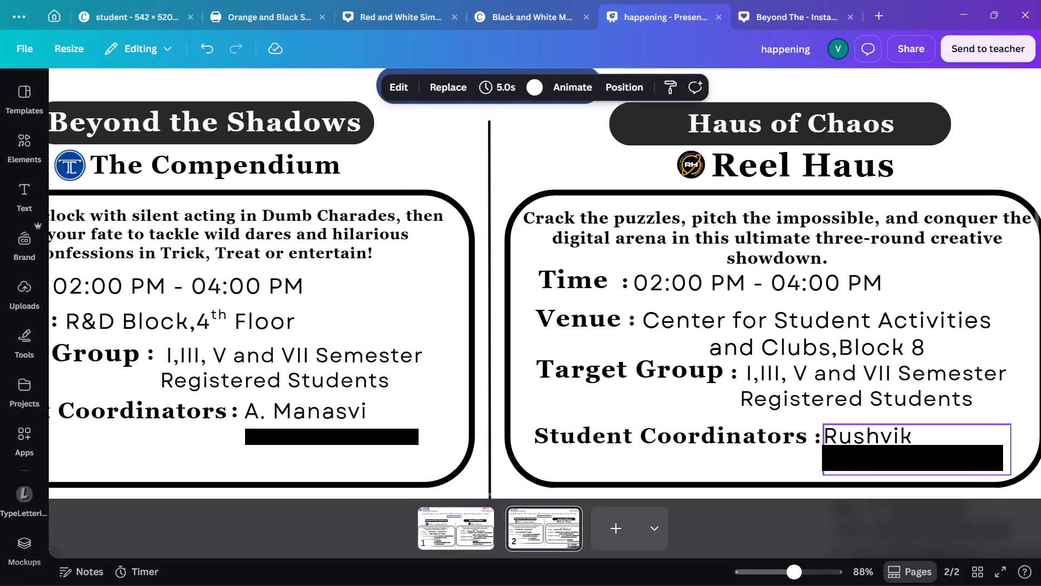
pyautogui.keyDown('ctrl'); pyautogui.moveTo(858, 460); pyautogui.dragTo(868, 459); pyautogui.keyUp('ctrl')
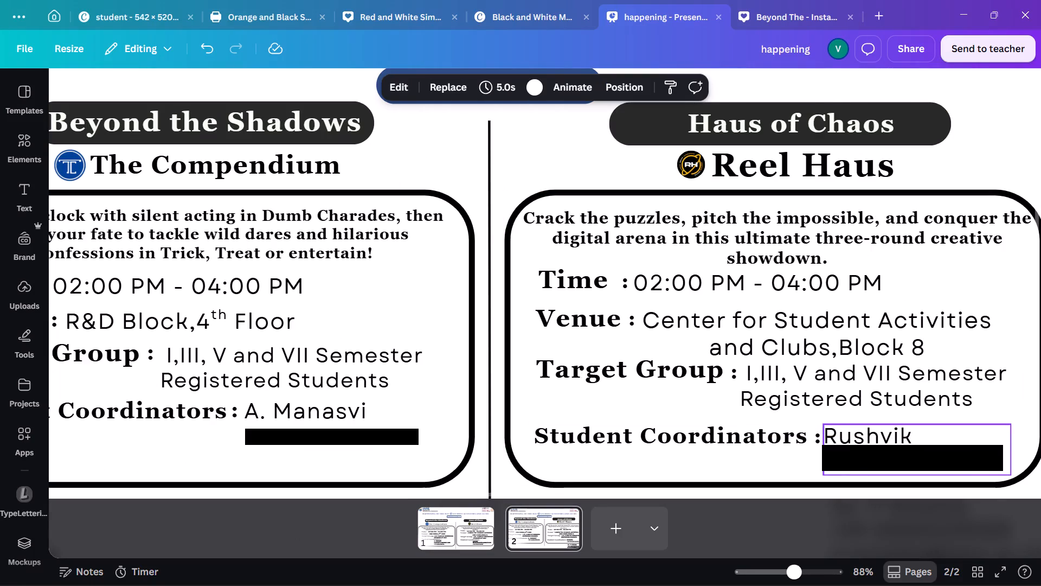
pyautogui.keyDown('ctrl'); pyautogui.moveTo(868, 459); pyautogui.dragTo(869, 459); pyautogui.keyUp('ctrl')
pyautogui.click(869, 459)
pyautogui.moveTo(851, 451); pyautogui.dragTo(857, 451)
pyautogui.click(775, 476)
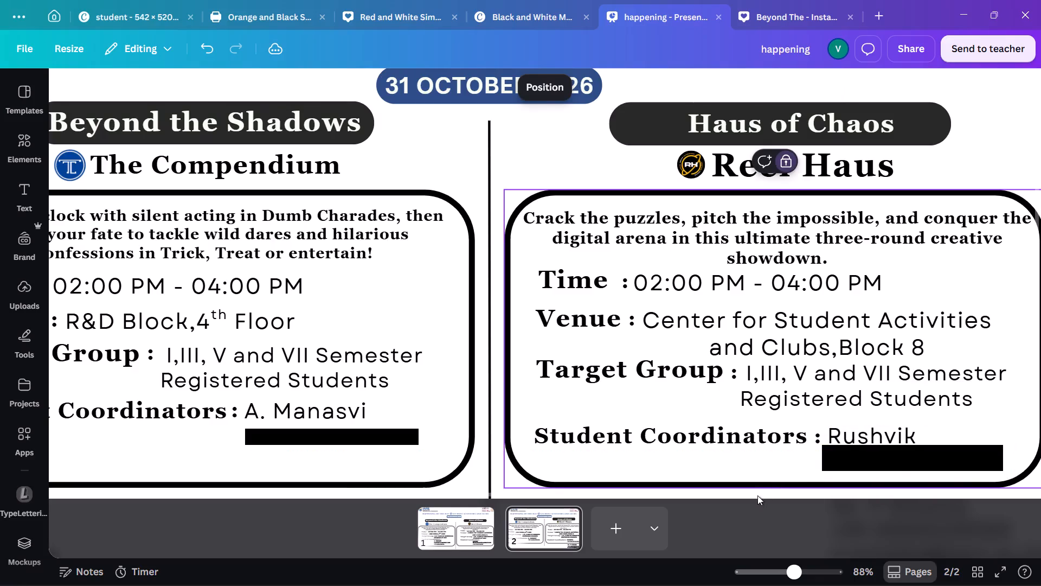
pyautogui.click(755, 517)
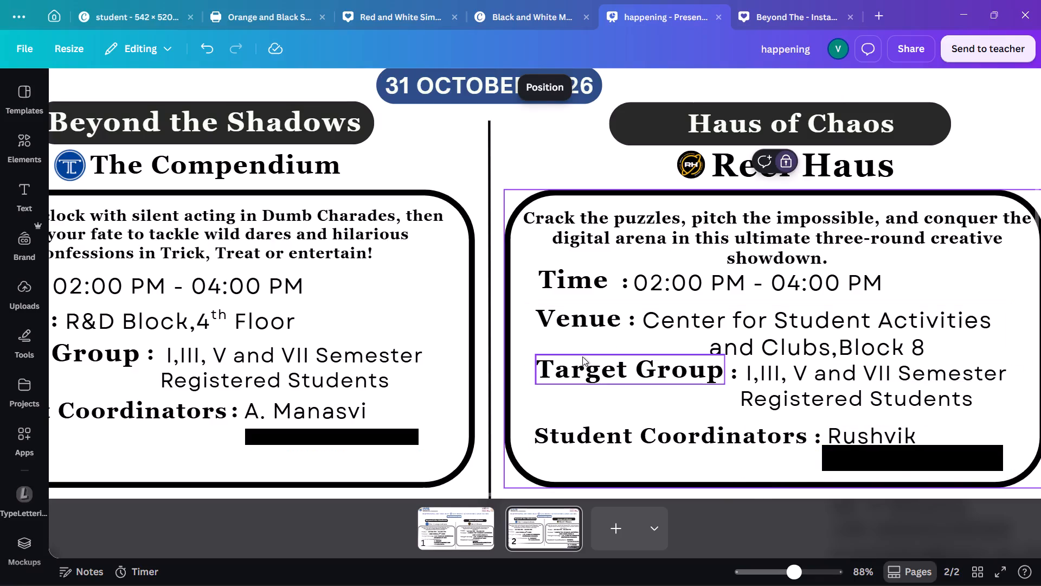
# Remove the space after the initial in the Beyond the Shadows student coordinator's name.
pyautogui.keyDown('ctrl'); pyautogui.scroll(-2, 641, 336); pyautogui.keyUp('ctrl')
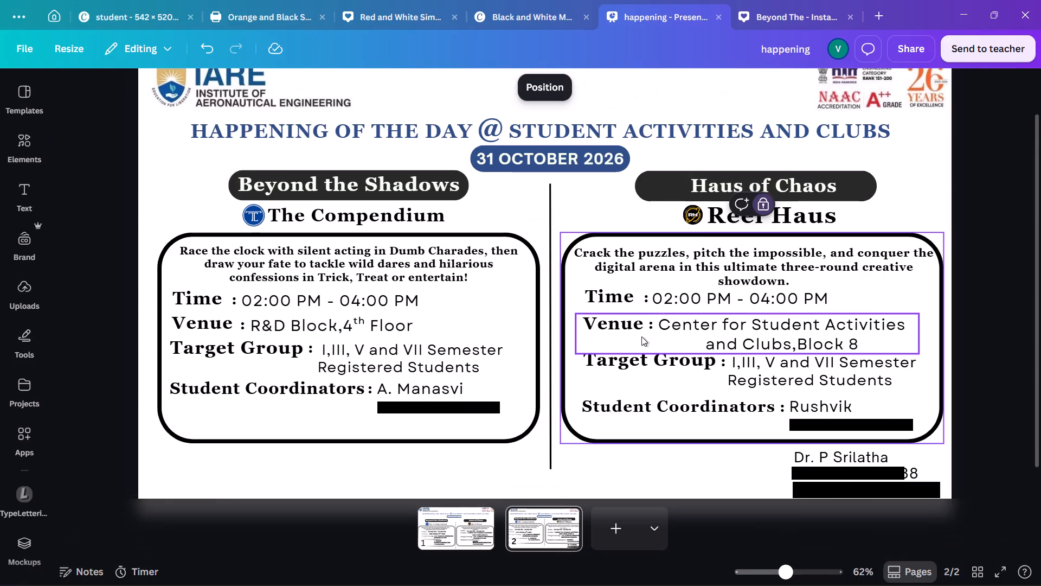
pyautogui.click(962, 450)
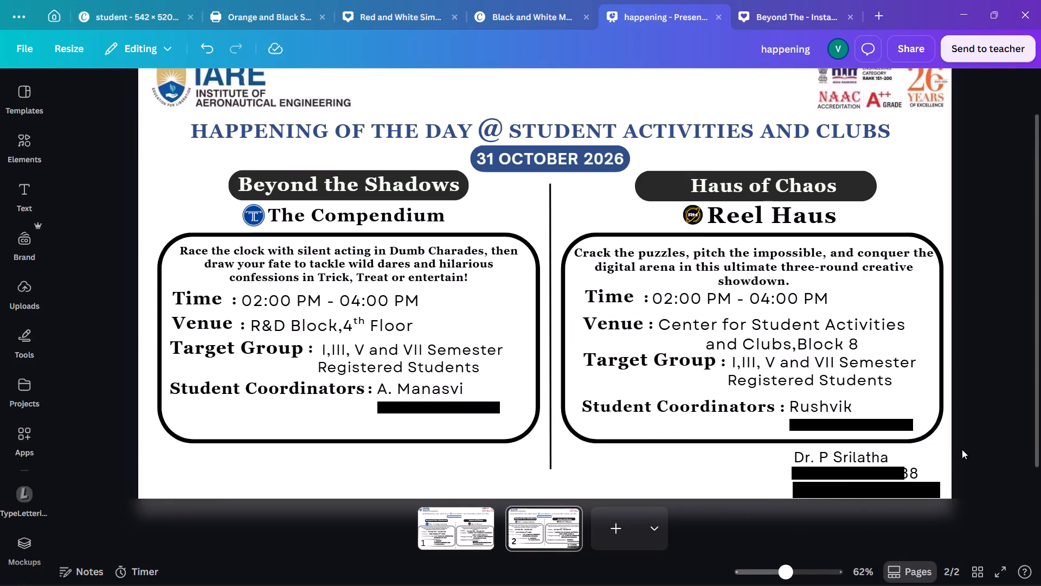
pyautogui.click(399, 415)
pyautogui.click(394, 390)
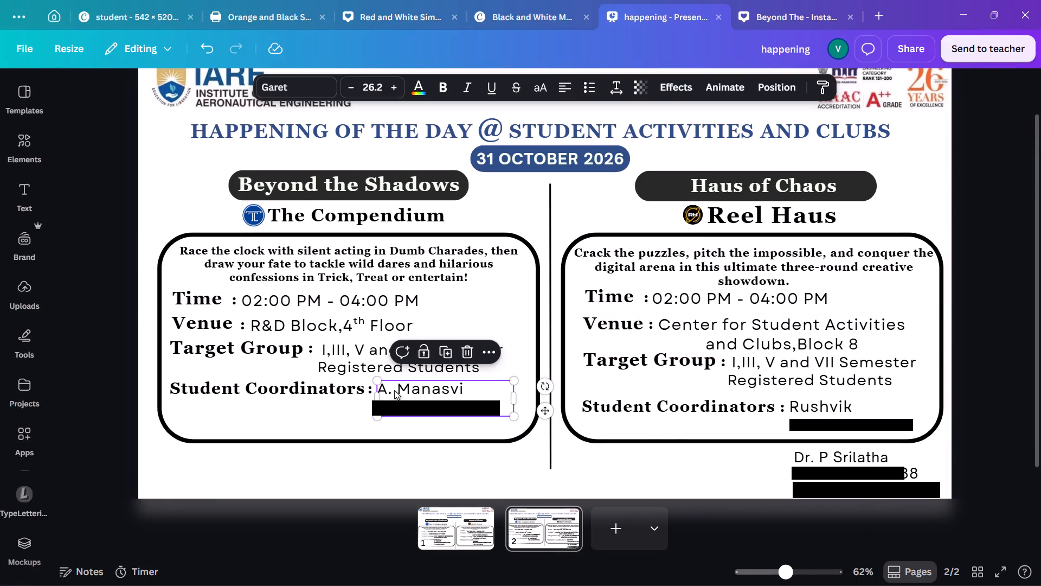
pyautogui.press('Right')
pyautogui.press('BackSpace')
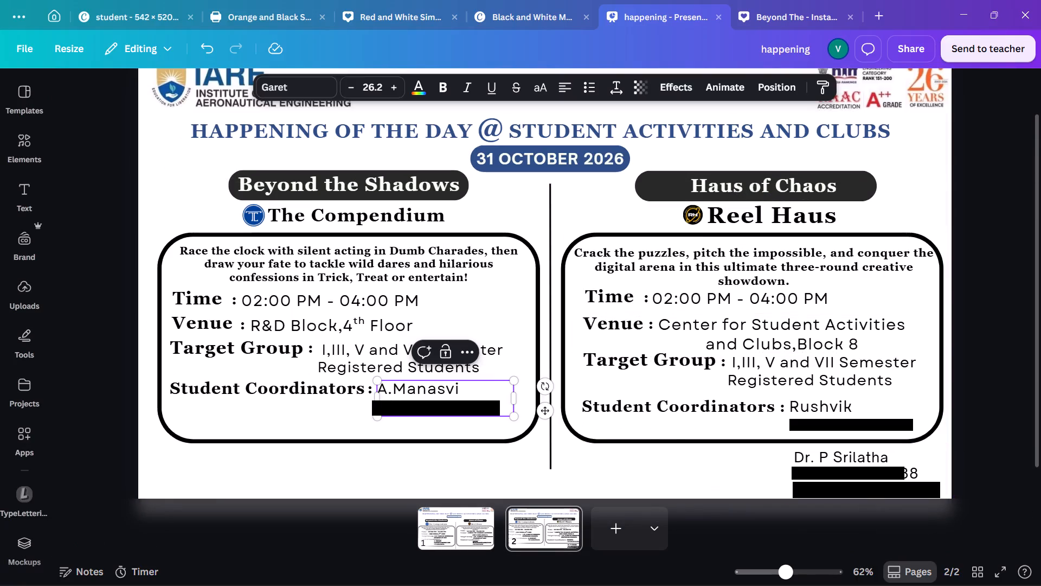
pyautogui.press('Escape')
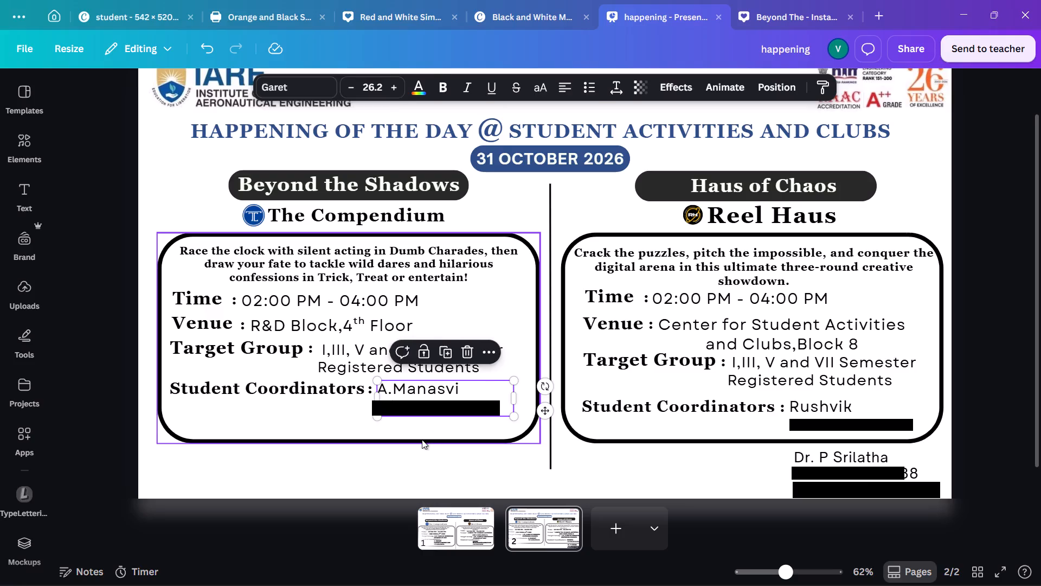
pyautogui.press('Escape')
# Nudge the grouped convenor contact block slightly up and to the right below the Haus of Chaos frame.
pyautogui.click(844, 464)
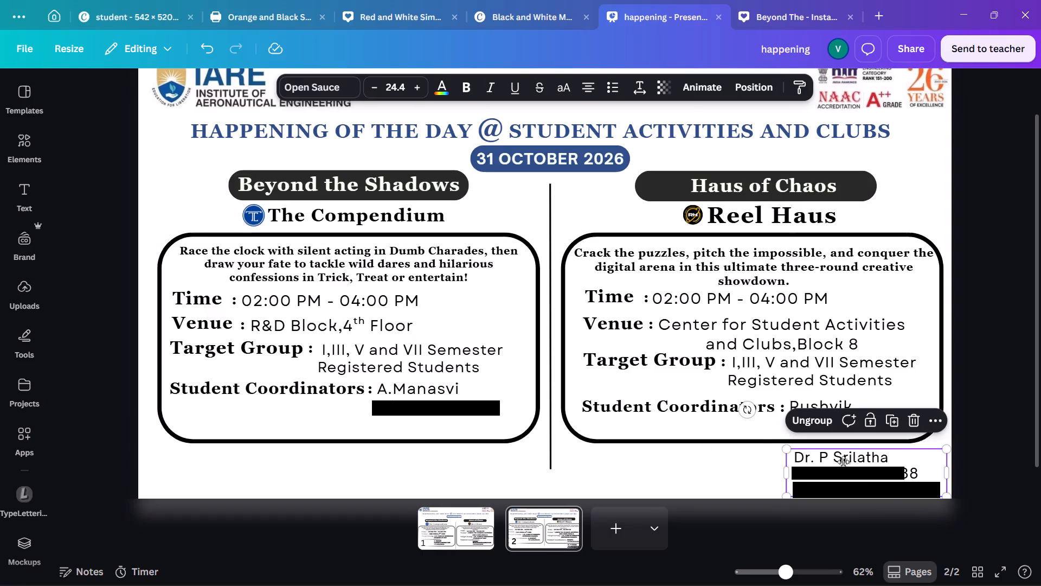
pyautogui.click(733, 478)
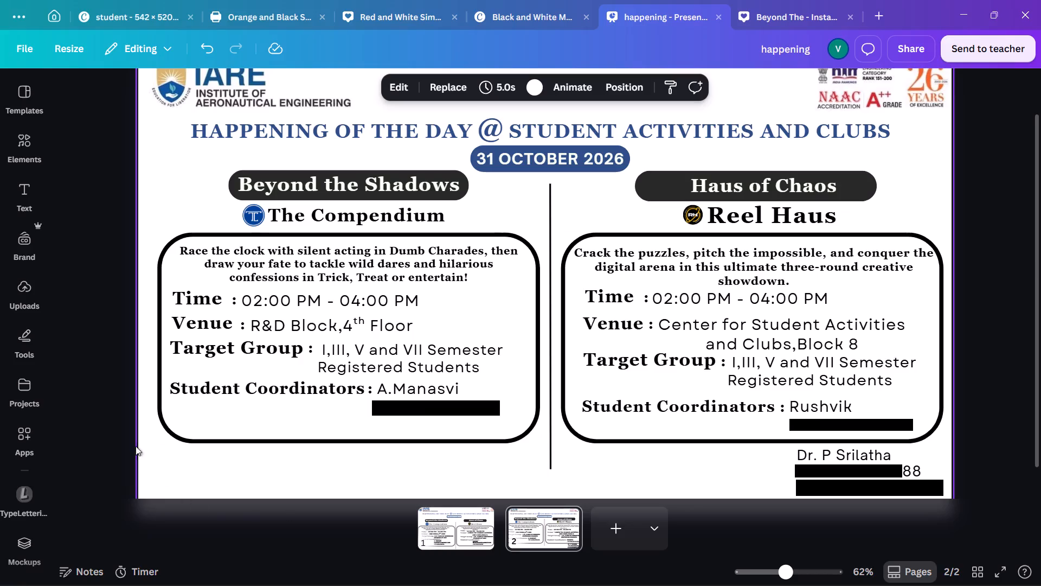
pyautogui.click(118, 424)
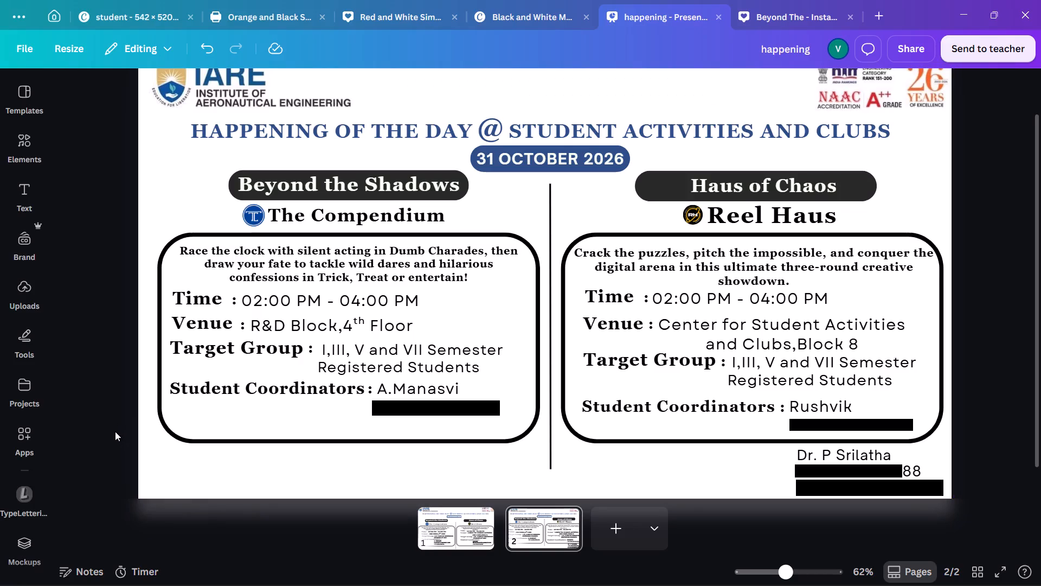
# Widen the text box of The Compendium title and extend its text to "The Compendium Club" on one line.
pyautogui.click(428, 208)
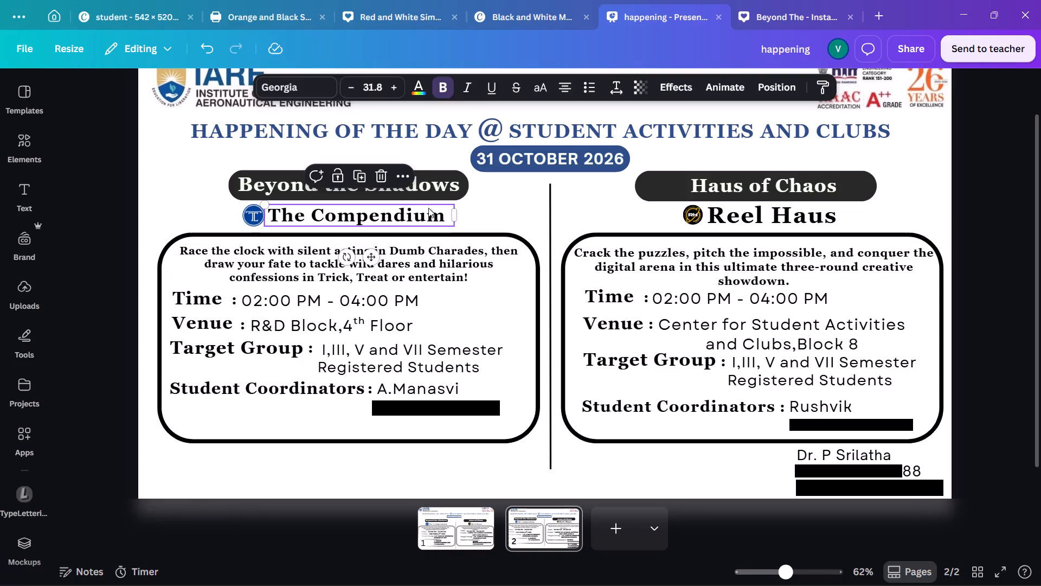
pyautogui.moveTo(454, 215); pyautogui.dragTo(500, 218)
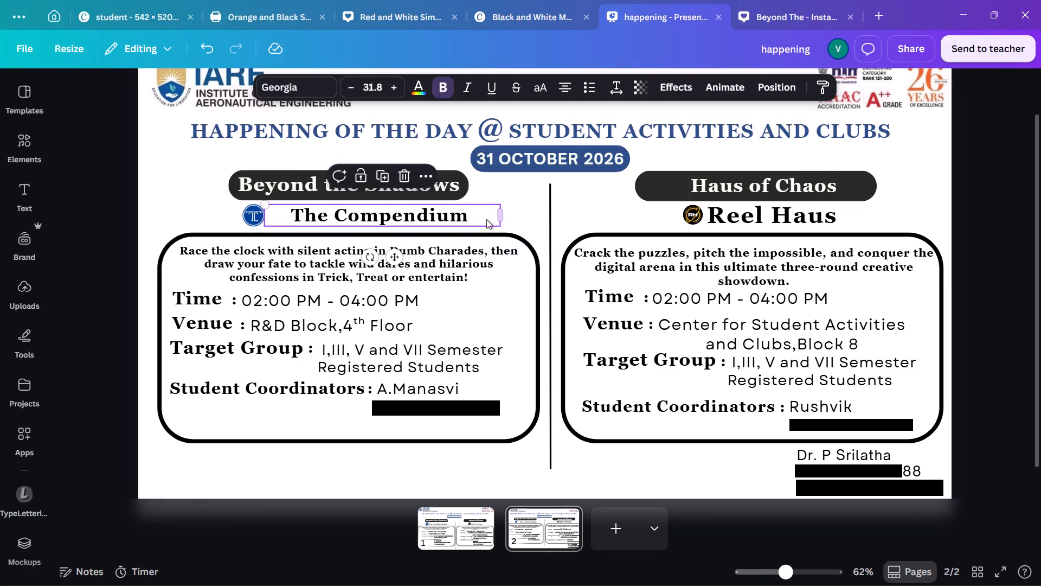
pyautogui.click(478, 215)
pyautogui.click(477, 215)
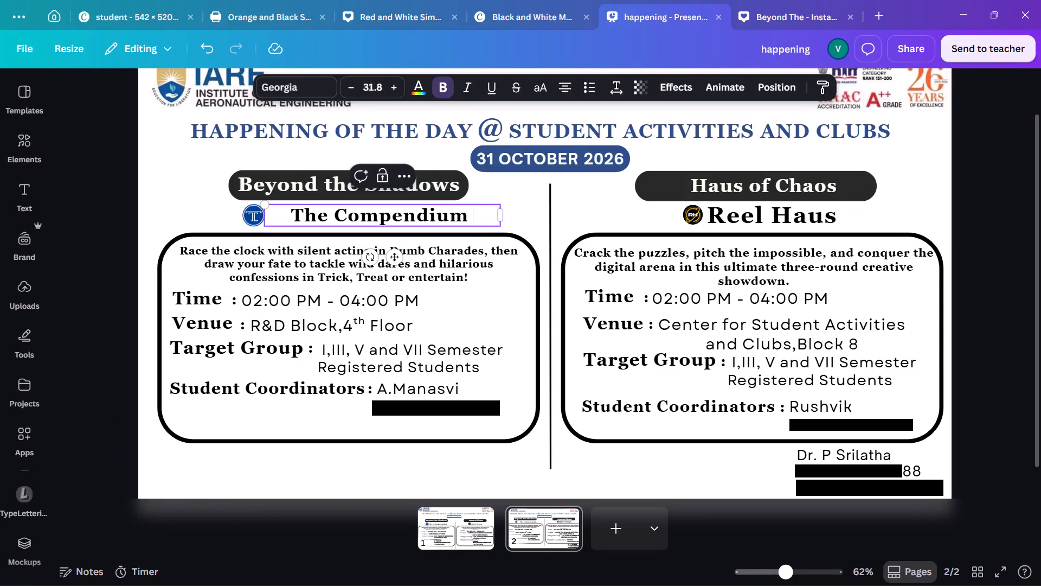
pyautogui.press('BackSpace')
pyautogui.press('space')
pyautogui.write('Cl')
pyautogui.write('ub')
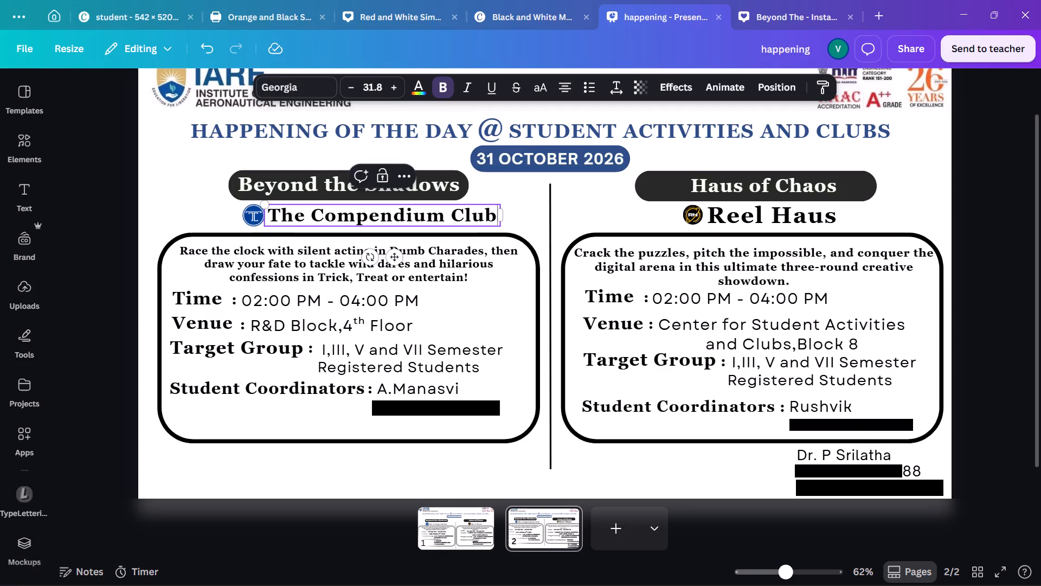
pyautogui.press('Escape')
pyautogui.press('Escape')
# Extend the Reel Haus title to "Reel Haus Club" and widen its text box so it fits on one line.
pyautogui.click(809, 212)
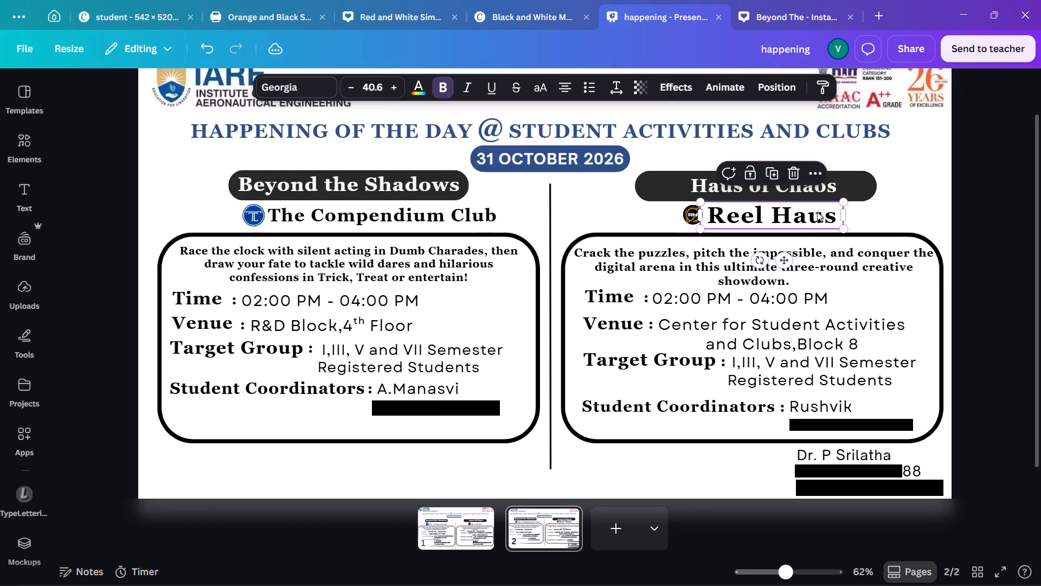
pyautogui.moveTo(845, 214); pyautogui.dragTo(860, 218)
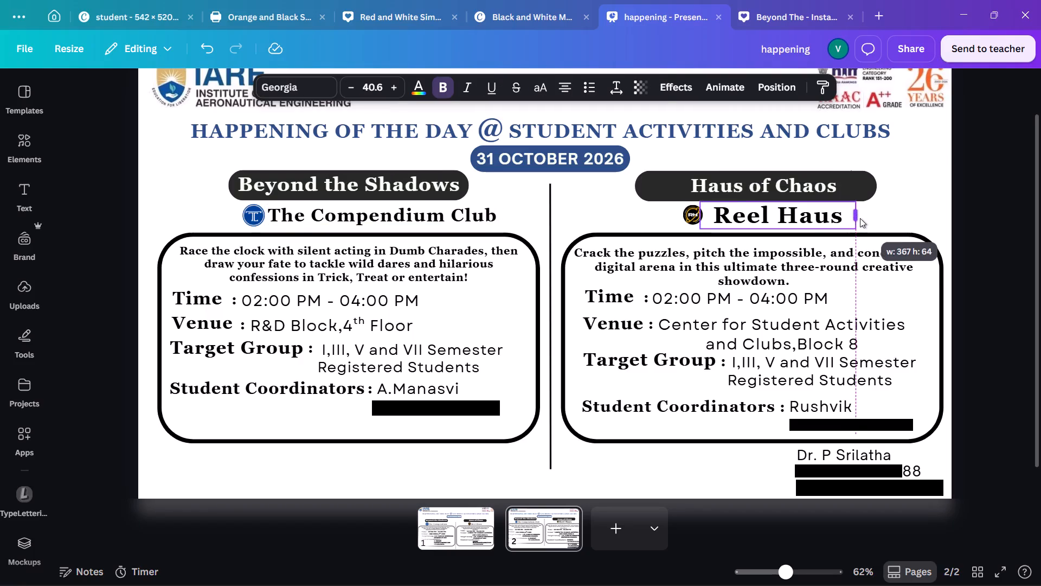
pyautogui.moveTo(860, 218); pyautogui.dragTo(898, 223)
pyautogui.click(865, 215)
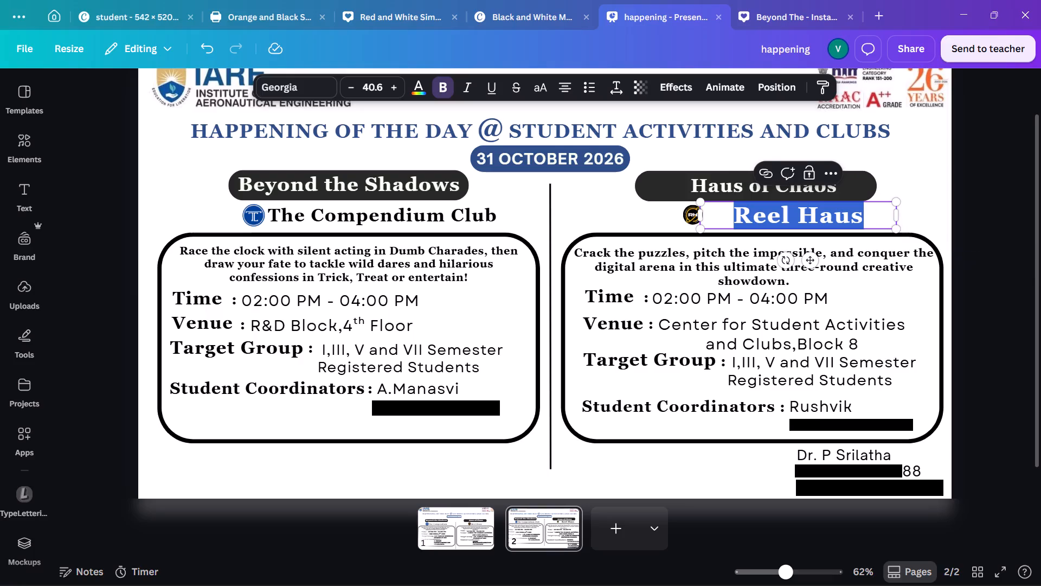
pyautogui.click(865, 215)
pyautogui.click(864, 216)
pyautogui.press('Right')
pyautogui.press('space')
pyautogui.write('C;')
pyautogui.press('BackSpace')
pyautogui.write('lub')
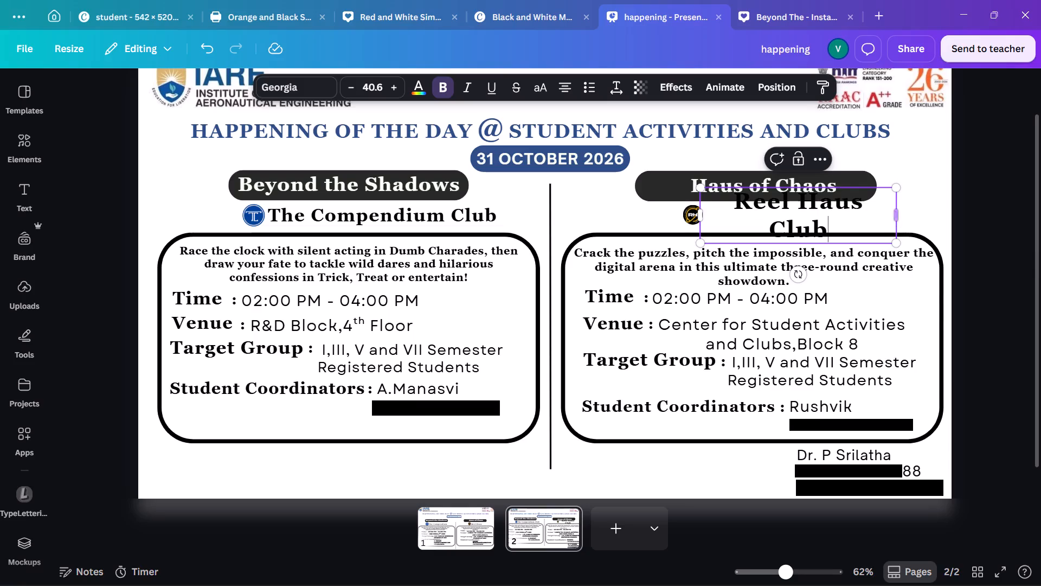
pyautogui.moveTo(898, 213); pyautogui.dragTo(912, 219)
pyautogui.click(924, 214)
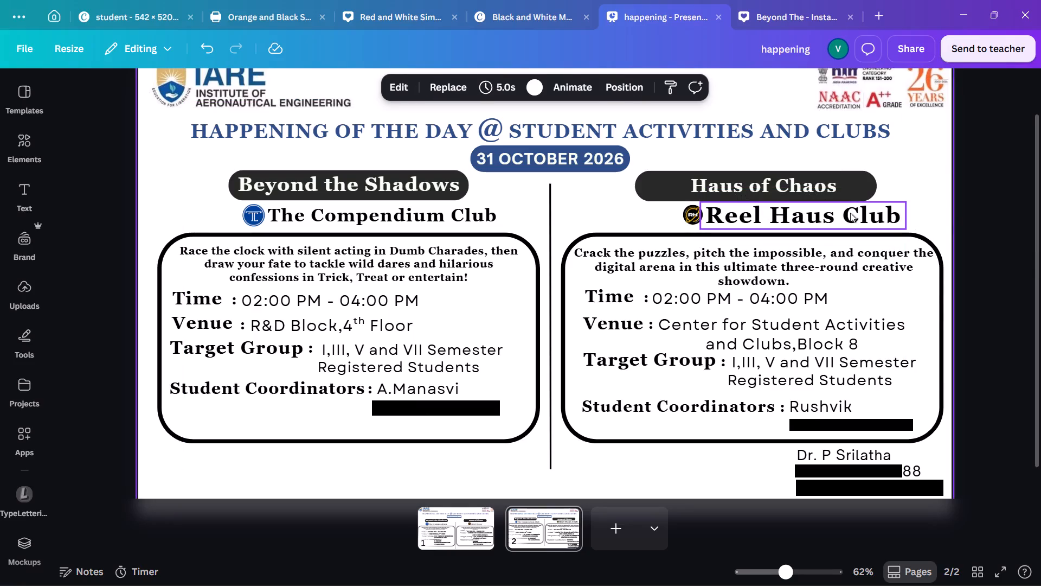
pyautogui.click(978, 216)
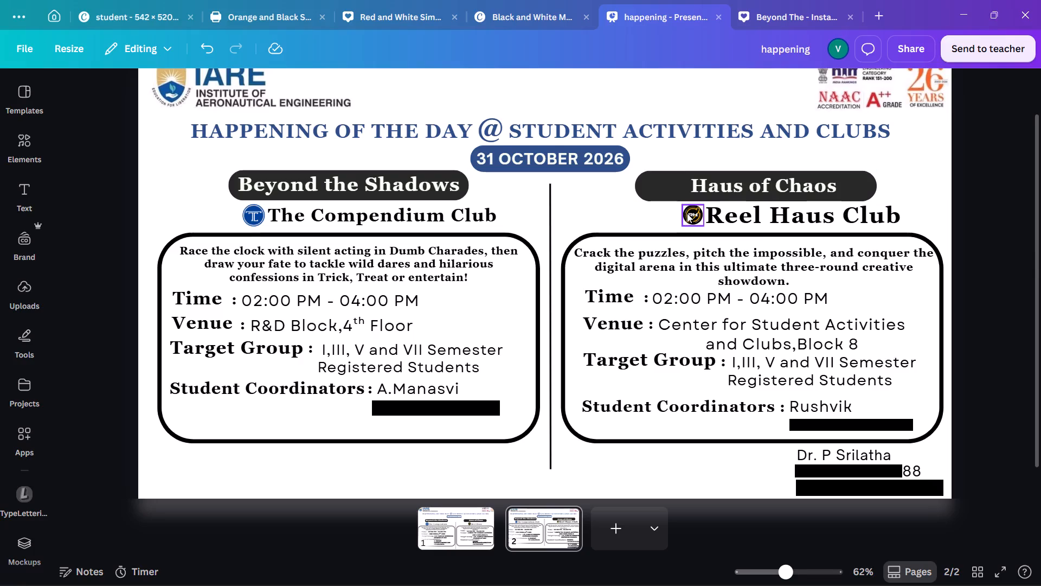
# Move the Reel Haus logo and the "Reel Haus Club" title left so they sit side by side under the Haus of Chaos banner.
pyautogui.keyDown('ctrl'); pyautogui.scroll(2, 687, 213); pyautogui.keyUp('ctrl')
pyautogui.keyDown('ctrl'); pyautogui.scroll(2, 960, 238); pyautogui.keyUp('ctrl')
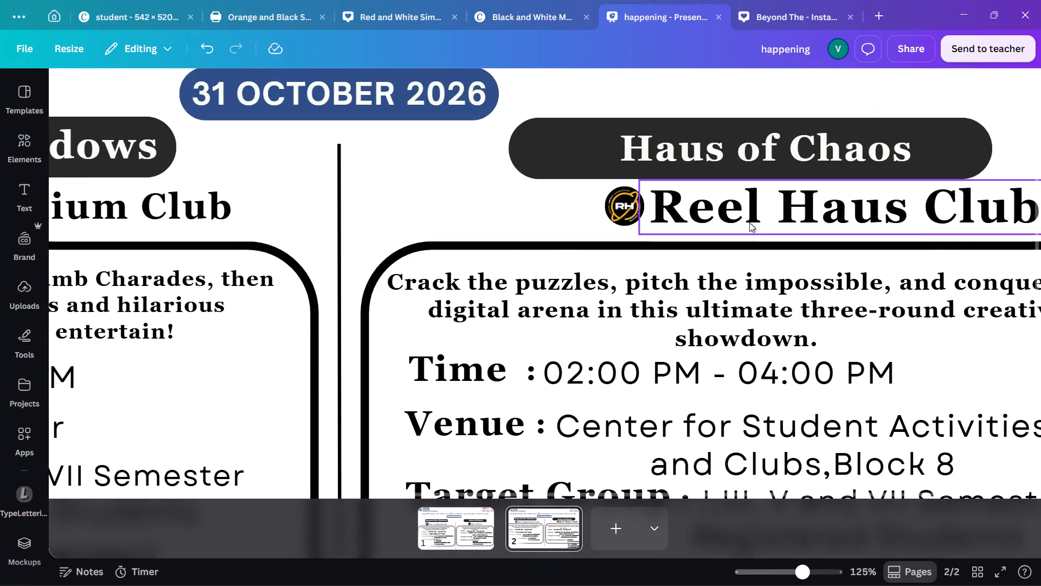
pyautogui.moveTo(629, 207); pyautogui.dragTo(576, 203)
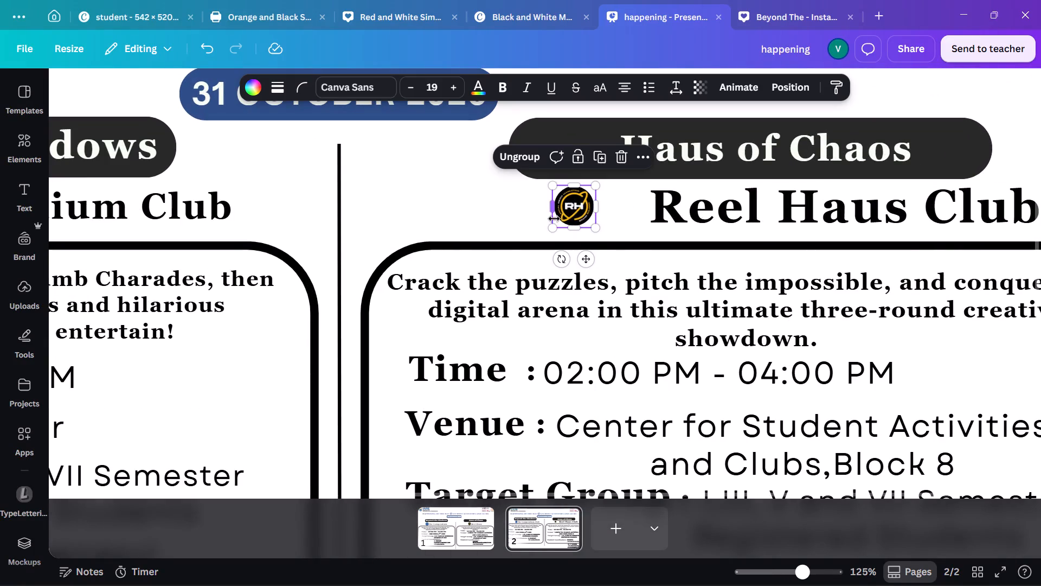
pyautogui.click(553, 225)
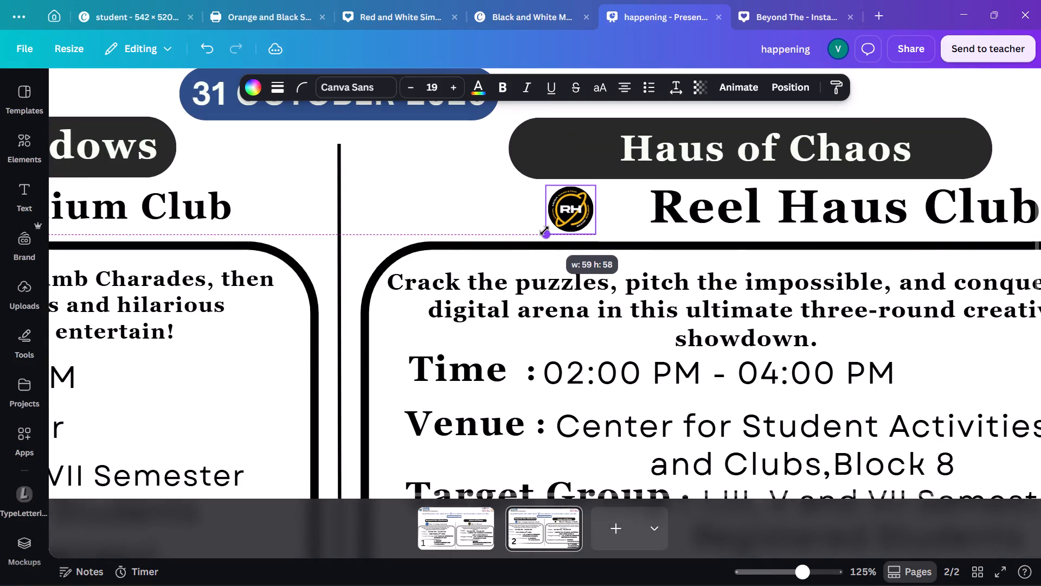
pyautogui.moveTo(714, 209); pyautogui.dragTo(714, 208)
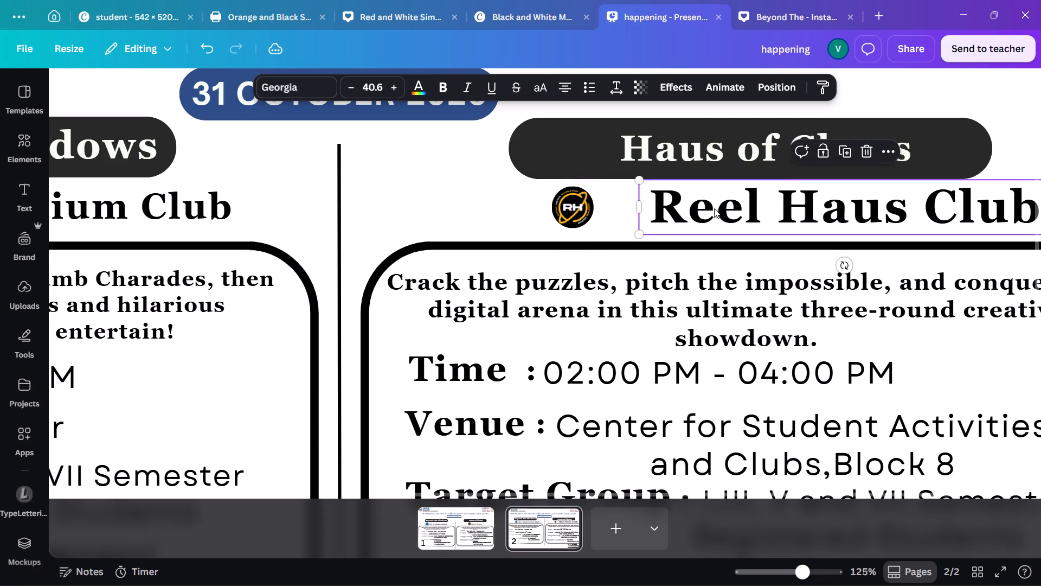
pyautogui.moveTo(714, 208); pyautogui.dragTo(666, 208)
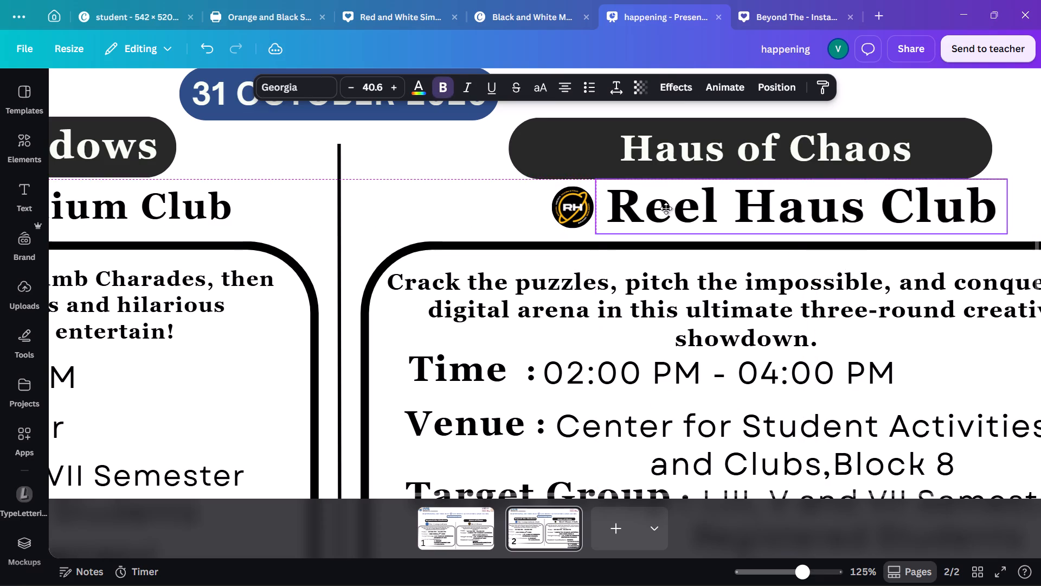
pyautogui.moveTo(666, 208); pyautogui.dragTo(666, 211)
pyautogui.keyDown('ctrl'); pyautogui.scroll(-4, 667, 211); pyautogui.keyUp('ctrl')
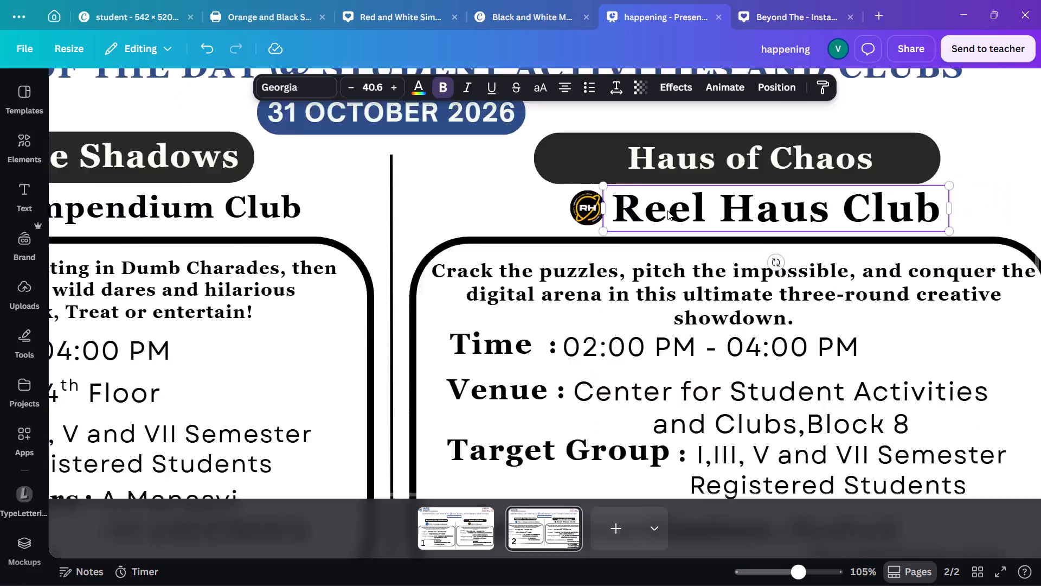
# Shift the Reel Haus logo and the "Reel Haus Club" title further left, keeping them side by side under the Haus of Chaos banner.
pyautogui.moveTo(663, 203); pyautogui.dragTo(658, 203)
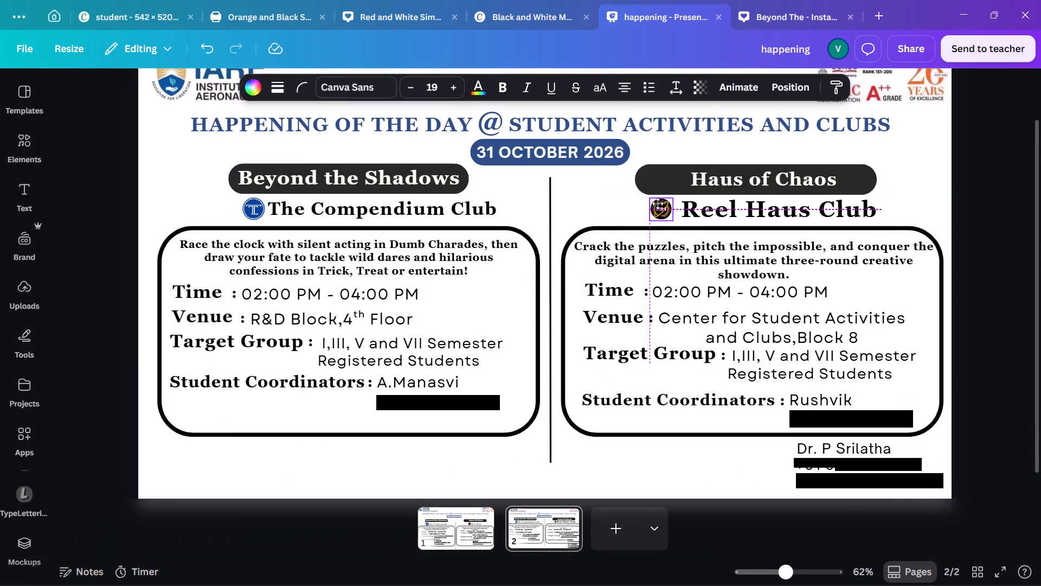
pyautogui.moveTo(658, 203); pyautogui.dragTo(652, 204)
pyautogui.click(704, 207)
pyautogui.moveTo(710, 210); pyautogui.dragTo(699, 210)
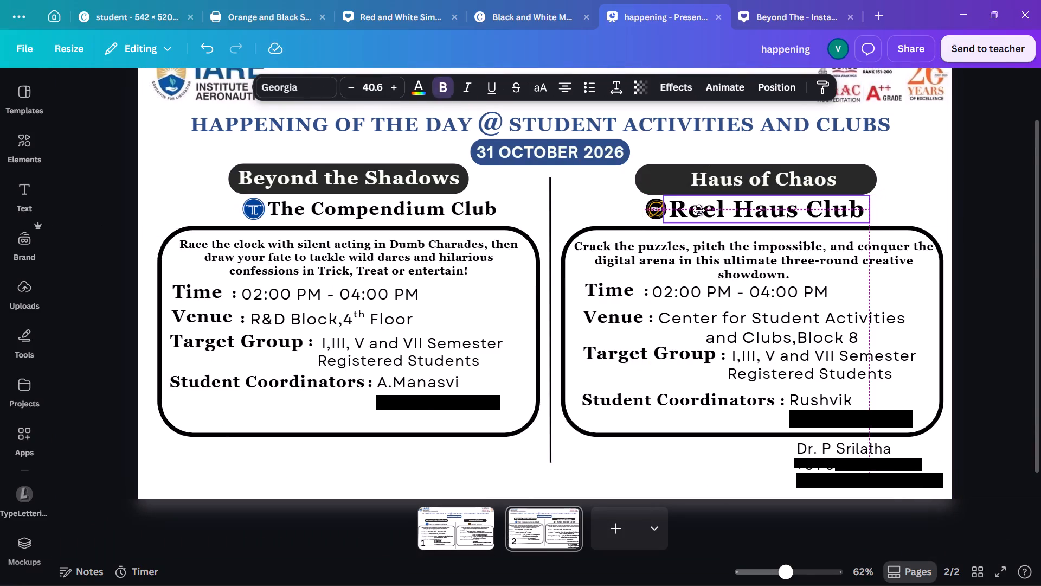
pyautogui.moveTo(699, 210); pyautogui.dragTo(699, 209)
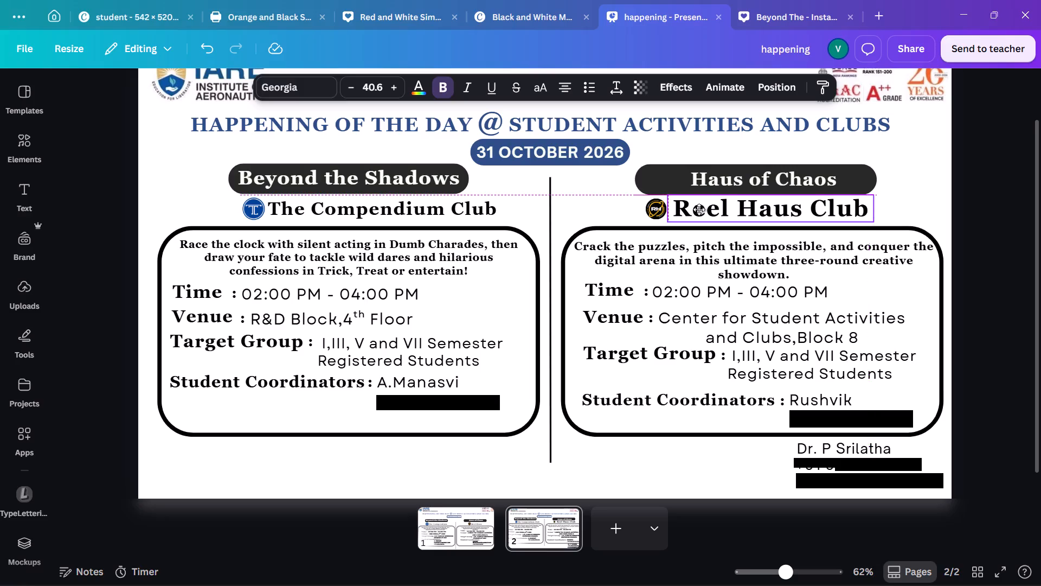
pyautogui.moveTo(699, 209); pyautogui.dragTo(698, 209)
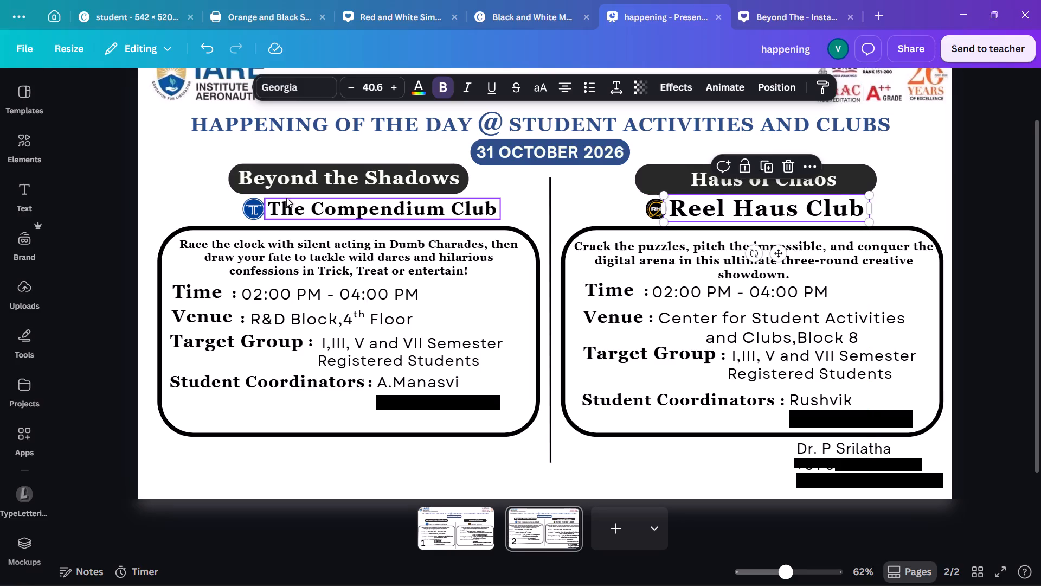
# Move the Compendium logo and "The Compendium Club" title slightly left so they sit together under the Beyond the Shadows banner.
pyautogui.click(251, 208)
pyautogui.moveTo(251, 208); pyautogui.dragTo(242, 208)
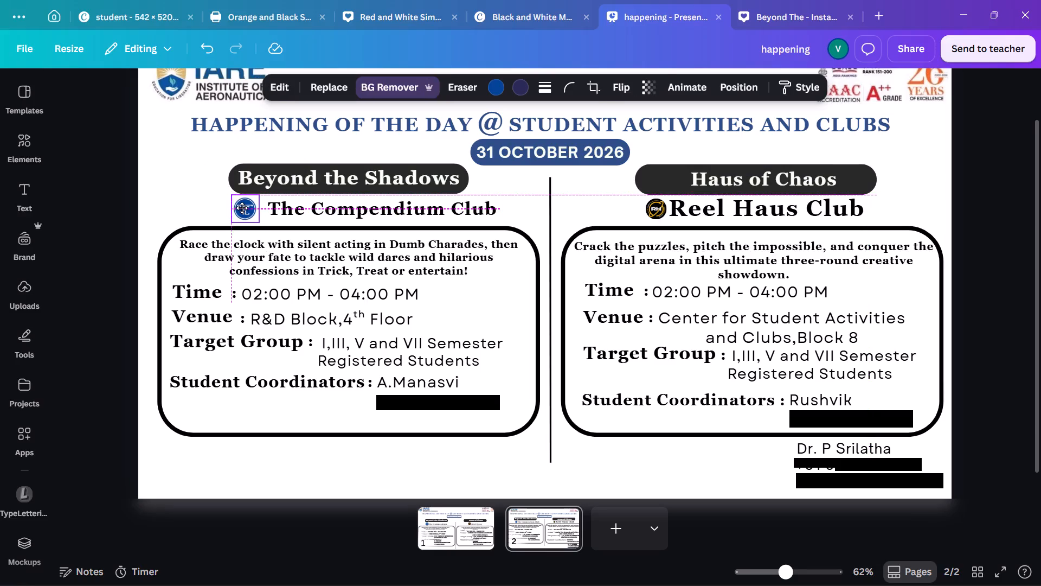
pyautogui.moveTo(242, 208); pyautogui.dragTo(240, 207)
pyautogui.click(302, 208)
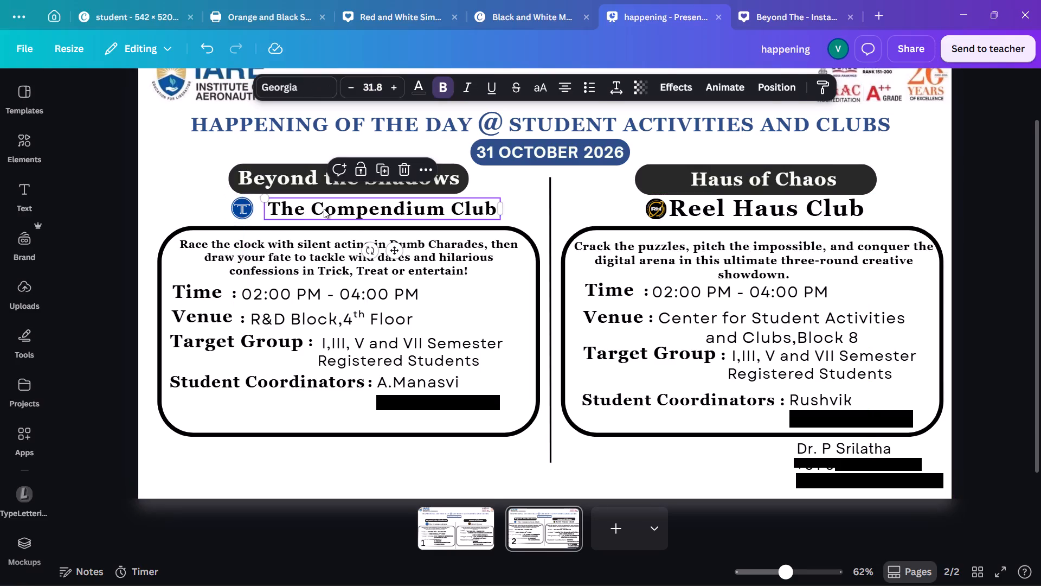
pyautogui.moveTo(333, 209); pyautogui.dragTo(323, 211)
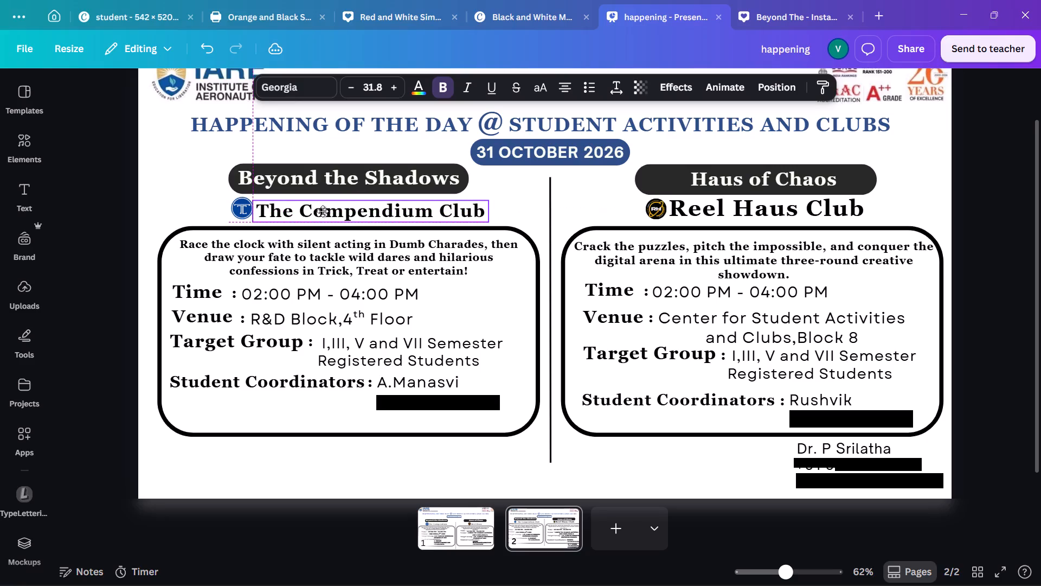
pyautogui.moveTo(323, 211); pyautogui.dragTo(323, 211)
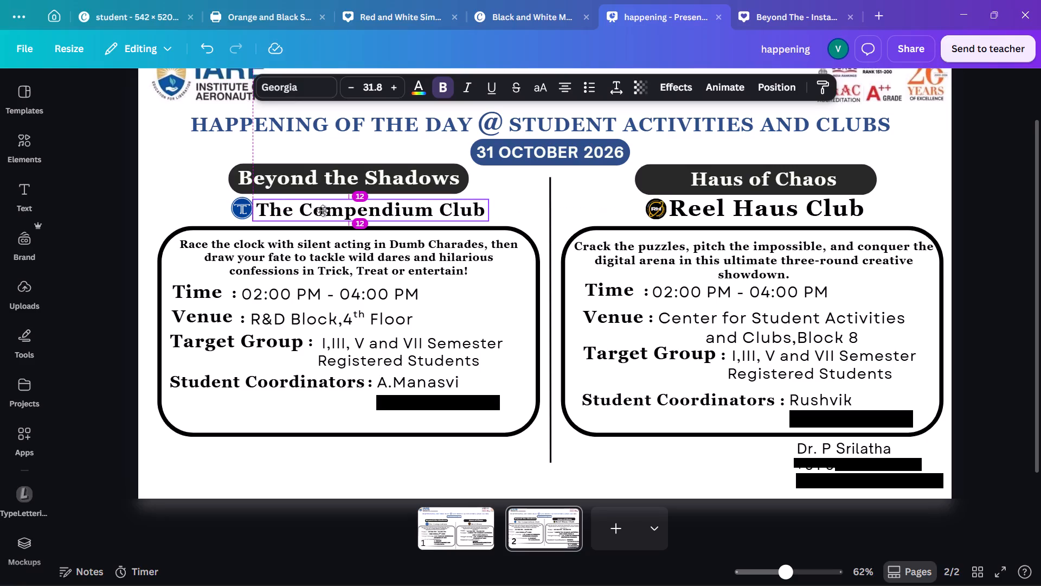
pyautogui.moveTo(323, 211); pyautogui.dragTo(322, 211)
pyautogui.click(246, 206)
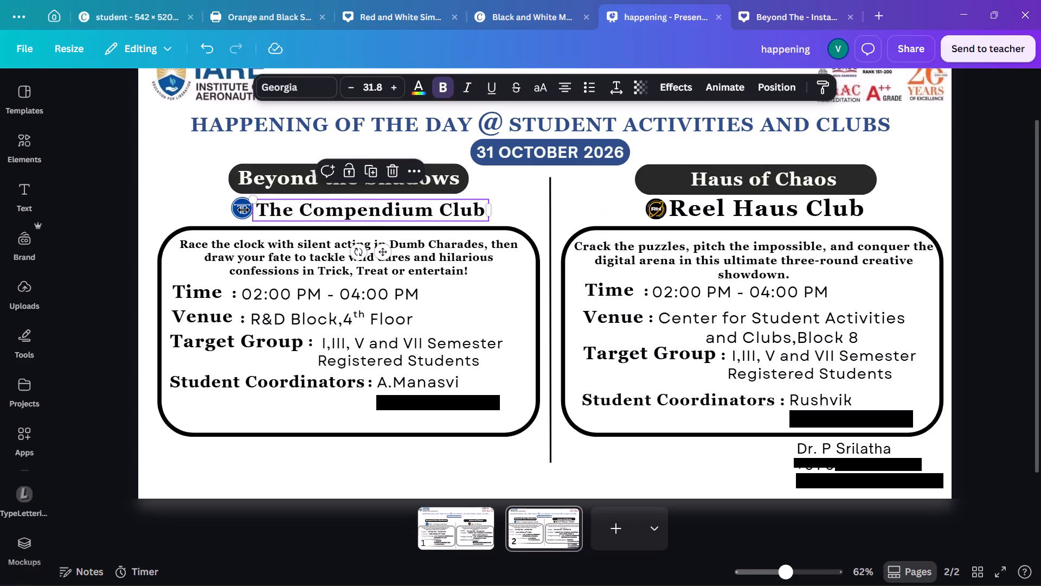
pyautogui.click(243, 210)
pyautogui.click(235, 205)
pyautogui.click(241, 205)
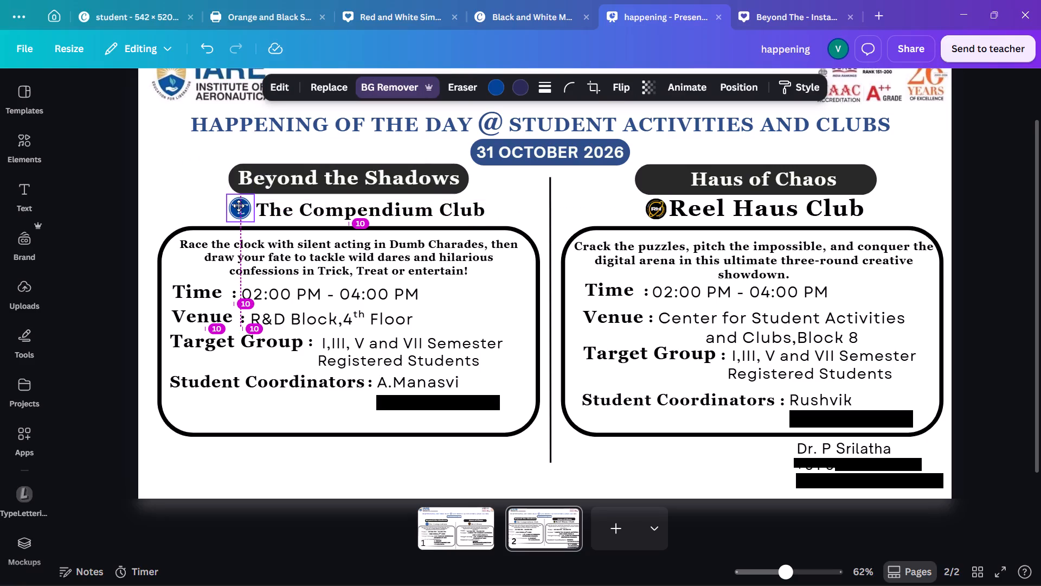
pyautogui.click(282, 206)
pyautogui.moveTo(315, 209); pyautogui.dragTo(310, 209)
pyautogui.click(500, 185)
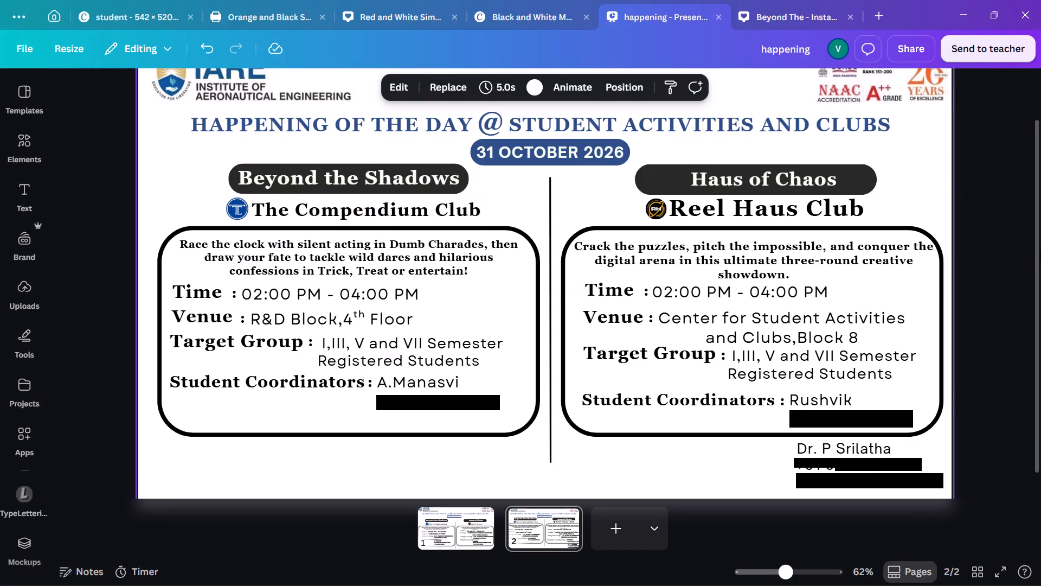
# Group the description, time, venue, target group and student coordinator texts inside the Beyond the Shadows frame.
pyautogui.click(1040, 250)
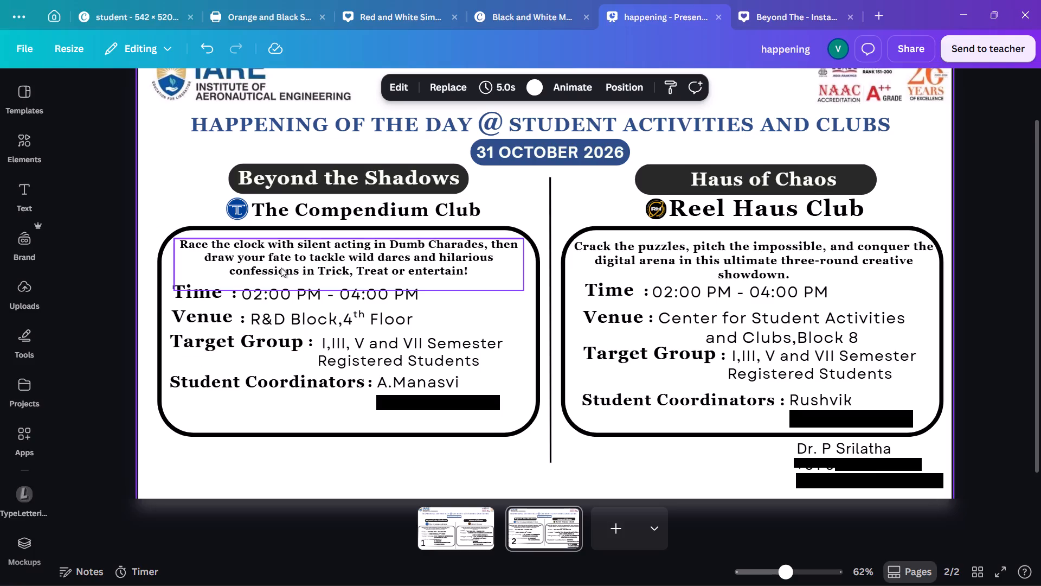
pyautogui.click(102, 235)
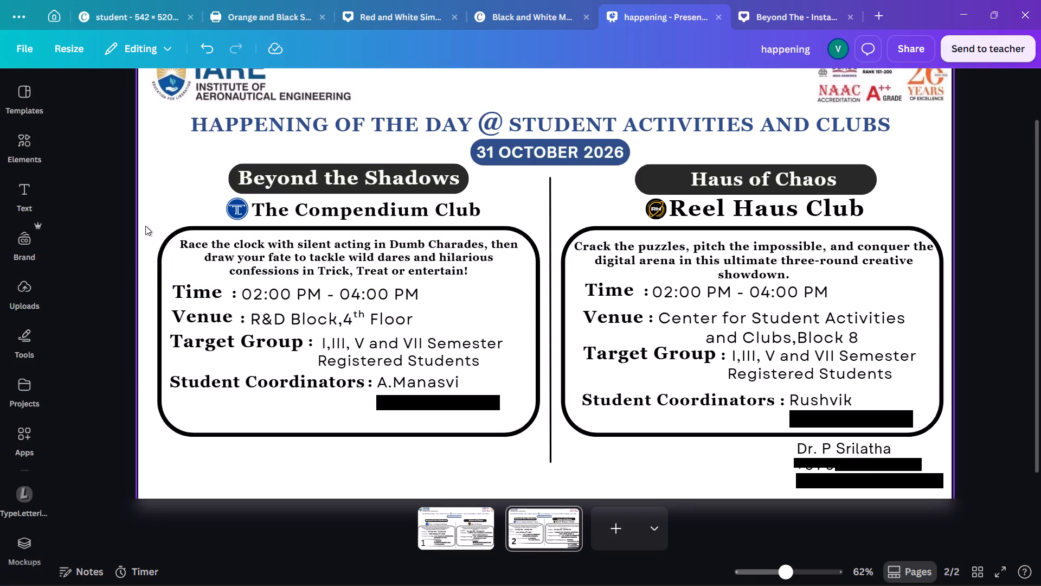
pyautogui.moveTo(149, 230); pyautogui.dragTo(530, 463)
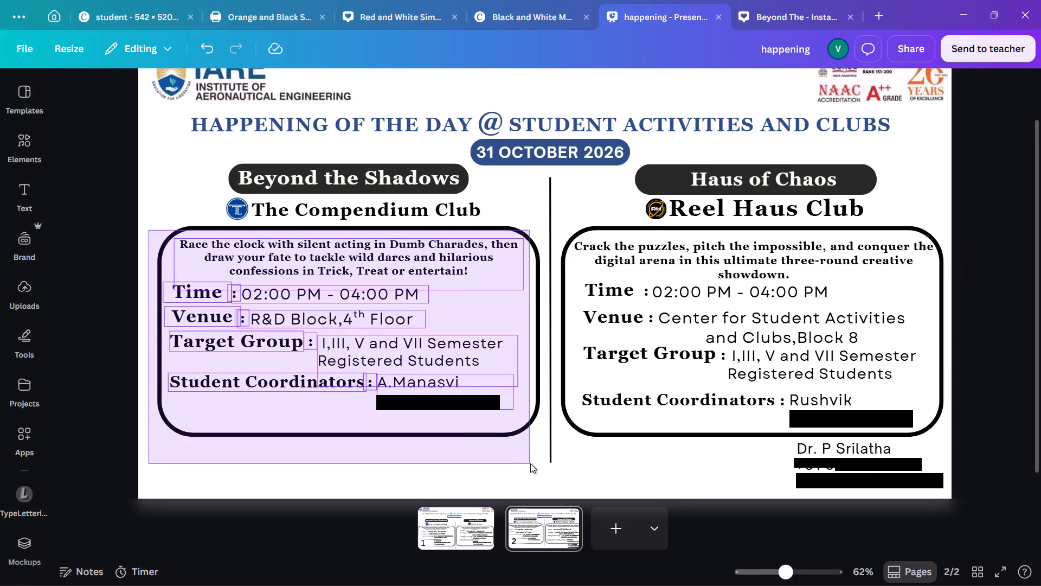
pyautogui.moveTo(530, 463); pyautogui.dragTo(536, 458)
pyautogui.click(298, 203)
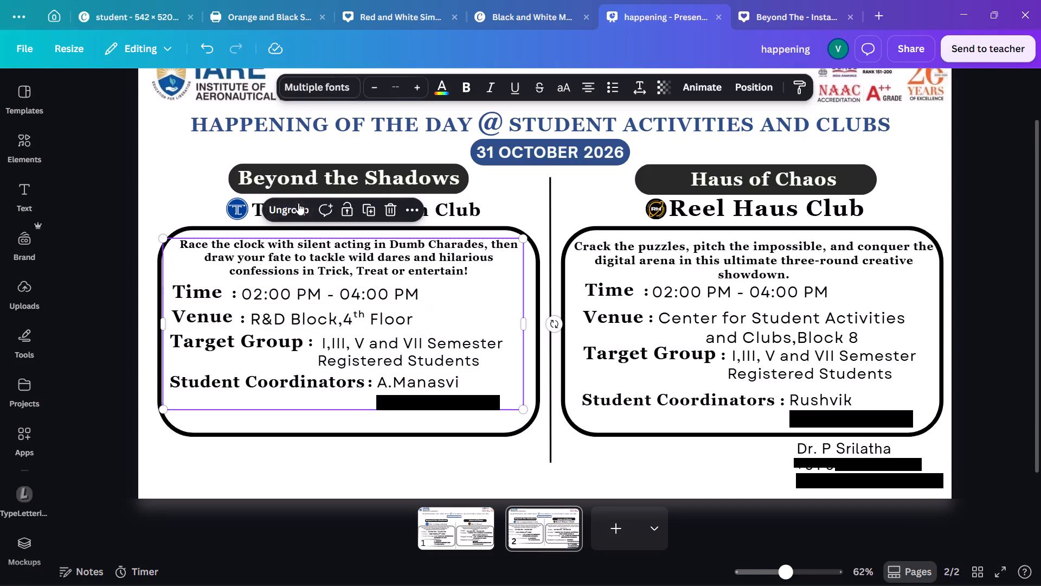
# Unlock the rounded frame around the Beyond the Shadows details.
pyautogui.click(392, 451)
pyautogui.tripleClick(417, 421)
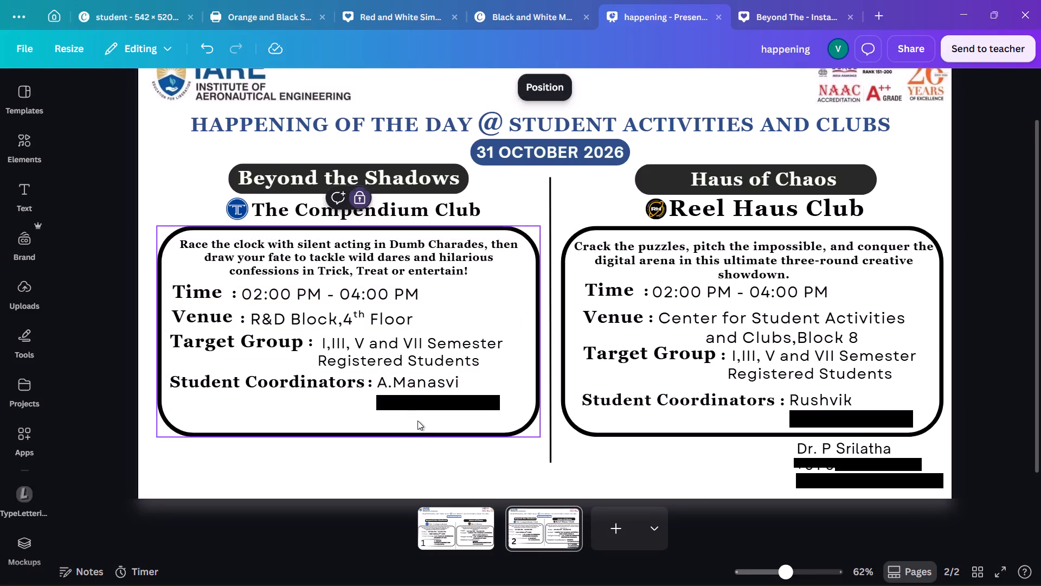
pyautogui.click(476, 467)
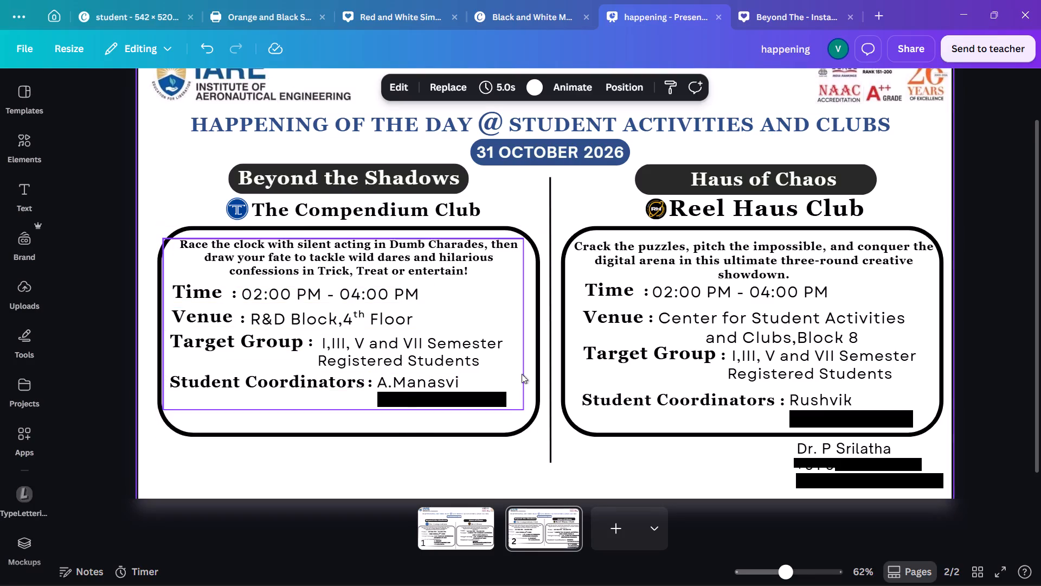
pyautogui.click(531, 365)
pyautogui.click(361, 193)
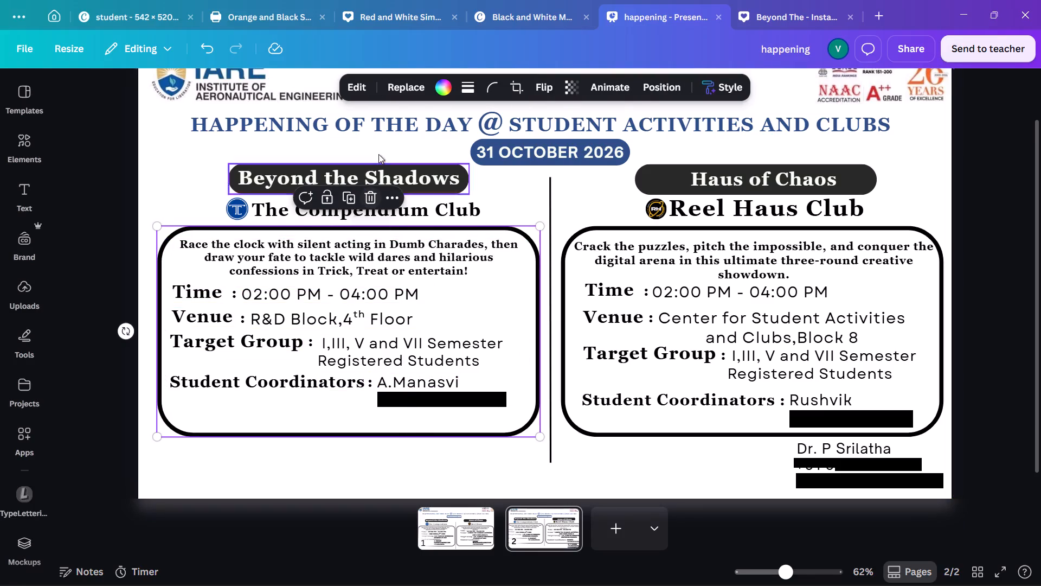
# Group the Beyond the Shadows frame with its detail texts and move the group slightly left and up.
pyautogui.click(380, 145)
pyautogui.moveTo(140, 232); pyautogui.dragTo(365, 418)
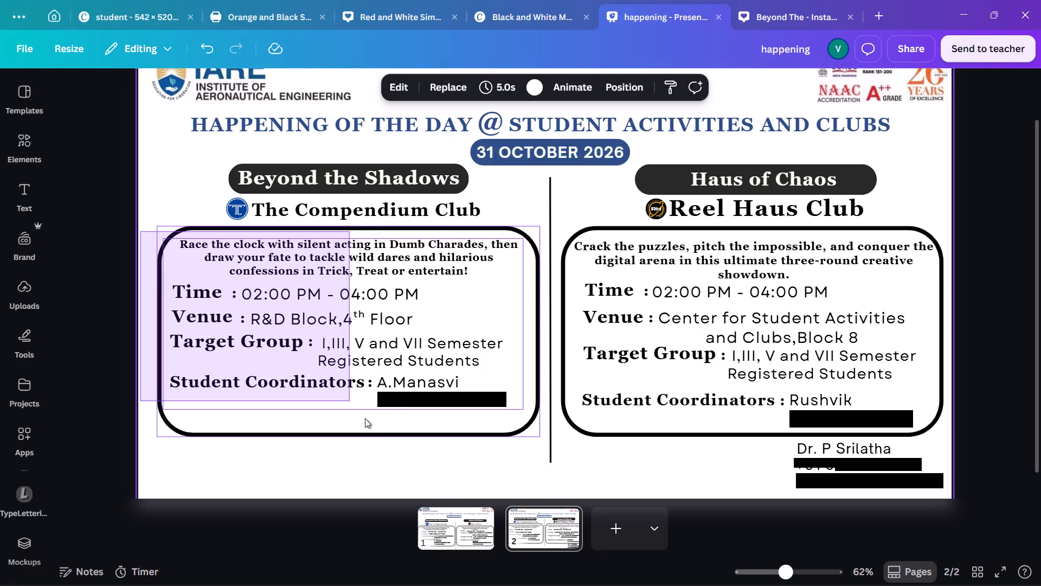
pyautogui.moveTo(365, 418); pyautogui.dragTo(544, 448)
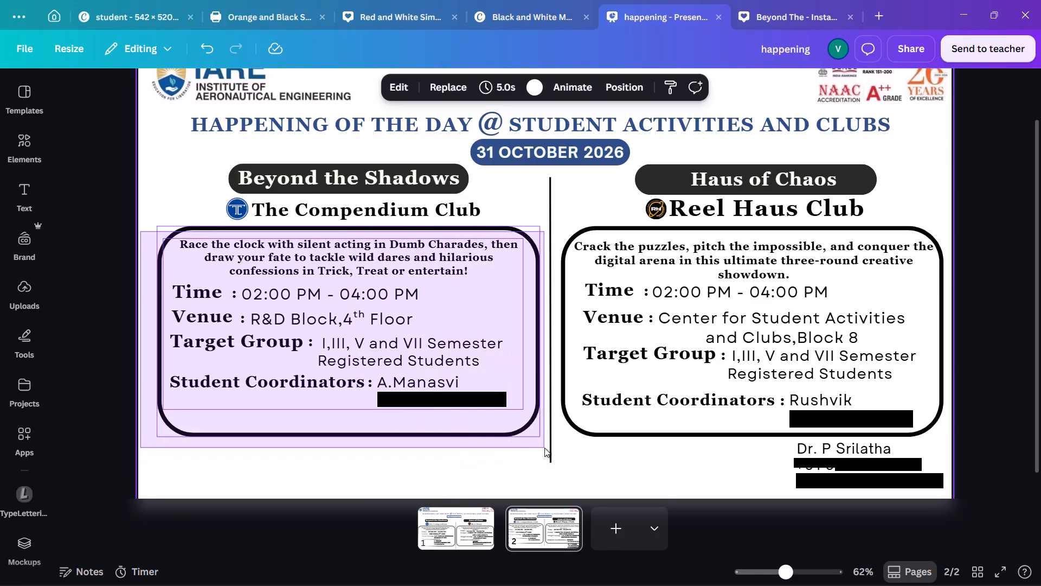
pyautogui.moveTo(544, 448); pyautogui.dragTo(530, 448)
pyautogui.click(306, 198)
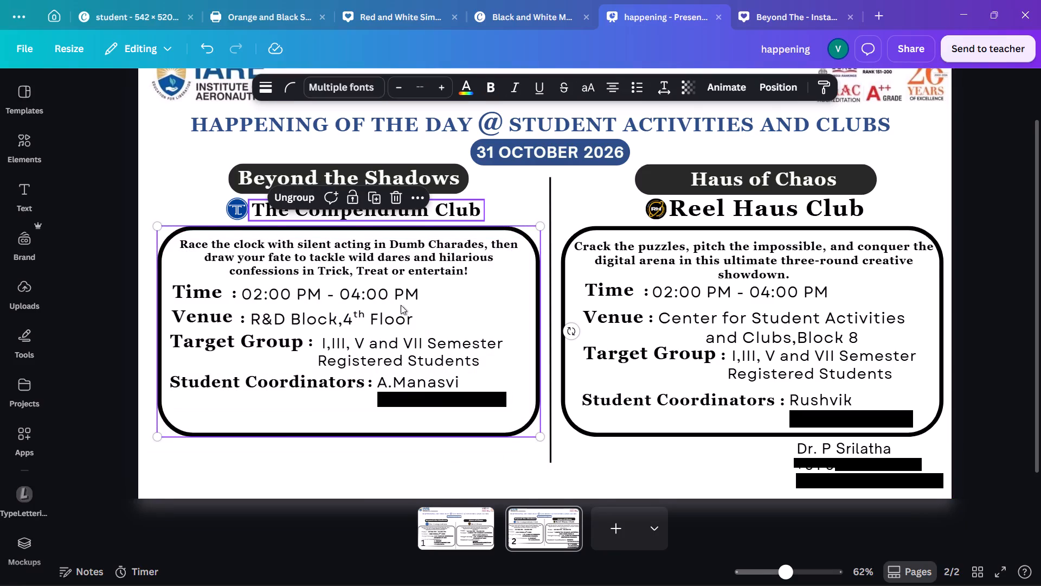
pyautogui.moveTo(446, 332); pyautogui.dragTo(436, 329)
# Nudge the vertical divider line between the two event columns slightly left to recentre it in the gap.
pyautogui.click(551, 432)
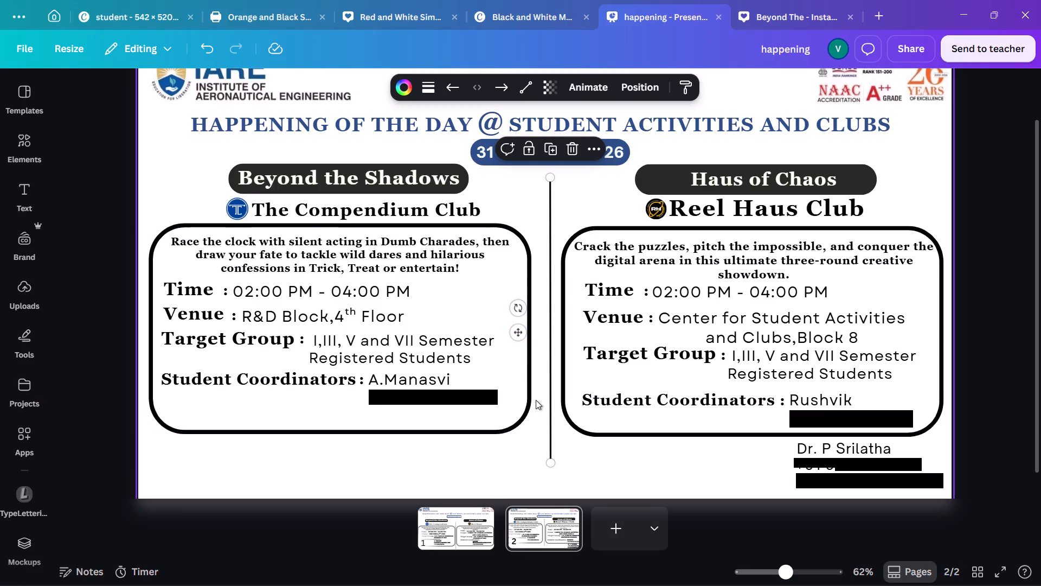
pyautogui.press('Left')
pyautogui.press('Left')
pyautogui.press('Left')
pyautogui.press('Left')
pyautogui.press('Left')
pyautogui.press('Left')
pyautogui.press('Left')
pyautogui.press('Left')
pyautogui.press('Left')
pyautogui.press('Left')
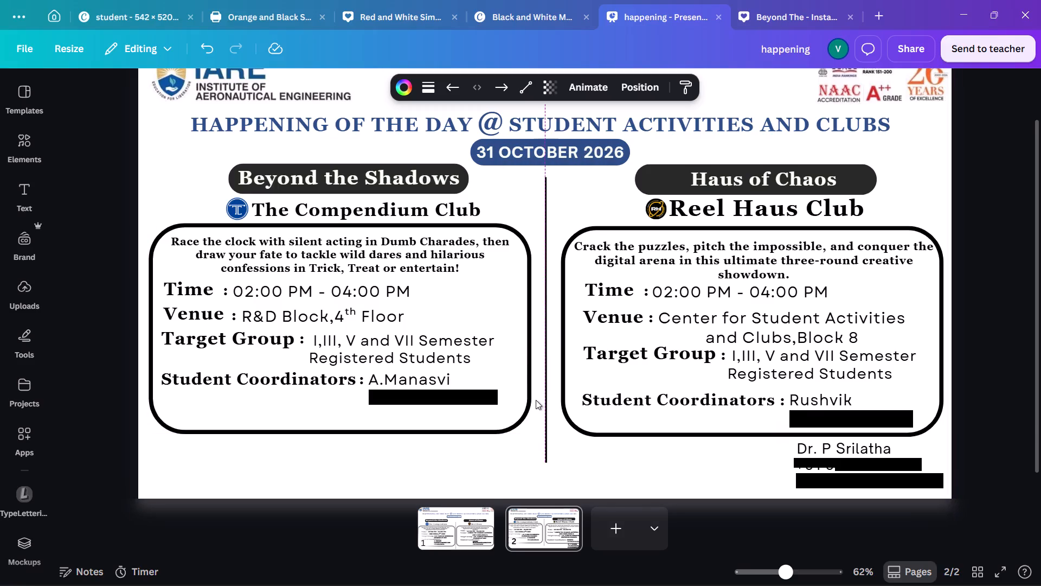
# Unlock the Haus of Chaos rounded frame and group it with all the detail texts inside it.
pyautogui.click(624, 227)
pyautogui.click(766, 199)
pyautogui.click(1012, 174)
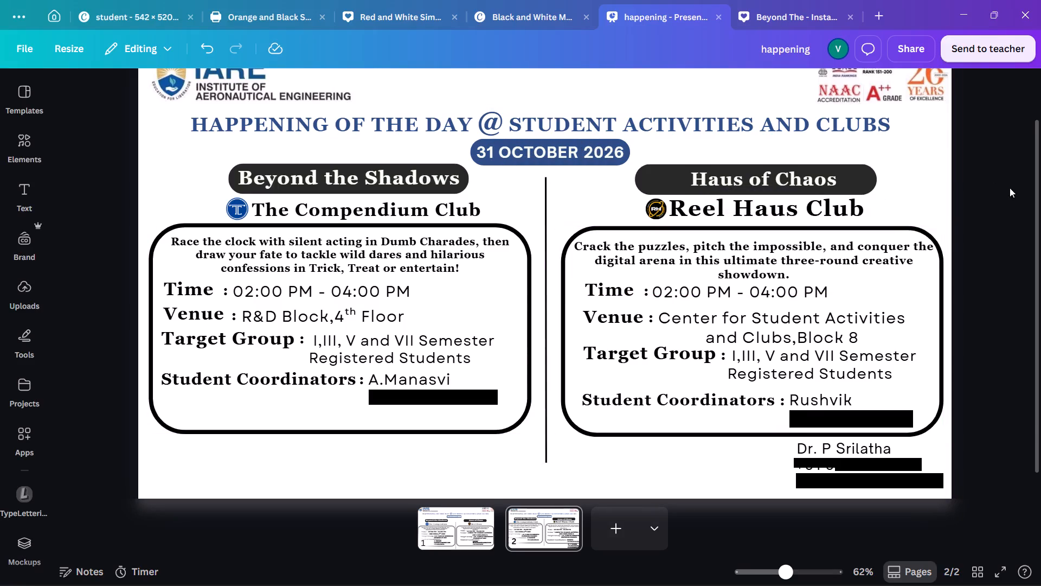
pyautogui.moveTo(981, 230); pyautogui.dragTo(714, 390)
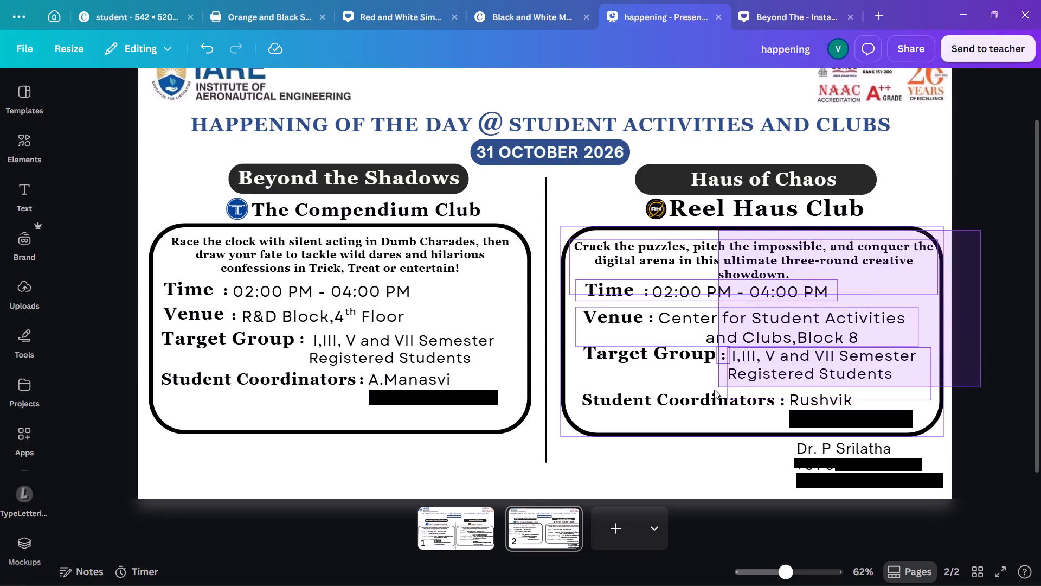
pyautogui.moveTo(714, 390); pyautogui.dragTo(560, 424)
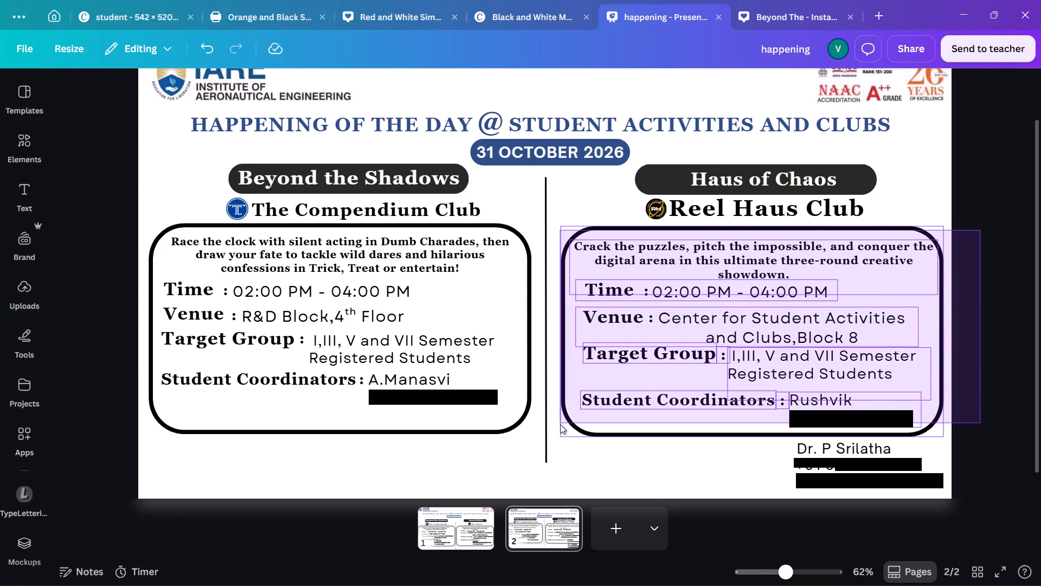
pyautogui.moveTo(560, 424); pyautogui.dragTo(561, 429)
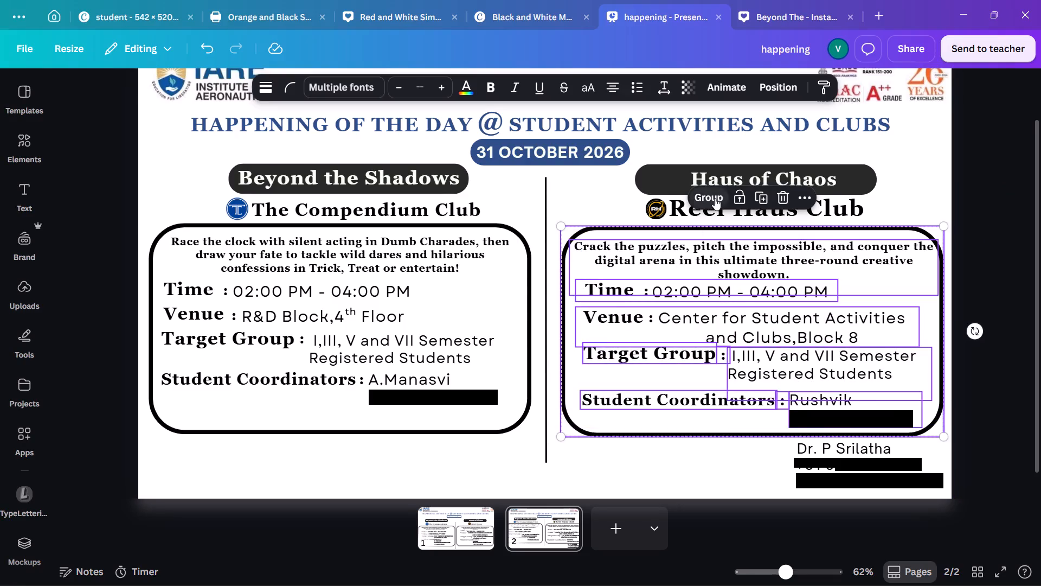
pyautogui.click(715, 198)
# Try to nudge the grouped Haus of Chaos frame and details left, and shift the group very slightly up.
pyautogui.press('Left')
pyautogui.press('Left')
pyautogui.press('Left')
pyautogui.press('Left')
pyautogui.press('Left')
pyautogui.press('Left')
pyautogui.press('Left')
pyautogui.press('Left')
pyautogui.press('Left')
pyautogui.press('Left')
pyautogui.press('Left')
pyautogui.press('Left')
pyautogui.press('Left')
pyautogui.press('Left')
pyautogui.press('Left')
pyautogui.press('Left')
pyautogui.press('Left')
pyautogui.press('Left')
pyautogui.press('Left')
pyautogui.press('Left')
pyautogui.press('Left')
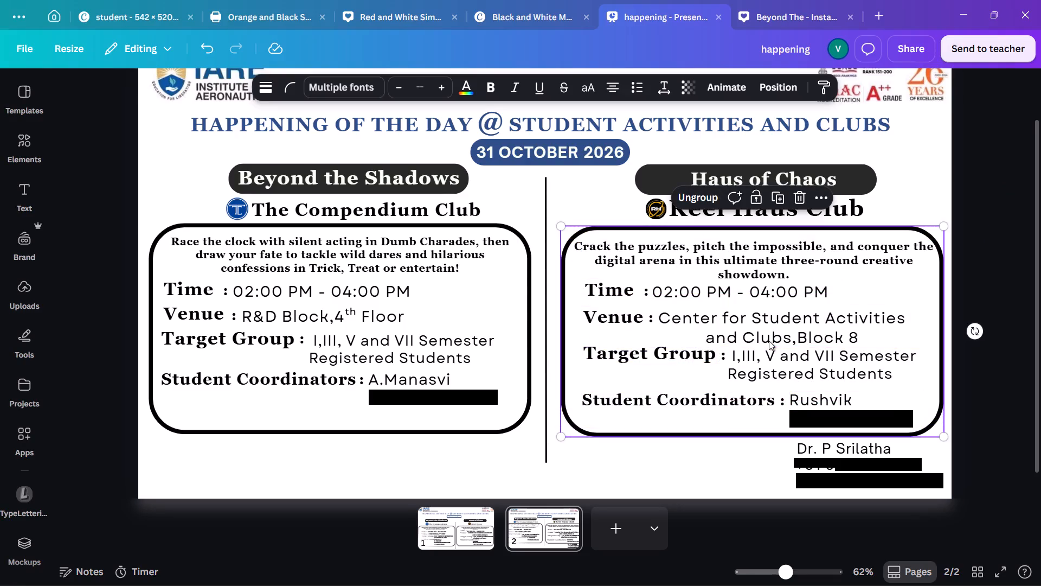
pyautogui.click(797, 327)
pyautogui.click(946, 333)
pyautogui.doubleClick(930, 339)
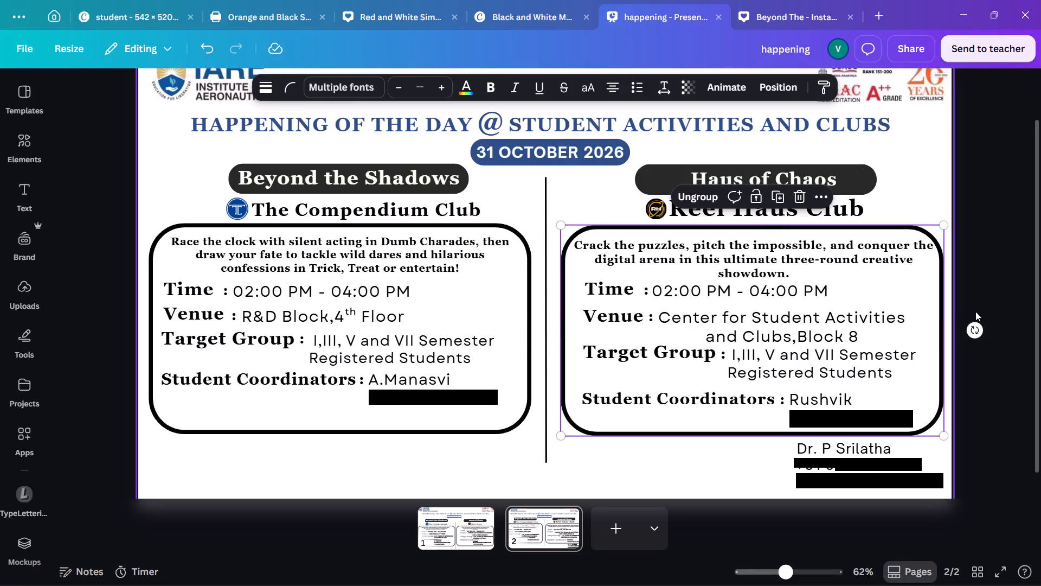
# Ungroup the Haus of Chaos frame and details, and ungroup the Beyond the Shadows frame and details.
pyautogui.click(686, 195)
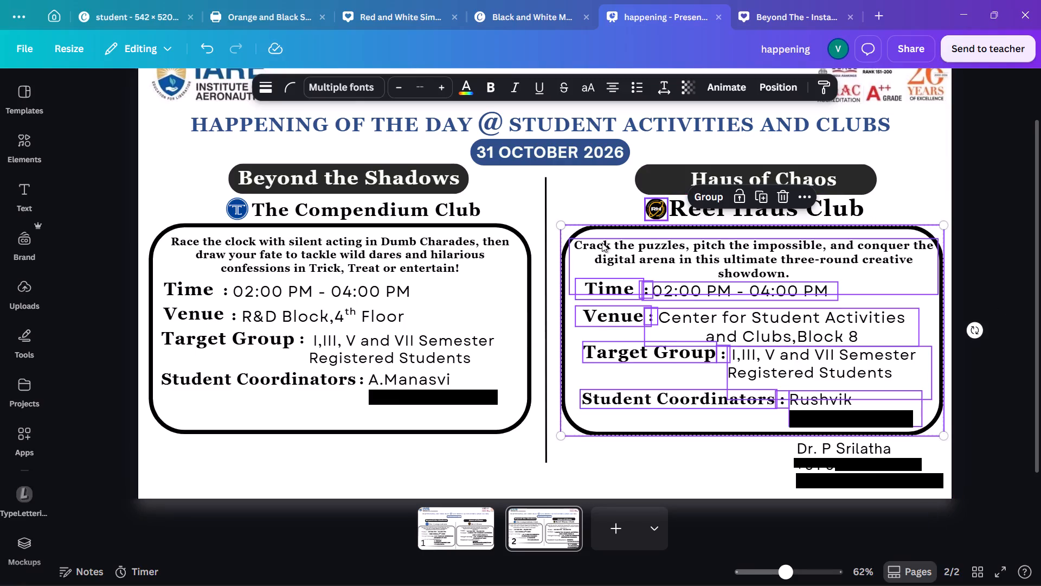
pyautogui.click(393, 311)
pyautogui.click(294, 193)
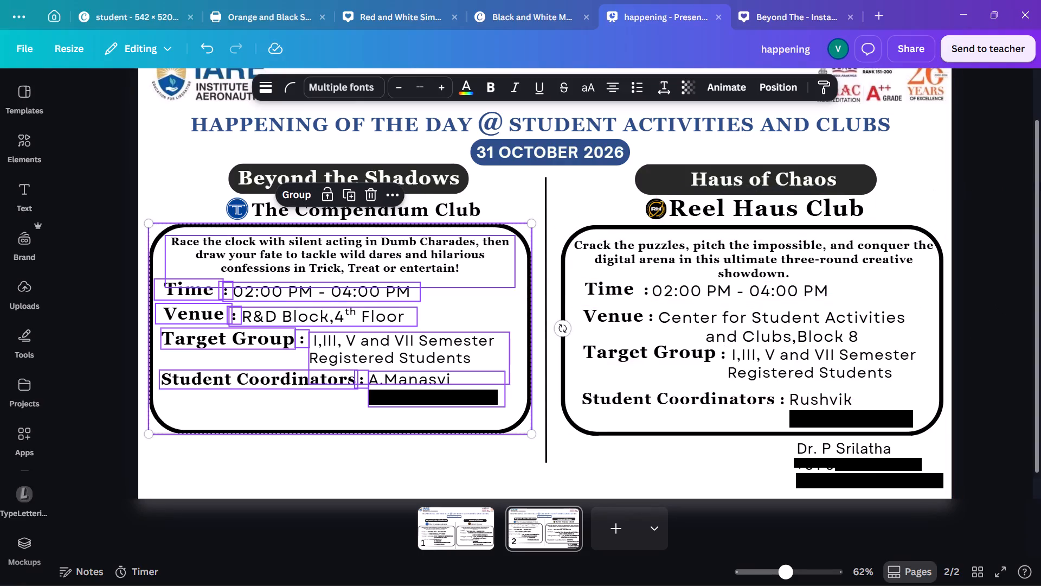
pyautogui.click(1040, 181)
pyautogui.click(1014, 196)
pyautogui.click(985, 208)
# Capture a screenshot of the complete "Happening of the Day" poster page.
pyautogui.keyDown('ctrl'); pyautogui.scroll(-1, 986, 208); pyautogui.keyUp('ctrl')
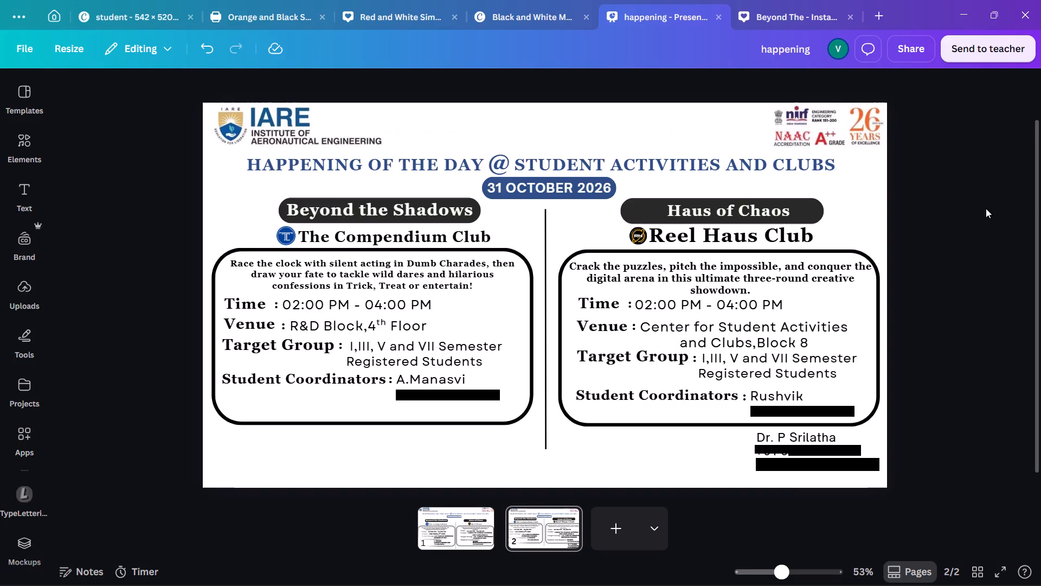
pyautogui.press('Print')
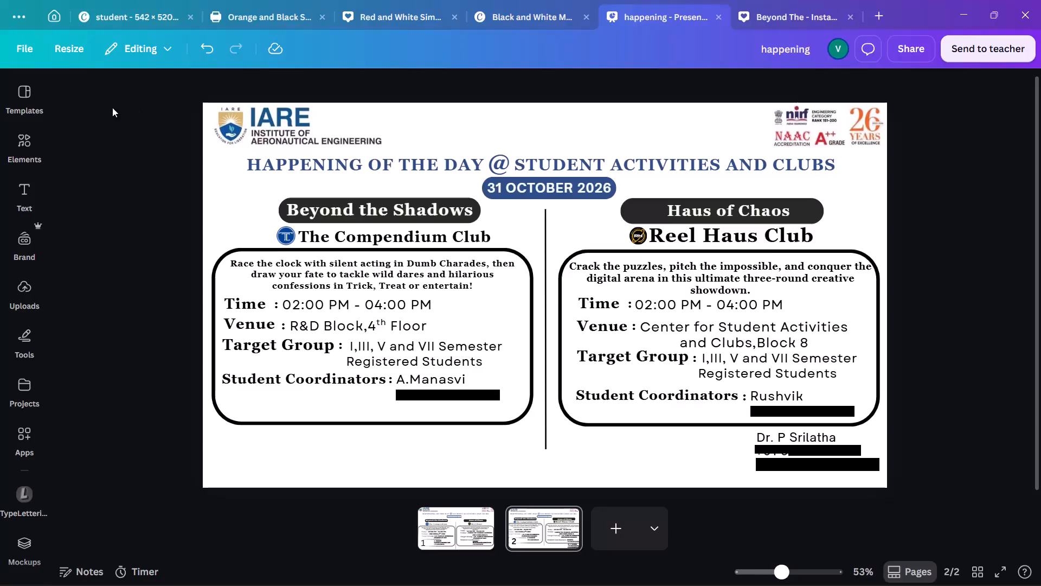
pyautogui.moveTo(189, 95); pyautogui.dragTo(898, 450)
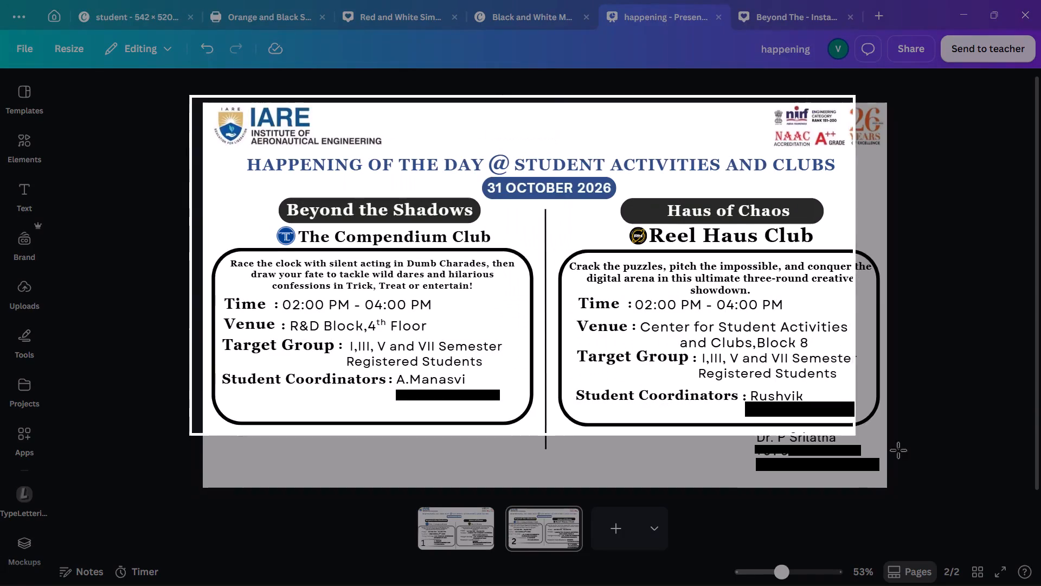
pyautogui.moveTo(898, 450); pyautogui.dragTo(927, 500)
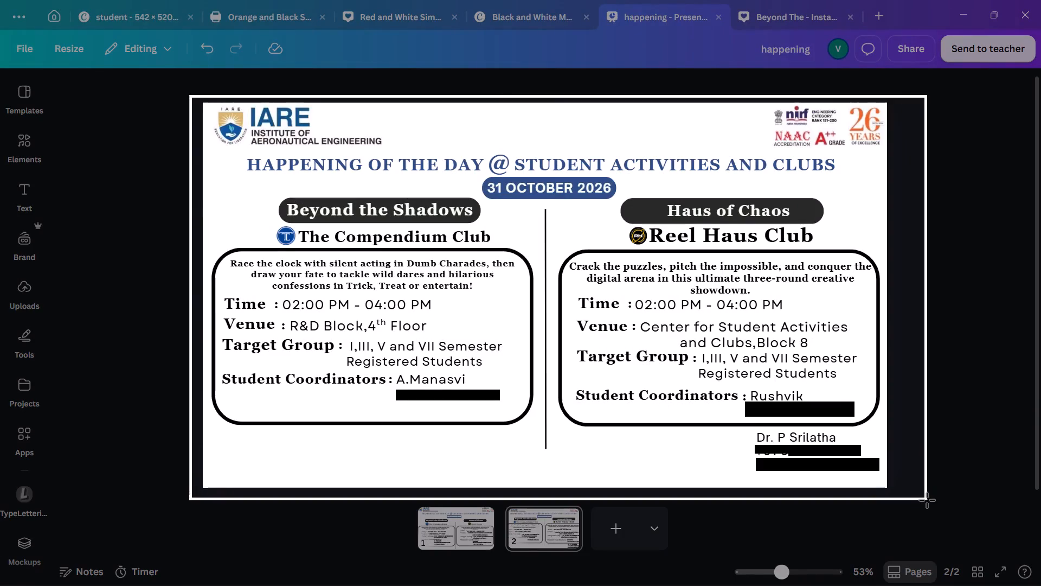
# Leave the poster design and open the Chrome browser.
pyautogui.hotkey('alt', 'Tab')
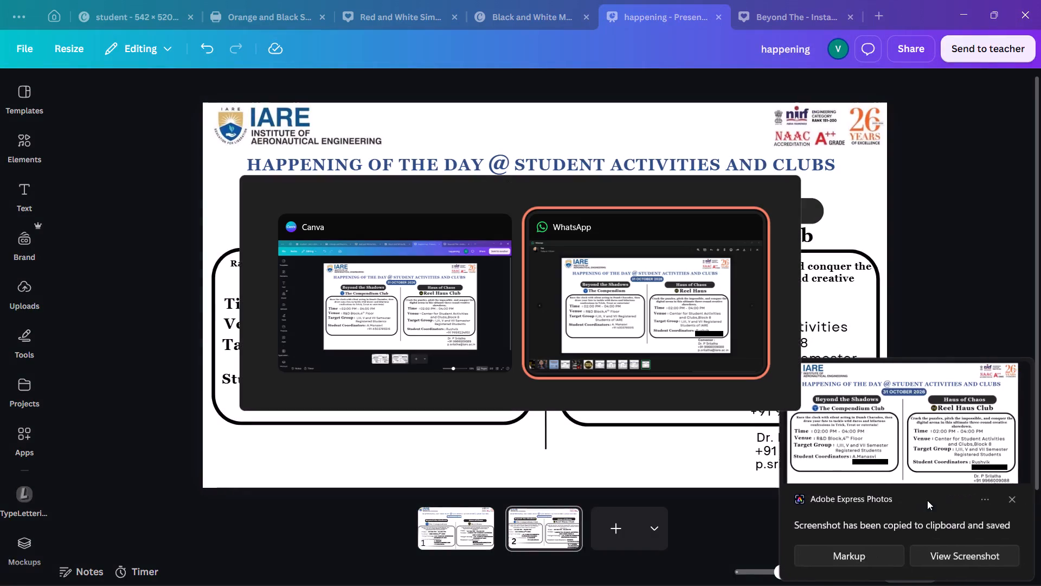
pyautogui.hotkey('alt', 'Escape')
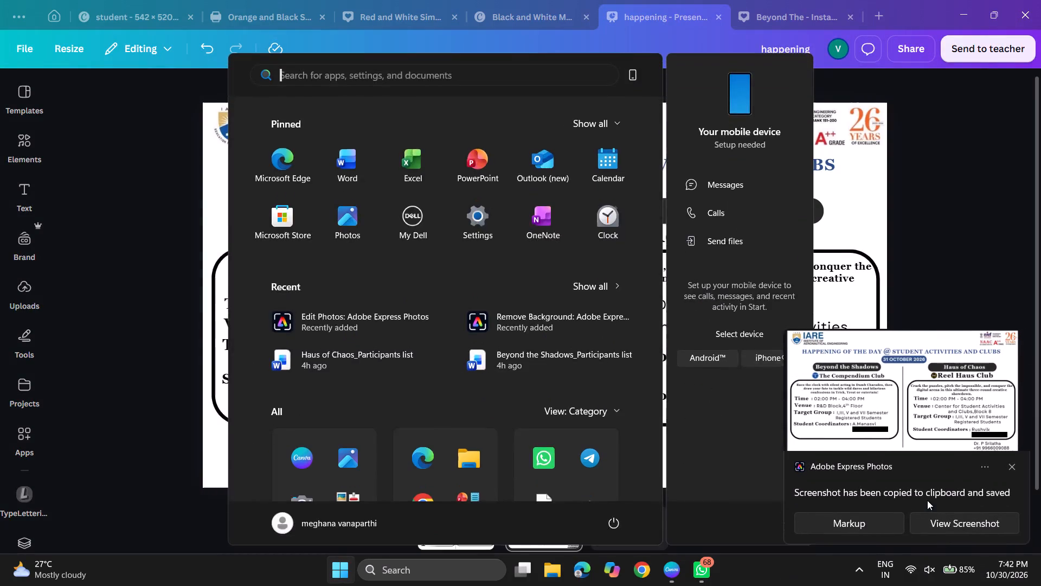
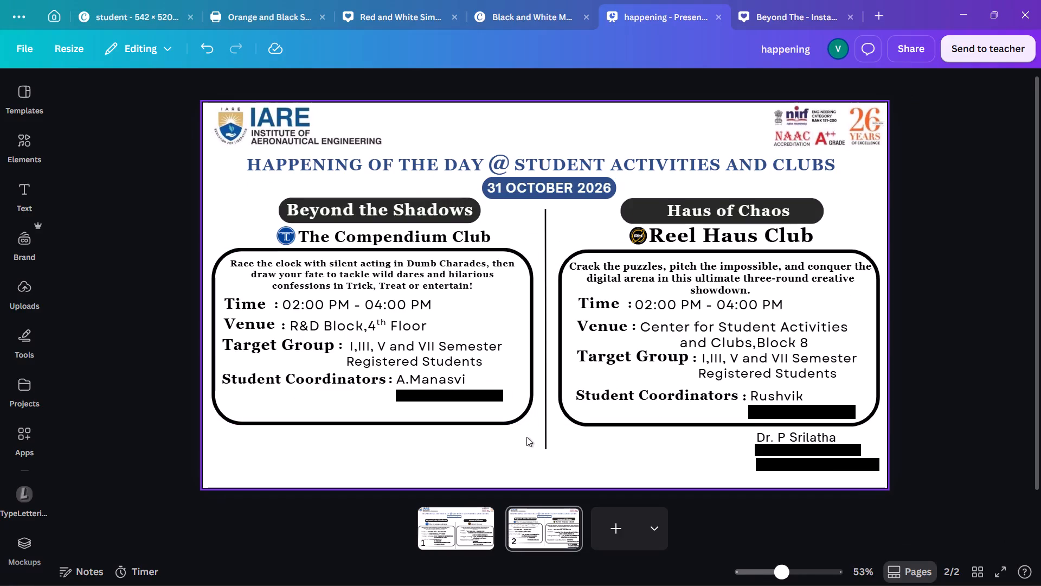
pyautogui.moveTo(526, 437); pyautogui.dragTo(217, 253)
pyautogui.click(326, 219)
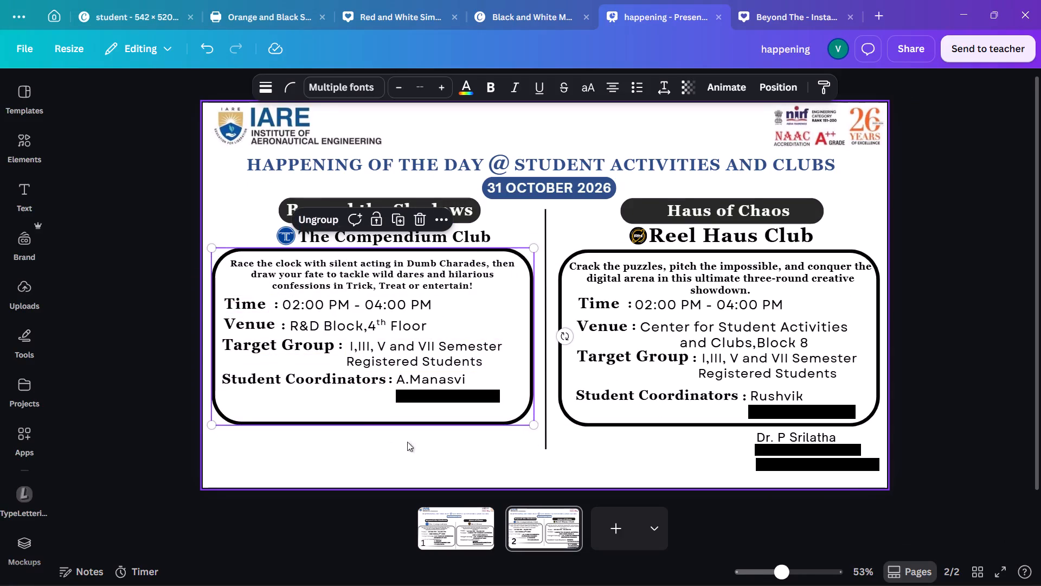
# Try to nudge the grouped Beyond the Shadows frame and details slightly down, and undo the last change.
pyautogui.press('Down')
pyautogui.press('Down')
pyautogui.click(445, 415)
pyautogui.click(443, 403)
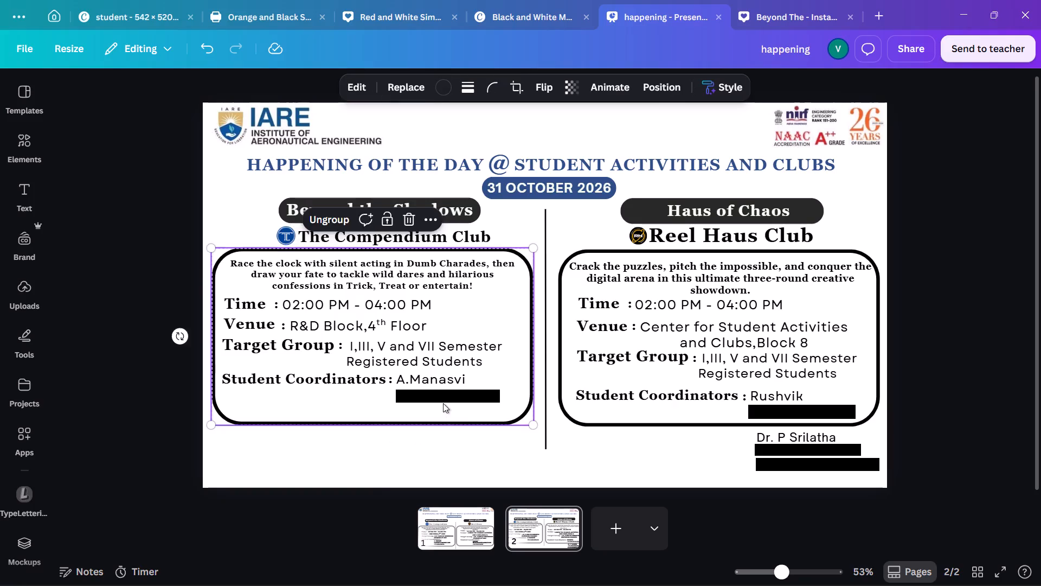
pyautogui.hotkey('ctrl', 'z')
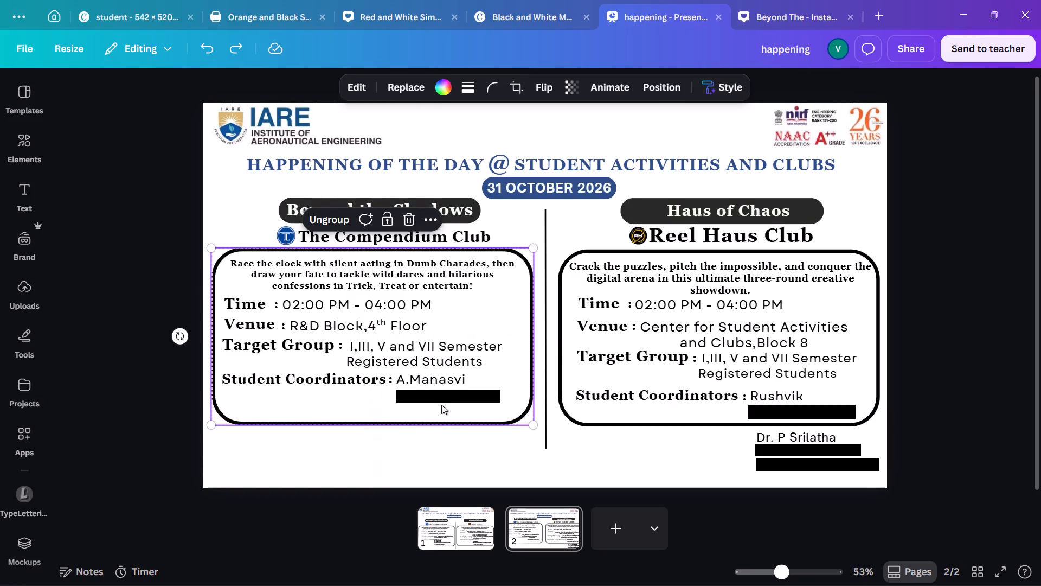
# Nudge the grouped Beyond the Shadows frame and details slightly right and down, level with the Haus of Chaos frame.
pyautogui.click(430, 476)
pyautogui.click(319, 346)
pyautogui.moveTo(343, 336); pyautogui.dragTo(344, 337)
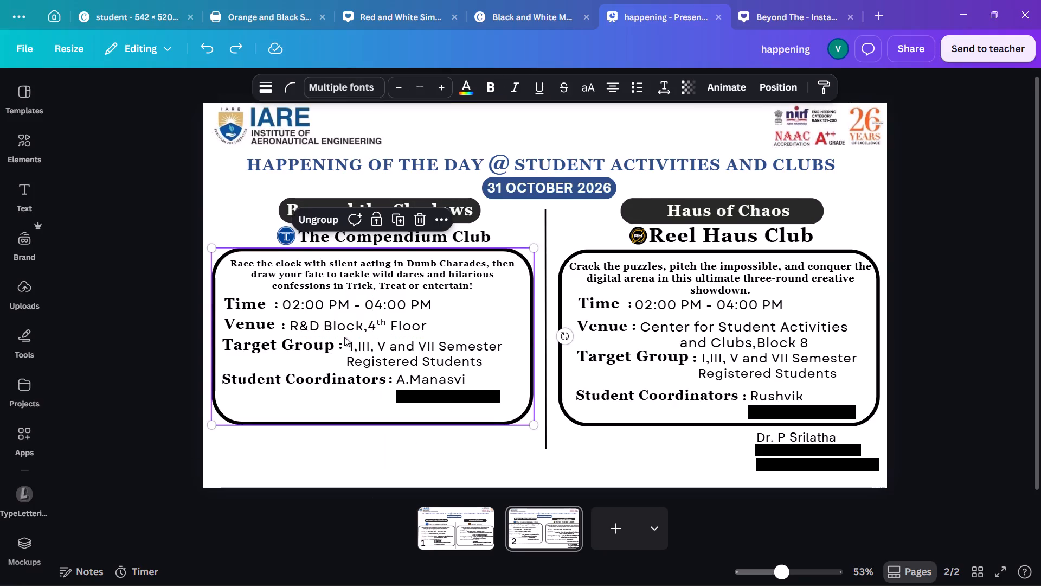
pyautogui.moveTo(344, 337); pyautogui.dragTo(342, 339)
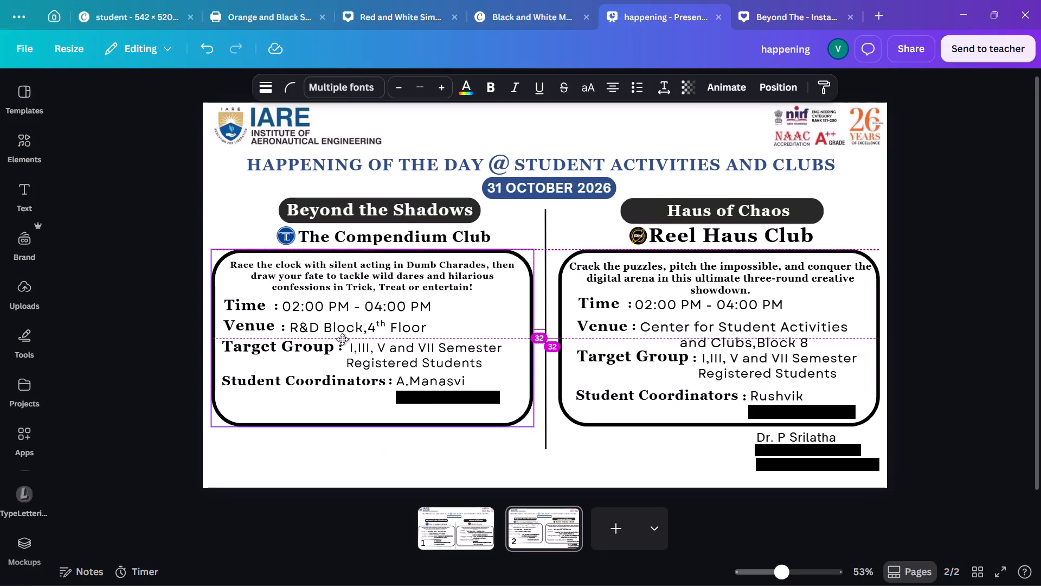
pyautogui.moveTo(342, 339); pyautogui.dragTo(344, 342)
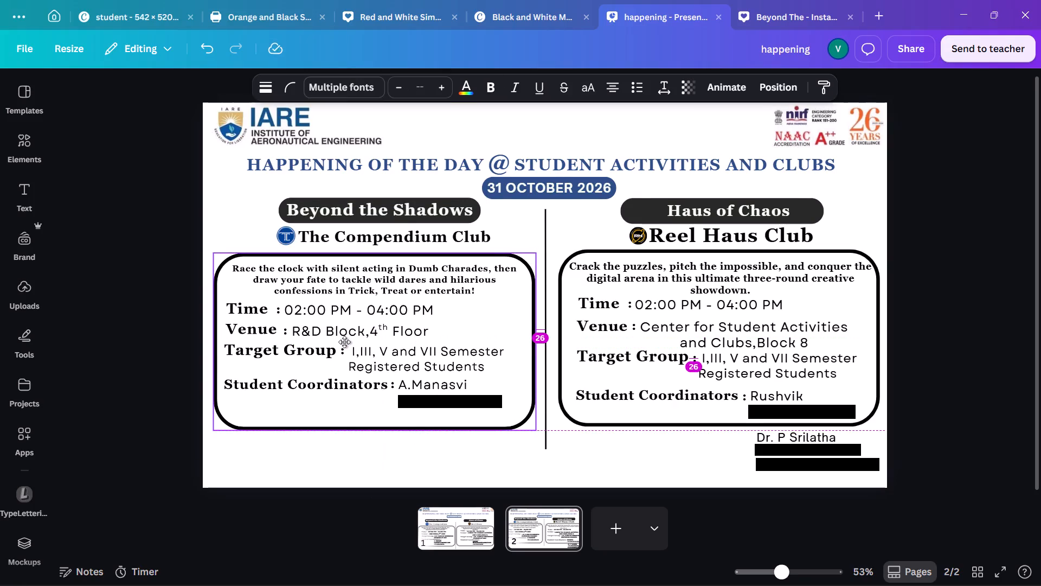
pyautogui.moveTo(344, 342); pyautogui.dragTo(347, 342)
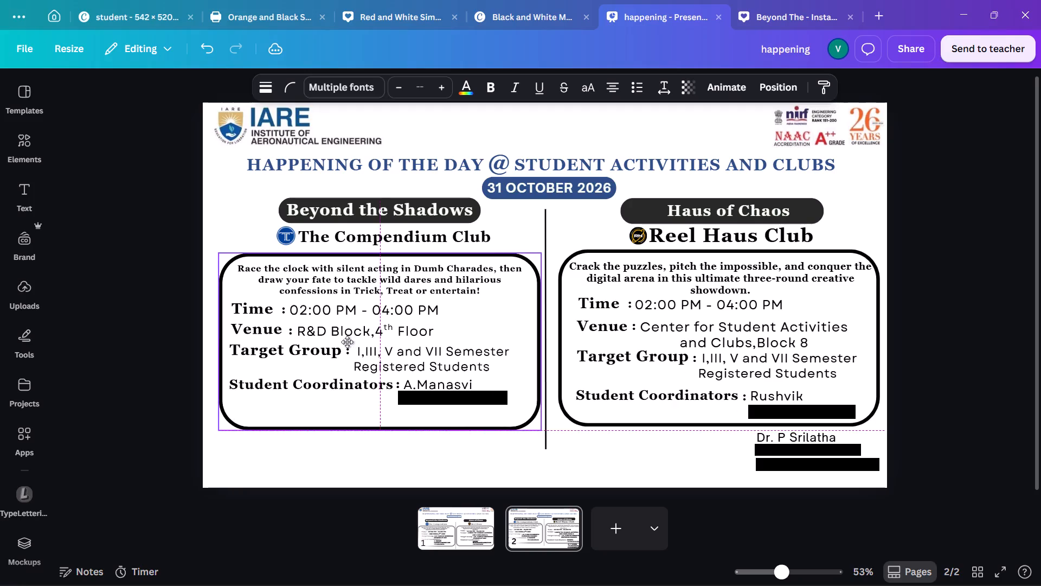
pyautogui.moveTo(347, 342); pyautogui.dragTo(342, 341)
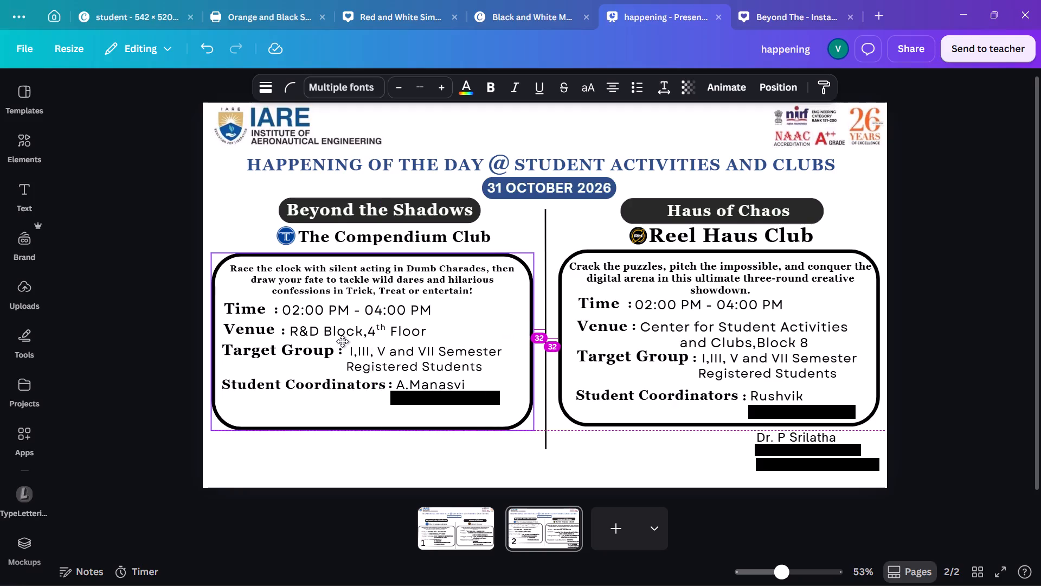
pyautogui.moveTo(342, 341); pyautogui.dragTo(342, 342)
pyautogui.click(325, 450)
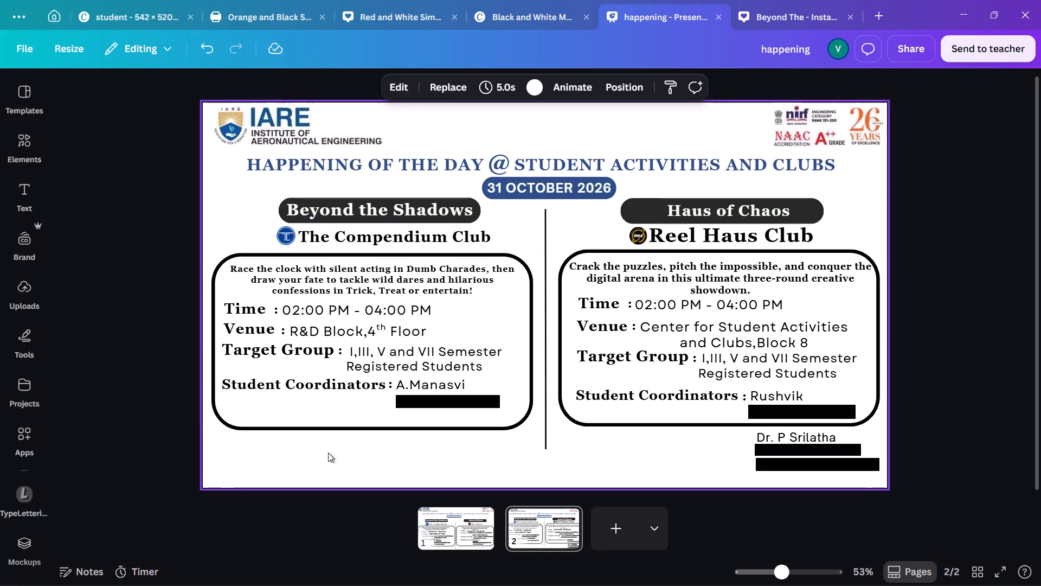
# Nudge the grouped Beyond the Shadows frame and details slightly right and up, level with the Haus of Chaos frame.
pyautogui.moveTo(389, 393); pyautogui.dragTo(392, 391)
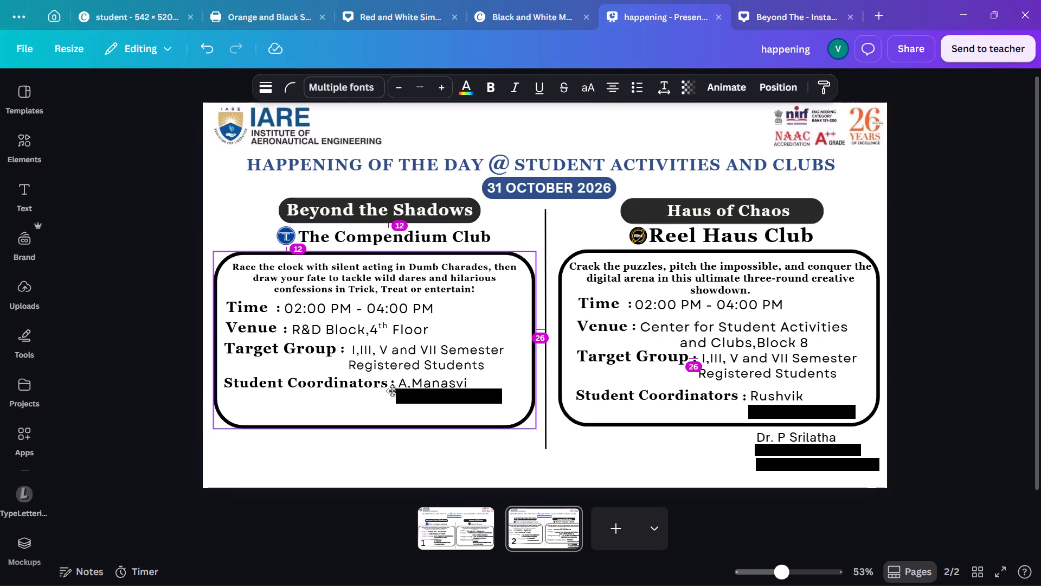
pyautogui.moveTo(392, 391); pyautogui.dragTo(395, 389)
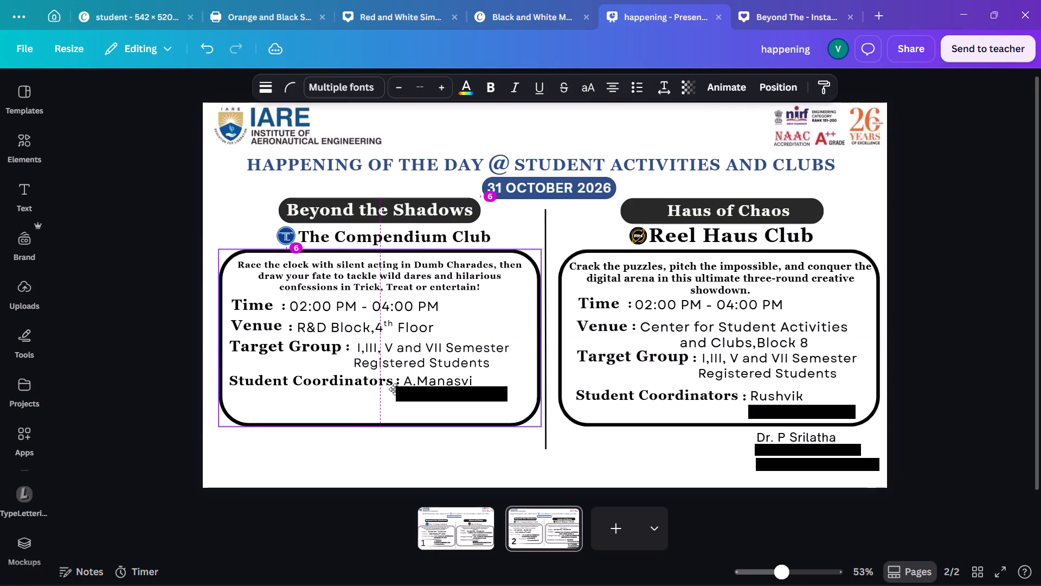
pyautogui.moveTo(395, 389); pyautogui.dragTo(394, 389)
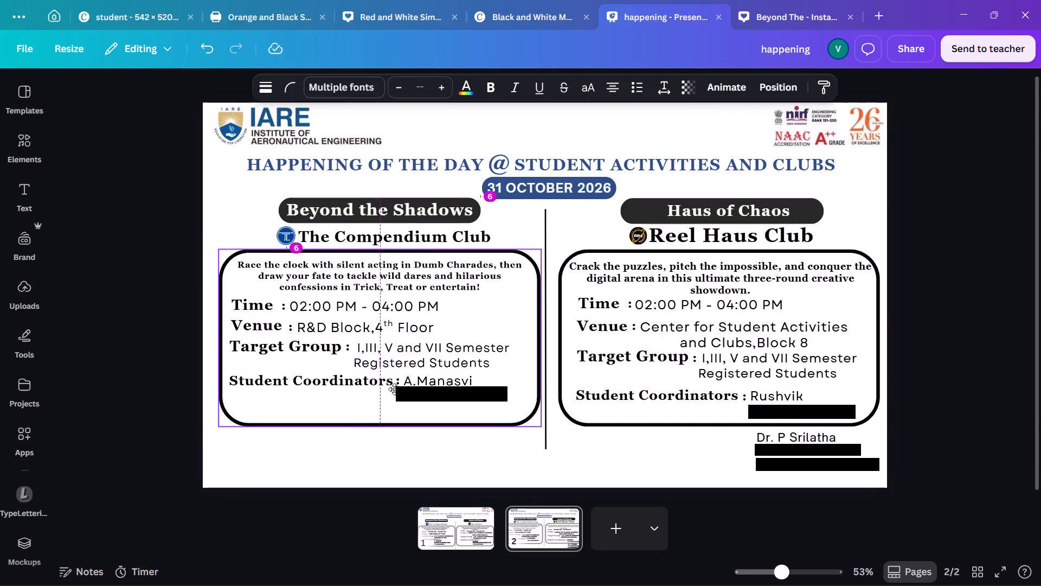
pyautogui.moveTo(394, 389); pyautogui.dragTo(396, 390)
pyautogui.click(396, 390)
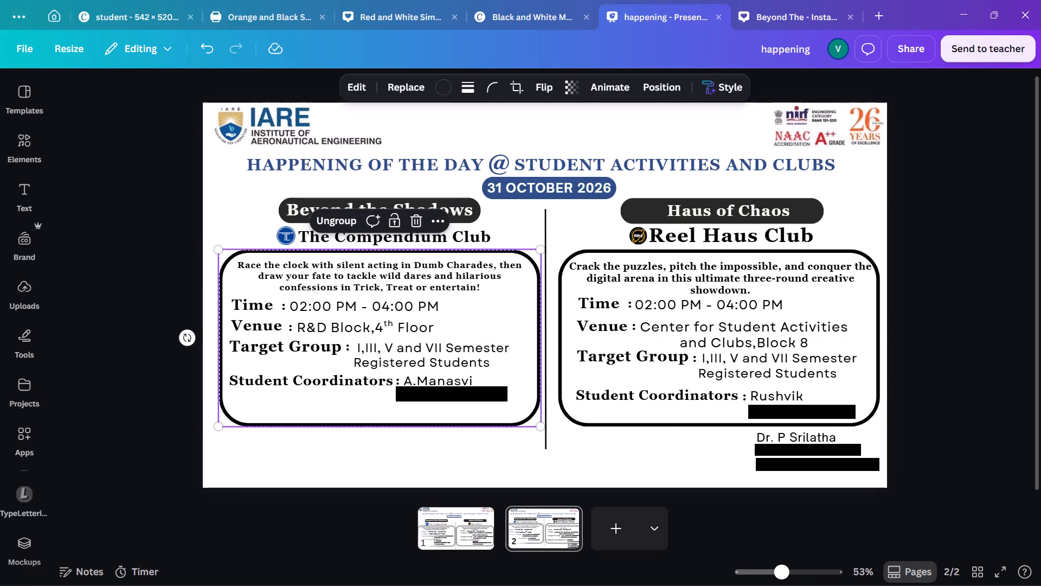
pyautogui.click(406, 449)
pyautogui.click(423, 397)
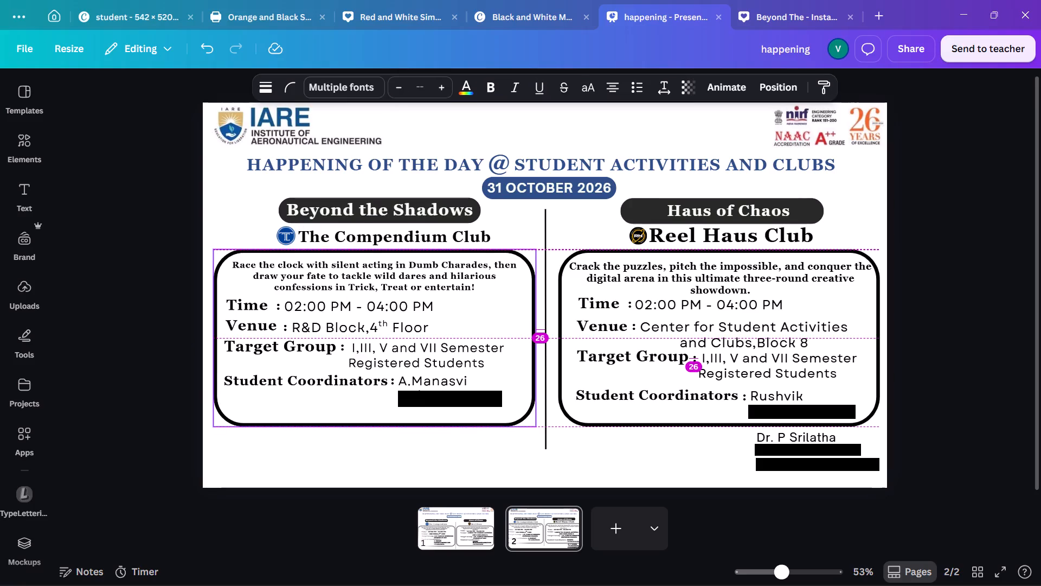
pyautogui.click(414, 469)
# Switch to Telegram in Chrome, check the latest chat feedback on the poster, and reopen the shared poster image.
pyautogui.hotkey('alt', 'Tab')
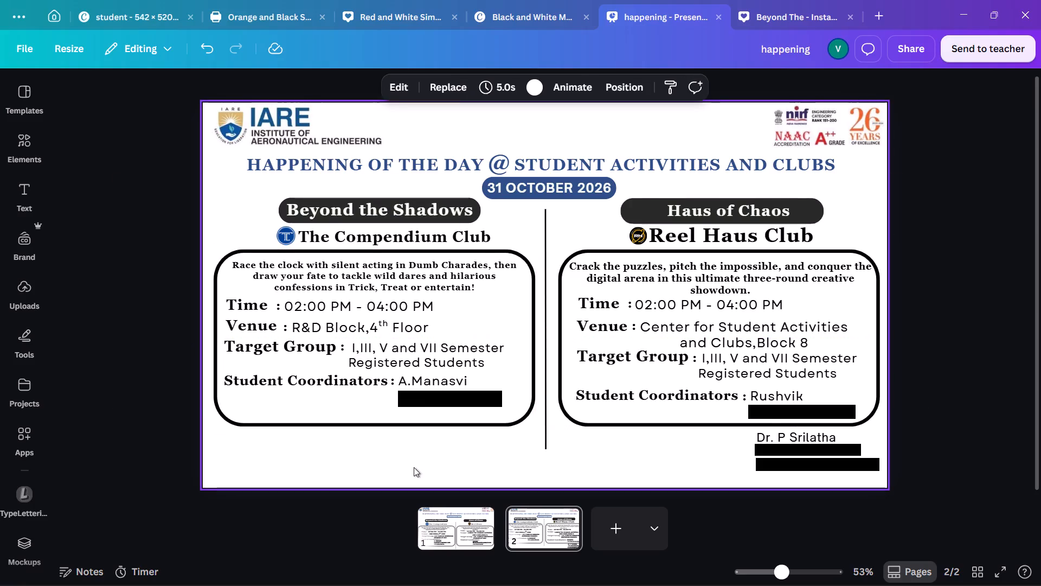
pyautogui.press('Escape')
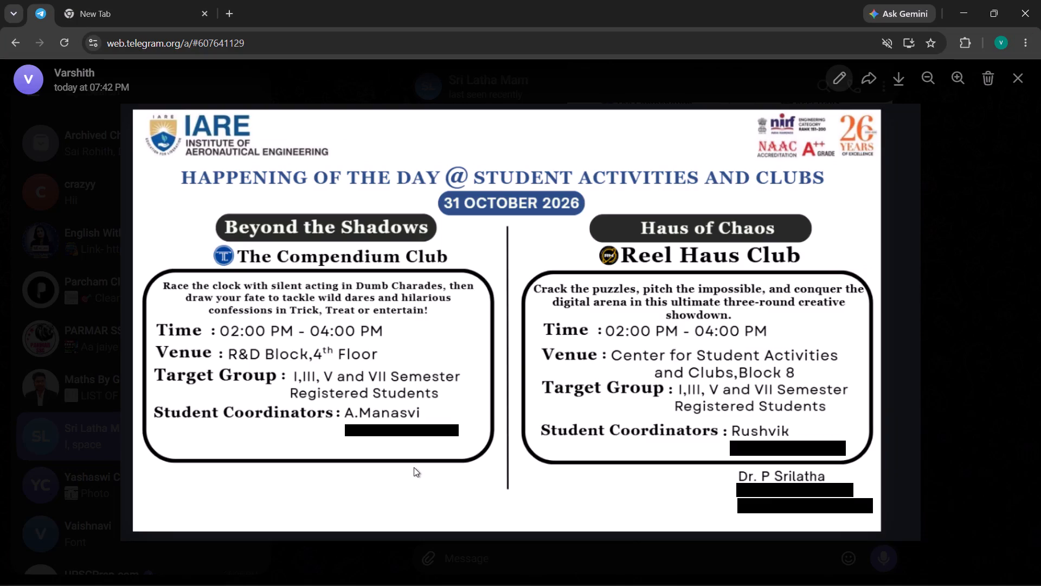
pyautogui.press('Escape')
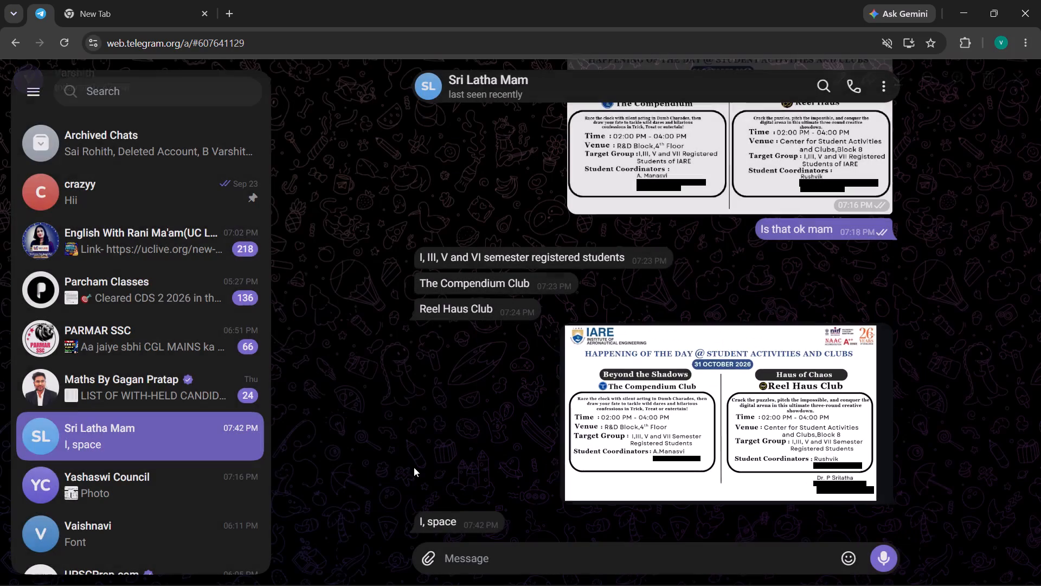
pyautogui.click(688, 448)
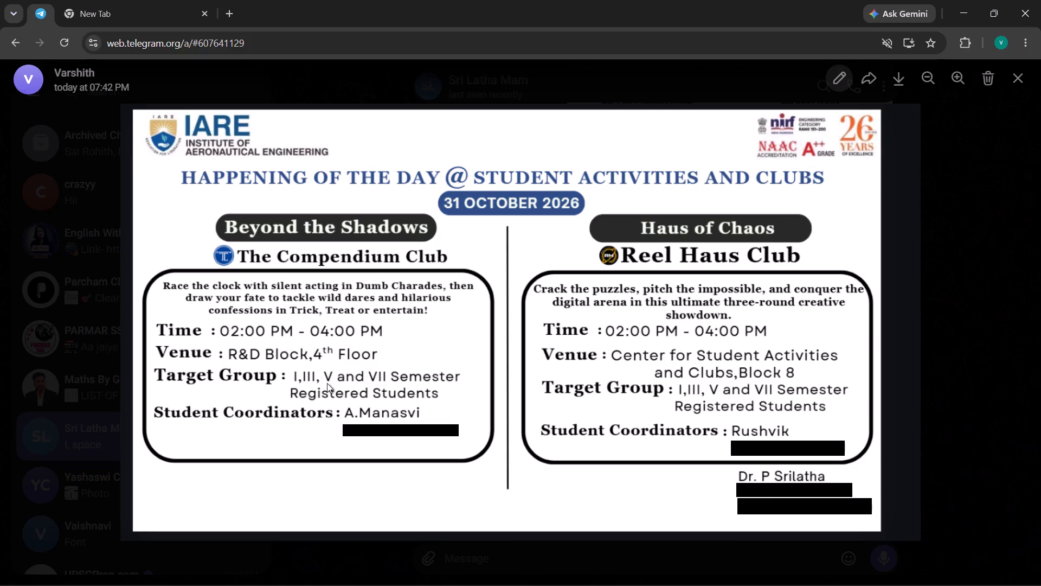
# Back in Canva, ungroup the Beyond the Shadows details and insert a space between "I," and "III" in the Target Group text.
pyautogui.hotkey('alt', 'Tab')
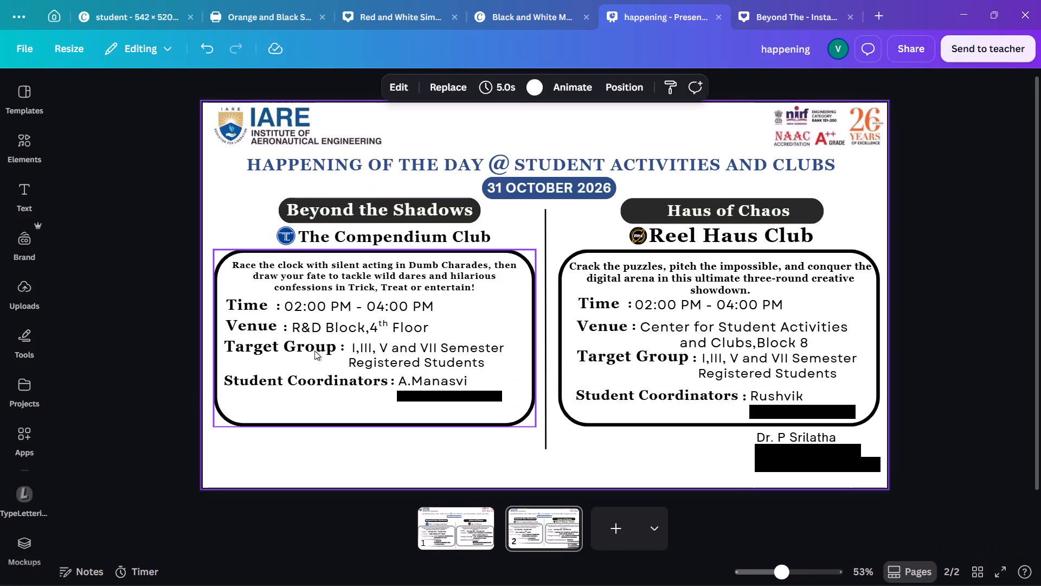
pyautogui.click(358, 352)
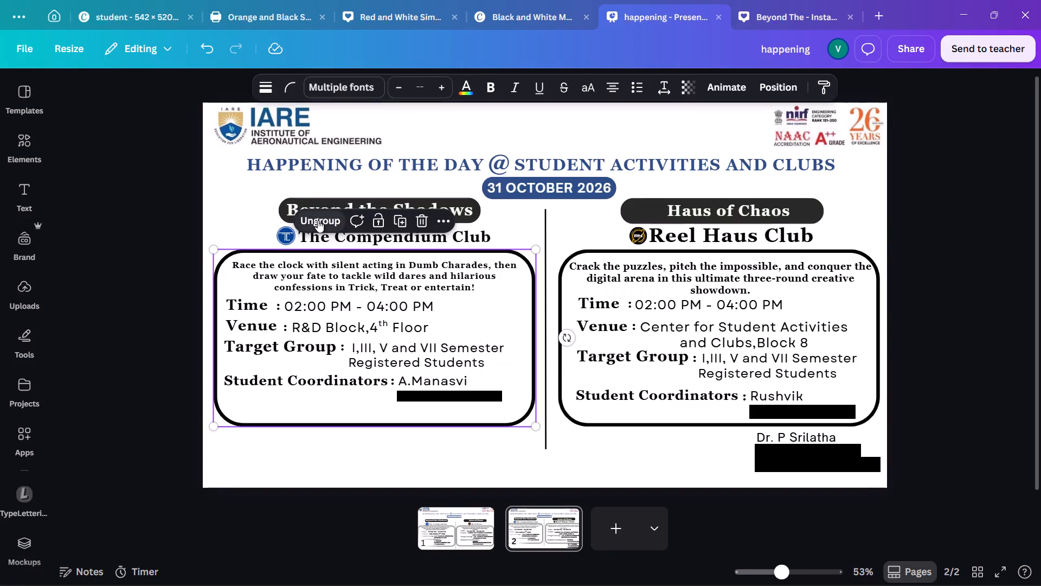
pyautogui.click(318, 220)
pyautogui.click(330, 431)
pyautogui.click(361, 349)
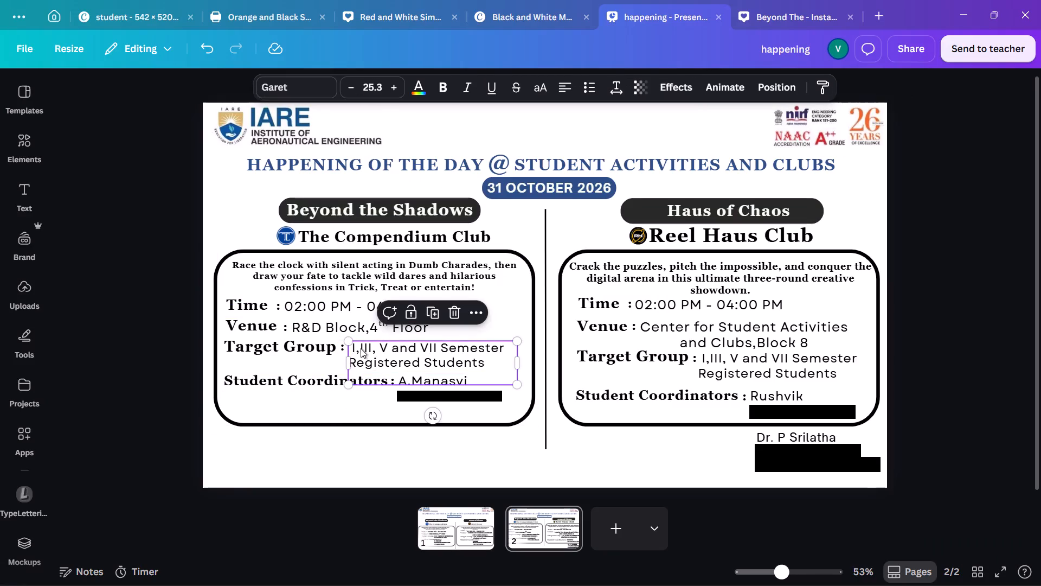
pyautogui.click(360, 348)
pyautogui.click(360, 348)
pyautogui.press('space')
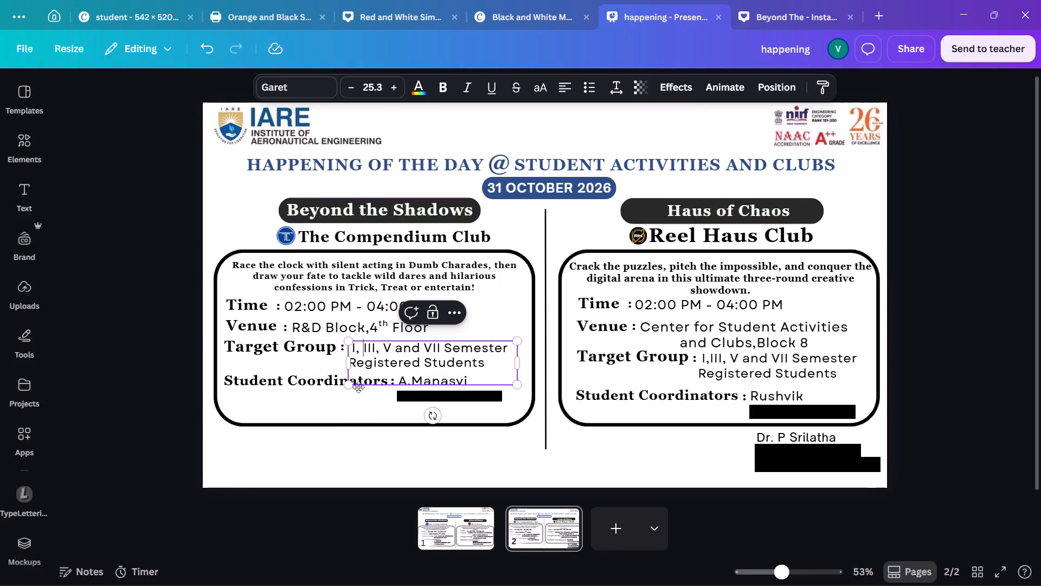
pyautogui.click(354, 435)
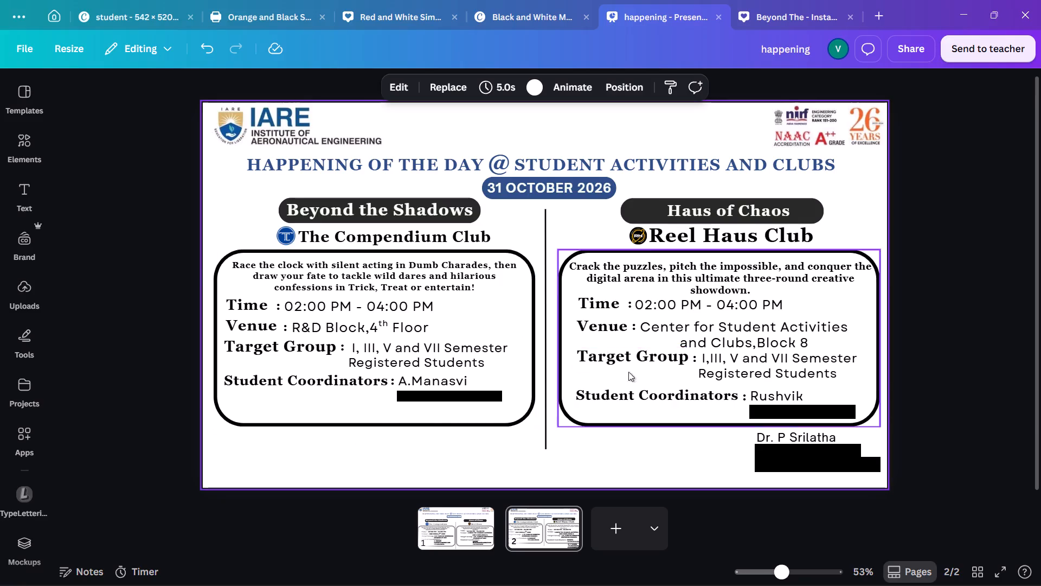
# Insert a space after "I," in the Haus of Chaos target group text so it reads "I, III, V and VII Semester".
pyautogui.click(706, 357)
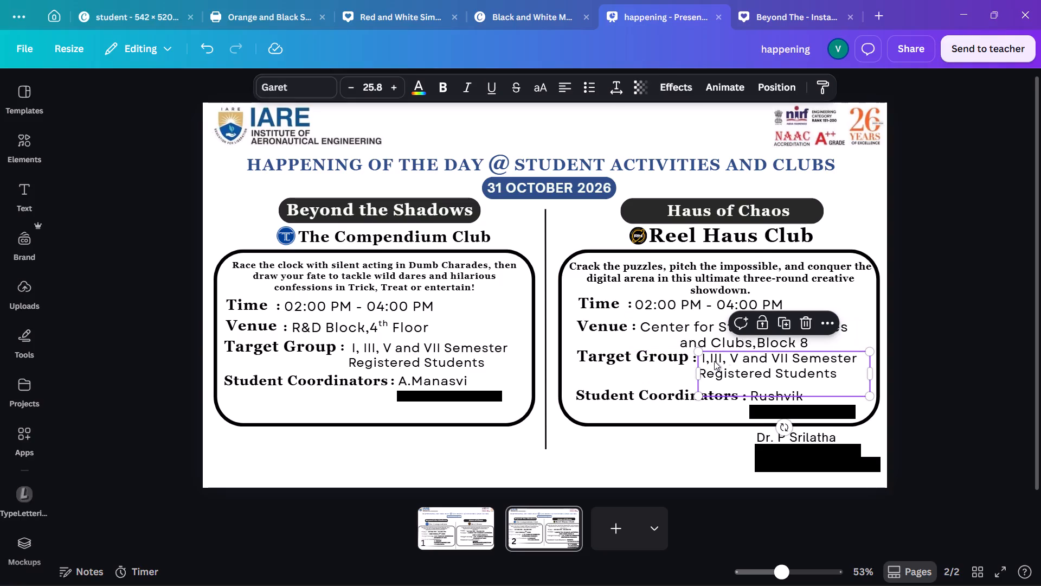
pyautogui.click(709, 359)
pyautogui.click(709, 359)
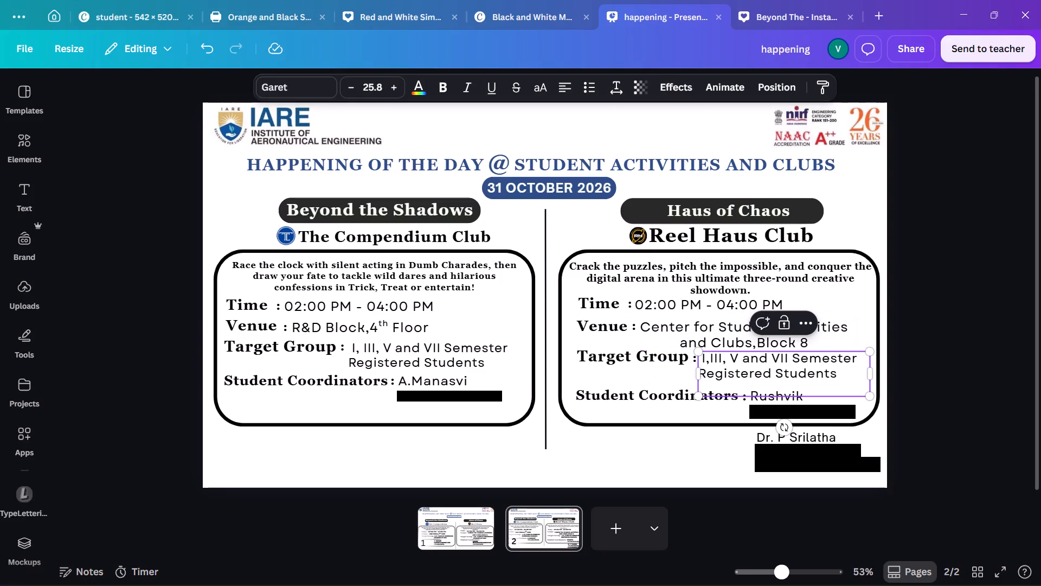
pyautogui.press('space')
pyautogui.click(701, 420)
pyautogui.click(667, 452)
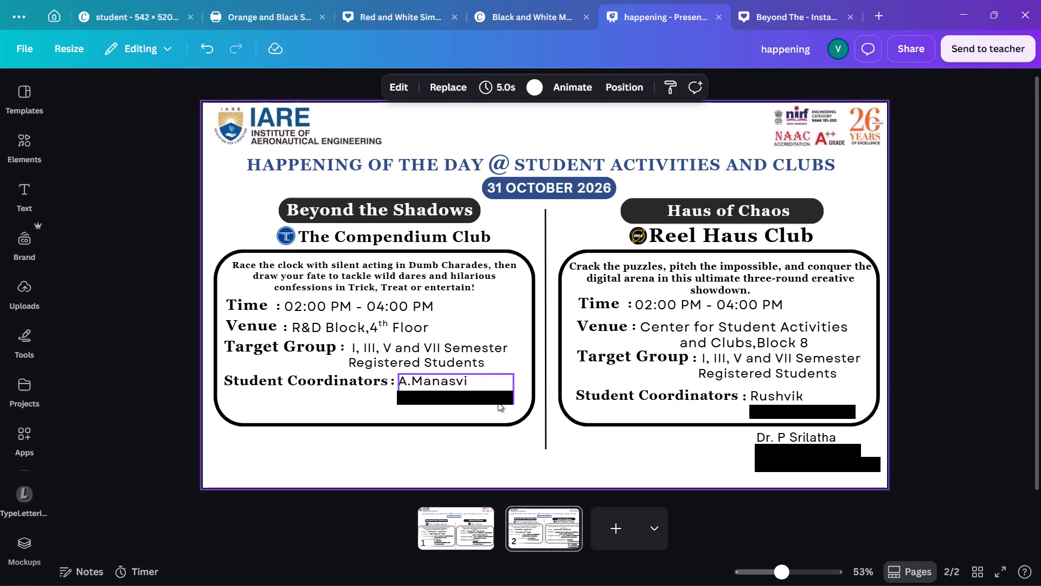
# Enlarge the "The Compendium Club" title to about 34.6 and place it beside its logo.
pyautogui.click(441, 233)
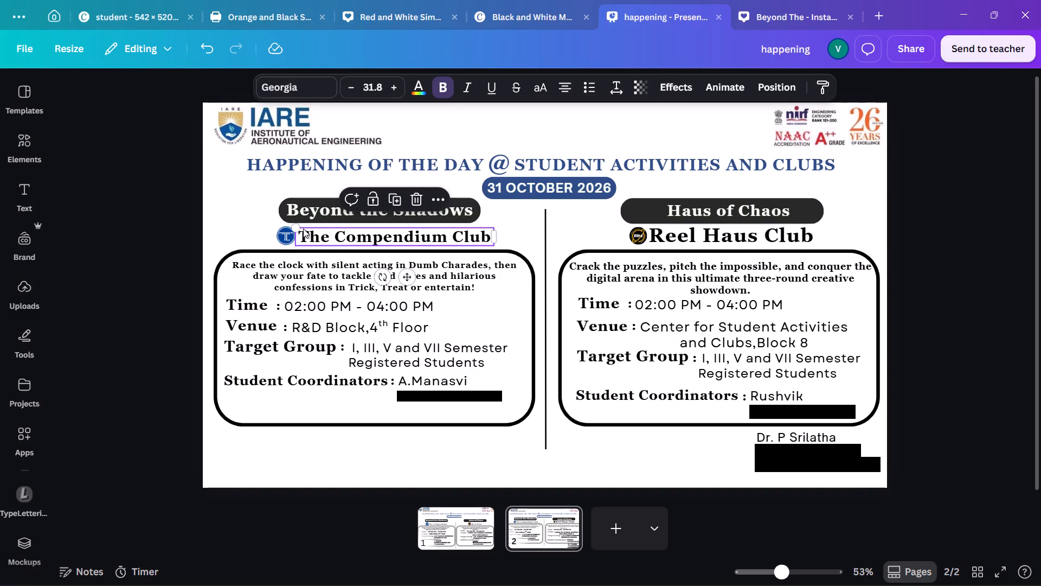
pyautogui.moveTo(339, 235); pyautogui.dragTo(368, 238)
pyautogui.moveTo(326, 231); pyautogui.dragTo(313, 224)
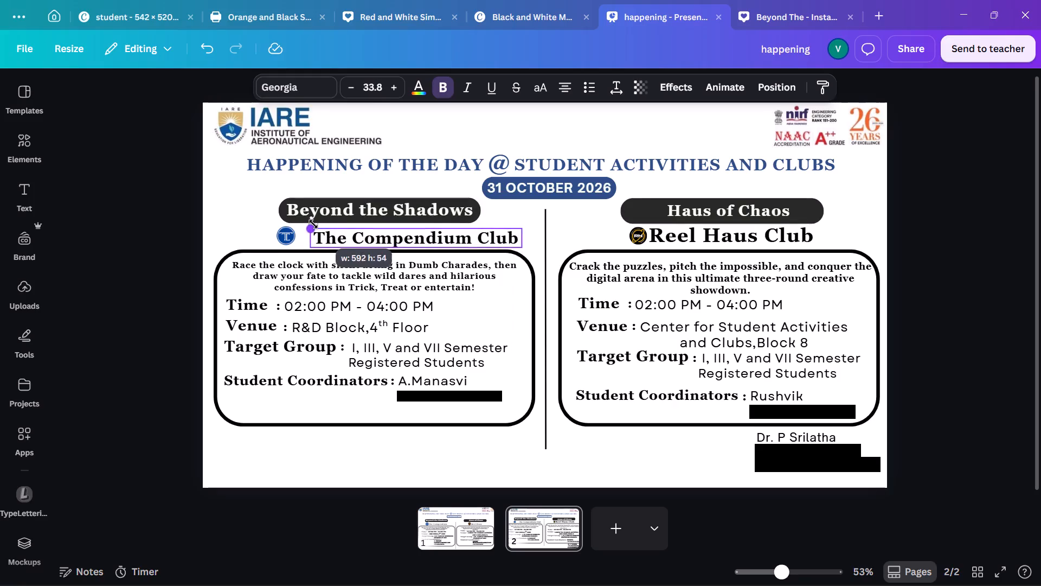
pyautogui.moveTo(313, 224); pyautogui.dragTo(311, 222)
pyautogui.moveTo(356, 240); pyautogui.dragTo(347, 237)
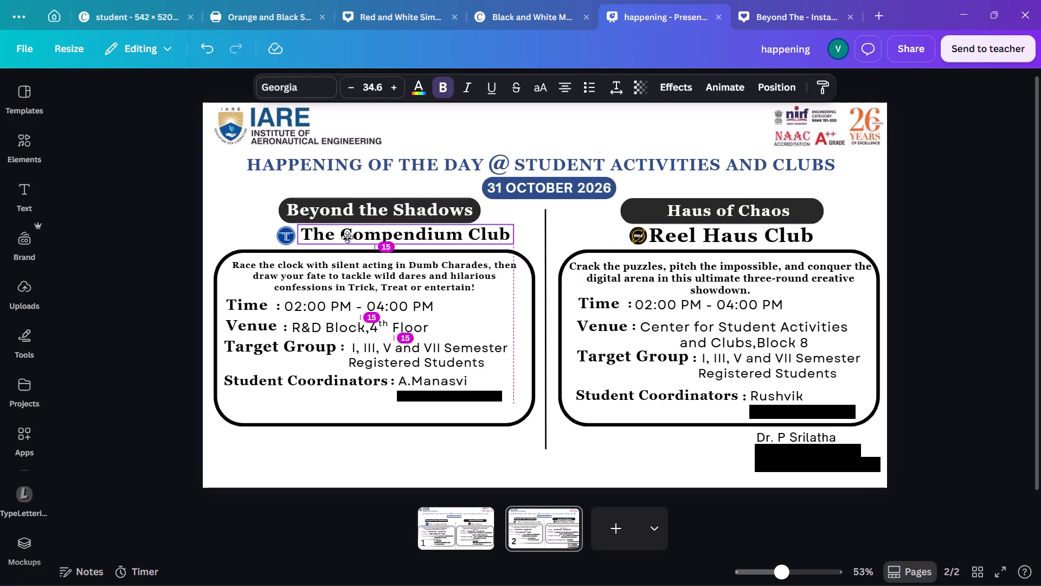
pyautogui.moveTo(347, 237); pyautogui.dragTo(346, 239)
# Enlarge the grouped Haus of Chaos title and its dark rounded badge, and pull its left edge slightly inward.
pyautogui.click(747, 237)
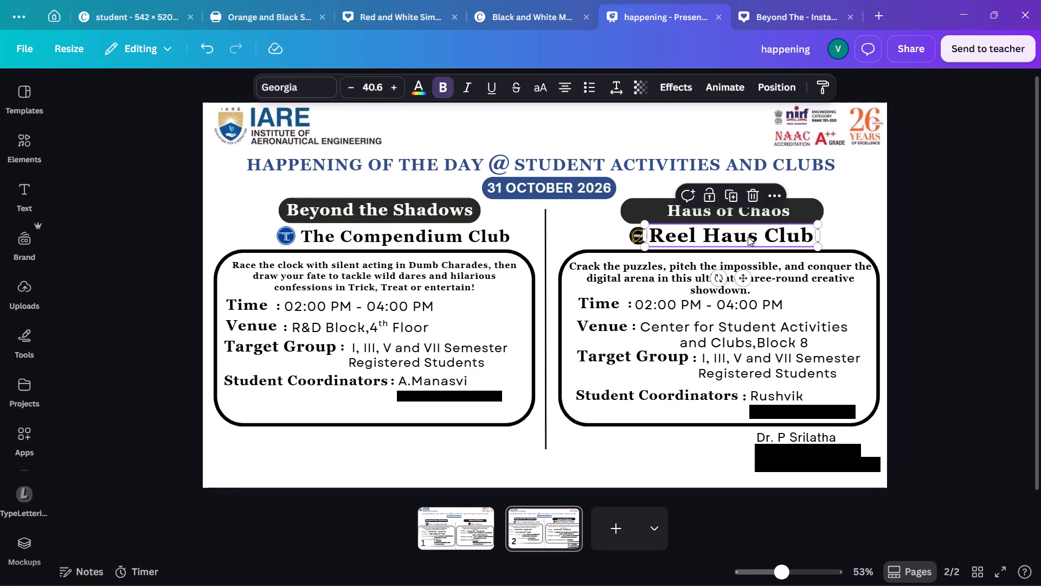
pyautogui.click(833, 208)
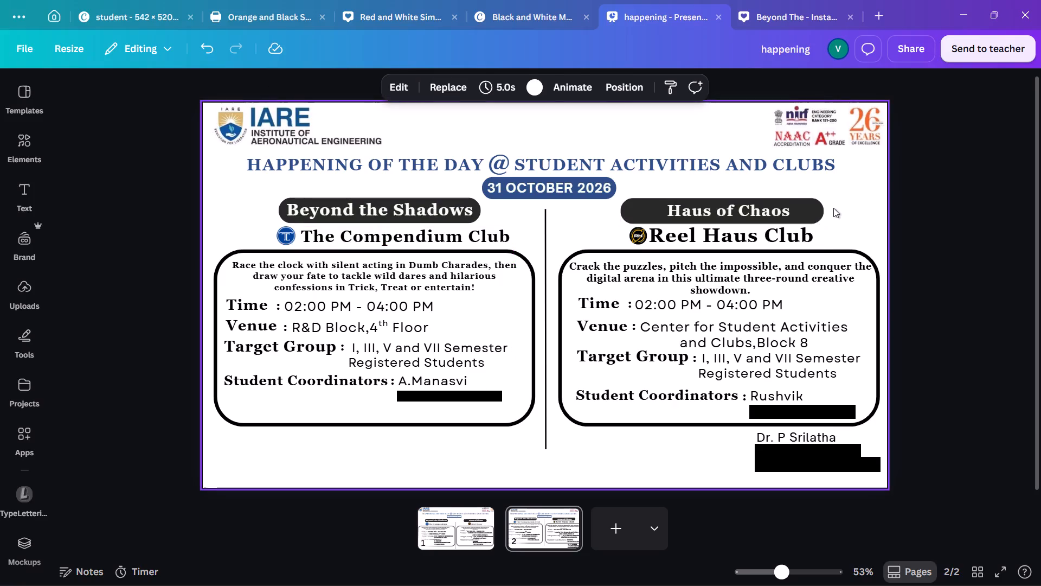
pyautogui.moveTo(833, 208); pyautogui.dragTo(761, 211)
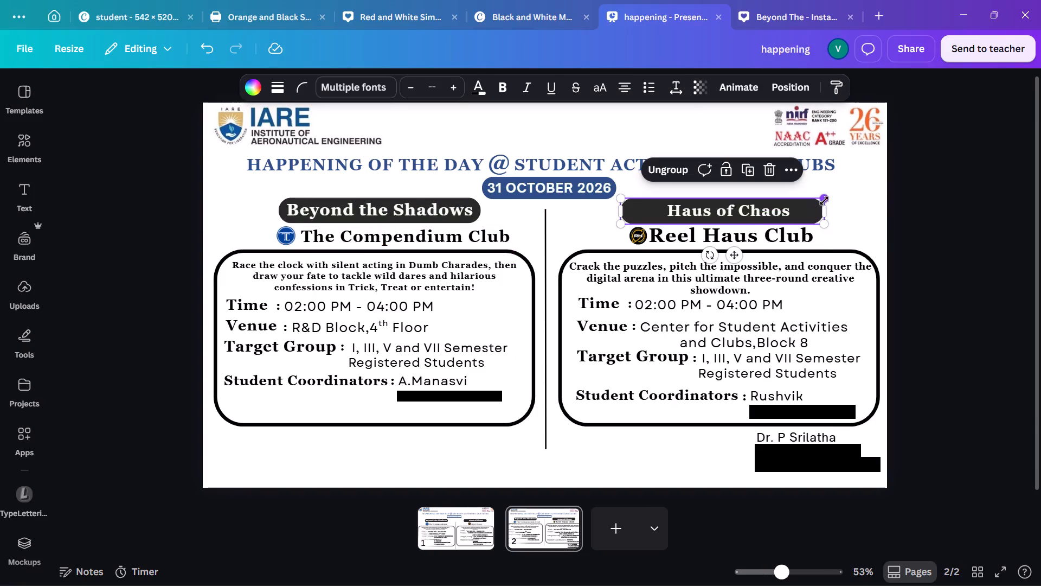
pyautogui.moveTo(824, 201); pyautogui.dragTo(858, 196)
pyautogui.moveTo(624, 219); pyautogui.dragTo(621, 219)
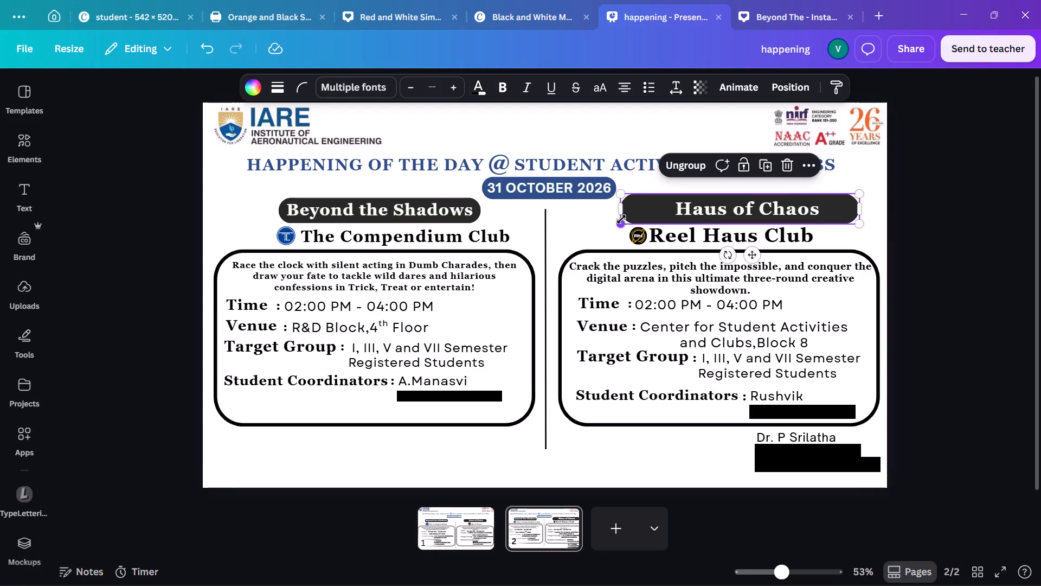
pyautogui.moveTo(621, 219); pyautogui.dragTo(631, 219)
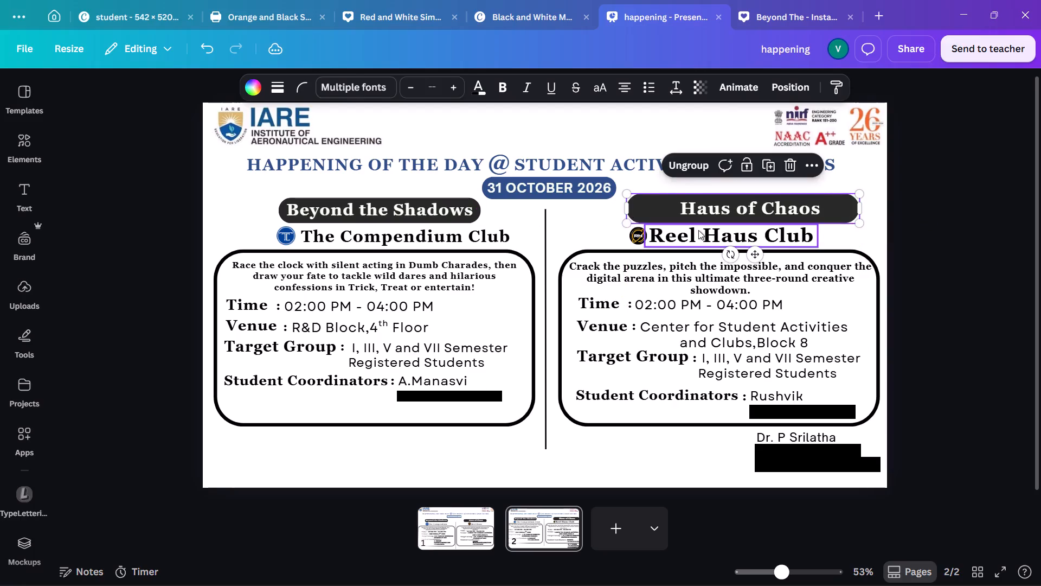
# Reduce the "Reel Haus Club" title to a text size of about 37.
pyautogui.click(698, 230)
pyautogui.moveTo(818, 223); pyautogui.dragTo(810, 225)
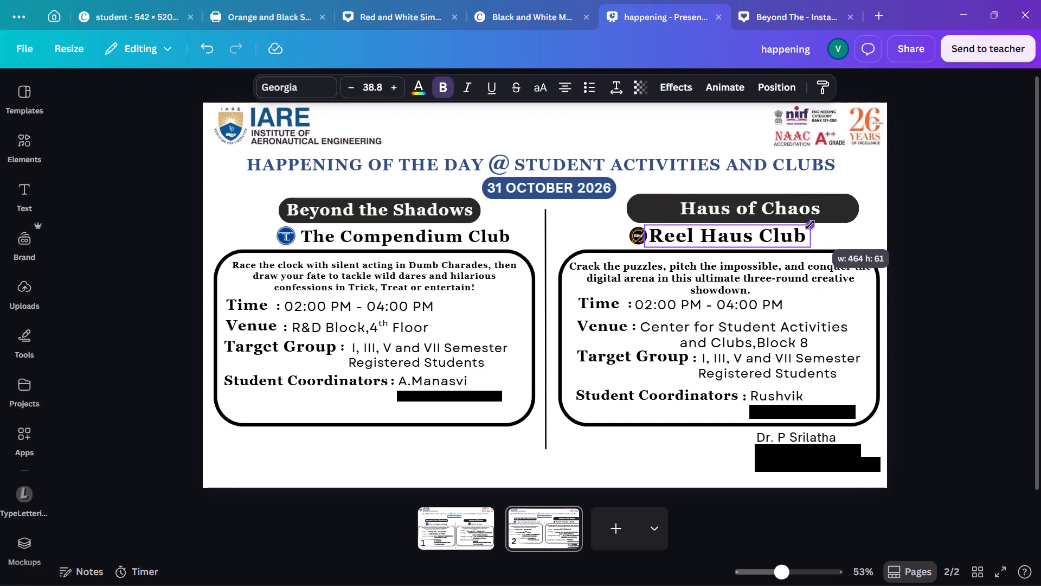
pyautogui.moveTo(810, 225); pyautogui.dragTo(803, 226)
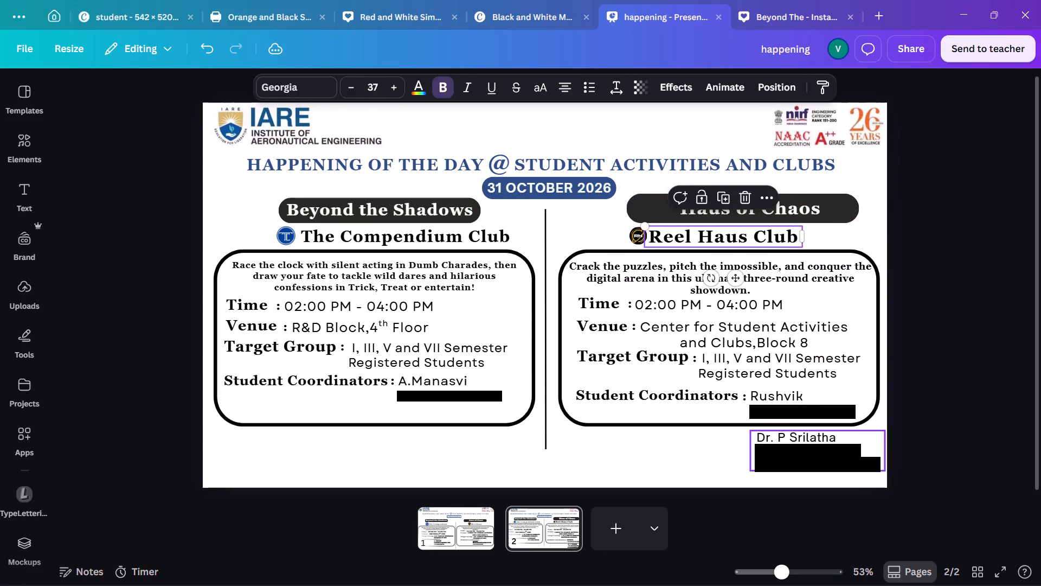
# Enlarge the grouped faculty contact details to a text size of about 29.3 and shift them toward the page's lower-right corner.
pyautogui.click(773, 456)
pyautogui.moveTo(753, 468); pyautogui.dragTo(740, 486)
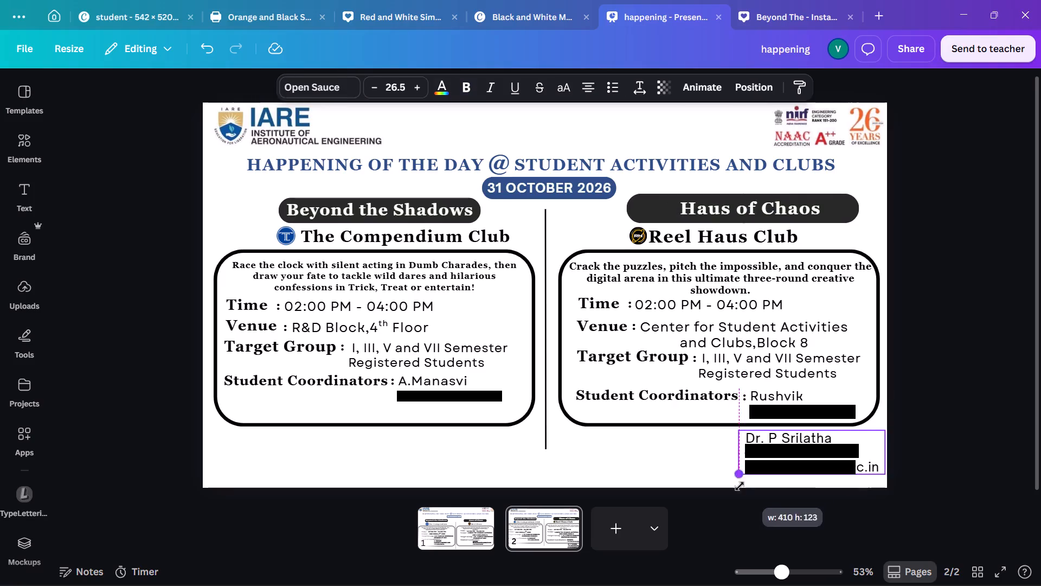
pyautogui.moveTo(740, 486); pyautogui.dragTo(737, 504)
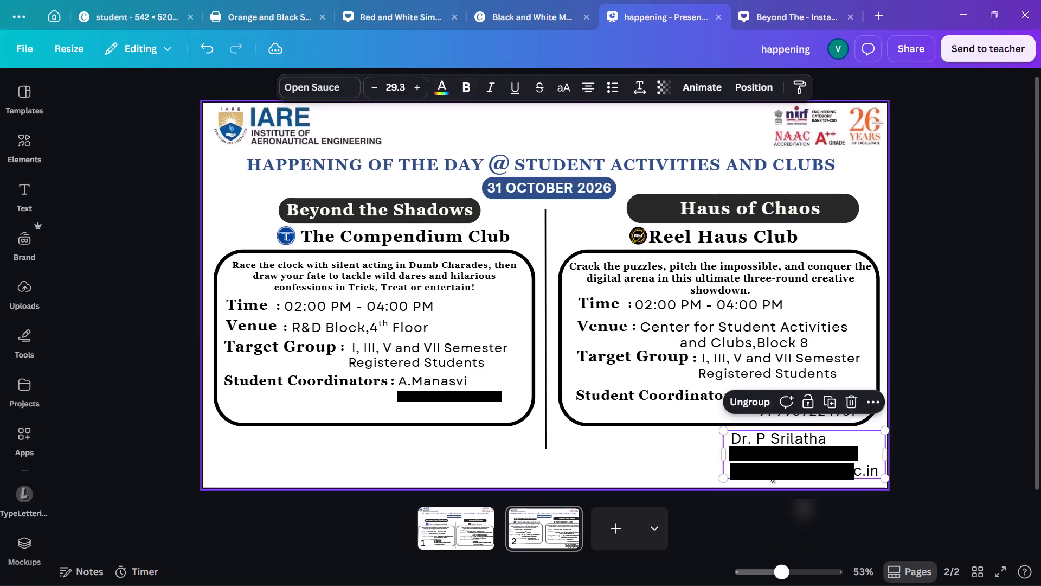
pyautogui.moveTo(775, 458); pyautogui.dragTo(780, 461)
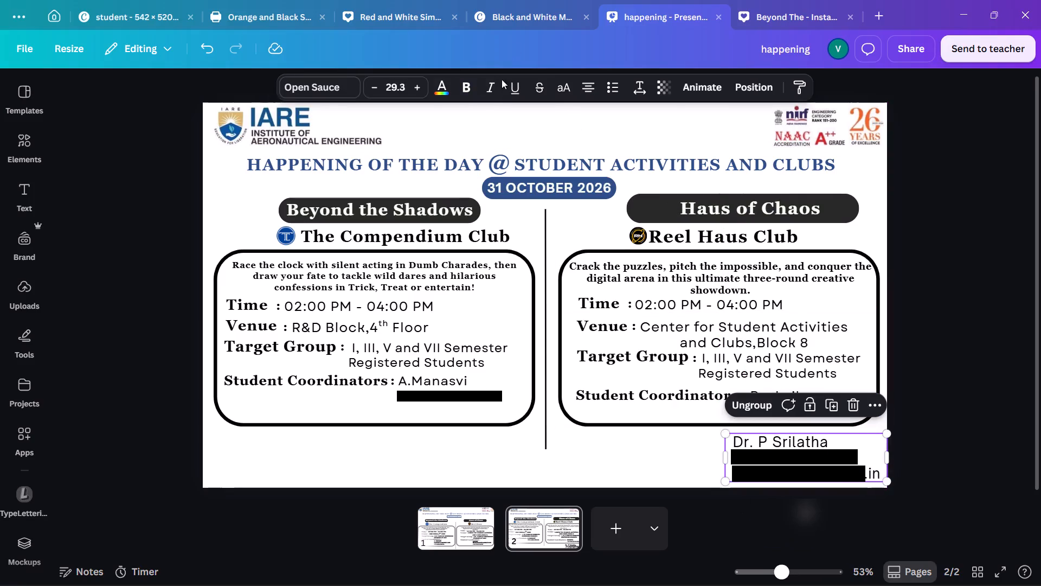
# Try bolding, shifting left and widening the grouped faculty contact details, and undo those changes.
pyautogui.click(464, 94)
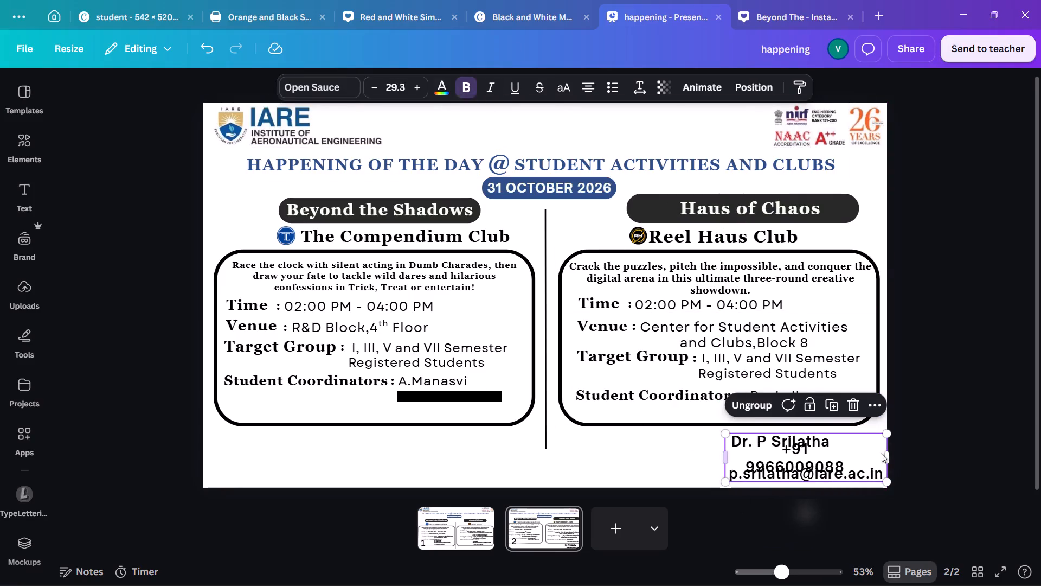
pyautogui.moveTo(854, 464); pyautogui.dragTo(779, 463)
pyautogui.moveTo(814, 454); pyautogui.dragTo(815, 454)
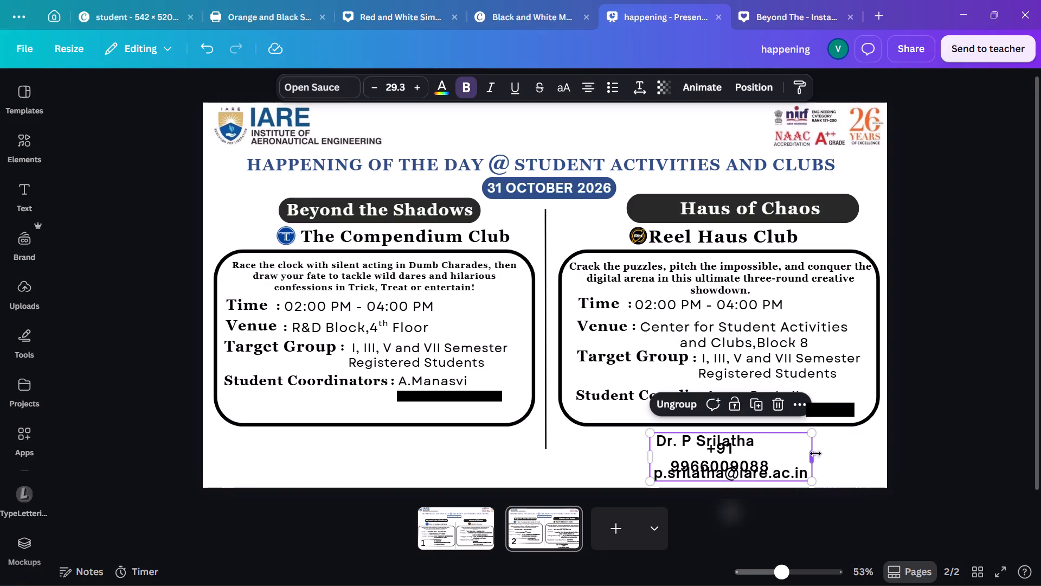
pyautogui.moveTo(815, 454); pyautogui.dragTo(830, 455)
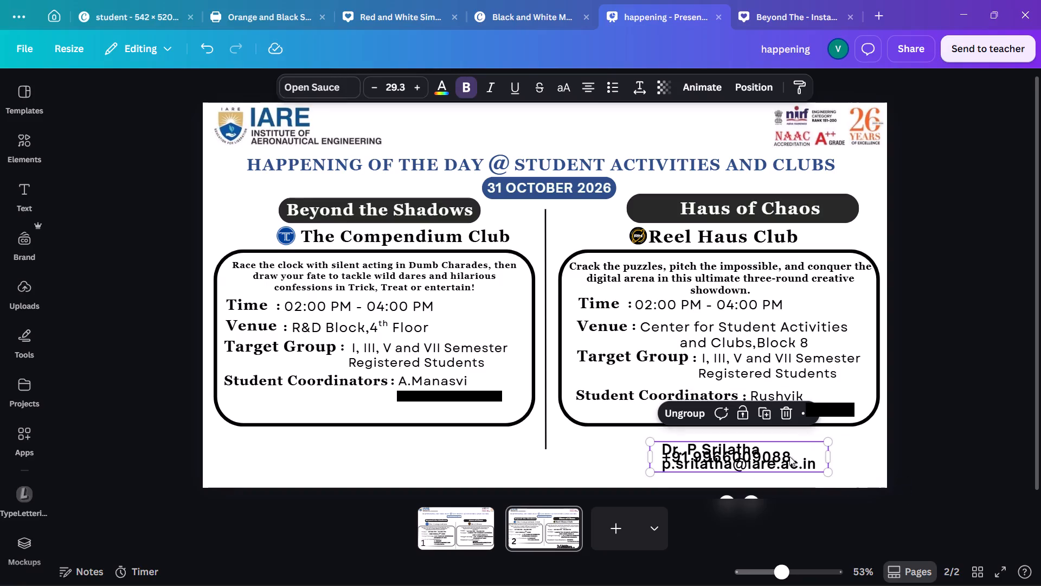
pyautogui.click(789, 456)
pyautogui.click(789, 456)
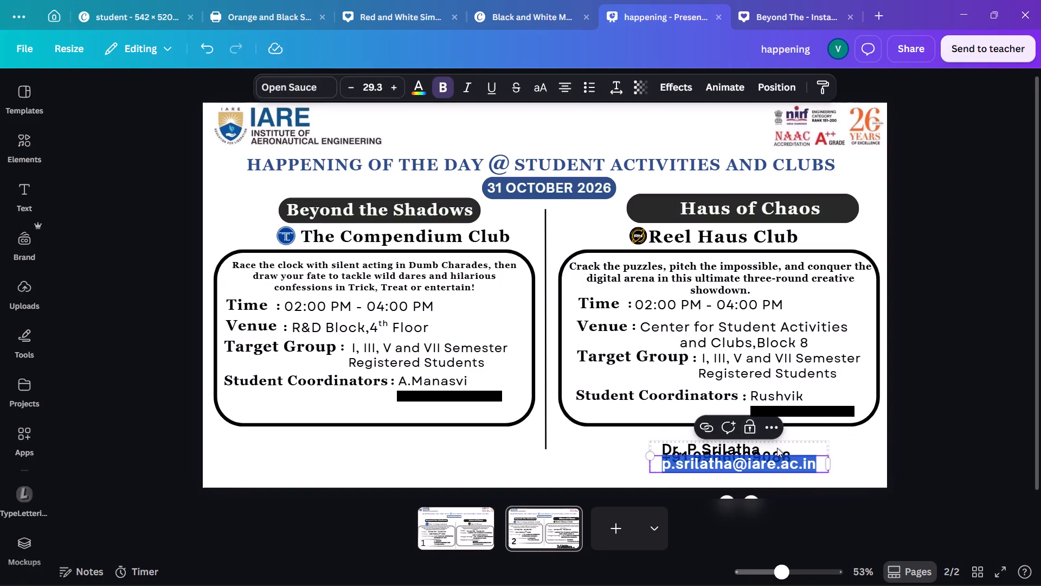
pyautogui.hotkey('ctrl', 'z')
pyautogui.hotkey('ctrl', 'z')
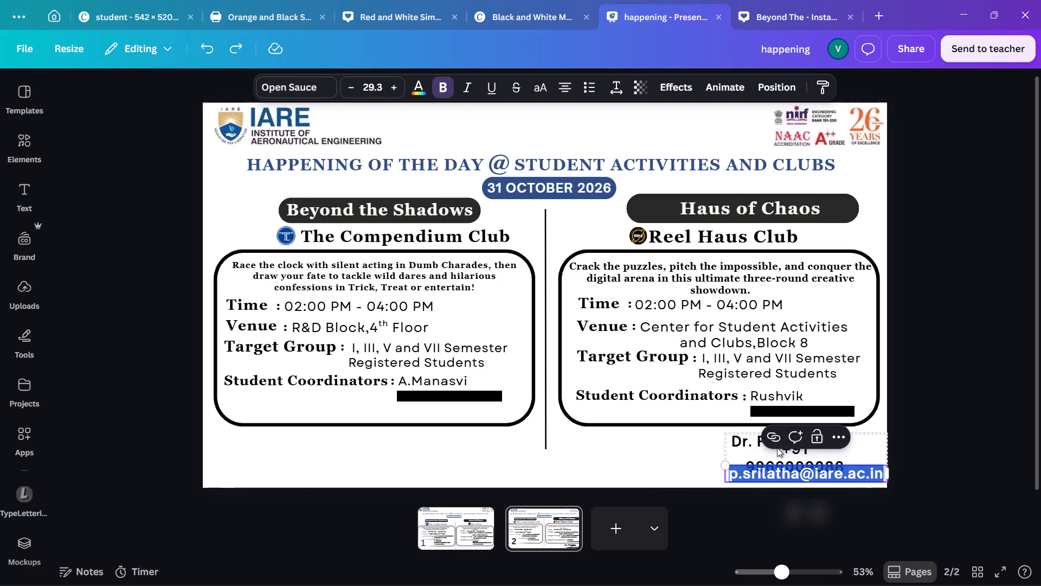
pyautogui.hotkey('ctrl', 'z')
# Ungroup the faculty contact details and make the name, phone and email lines bold.
pyautogui.click(692, 451)
pyautogui.click(766, 454)
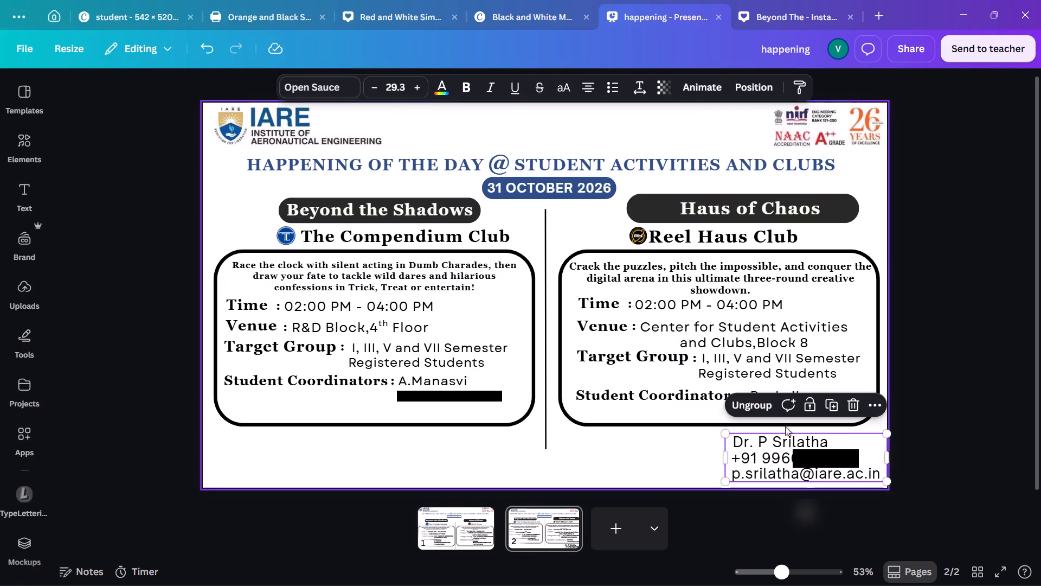
pyautogui.click(760, 405)
pyautogui.click(714, 441)
pyautogui.moveTo(712, 442); pyautogui.dragTo(794, 489)
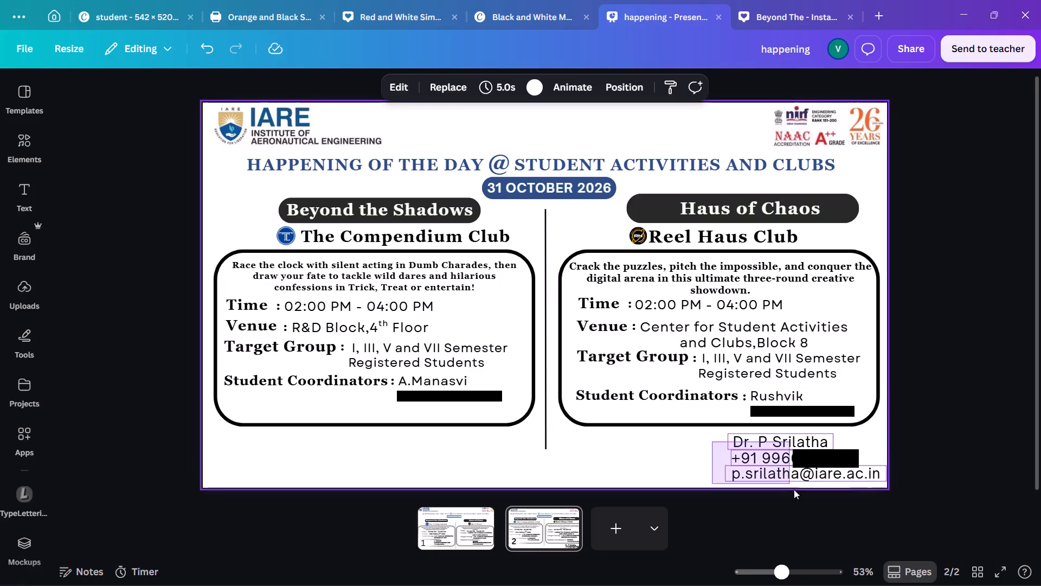
pyautogui.moveTo(794, 489); pyautogui.dragTo(795, 491)
pyautogui.click(447, 95)
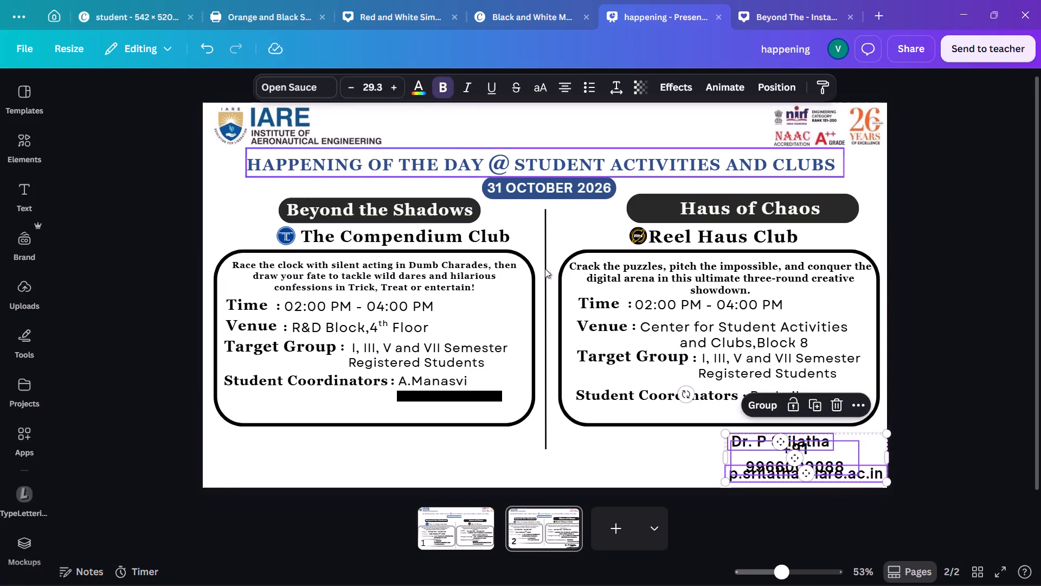
pyautogui.click(657, 435)
# Widen the faculty phone number's text box to fit one line and align it beneath the name.
pyautogui.click(801, 457)
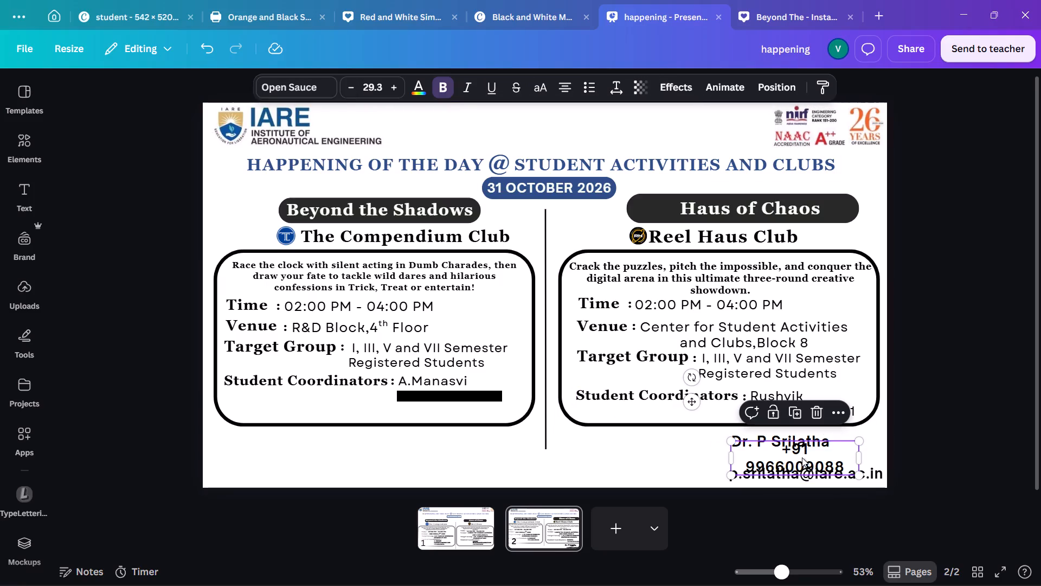
pyautogui.moveTo(862, 455); pyautogui.dragTo(879, 457)
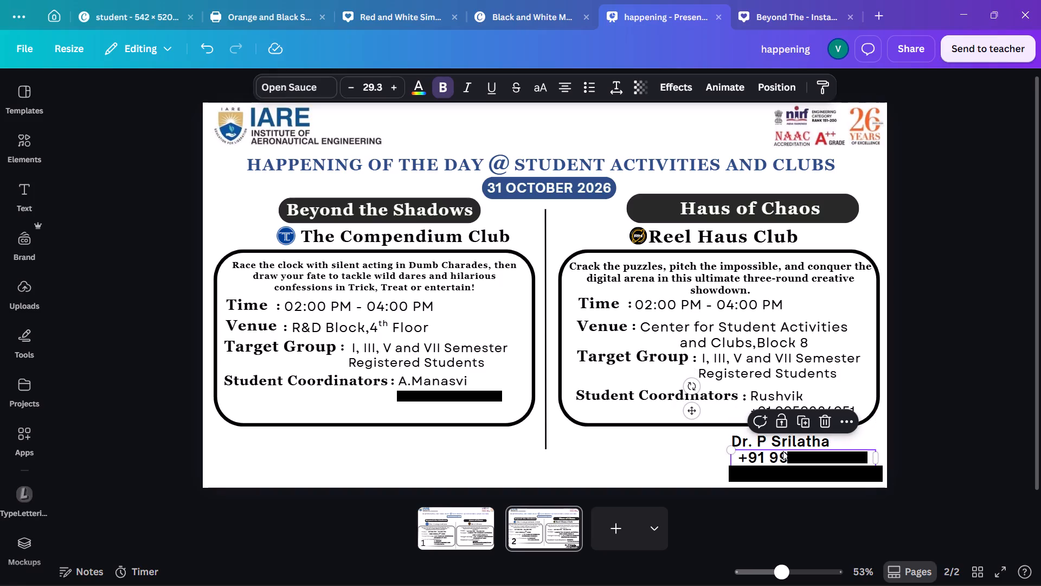
pyautogui.keyDown('ctrl'); pyautogui.scroll(2, 779, 450); pyautogui.keyUp('ctrl')
pyautogui.moveTo(866, 458); pyautogui.dragTo(852, 457)
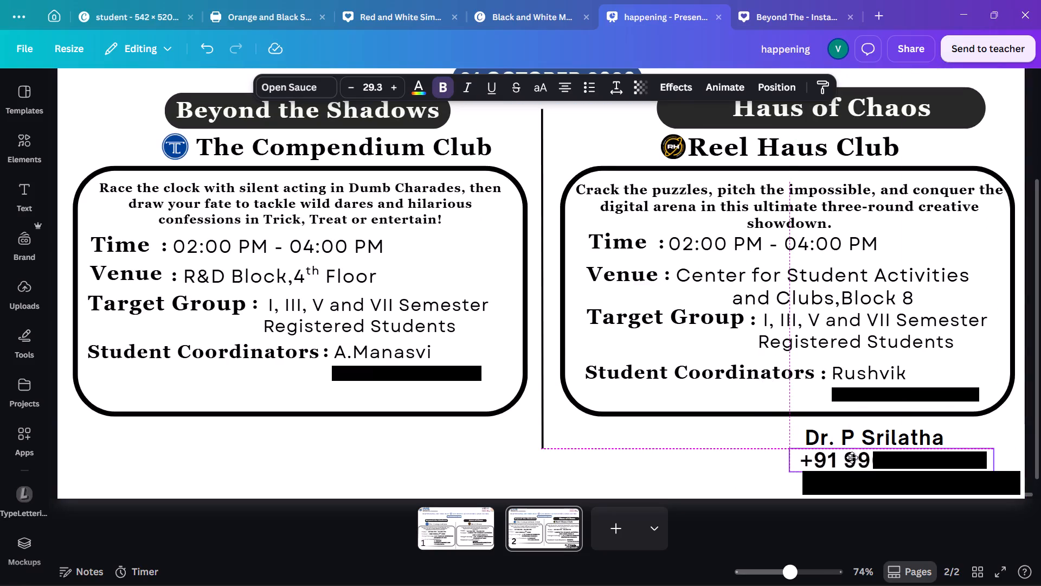
pyautogui.moveTo(852, 457); pyautogui.dragTo(853, 457)
# Move the faculty email line slightly up, closer beneath the phone number.
pyautogui.click(860, 485)
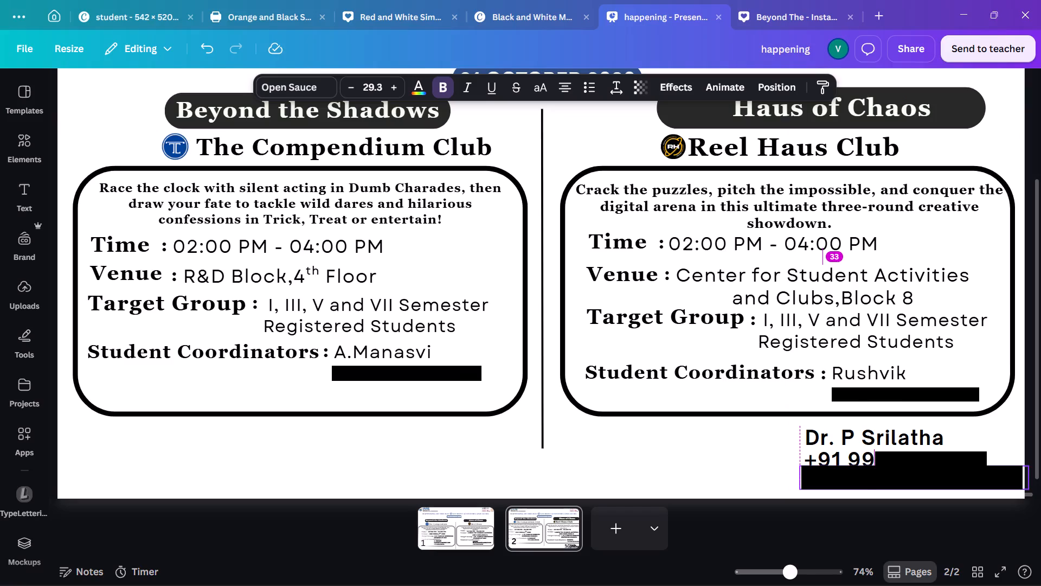
pyautogui.click(743, 473)
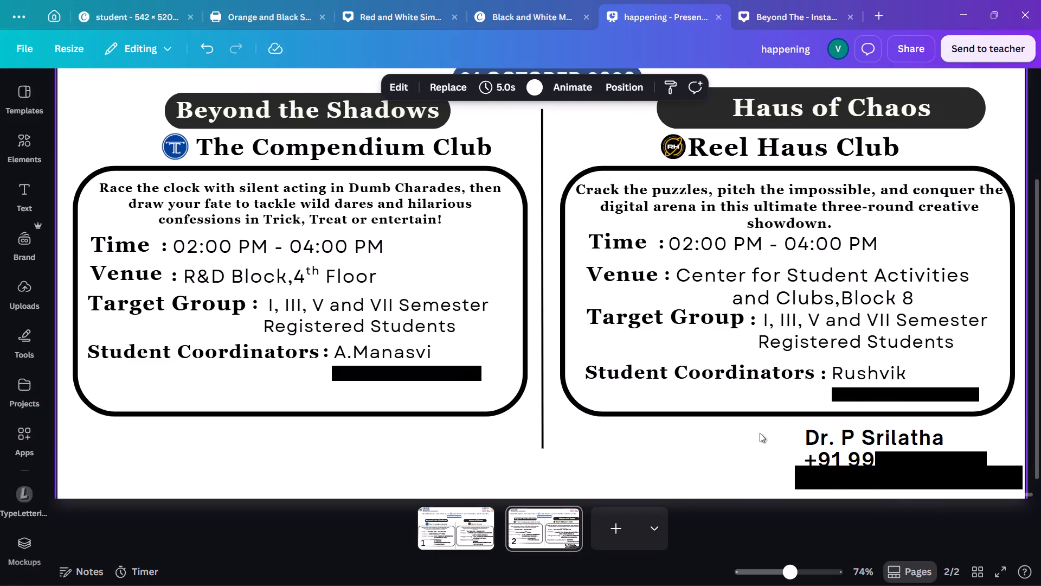
# Group the faculty name, phone and email lines, enlarge them to about 31.4 font size, and reposition them below the Haus of Chaos frame.
pyautogui.moveTo(762, 436); pyautogui.dragTo(847, 485)
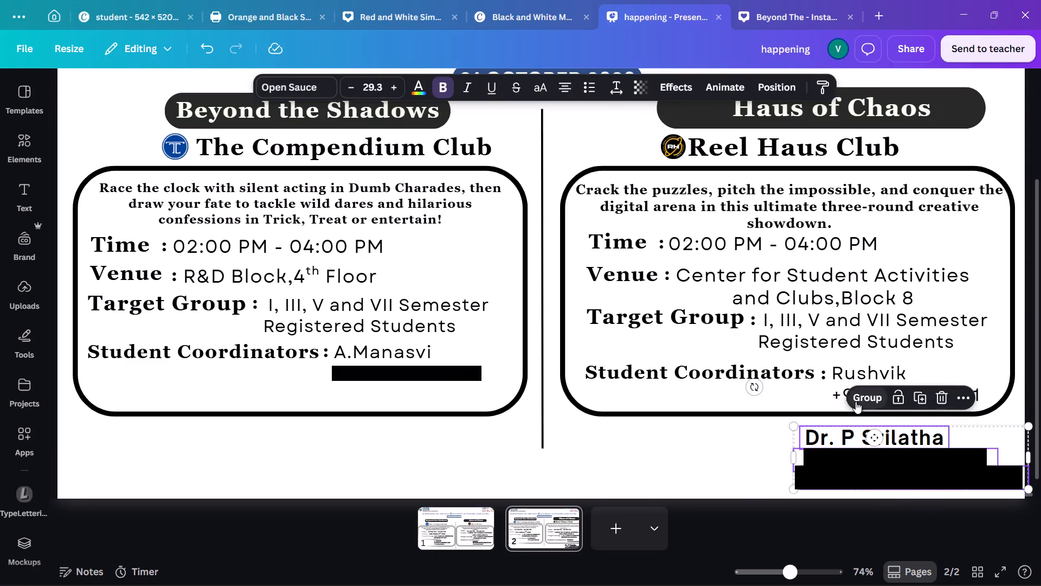
pyautogui.click(856, 402)
pyautogui.click(873, 467)
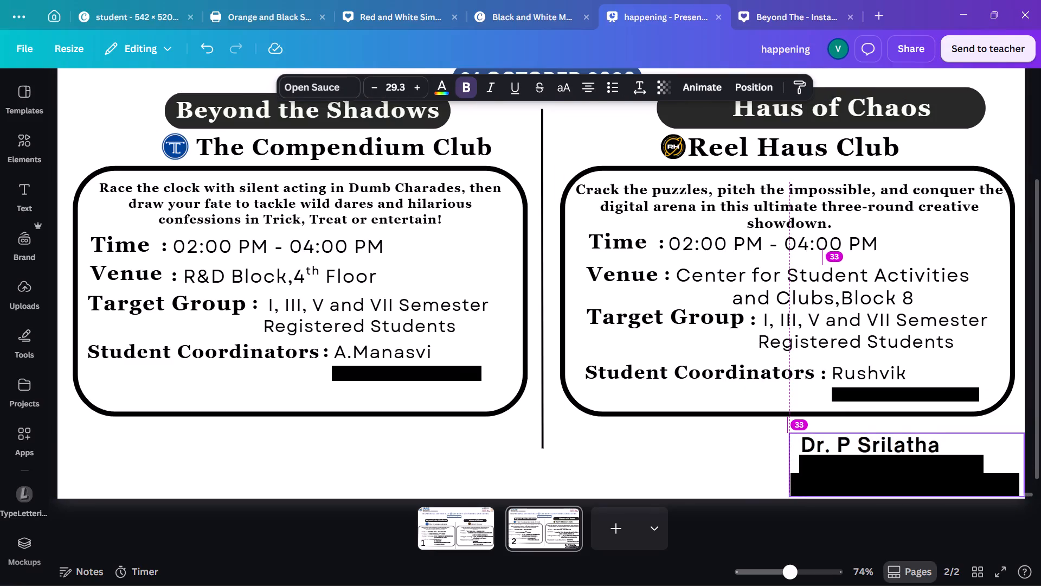
pyautogui.moveTo(791, 426); pyautogui.dragTo(776, 419)
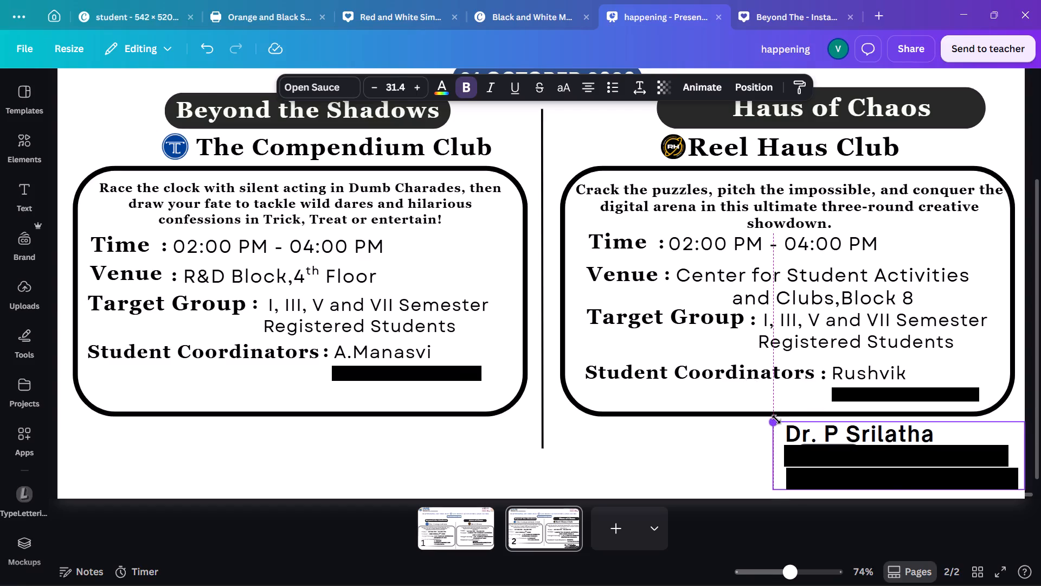
pyautogui.moveTo(776, 419); pyautogui.dragTo(774, 419)
pyautogui.moveTo(817, 447); pyautogui.dragTo(812, 449)
pyautogui.click(742, 444)
pyautogui.keyDown('ctrl'); pyautogui.scroll(-2, 741, 444); pyautogui.keyUp('ctrl')
pyautogui.click(951, 444)
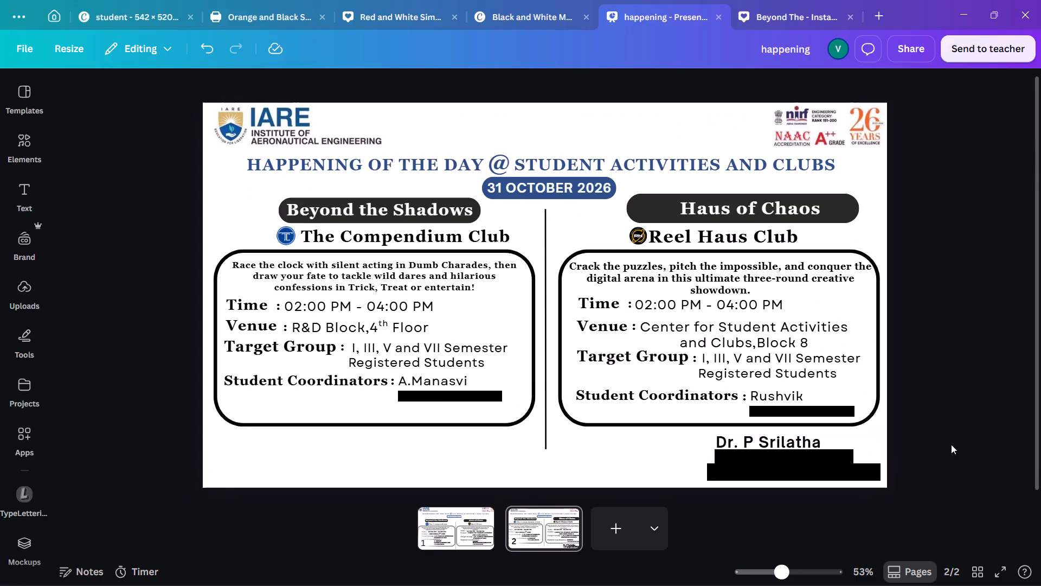
# Ungroup the faculty contact details and adjust the phone and email lines' positions beneath the name so they are evenly spaced.
pyautogui.click(789, 455)
pyautogui.click(746, 404)
pyautogui.keyDown('ctrl'); pyautogui.scroll(2, 725, 444); pyautogui.keyUp('ctrl')
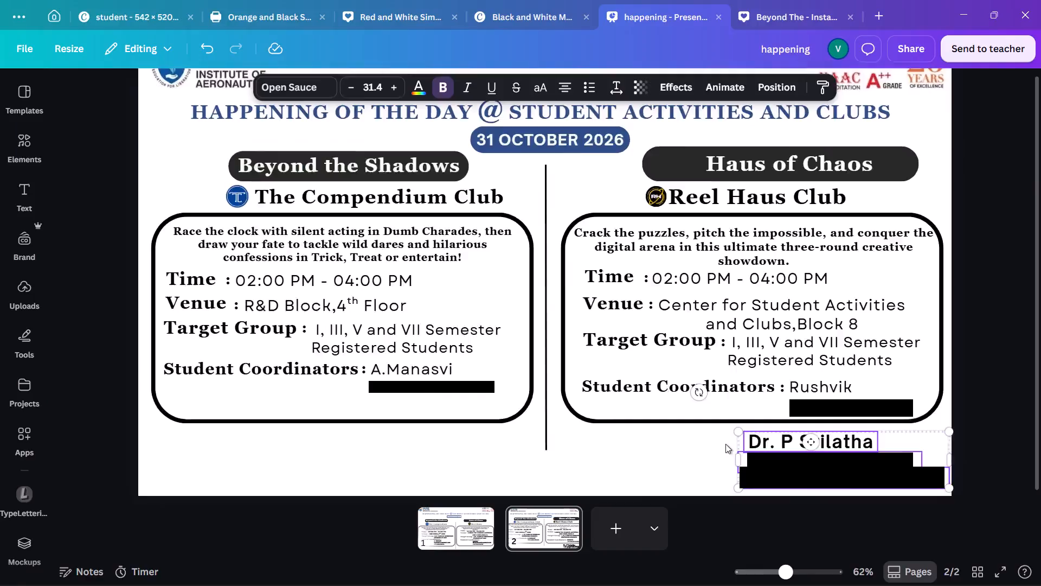
pyautogui.keyDown('ctrl'); pyautogui.scroll(2, 725, 444); pyautogui.keyUp('ctrl')
pyautogui.click(738, 454)
pyautogui.click(873, 479)
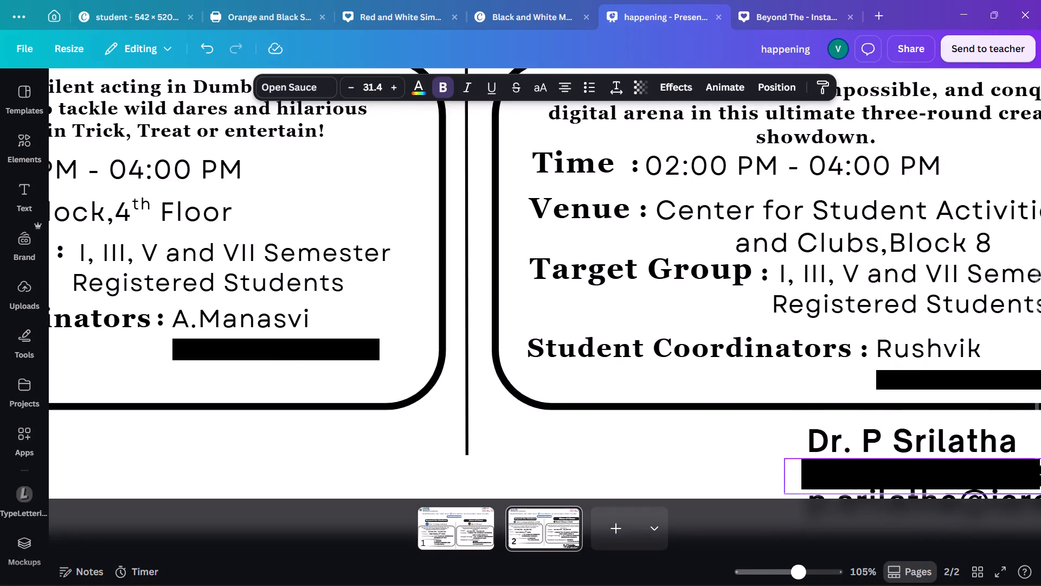
pyautogui.click(672, 458)
pyautogui.keyDown('ctrl'); pyautogui.scroll(-2, 672, 458); pyautogui.keyUp('ctrl')
pyautogui.click(793, 492)
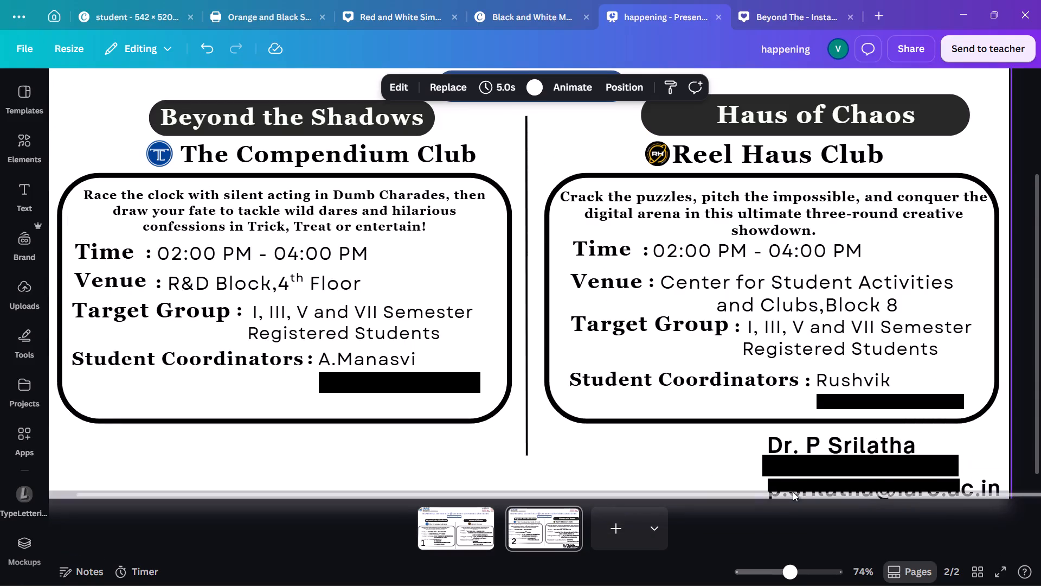
pyautogui.click(793, 480)
pyautogui.click(794, 482)
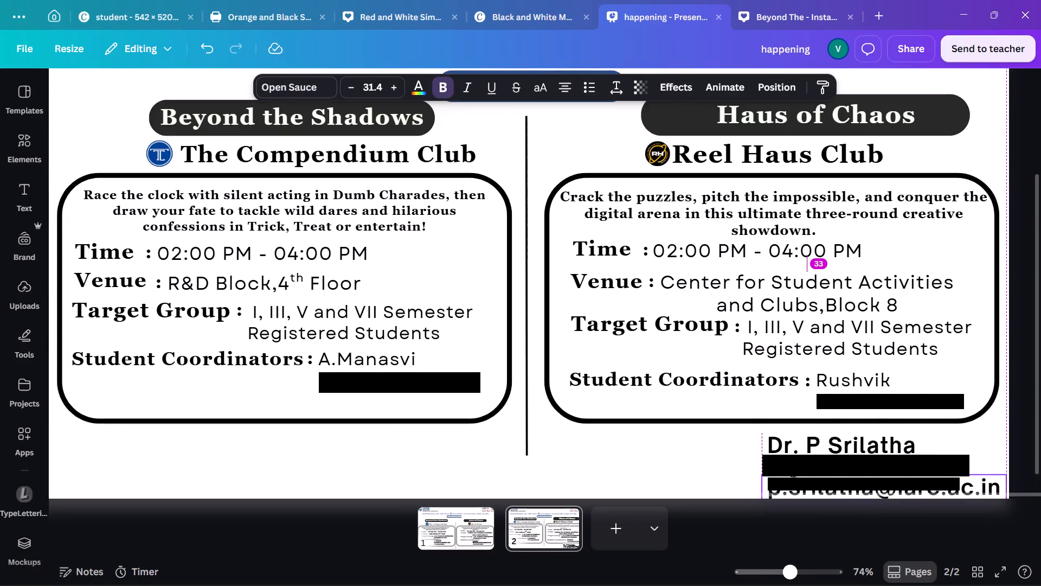
pyautogui.click(694, 469)
pyautogui.keyDown('ctrl'); pyautogui.scroll(-2, 693, 469); pyautogui.keyUp('ctrl')
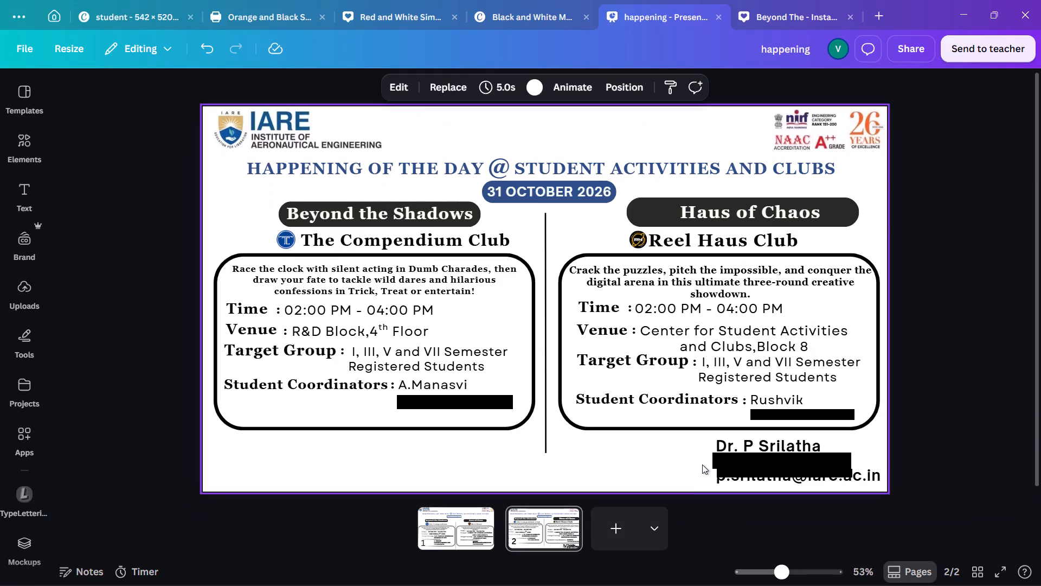
# Regroup the three faculty contact lines and shift the group slightly left, away from the page edge.
pyautogui.moveTo(693, 442); pyautogui.dragTo(784, 489)
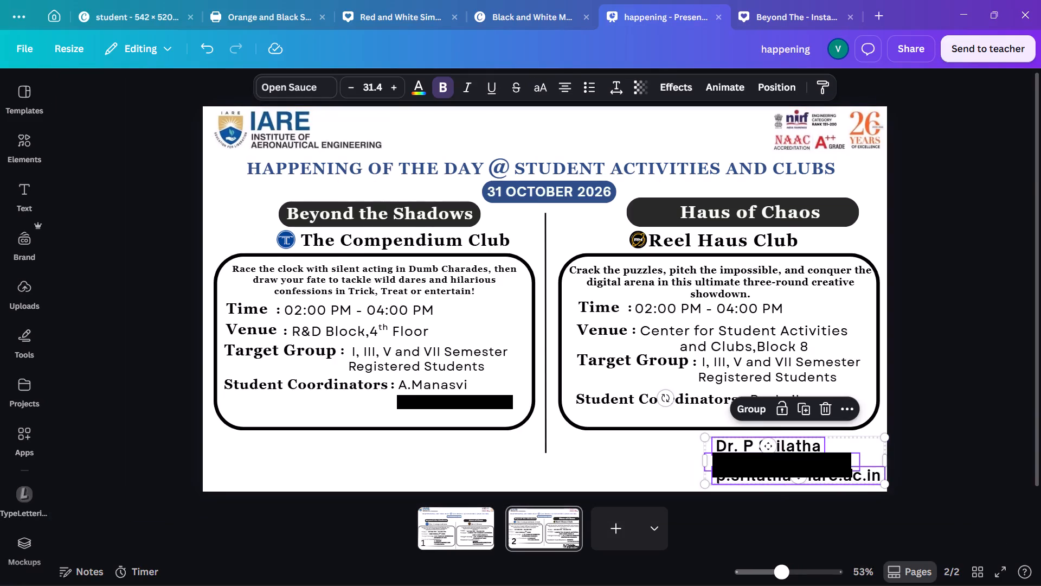
pyautogui.click(753, 410)
pyautogui.moveTo(815, 461); pyautogui.dragTo(813, 461)
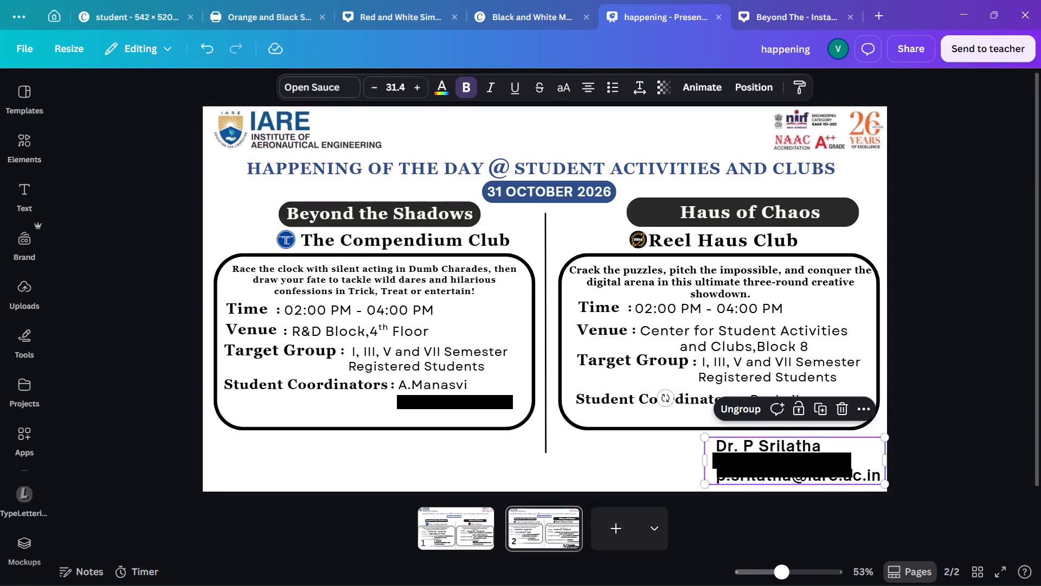
pyautogui.moveTo(813, 461); pyautogui.dragTo(811, 461)
pyautogui.click(906, 452)
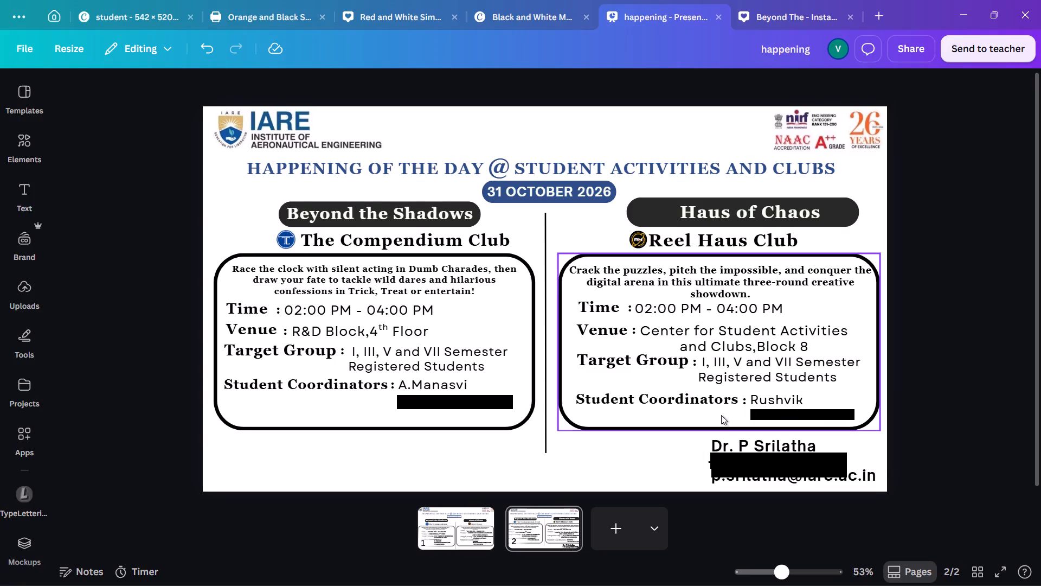
# Reduce the Reel Haus Club title to font size 35.8 and move it slightly right, away from its logo.
pyautogui.click(703, 240)
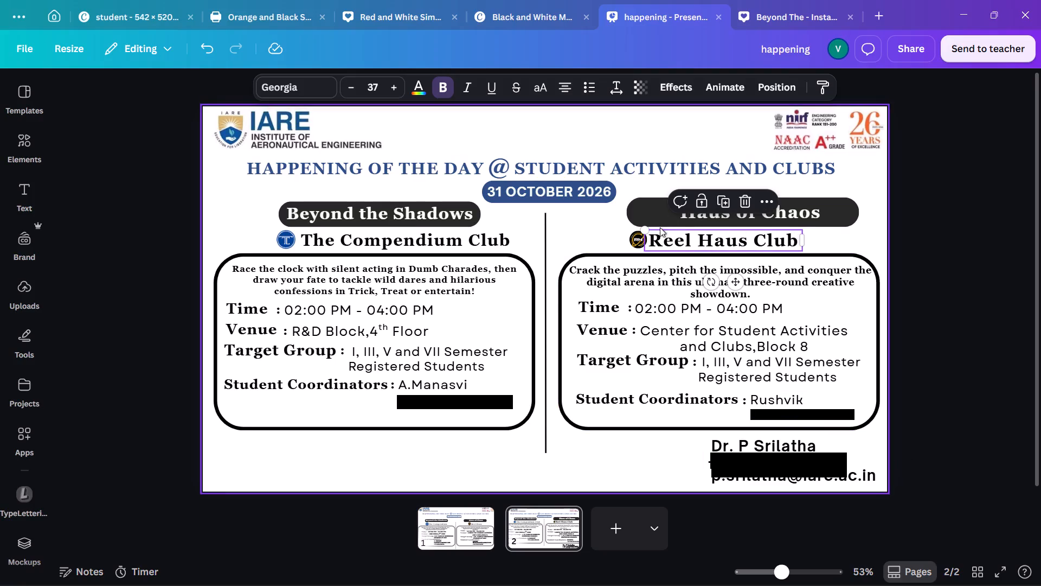
pyautogui.click(645, 230)
pyautogui.moveTo(714, 235); pyautogui.dragTo(721, 238)
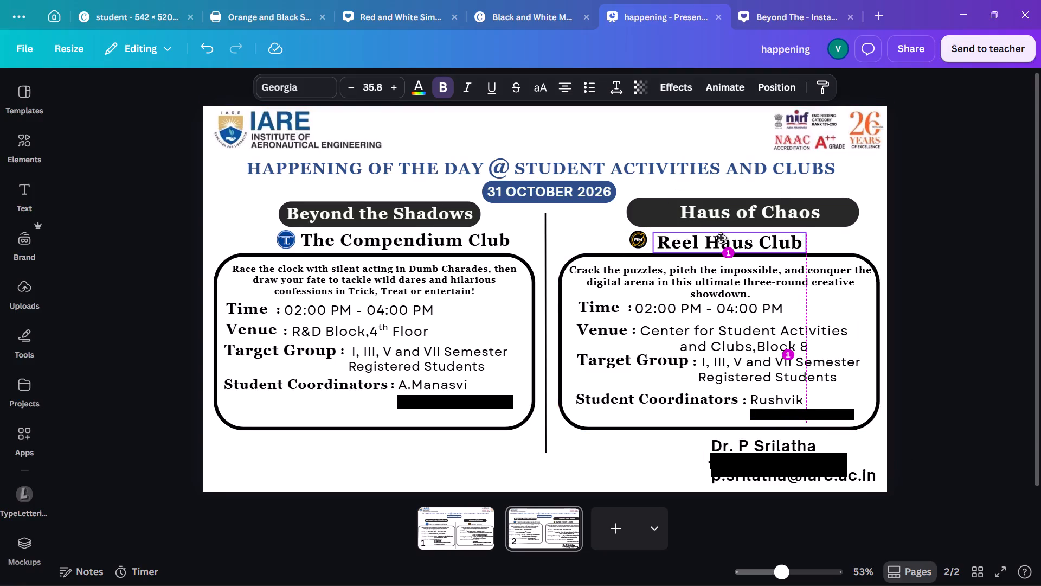
pyautogui.moveTo(721, 238); pyautogui.dragTo(728, 237)
# Enlarge the Reel Haus logo to about 65 by 64 and move it right, close to the club name.
pyautogui.click(639, 240)
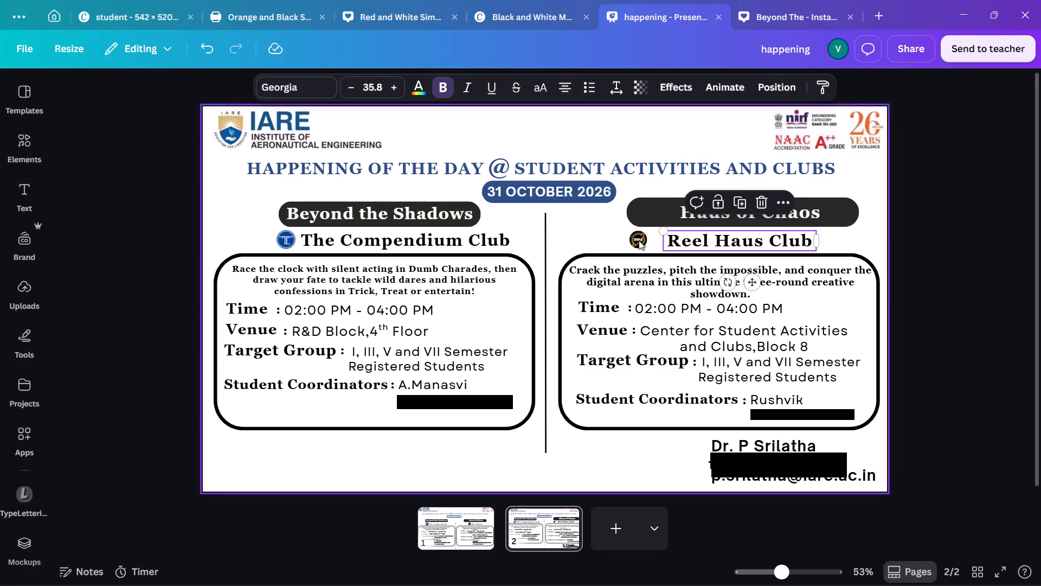
pyautogui.click(639, 240)
pyautogui.moveTo(645, 248); pyautogui.dragTo(649, 250)
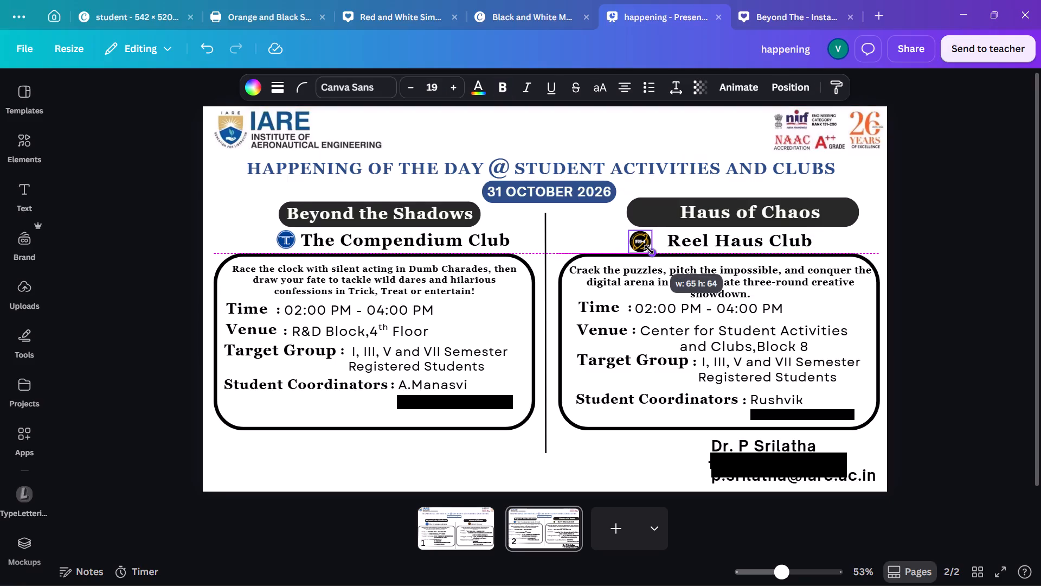
pyautogui.moveTo(649, 250); pyautogui.dragTo(650, 249)
pyautogui.moveTo(644, 238); pyautogui.dragTo(655, 239)
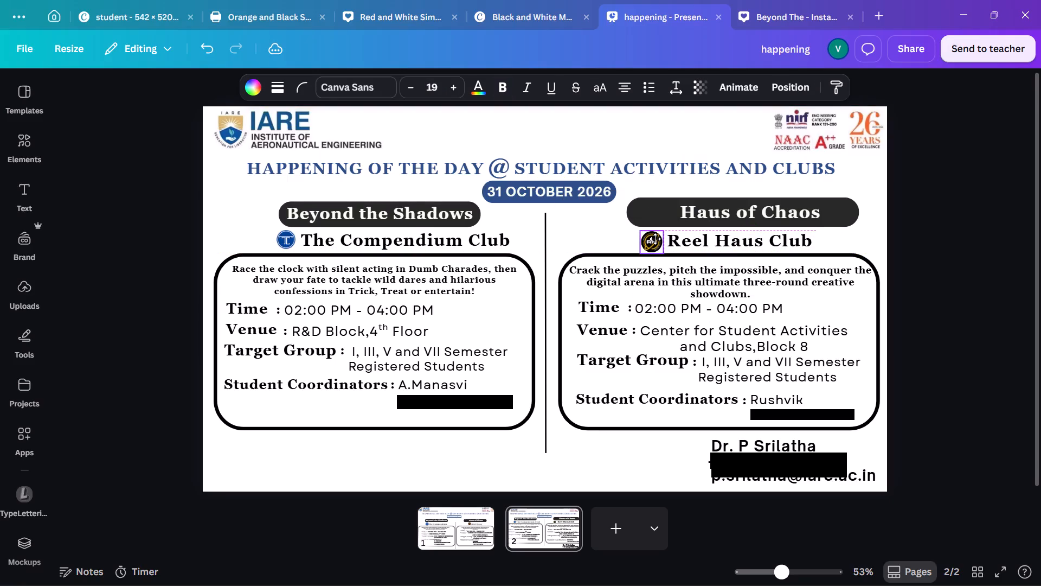
pyautogui.moveTo(655, 239); pyautogui.dragTo(656, 239)
# Shrink the Reel Haus logo slightly and centre it vertically with the club name, clear of the frame below.
pyautogui.keyDown('ctrl'); pyautogui.scroll(8, 656, 239); pyautogui.keyUp('ctrl')
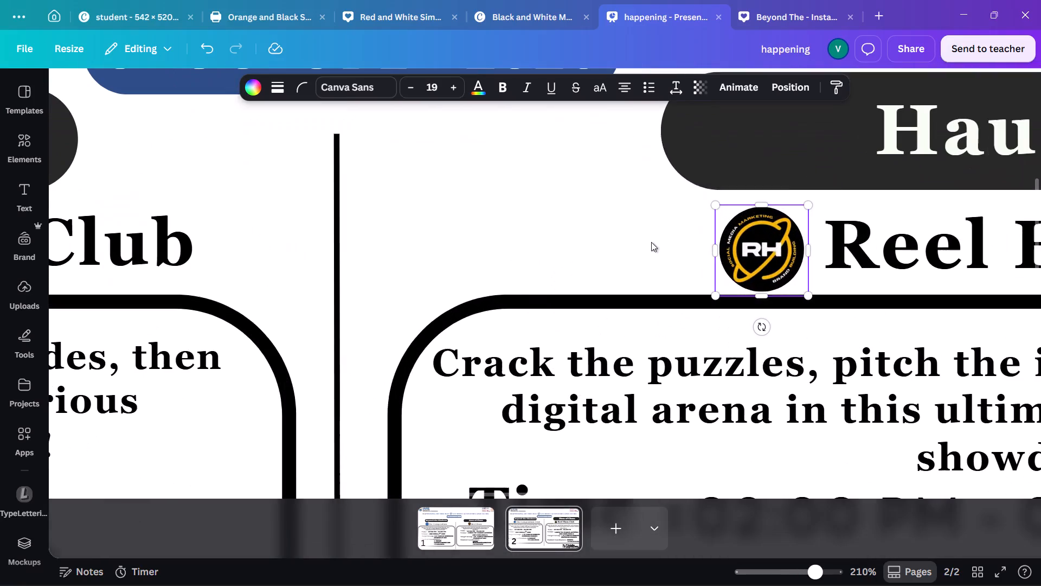
pyautogui.moveTo(763, 254); pyautogui.dragTo(759, 247)
pyautogui.moveTo(716, 288); pyautogui.dragTo(724, 283)
pyautogui.moveTo(753, 240); pyautogui.dragTo(750, 246)
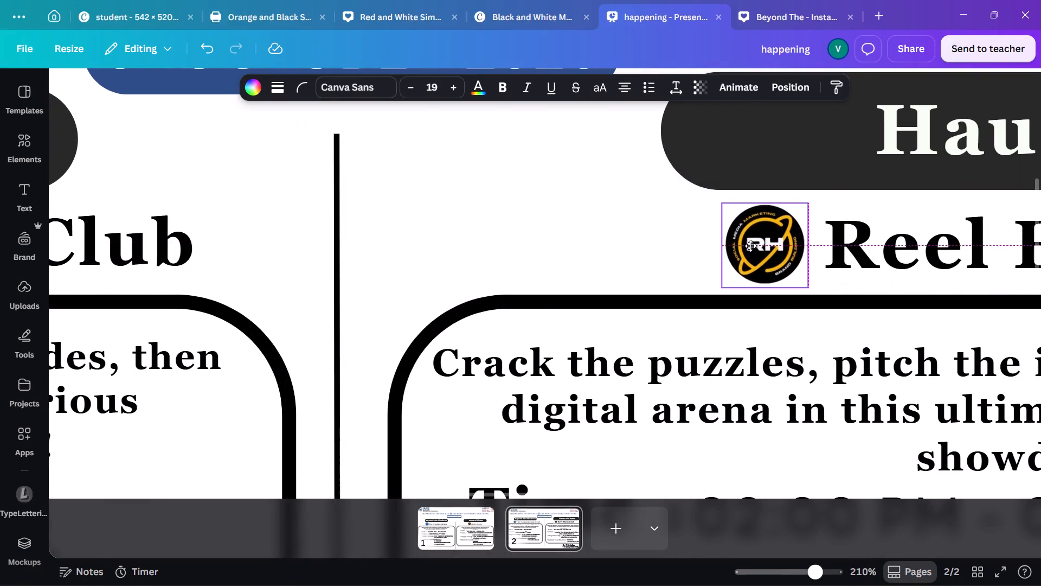
pyautogui.moveTo(750, 246); pyautogui.dragTo(757, 246)
pyautogui.click(644, 234)
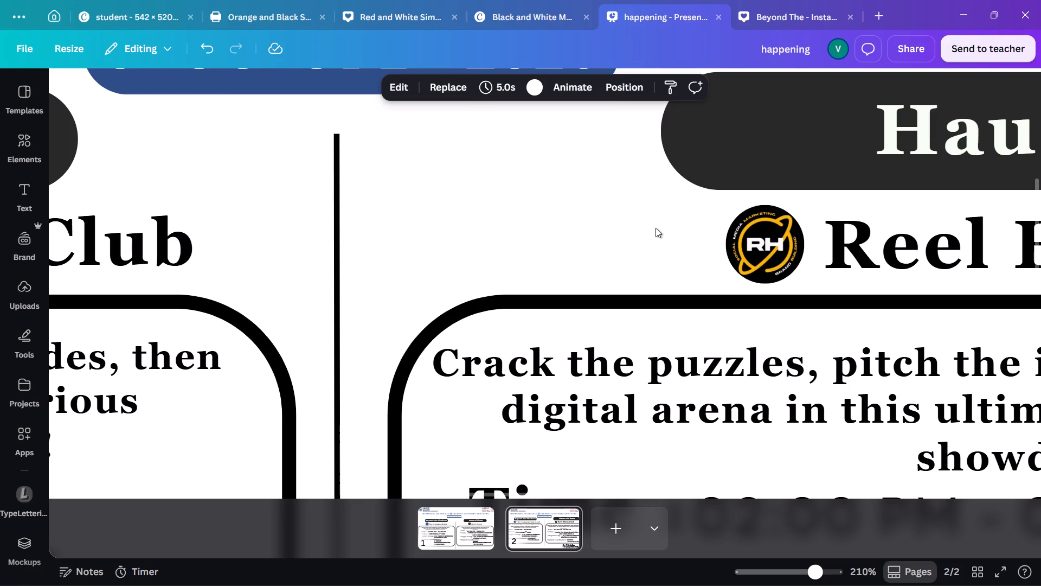
pyautogui.keyDown('ctrl'); pyautogui.scroll(-4, 656, 228); pyautogui.keyUp('ctrl')
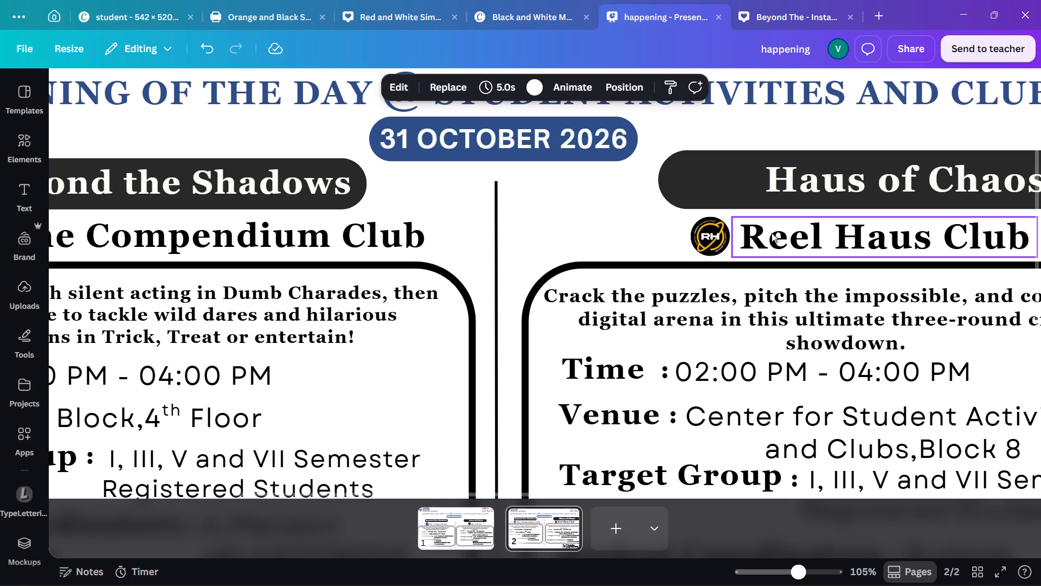
pyautogui.click(625, 213)
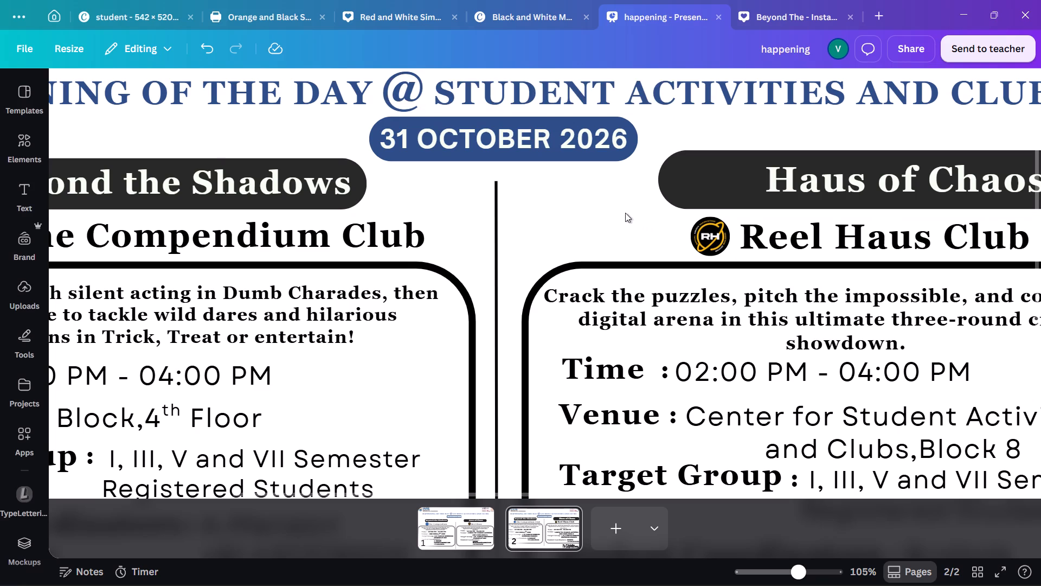
pyautogui.keyDown('ctrl'); pyautogui.scroll(-5, 625, 213); pyautogui.keyUp('ctrl')
pyautogui.keyDown('ctrl'); pyautogui.scroll(1, 625, 213); pyautogui.keyUp('ctrl')
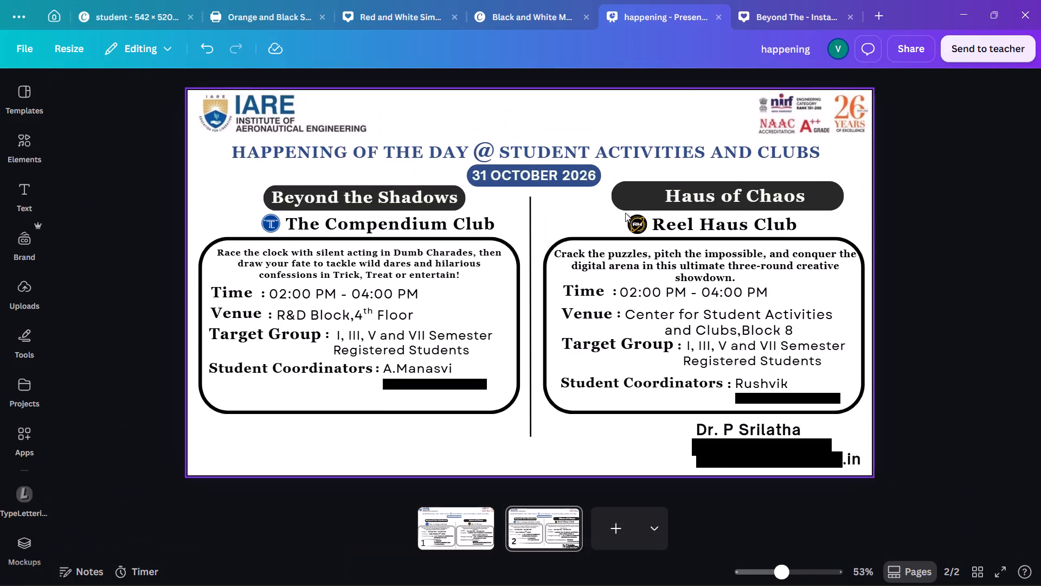
# Lock the rounded detail frames of both the Beyond the Shadows and Haus of Chaos events.
pyautogui.click(204, 249)
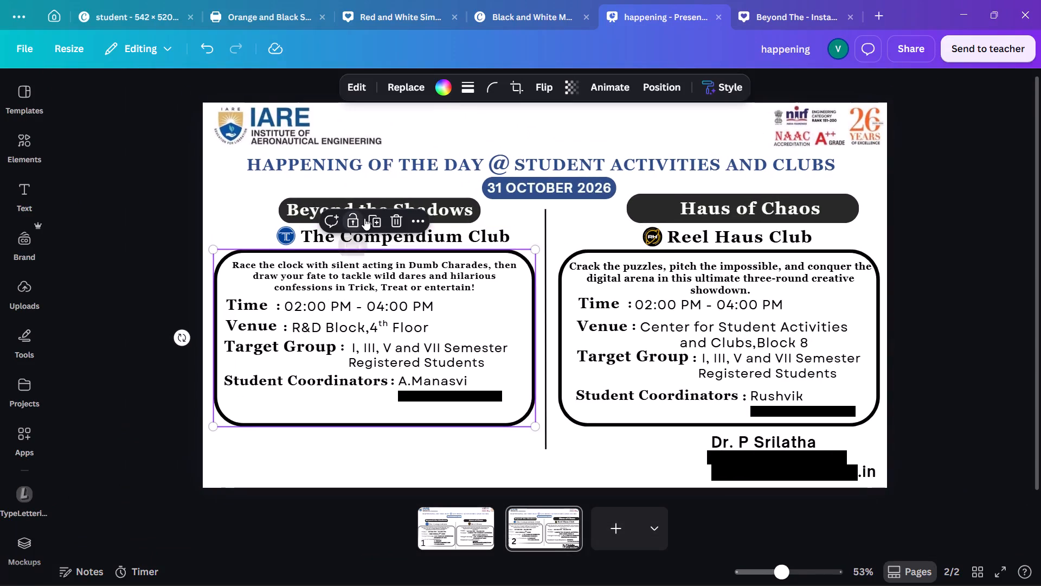
pyautogui.click(357, 218)
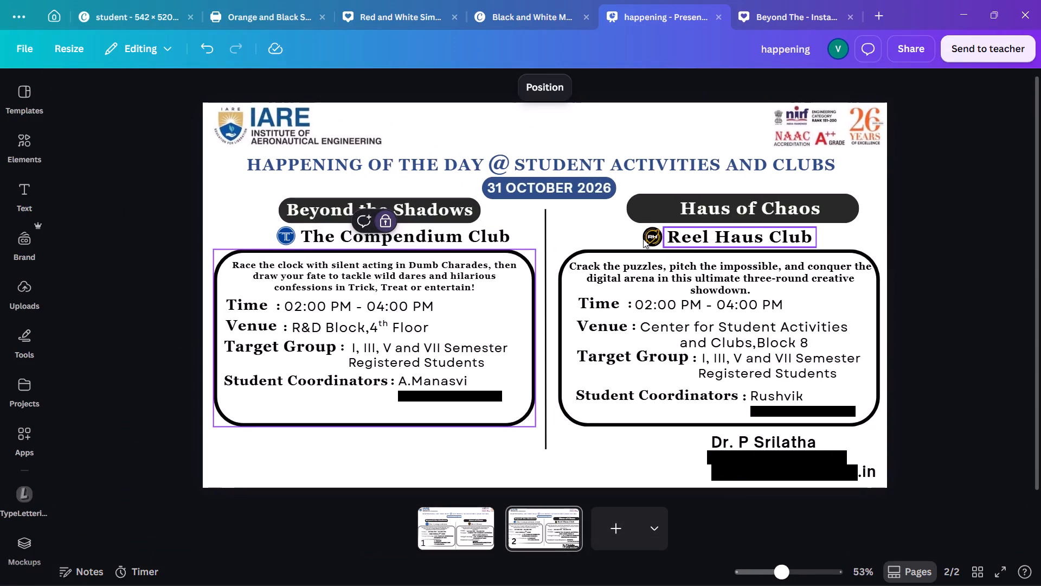
pyautogui.click(629, 249)
pyautogui.click(625, 256)
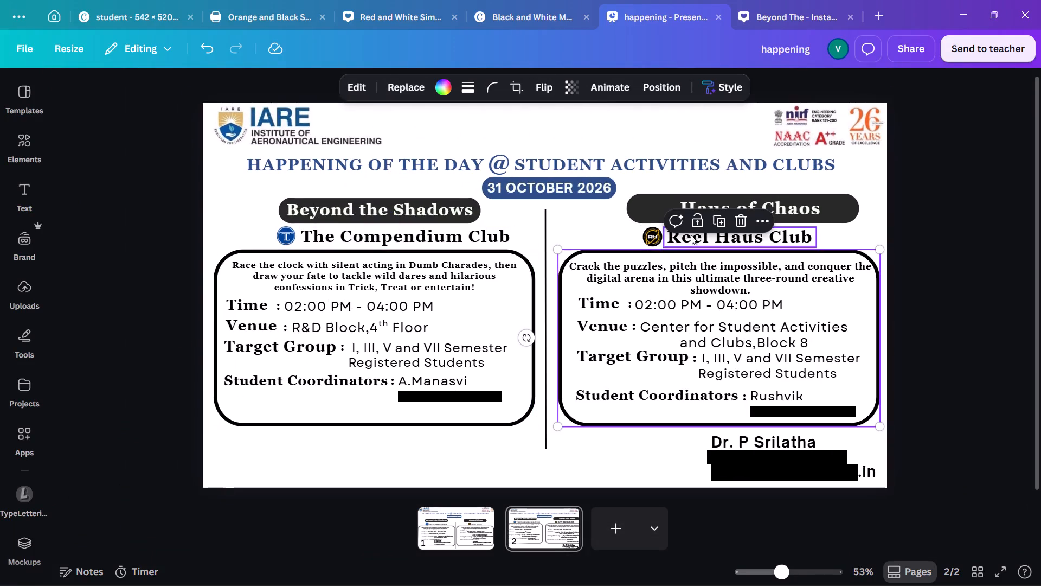
pyautogui.click(692, 222)
pyautogui.click(468, 445)
# Group the Beyond the Shadows time, venue, target group and coordinator details, scale them down and recentre them inside the frame.
pyautogui.click(501, 403)
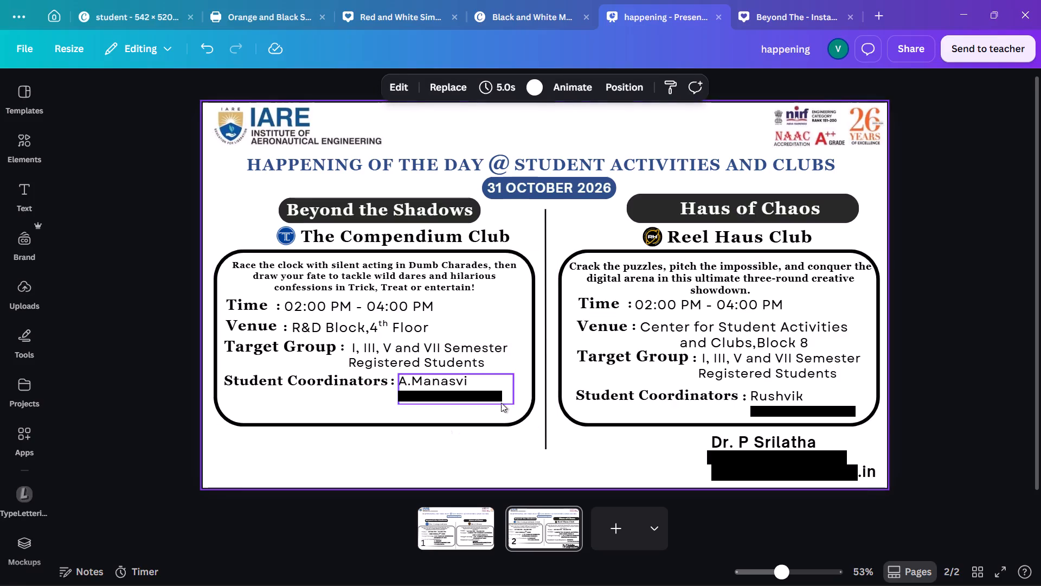
pyautogui.click(503, 414)
pyautogui.moveTo(503, 414); pyautogui.dragTo(281, 320)
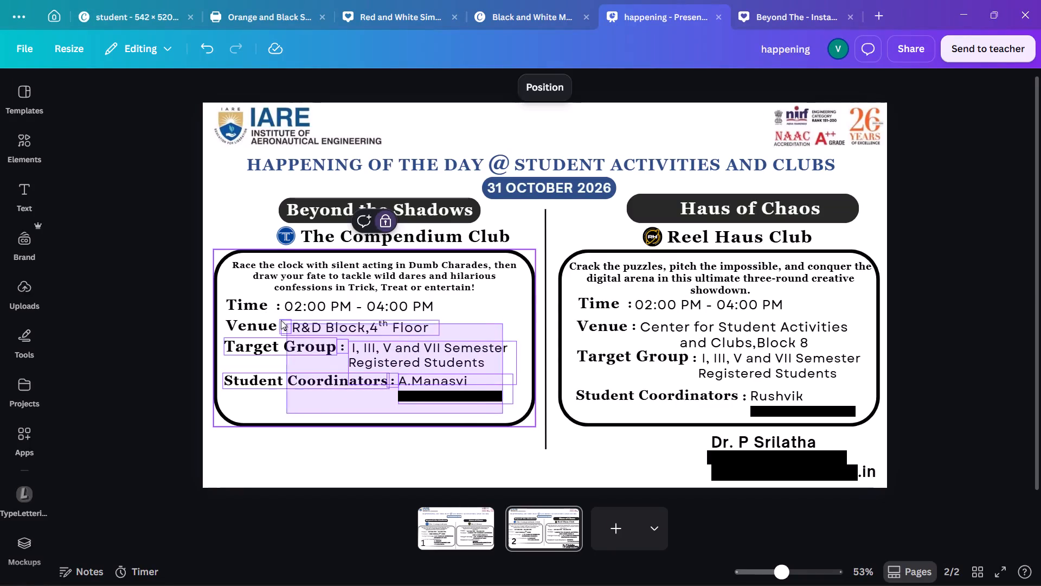
pyautogui.moveTo(281, 320); pyautogui.dragTo(250, 309)
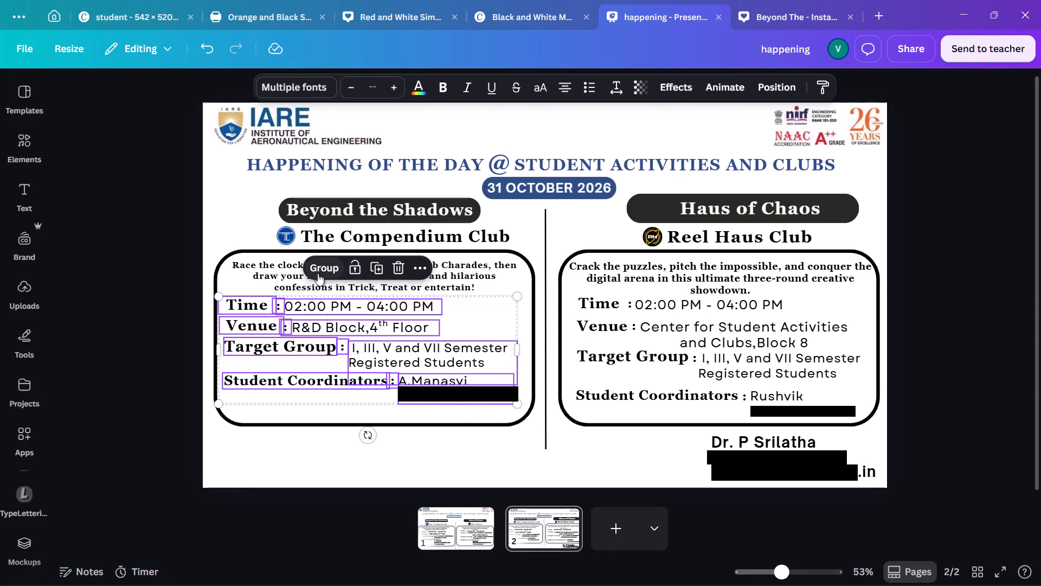
pyautogui.click(318, 273)
pyautogui.moveTo(518, 297); pyautogui.dragTo(478, 312)
pyautogui.moveTo(419, 340); pyautogui.dragTo(430, 329)
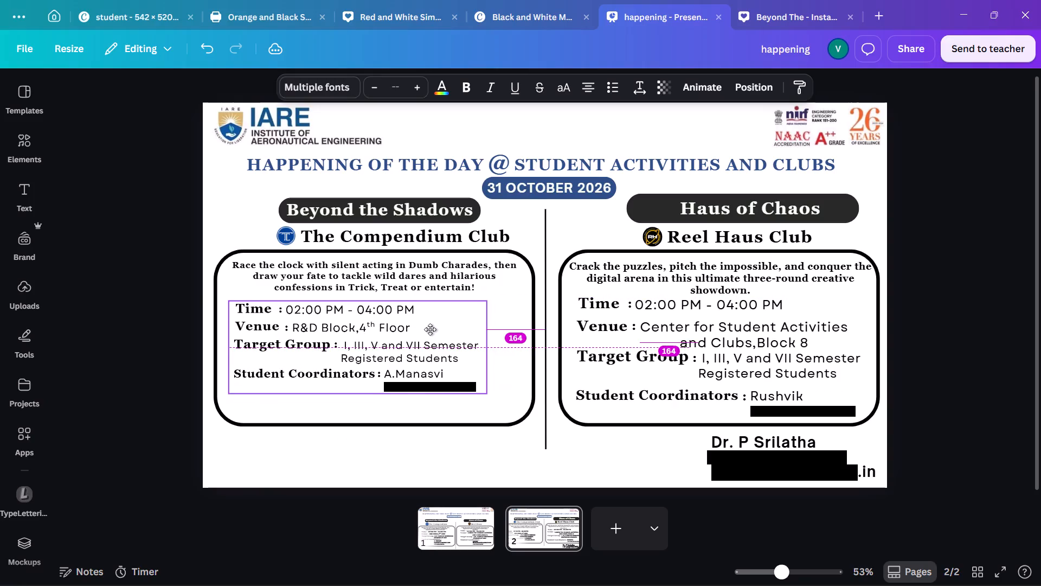
pyautogui.moveTo(430, 329); pyautogui.dragTo(433, 328)
# Lock the Haus of Chaos description text inside its frame.
pyautogui.click(661, 328)
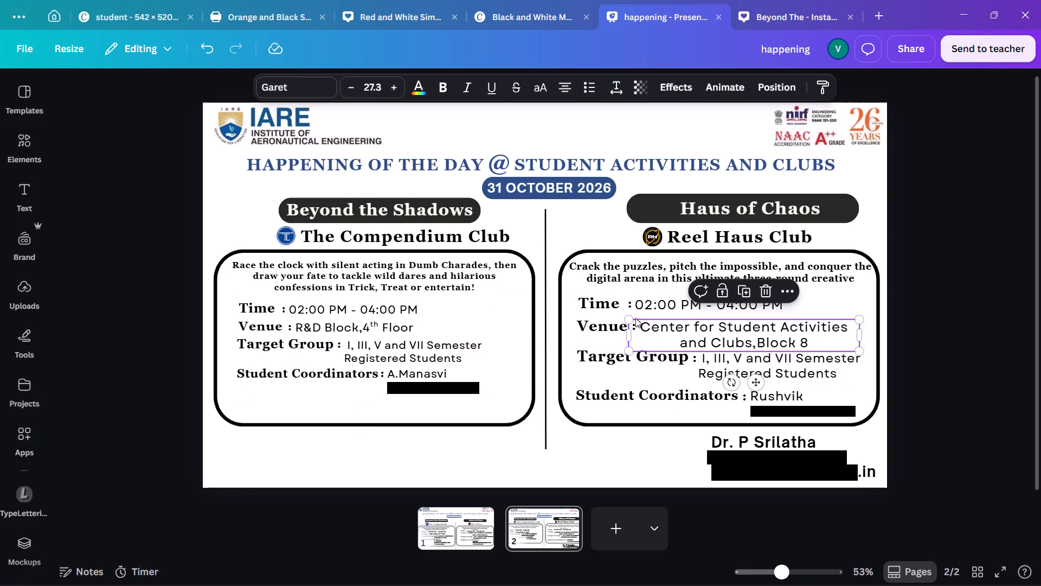
pyautogui.click(569, 289)
pyautogui.click(571, 320)
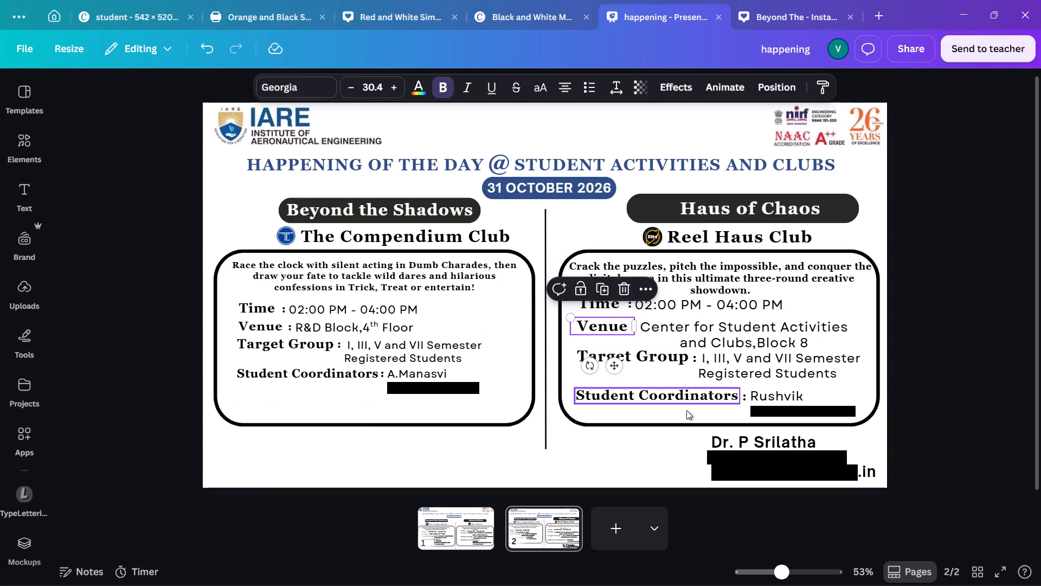
pyautogui.click(686, 410)
pyautogui.click(784, 264)
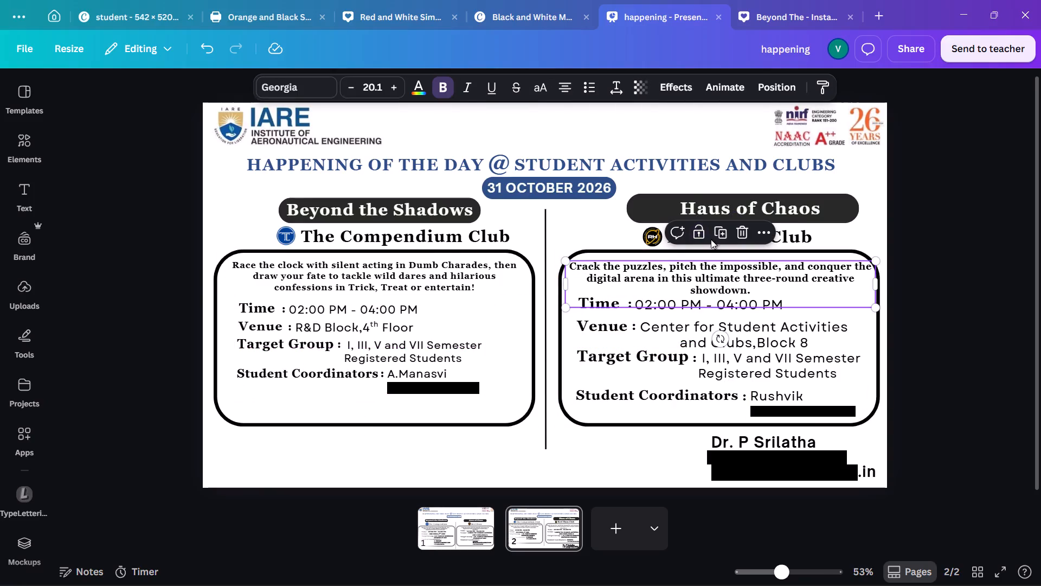
pyautogui.click(699, 231)
pyautogui.click(967, 226)
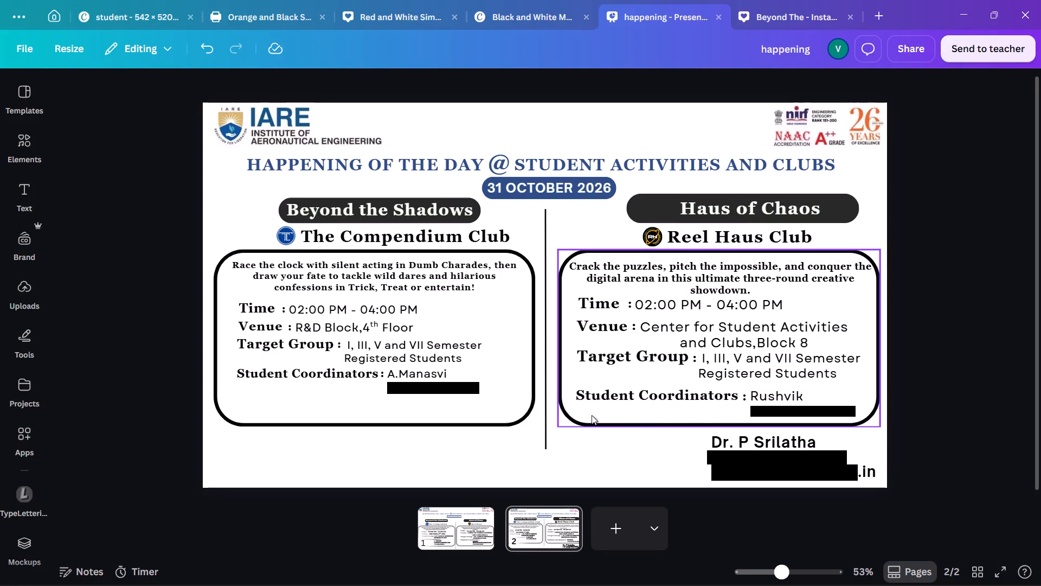
# Group the Haus of Chaos time, venue, target group and coordinator details and scale the group down.
pyautogui.moveTo(575, 416); pyautogui.dragTo(751, 356)
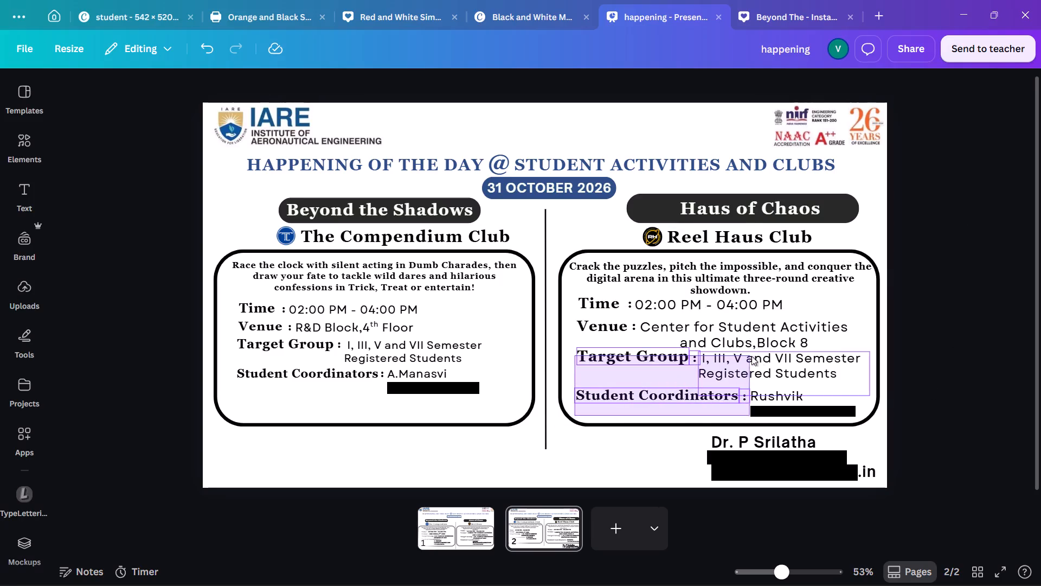
pyautogui.moveTo(751, 356); pyautogui.dragTo(818, 308)
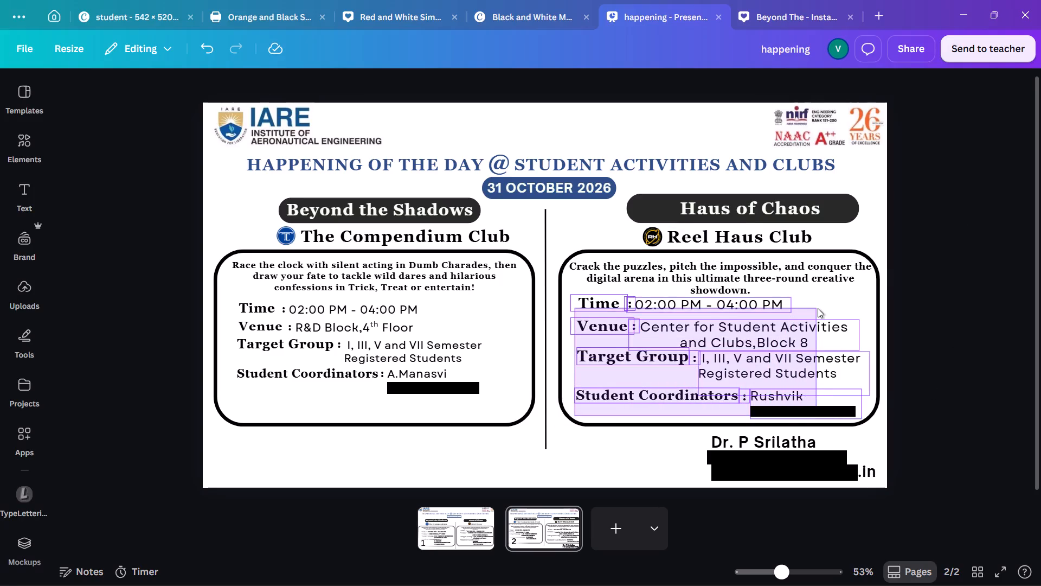
pyautogui.moveTo(818, 308); pyautogui.dragTo(831, 304)
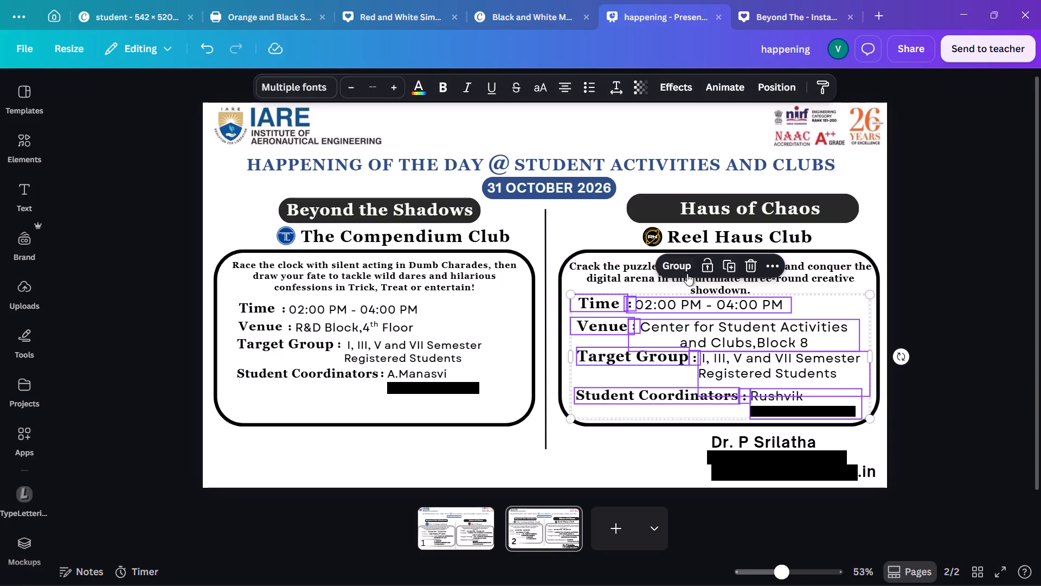
pyautogui.click(674, 265)
pyautogui.moveTo(874, 295); pyautogui.dragTo(850, 304)
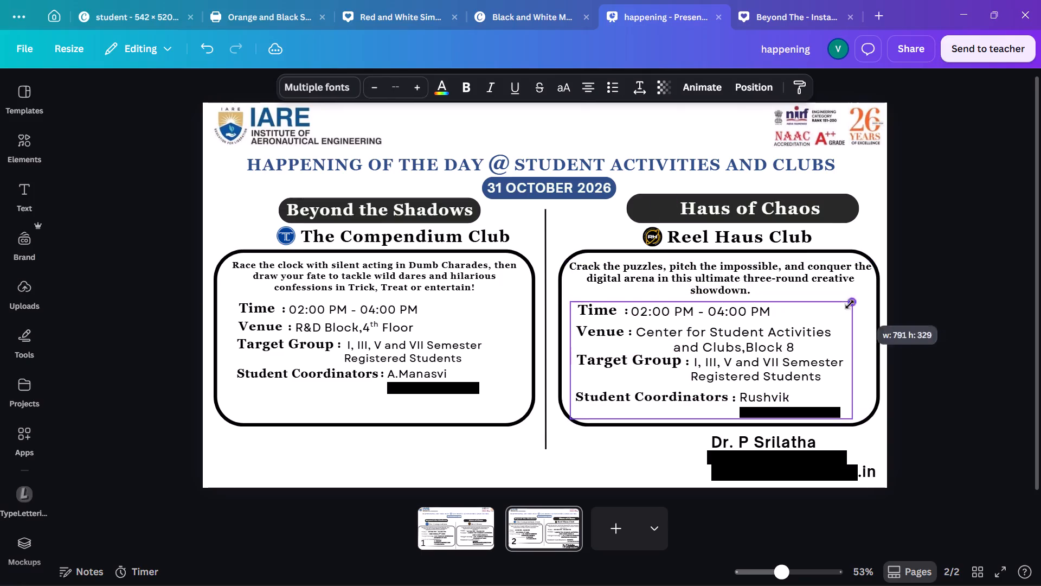
pyautogui.moveTo(850, 304); pyautogui.dragTo(821, 319)
# Check the Haus of Chaos details group against the Beyond the Shadows details, and place it inside its own frame just below the description.
pyautogui.moveTo(733, 347); pyautogui.dragTo(409, 319)
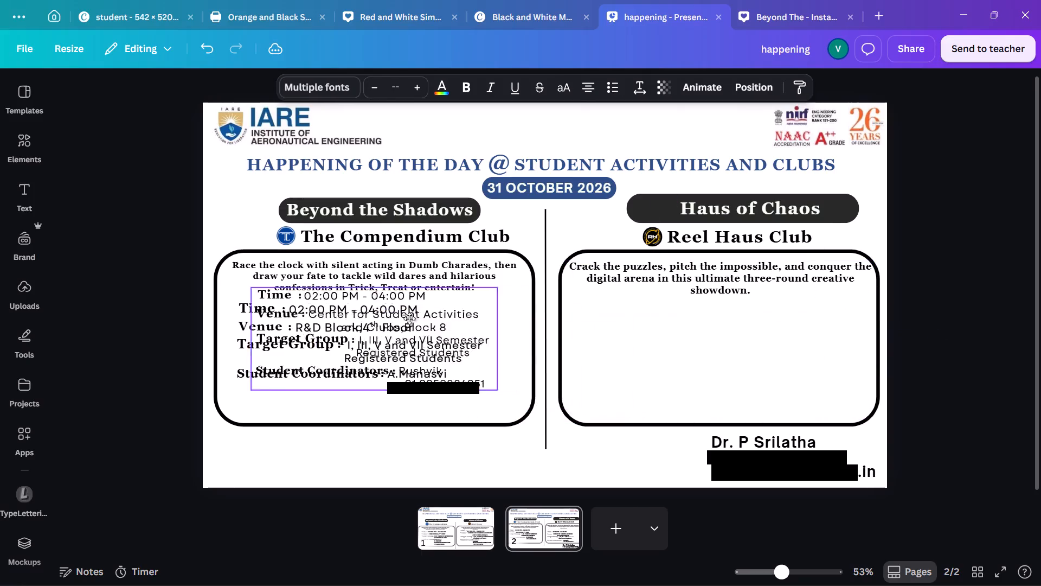
pyautogui.moveTo(409, 319); pyautogui.dragTo(394, 332)
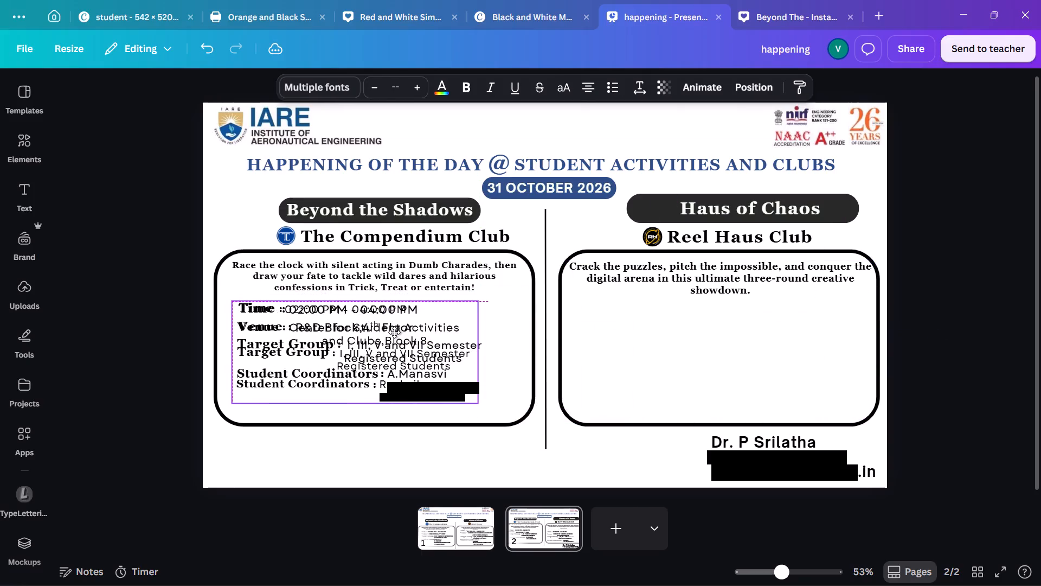
pyautogui.moveTo(394, 332); pyautogui.dragTo(757, 334)
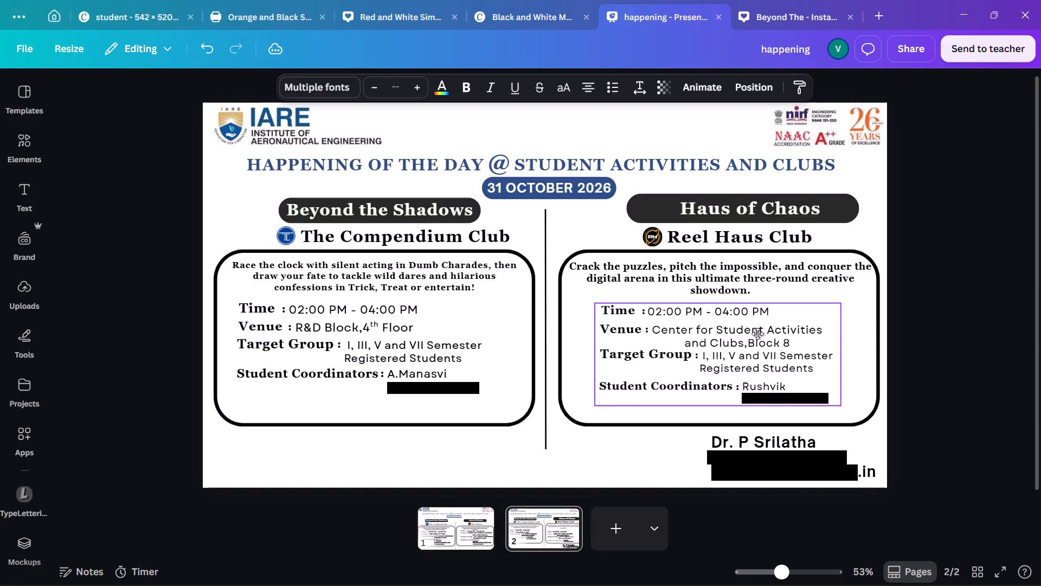
pyautogui.moveTo(757, 334); pyautogui.dragTo(745, 333)
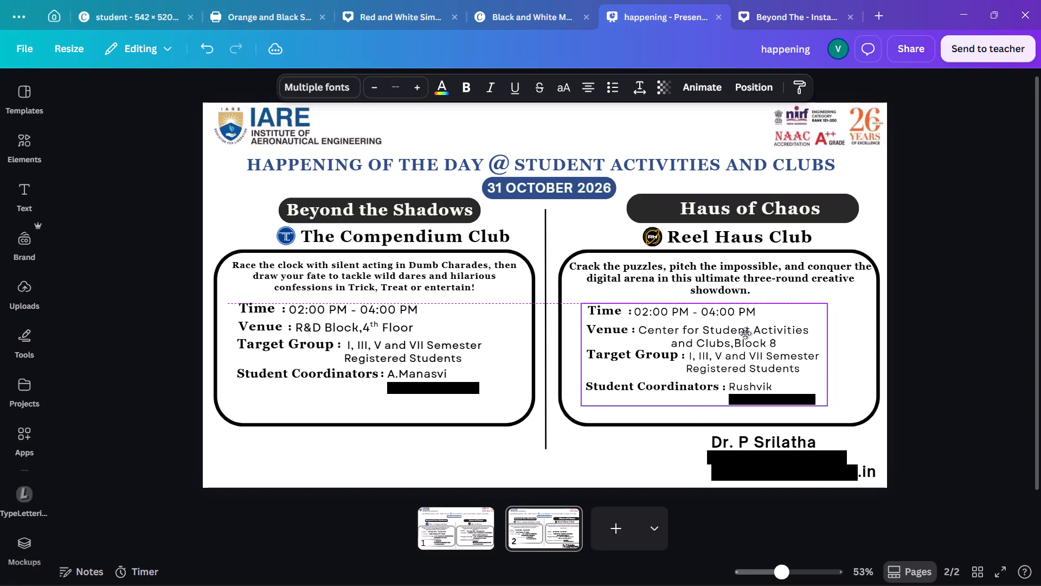
pyautogui.moveTo(745, 333); pyautogui.dragTo(744, 333)
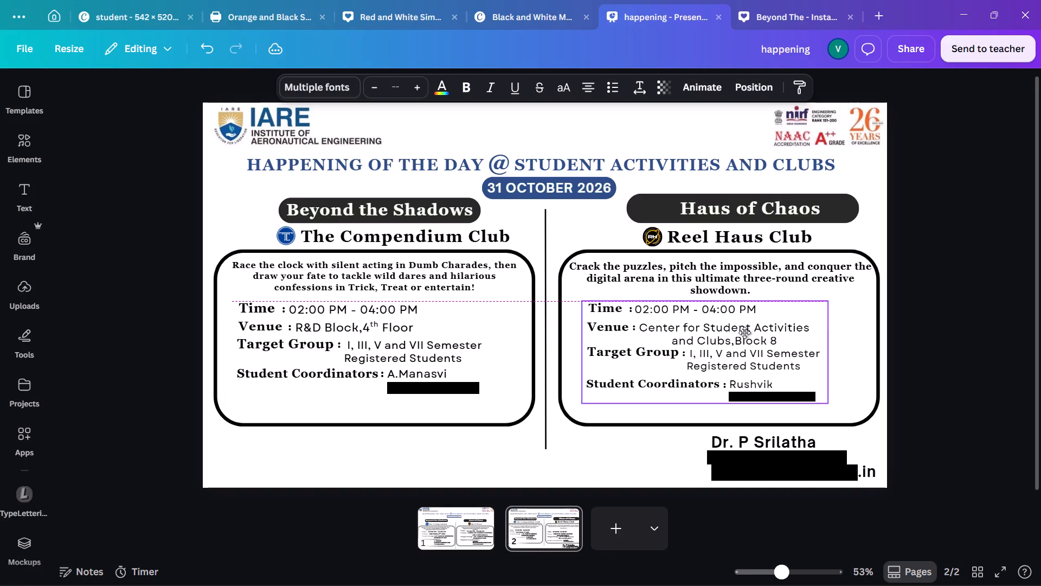
pyautogui.moveTo(744, 333); pyautogui.dragTo(749, 333)
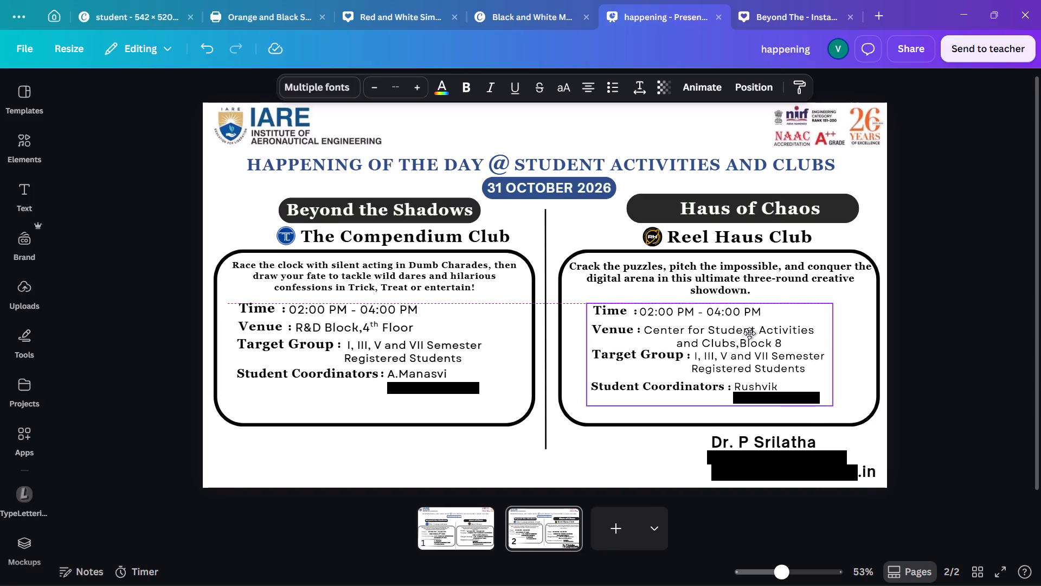
pyautogui.moveTo(749, 333); pyautogui.dragTo(750, 330)
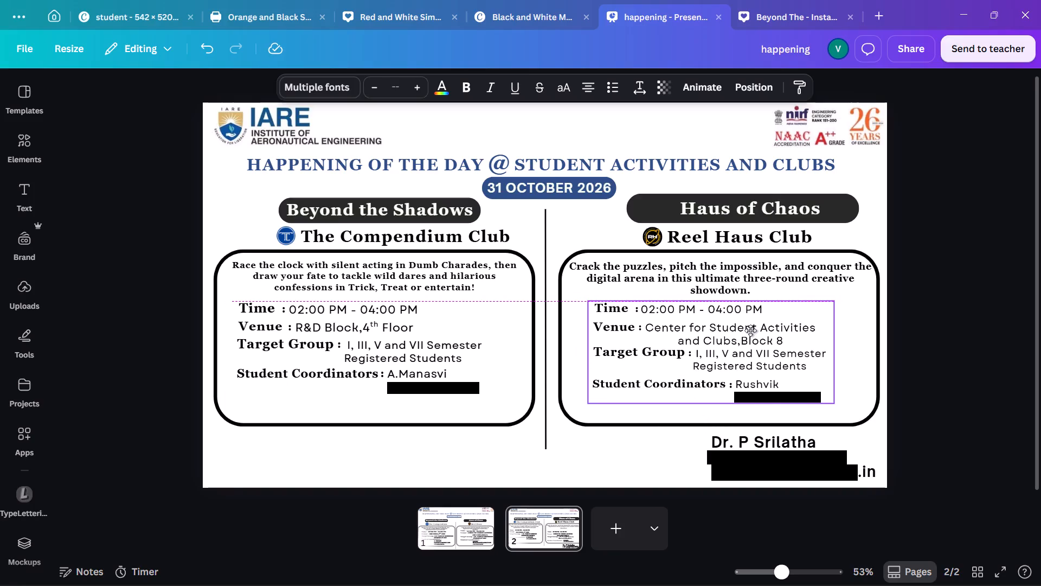
pyautogui.moveTo(750, 330); pyautogui.dragTo(745, 329)
# Shift the Haus of Chaos title pill slightly left to centre it over the Reel Haus Club name.
pyautogui.click(791, 210)
pyautogui.moveTo(814, 209); pyautogui.dragTo(814, 208)
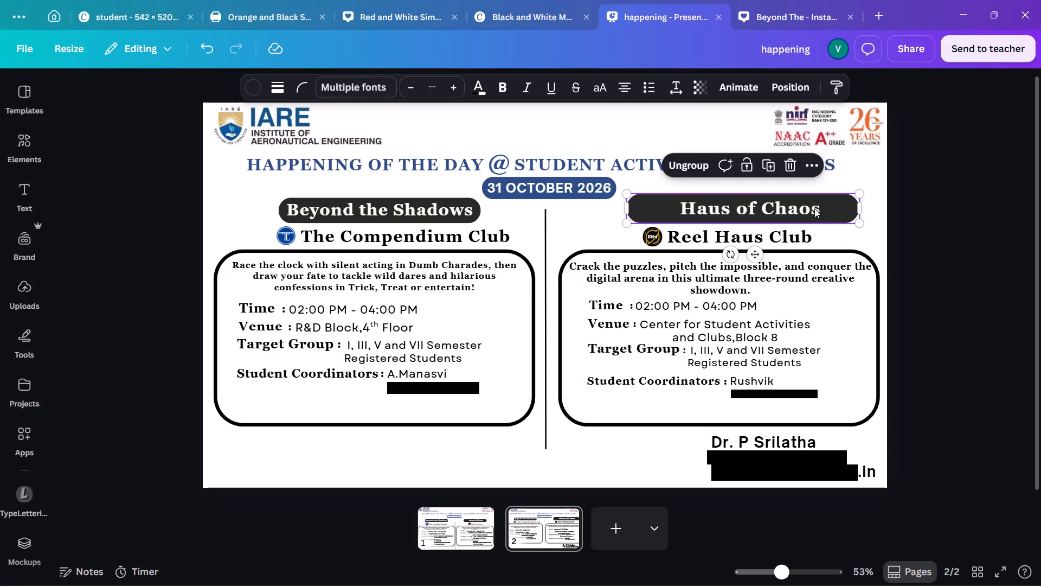
pyautogui.moveTo(814, 208); pyautogui.dragTo(807, 209)
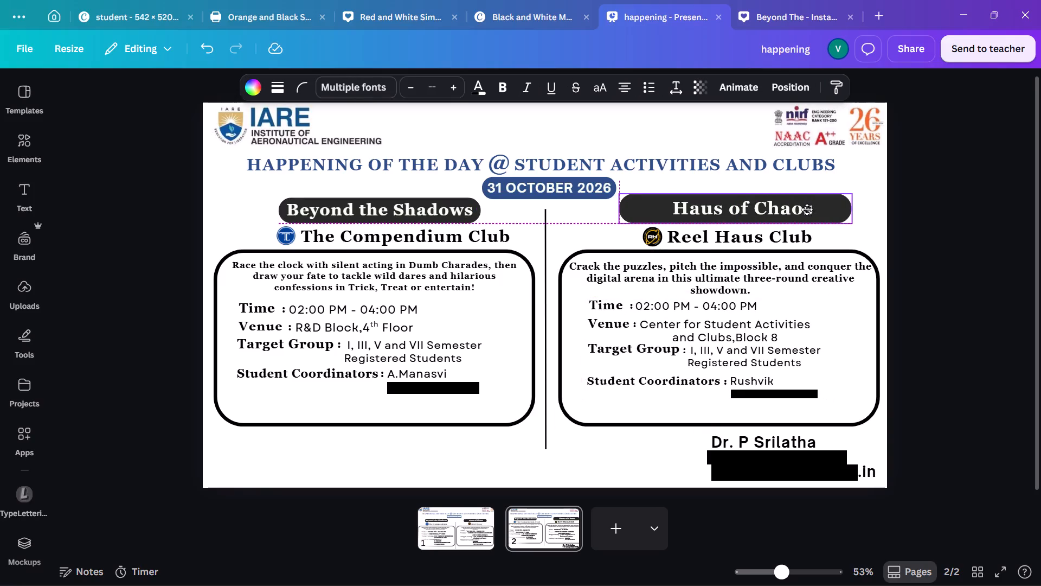
pyautogui.moveTo(807, 209); pyautogui.dragTo(807, 209)
# Enlarge the Beyond the Shadows title pill to nearly match the Haus of Chaos one and recentre it above its club name.
pyautogui.click(411, 212)
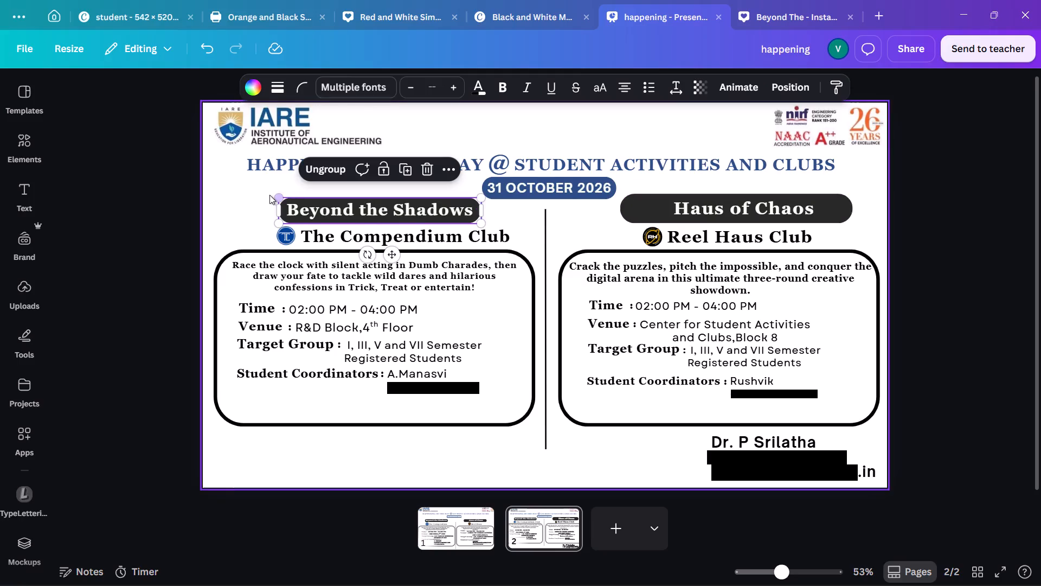
pyautogui.moveTo(278, 198); pyautogui.dragTo(254, 187)
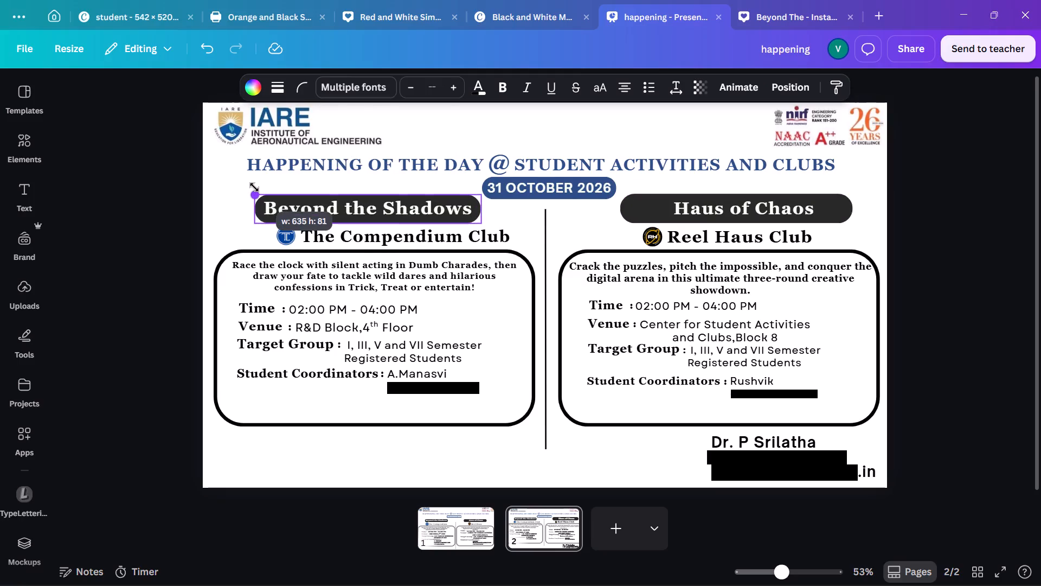
pyautogui.moveTo(254, 187); pyautogui.dragTo(256, 187)
pyautogui.click(380, 197)
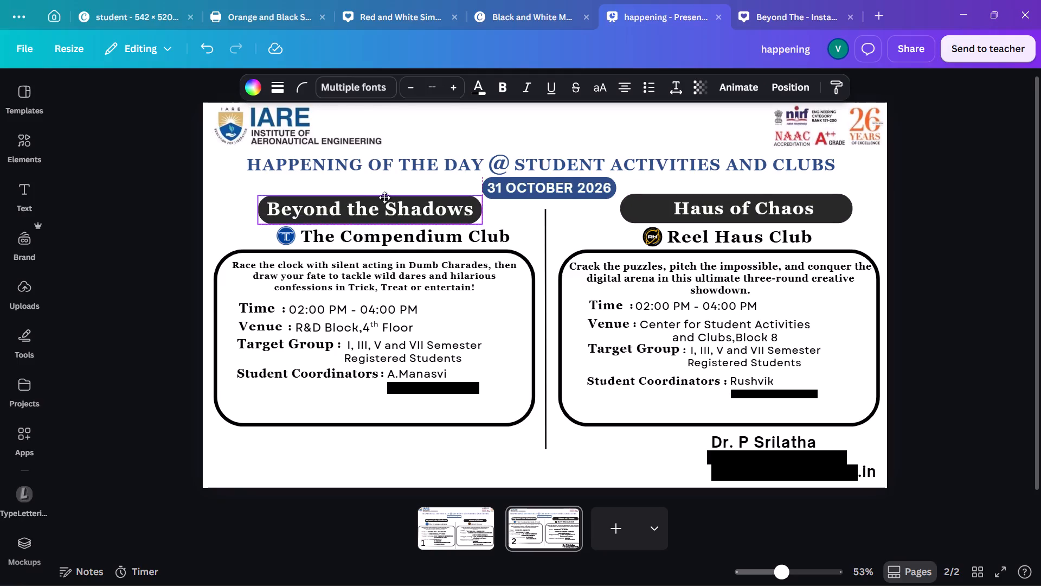
# Shift the Compendium Club logo and name left so they sit together centred under the Beyond the Shadows title.
pyautogui.moveTo(286, 230); pyautogui.dragTo(282, 230)
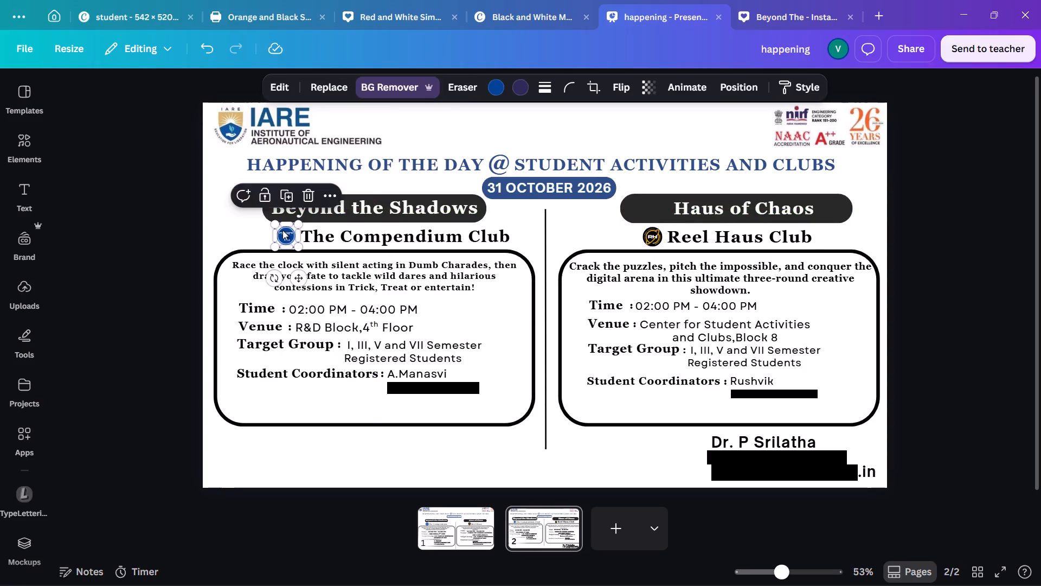
pyautogui.moveTo(282, 230); pyautogui.dragTo(274, 230)
pyautogui.click(369, 231)
pyautogui.click(382, 235)
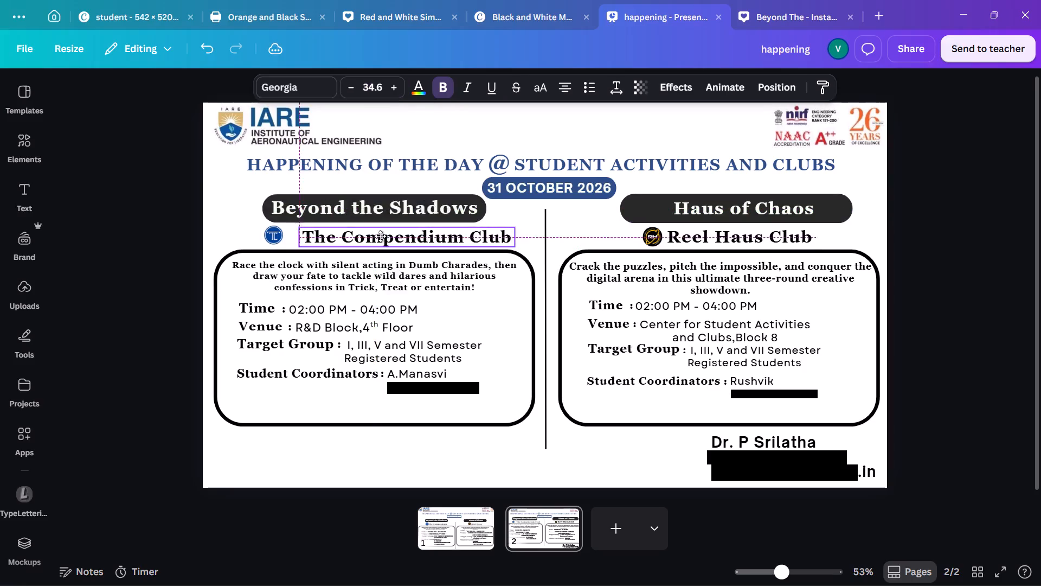
pyautogui.click(296, 229)
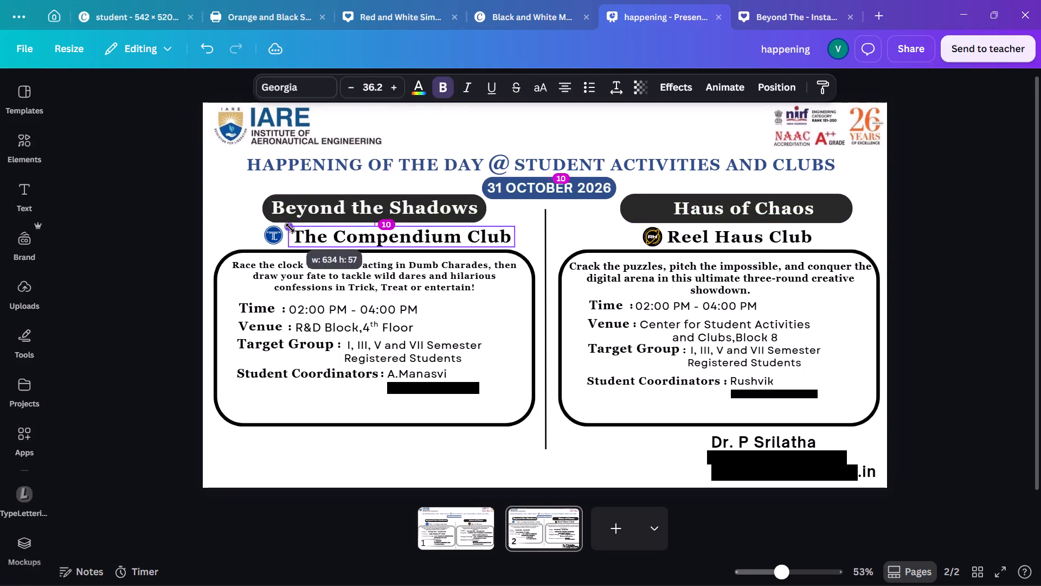
pyautogui.moveTo(376, 237); pyautogui.dragTo(364, 235)
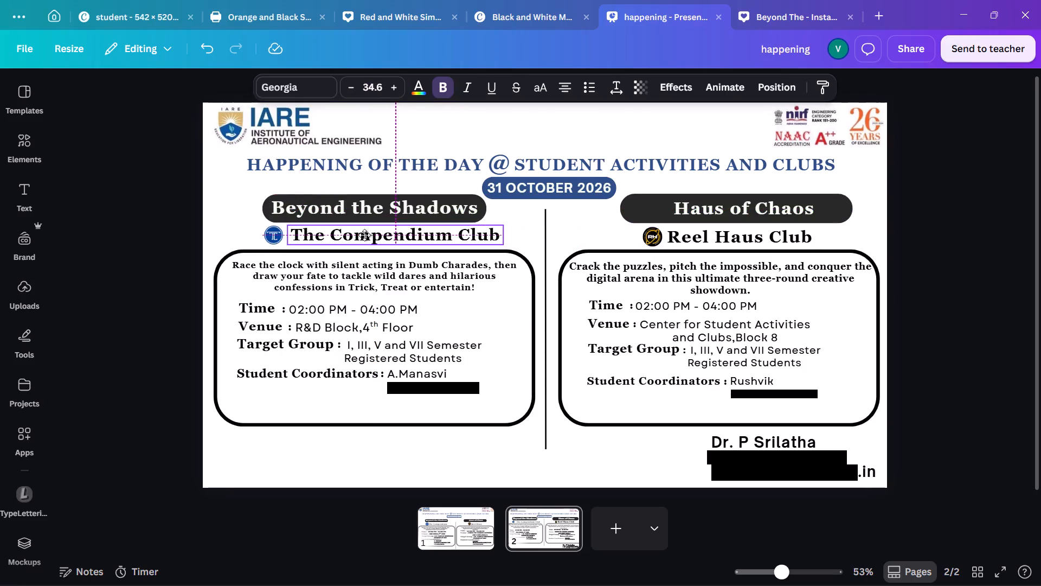
pyautogui.moveTo(364, 235); pyautogui.dragTo(360, 235)
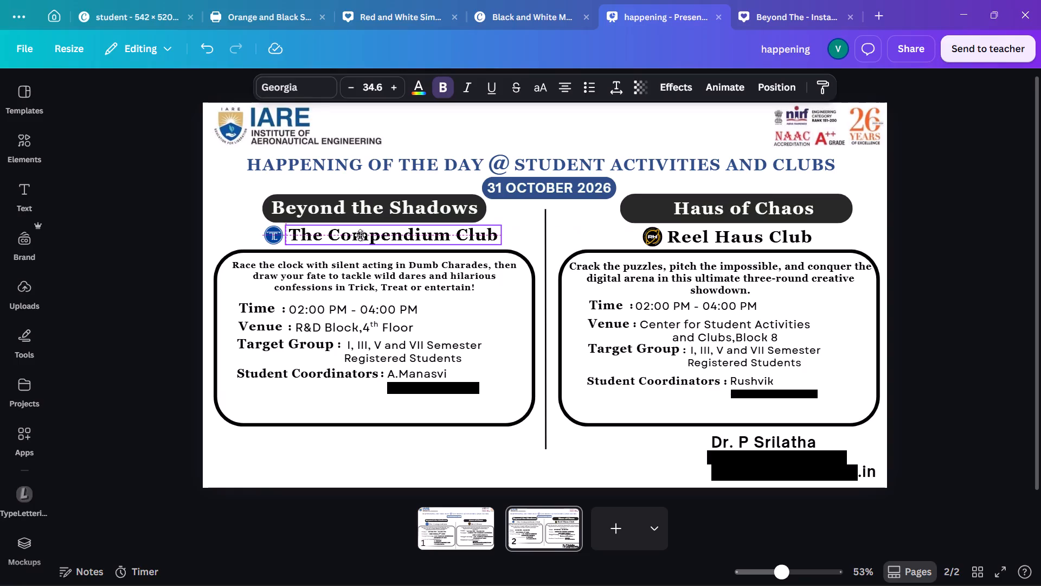
pyautogui.moveTo(360, 235); pyautogui.dragTo(358, 236)
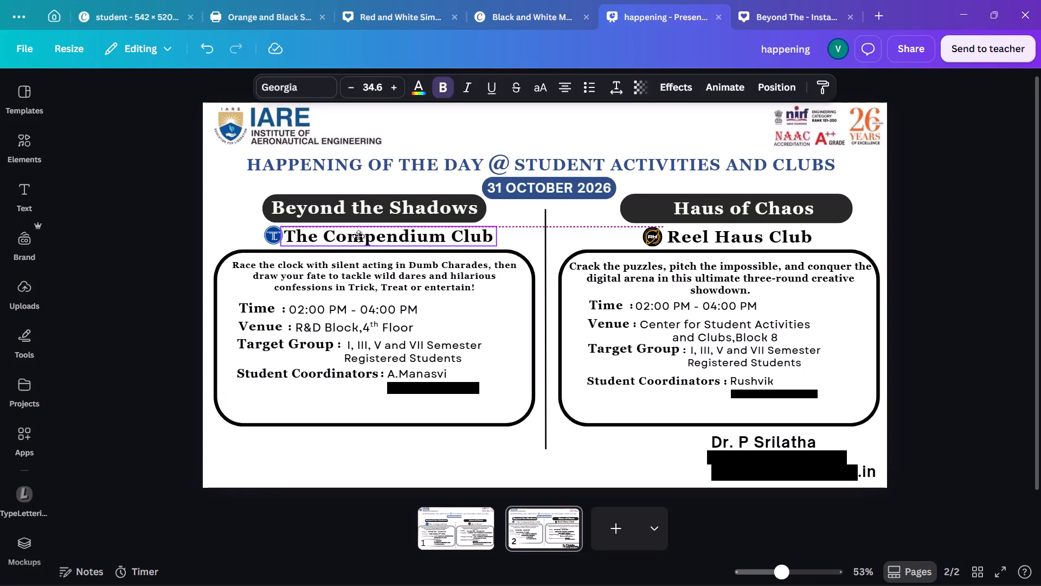
pyautogui.moveTo(358, 236); pyautogui.dragTo(358, 235)
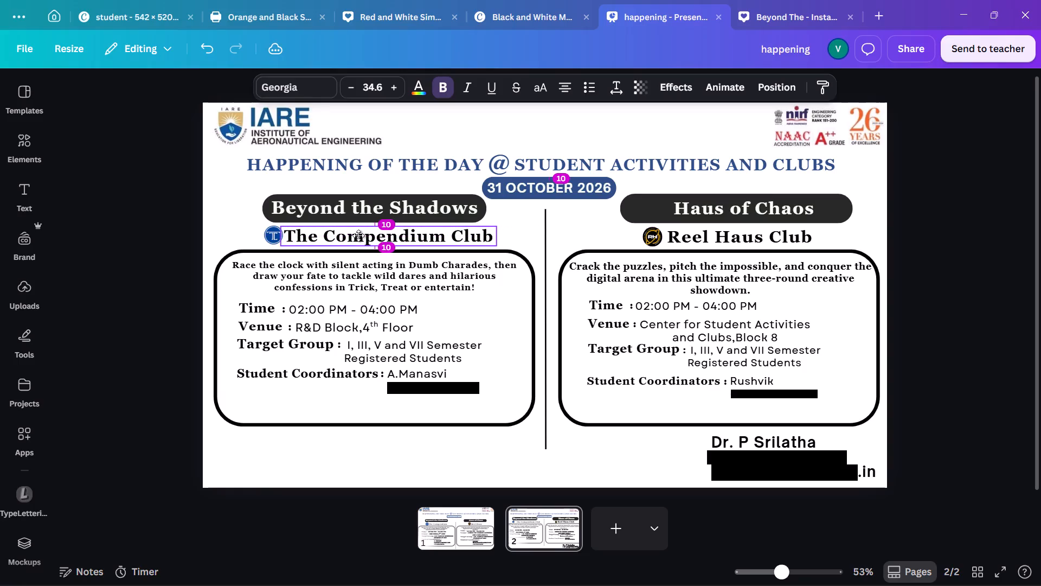
pyautogui.moveTo(358, 235); pyautogui.dragTo(359, 235)
# Deselect everything and capture a screenshot of the whole poster page.
pyautogui.click(183, 200)
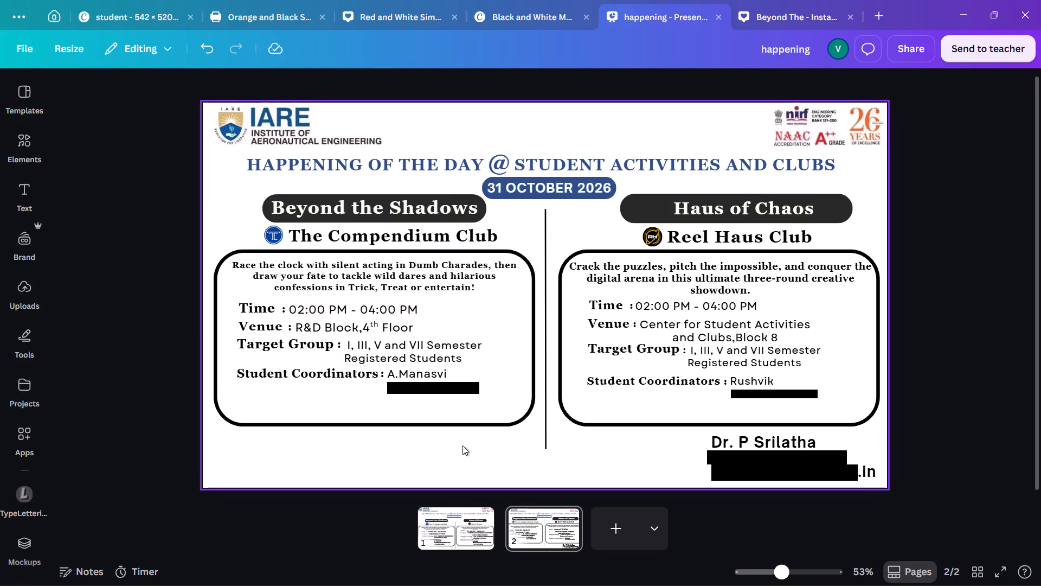
pyautogui.click(130, 219)
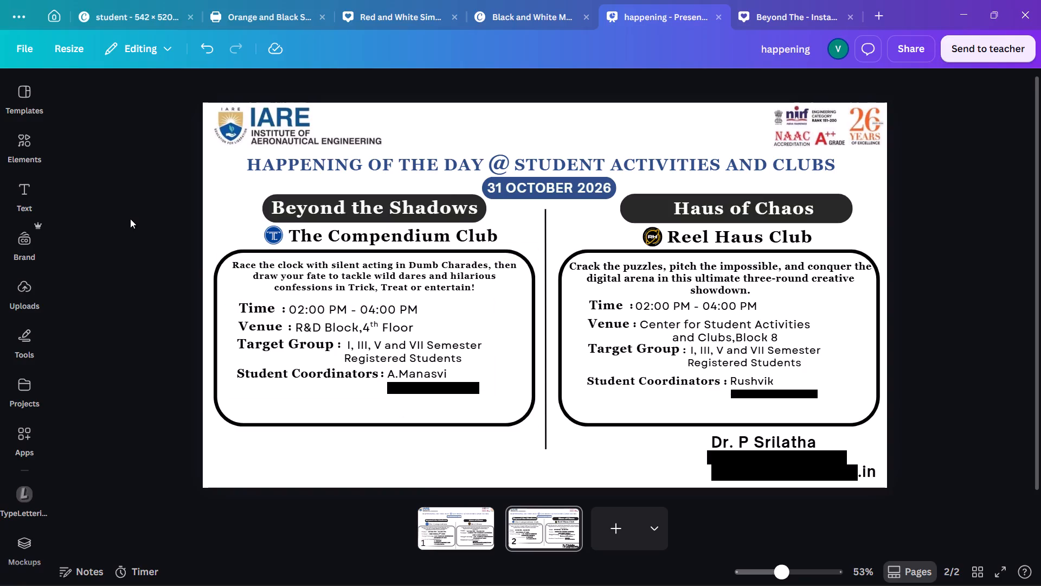
pyautogui.press('Print')
pyautogui.moveTo(182, 88); pyautogui.dragTo(443, 319)
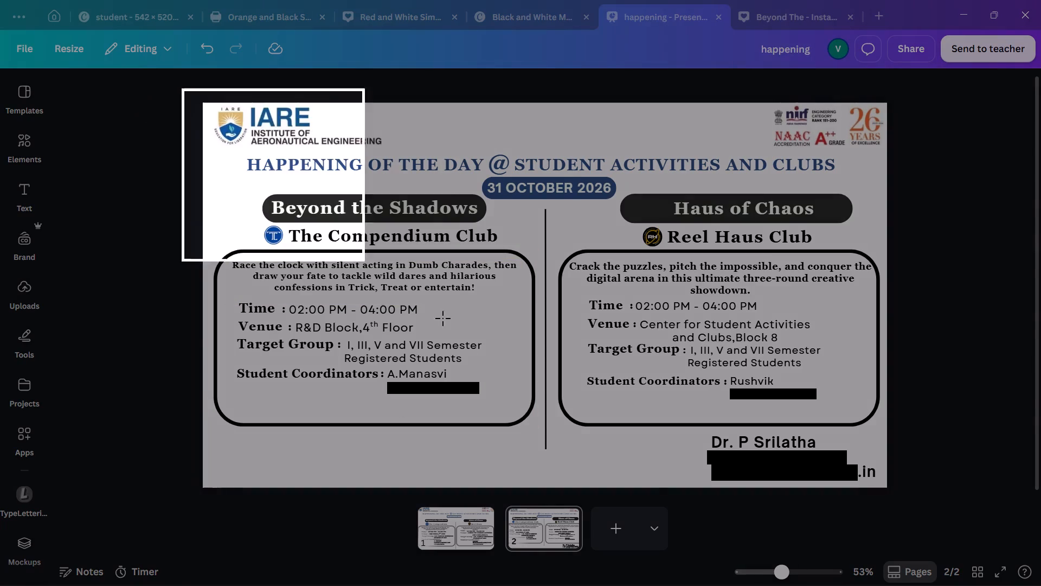
pyautogui.moveTo(443, 319); pyautogui.dragTo(904, 501)
pyautogui.press('Escape')
# Ungroup the faculty contact details and move the phone and email lines to the left of the faculty name.
pyautogui.click(805, 464)
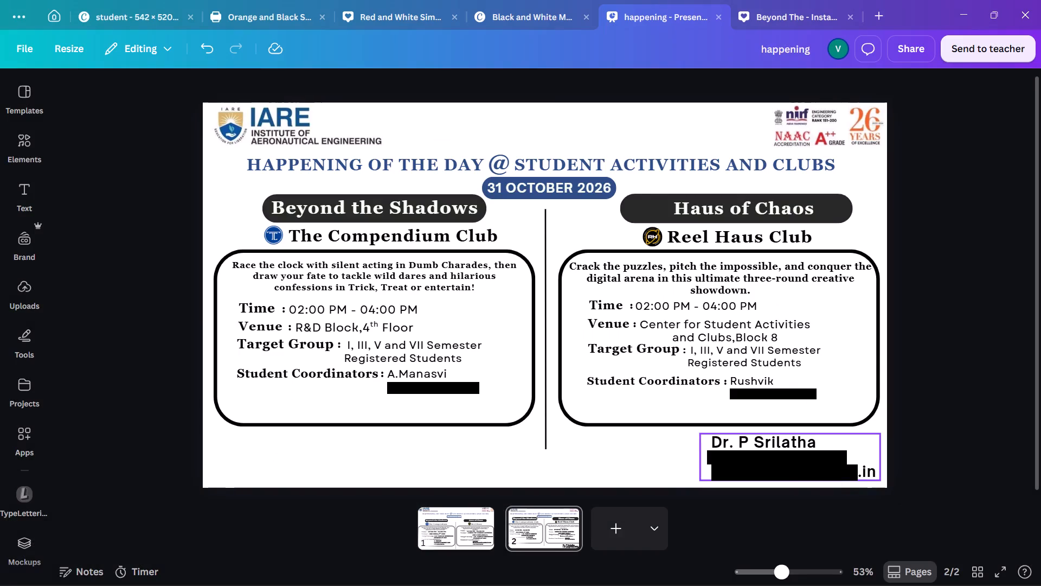
pyautogui.click(720, 398)
pyautogui.click(924, 434)
pyautogui.moveTo(822, 455); pyautogui.dragTo(673, 466)
pyautogui.moveTo(778, 468); pyautogui.dragTo(607, 444)
# Change the faculty name's font to Garet.
pyautogui.click(748, 438)
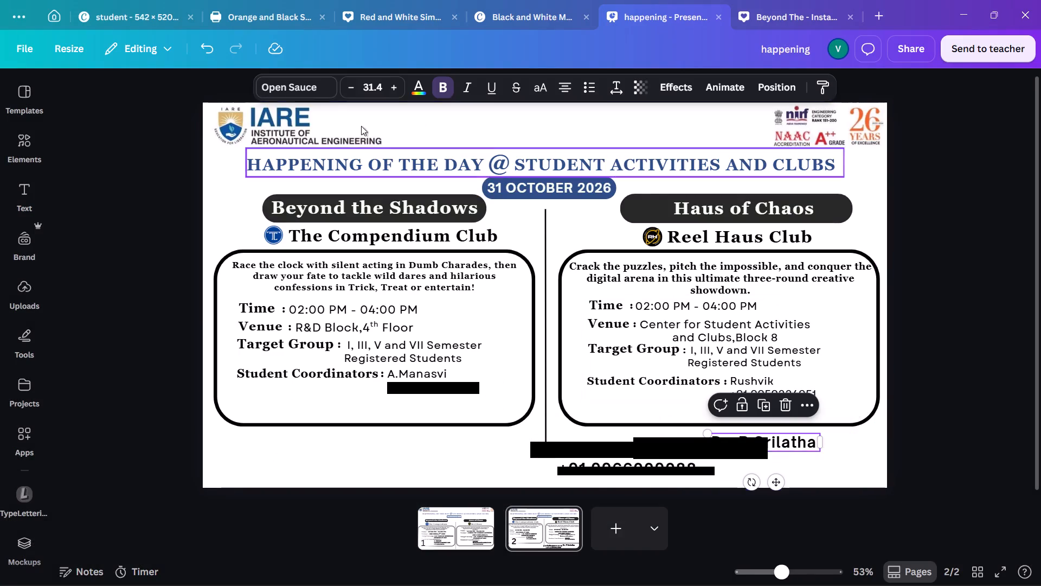
pyautogui.click(306, 83)
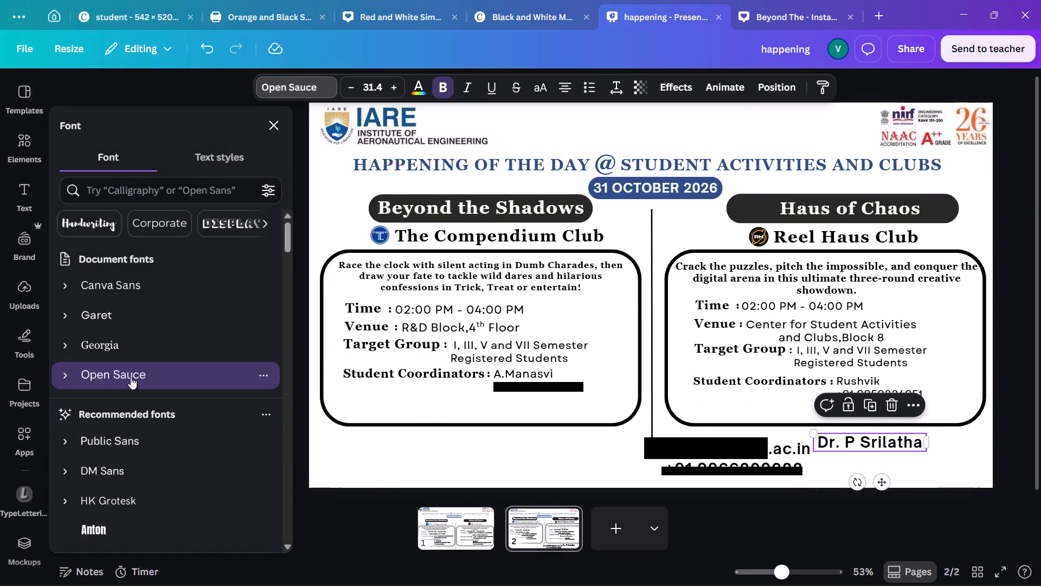
pyautogui.click(126, 314)
# Change the faculty email's font to Garet and widen its text box so the address fits on one line.
pyautogui.click(761, 457)
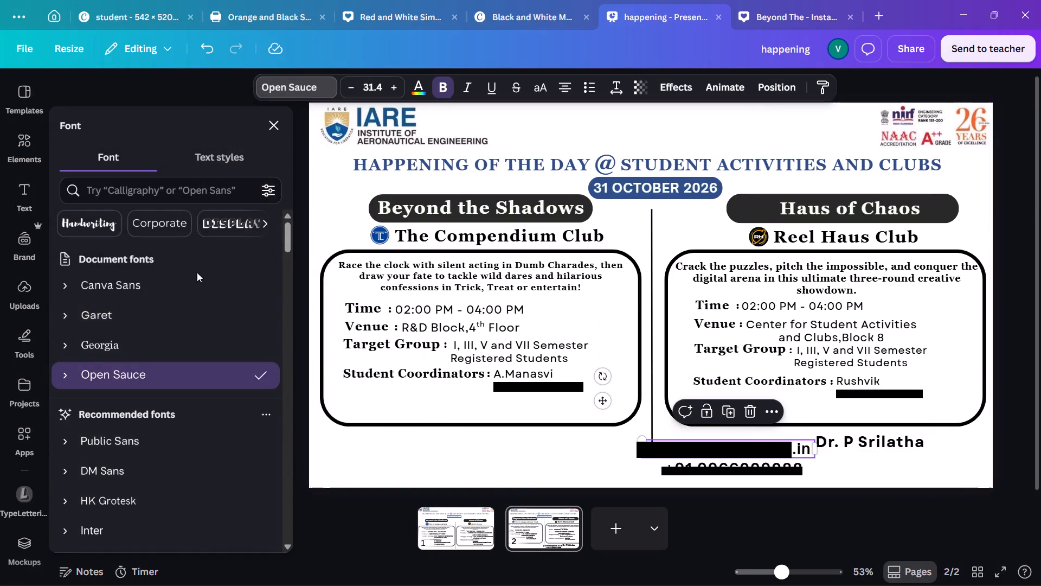
pyautogui.click(111, 323)
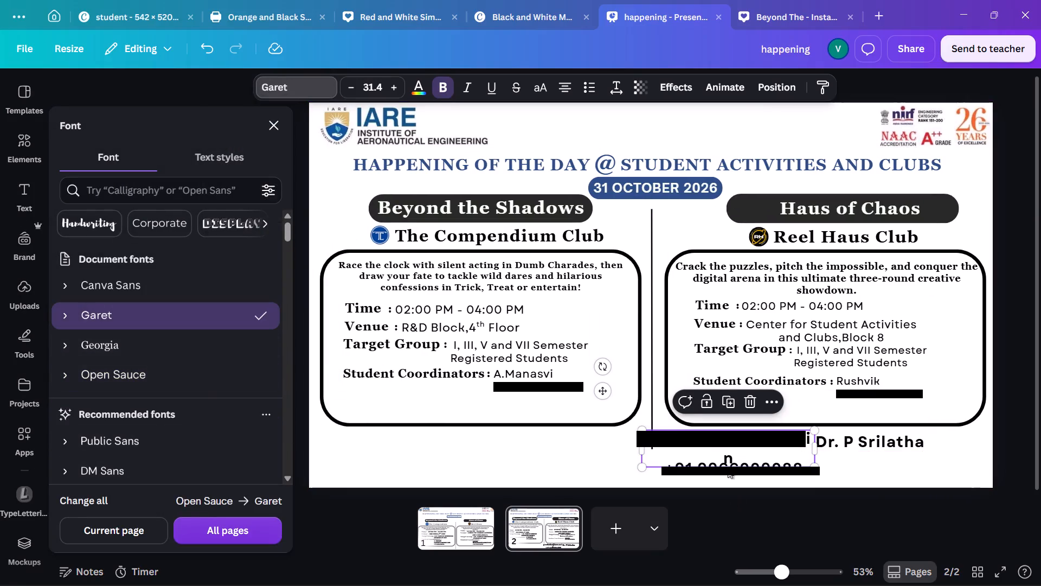
pyautogui.click(728, 469)
pyautogui.moveTo(818, 450); pyautogui.dragTo(851, 449)
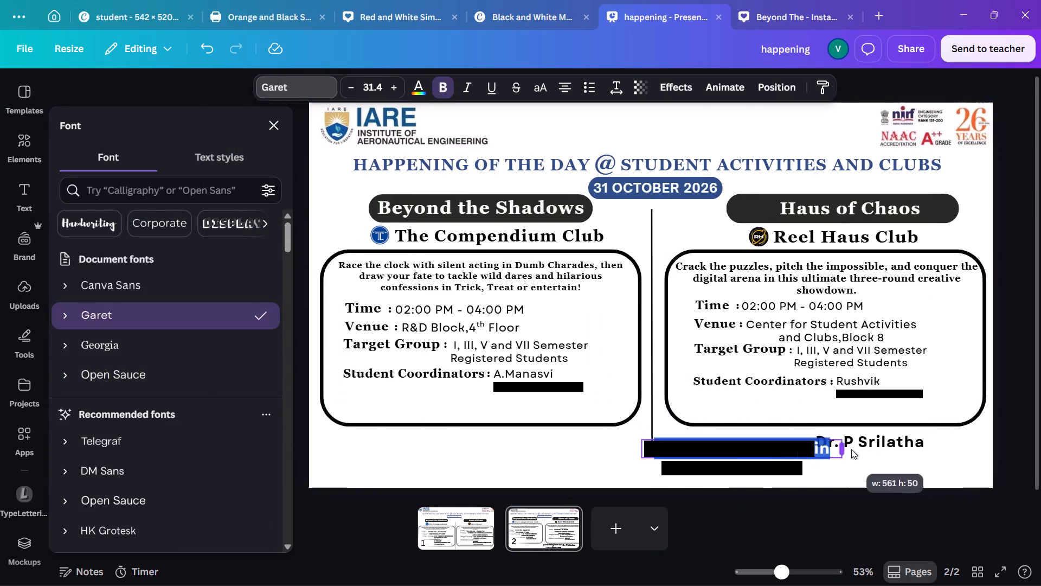
pyautogui.moveTo(851, 449); pyautogui.dragTo(854, 449)
pyautogui.click(904, 474)
# Change the faculty phone number's font to Garet.
pyautogui.click(680, 475)
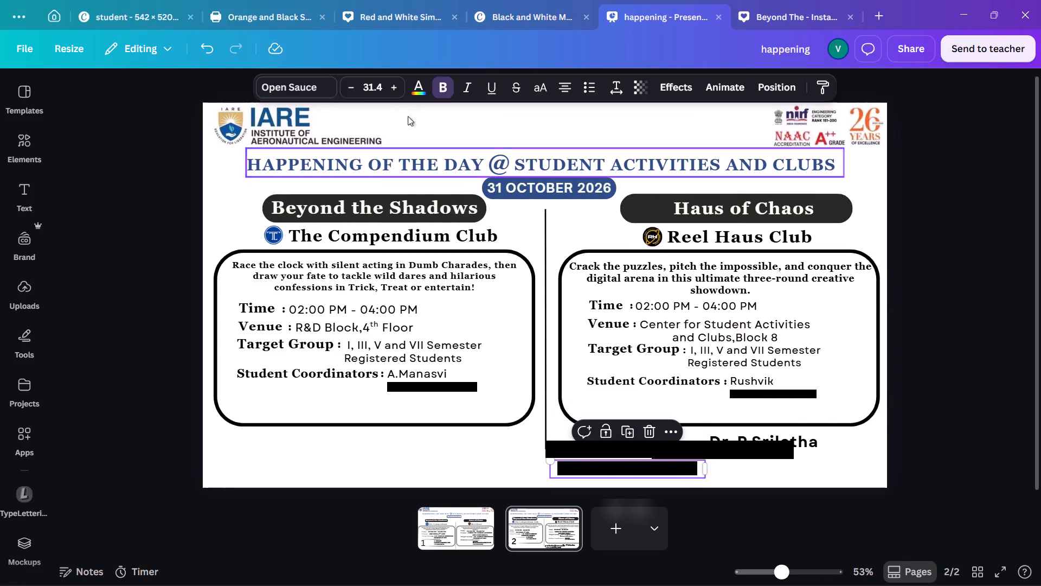
pyautogui.click(306, 87)
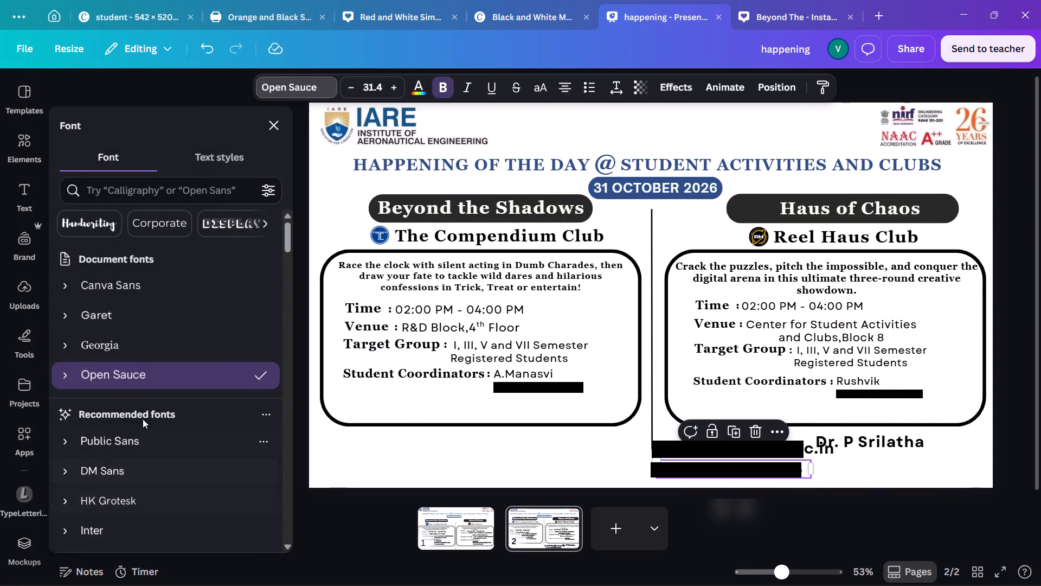
pyautogui.click(145, 319)
# Move the faculty email line beneath the faculty name, leaving a line's gap between them.
pyautogui.click(775, 453)
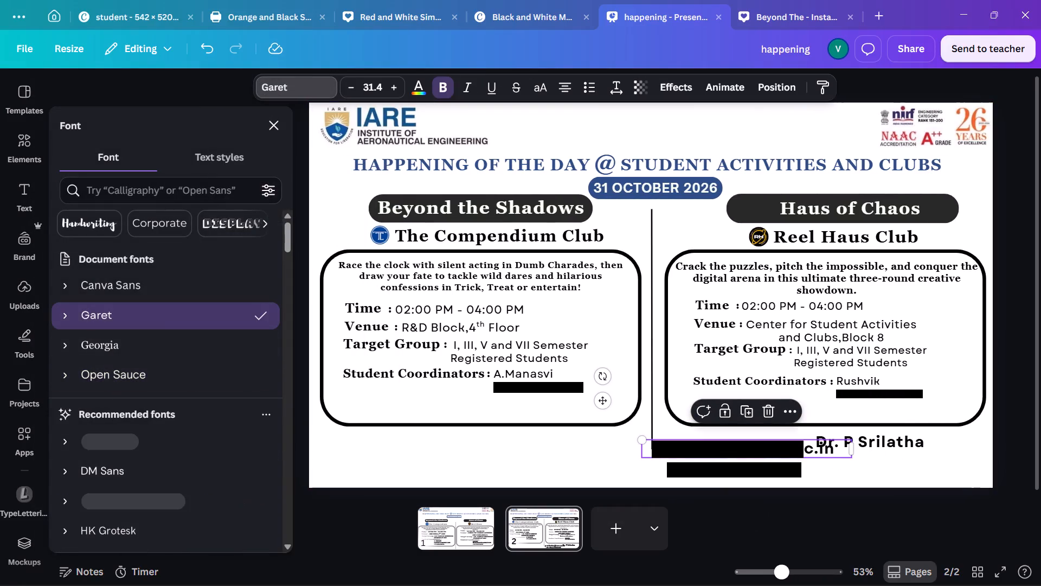
pyautogui.moveTo(738, 442); pyautogui.dragTo(895, 450)
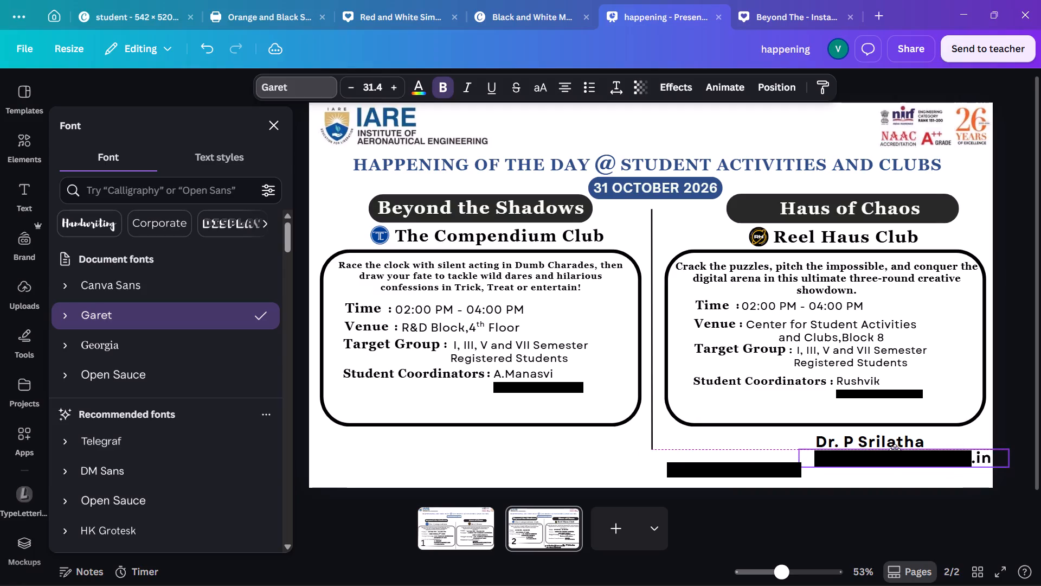
pyautogui.moveTo(895, 450); pyautogui.dragTo(893, 449)
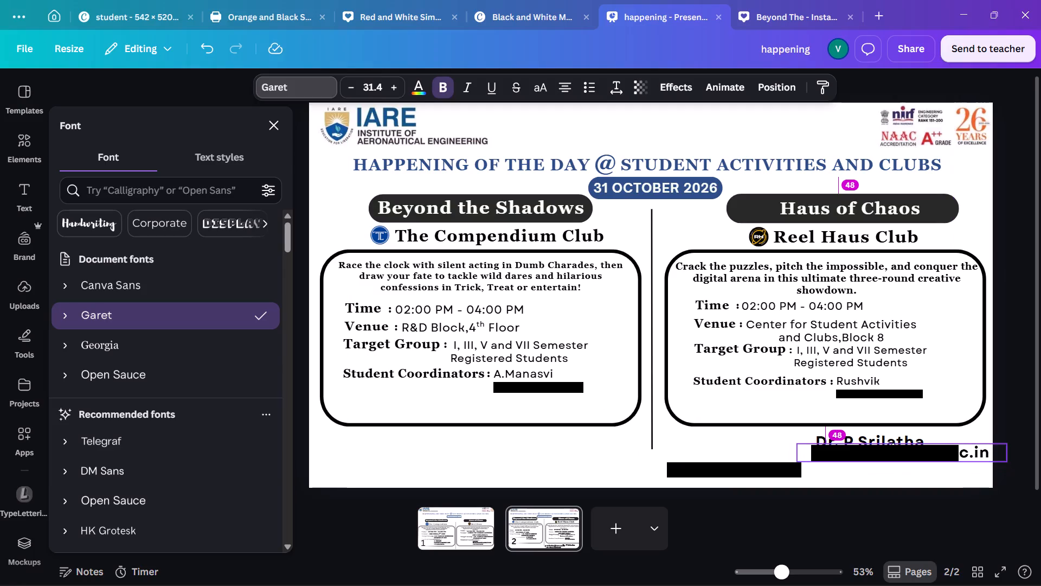
pyautogui.moveTo(893, 449); pyautogui.dragTo(893, 449)
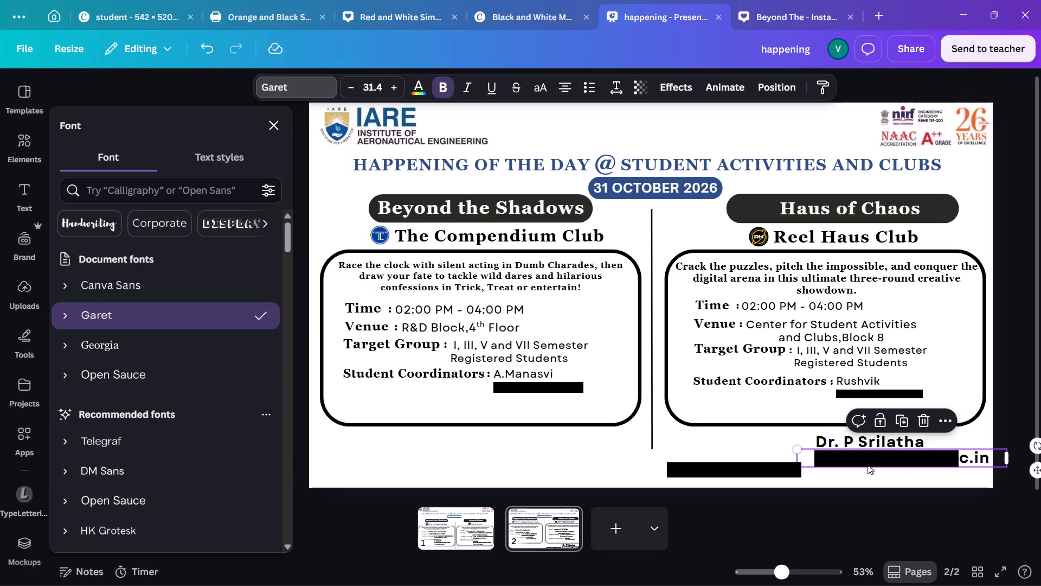
pyautogui.moveTo(869, 457); pyautogui.dragTo(872, 467)
pyautogui.click(870, 432)
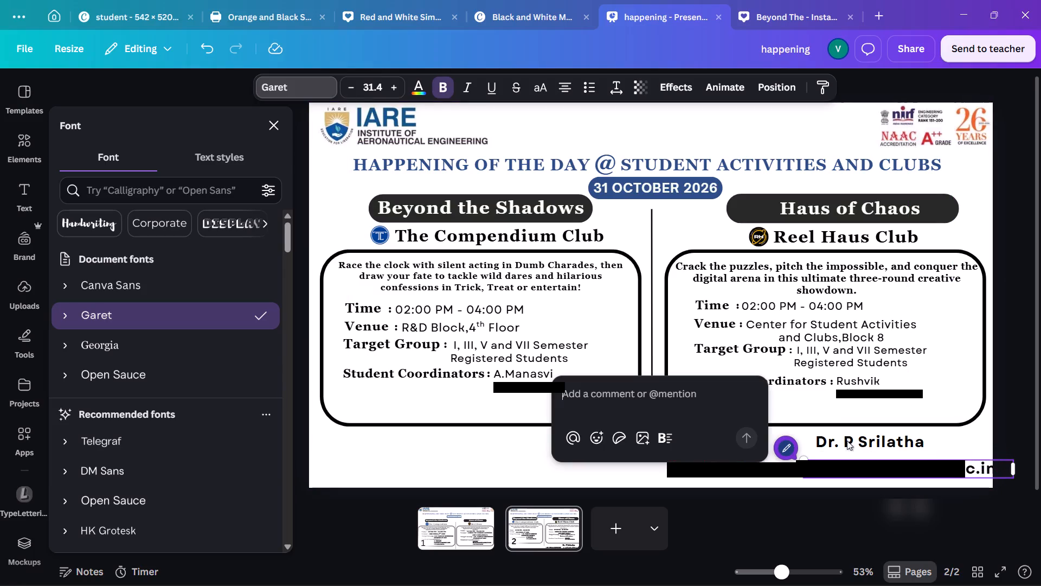
# Set the faculty email line aside and place the phone number directly beneath the faculty name, starting at the name's left edge.
pyautogui.click(924, 429)
pyautogui.click(761, 436)
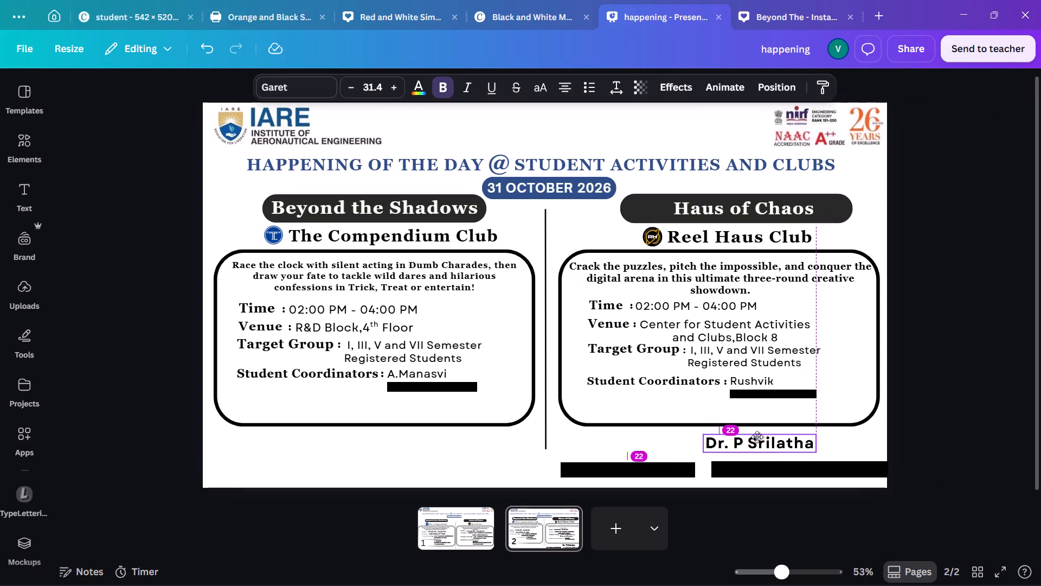
pyautogui.moveTo(737, 464); pyautogui.dragTo(547, 431)
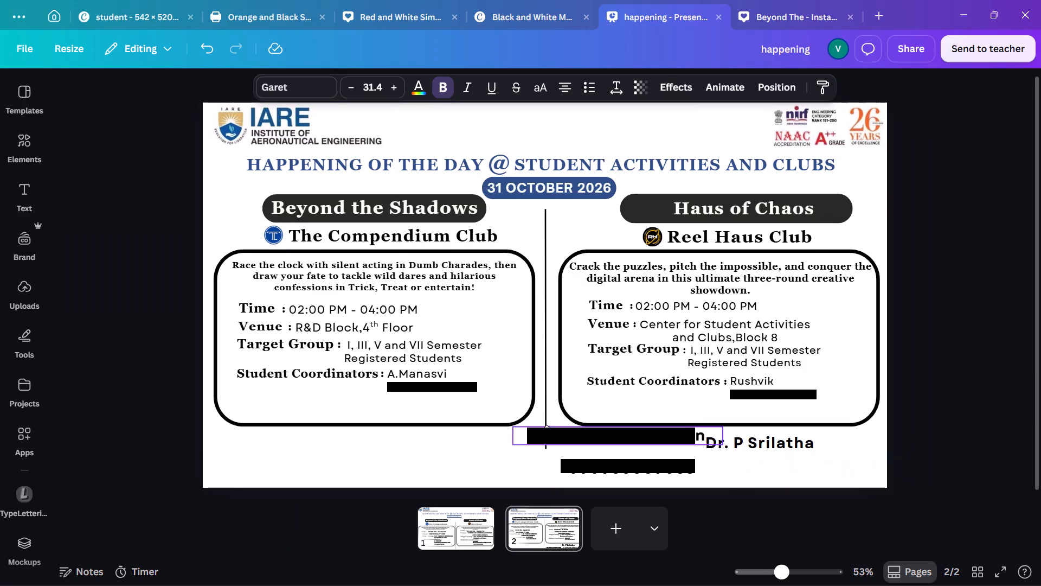
pyautogui.moveTo(547, 431); pyautogui.dragTo(545, 436)
pyautogui.moveTo(632, 473); pyautogui.dragTo(776, 468)
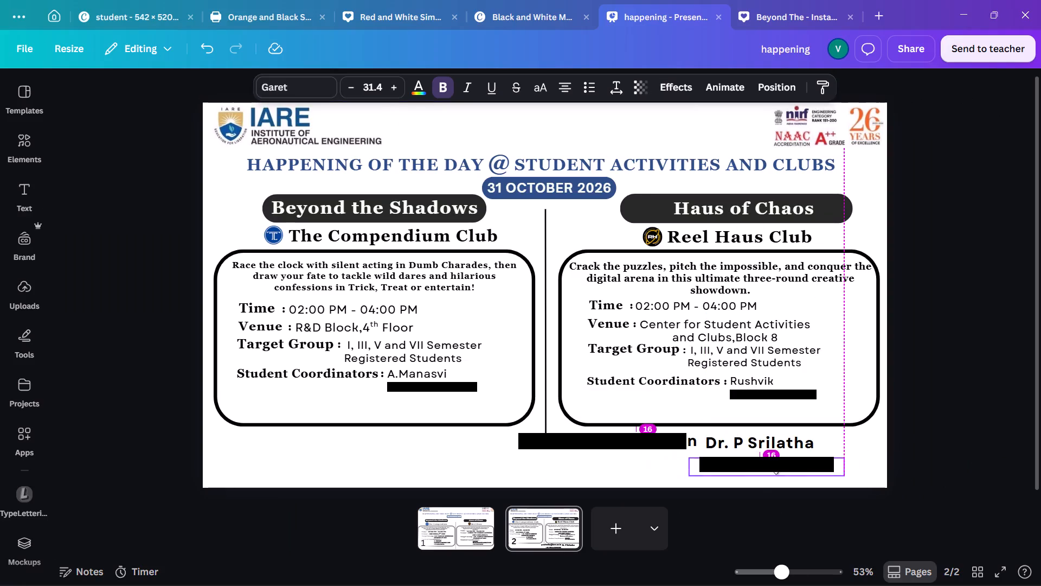
pyautogui.moveTo(776, 468); pyautogui.dragTo(776, 464)
pyautogui.scroll(5, 783, 458)
pyautogui.scroll(1, 934, 466)
pyautogui.scroll(-4, 934, 466)
pyautogui.keyDown('shift'); pyautogui.scroll(2, 934, 466); pyautogui.keyUp('shift')
pyautogui.keyDown('shift'); pyautogui.scroll(-5, 934, 466); pyautogui.keyUp('shift')
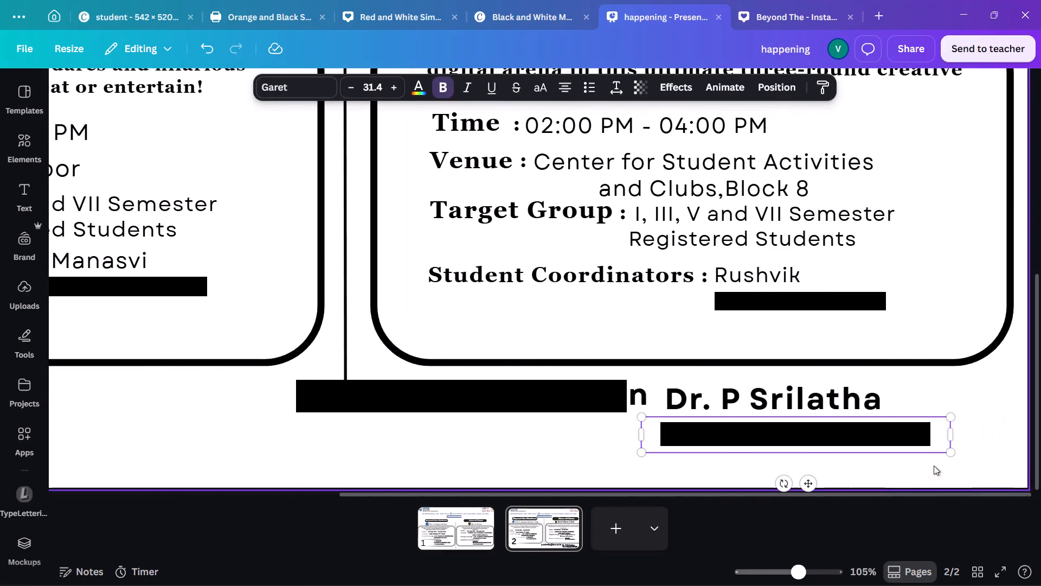
pyautogui.click(763, 441)
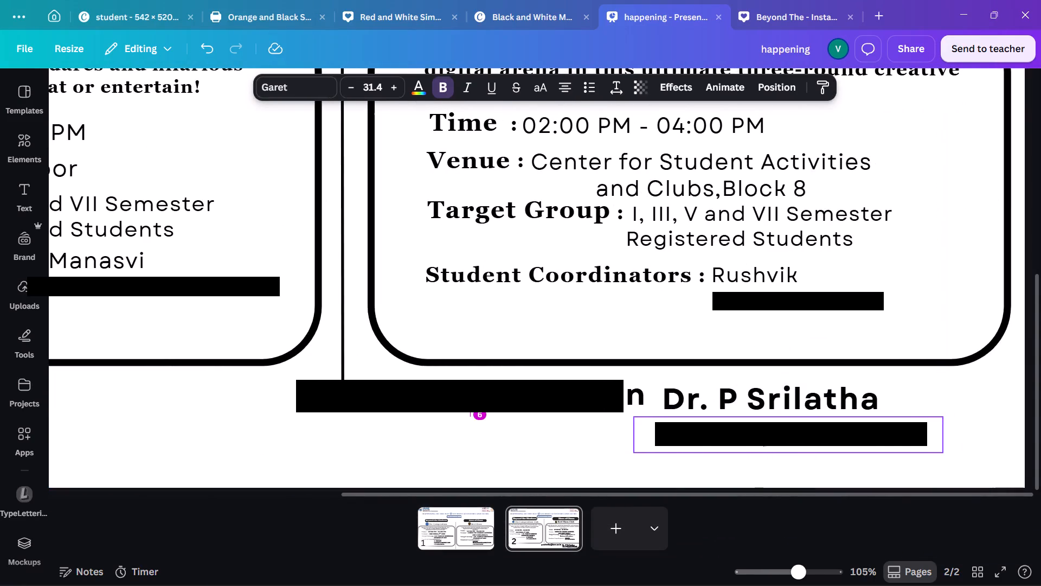
# Move the faculty email line directly beneath the phone number, with its text starting at the same left edge.
pyautogui.click(471, 388)
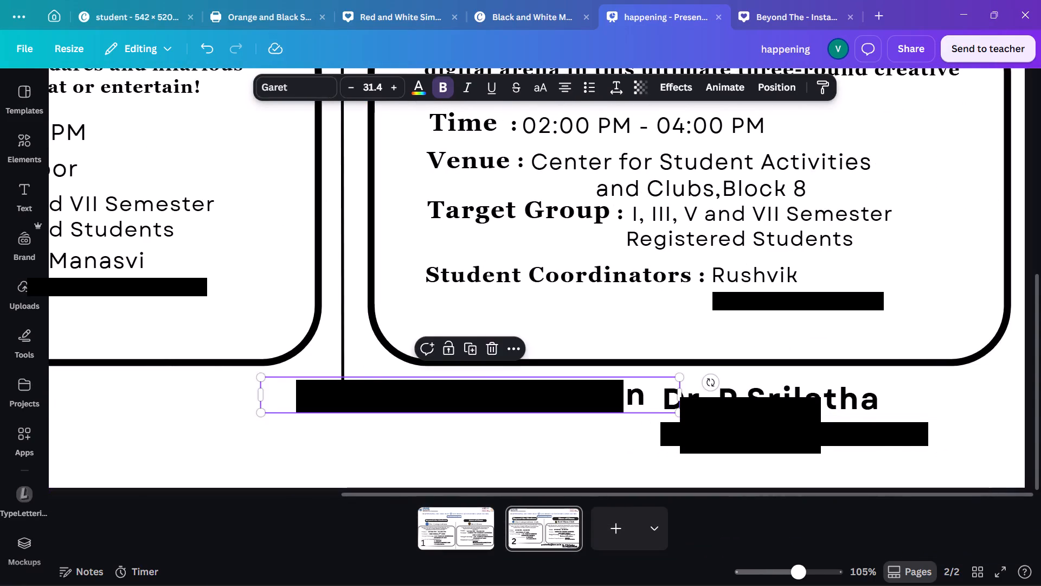
pyautogui.moveTo(455, 390); pyautogui.dragTo(826, 456)
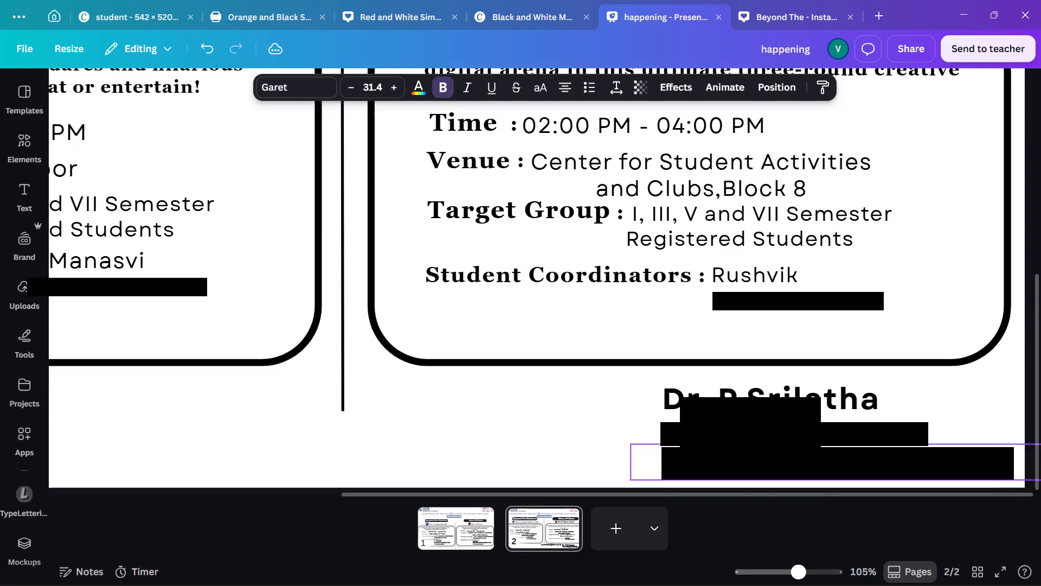
pyautogui.moveTo(826, 456); pyautogui.dragTo(821, 455)
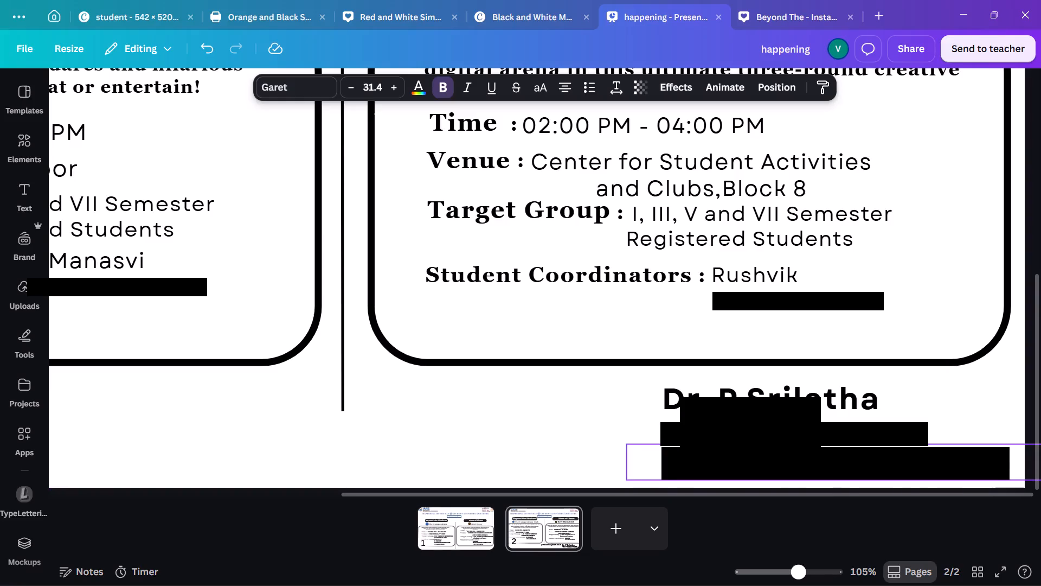
pyautogui.moveTo(821, 455); pyautogui.dragTo(820, 455)
# Group the faculty name, phone number and email lines together.
pyautogui.click(531, 434)
pyautogui.moveTo(539, 416); pyautogui.dragTo(552, 416)
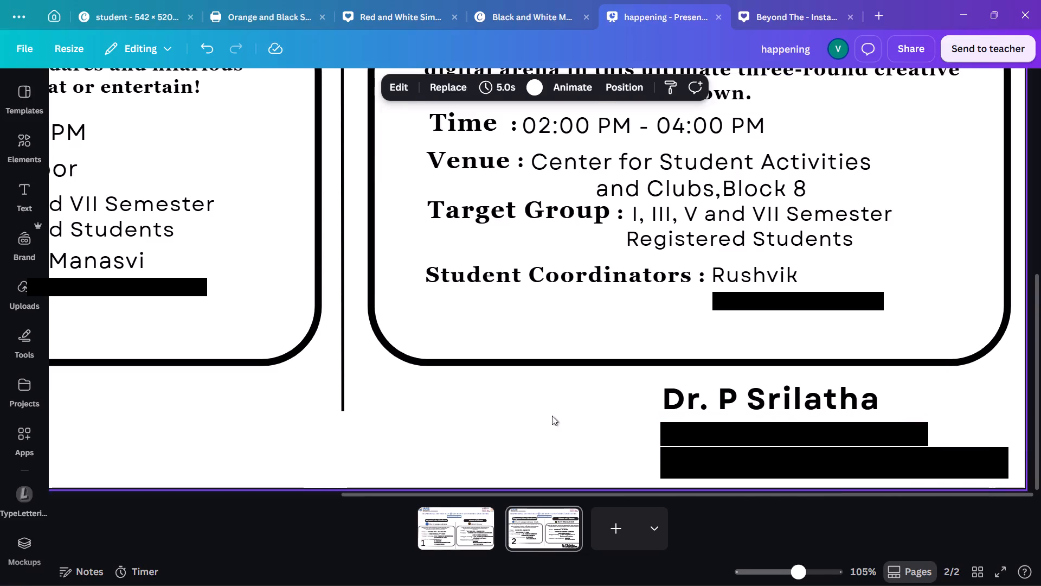
pyautogui.moveTo(552, 416); pyautogui.dragTo(803, 472)
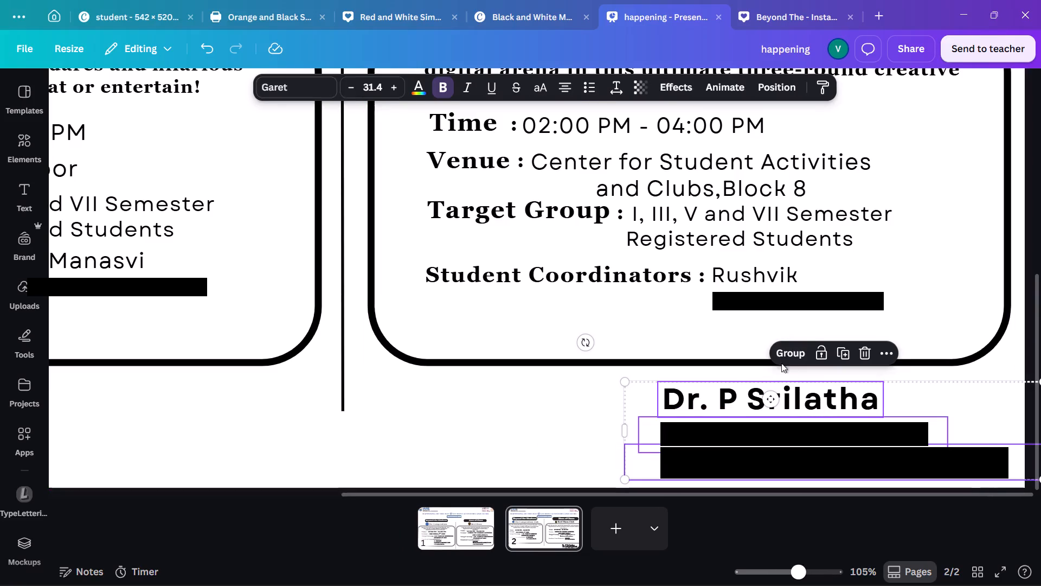
pyautogui.click(785, 359)
pyautogui.click(491, 383)
# Capture a screenshot of the whole poster on page 2, with nothing selected.
pyautogui.keyDown('ctrl'); pyautogui.scroll(-3, 502, 388); pyautogui.keyUp('ctrl')
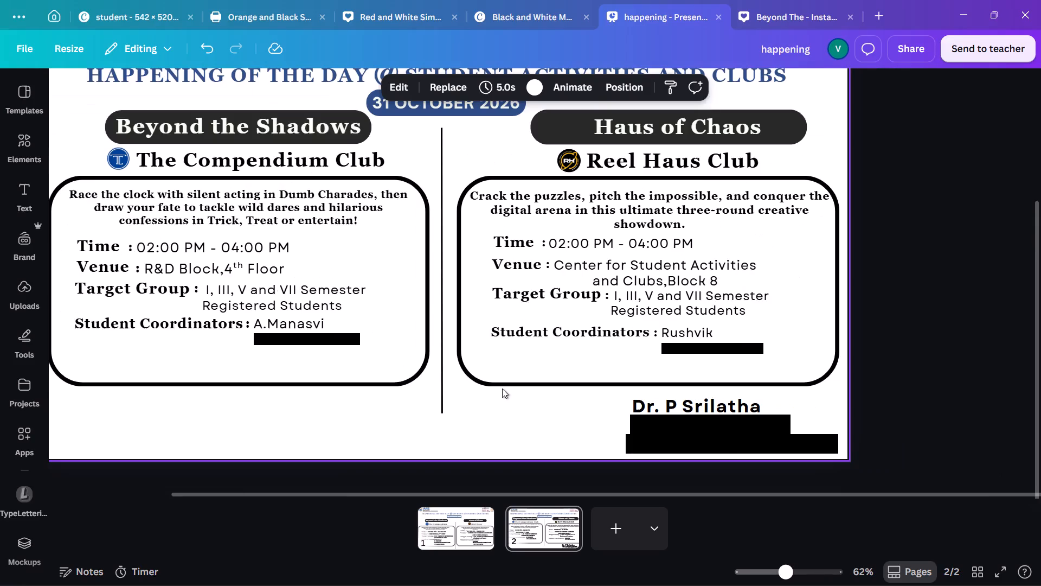
pyautogui.scroll(-1, 757, 411)
pyautogui.keyDown('ctrl'); pyautogui.scroll(-1, 828, 411); pyautogui.keyUp('ctrl')
pyautogui.scroll(3, 837, 407)
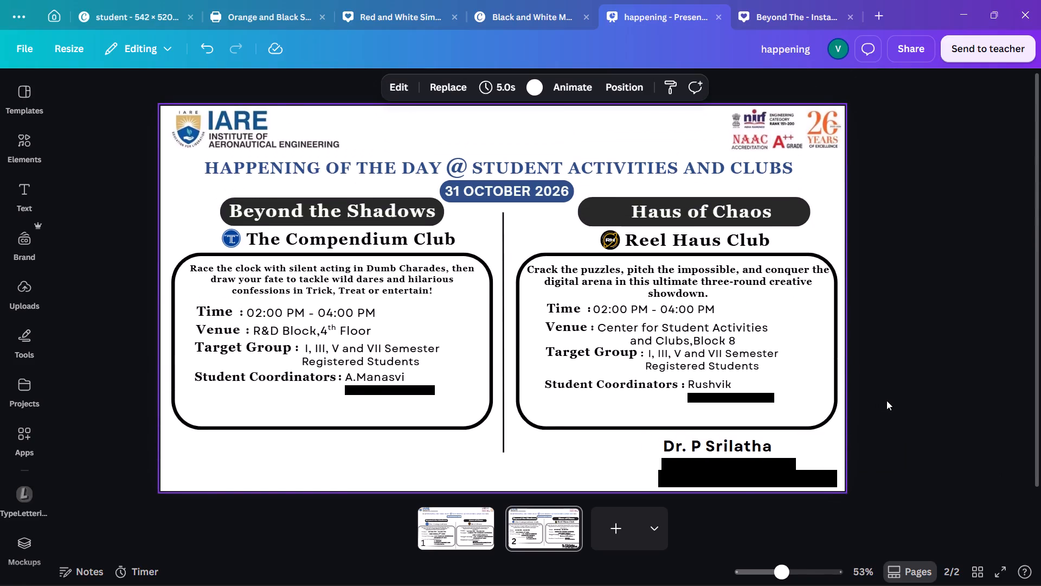
pyautogui.click(913, 385)
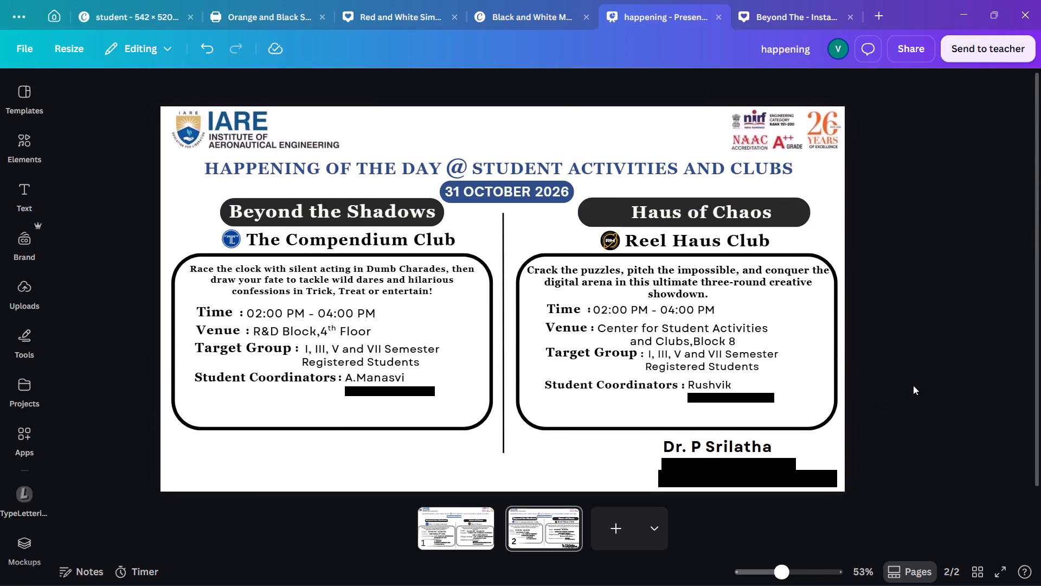
pyautogui.press('Print')
pyautogui.moveTo(877, 506); pyautogui.dragTo(194, 103)
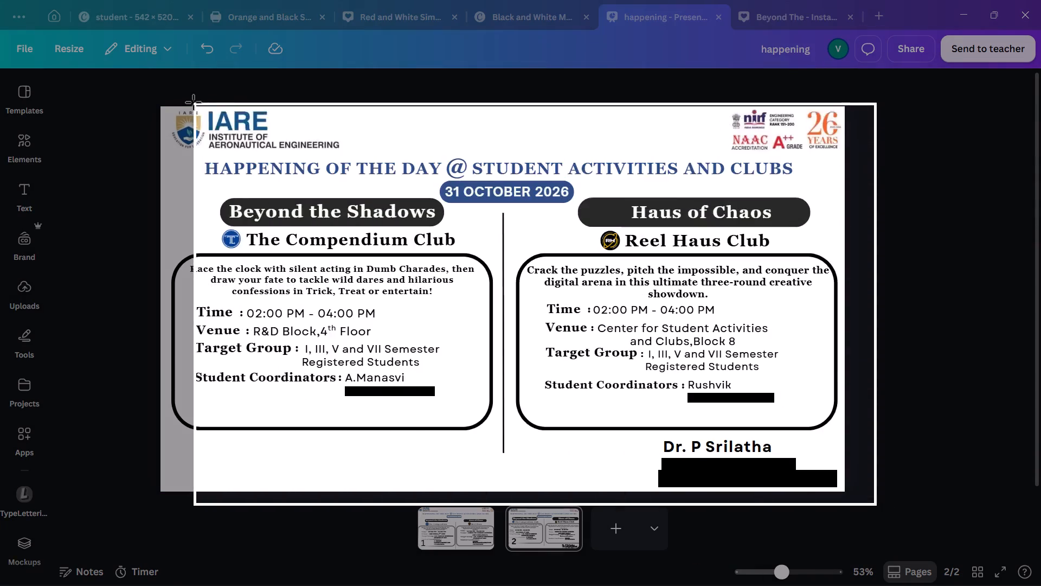
pyautogui.moveTo(194, 103); pyautogui.dragTo(139, 98)
# Switch to Telegram, close the enlarged photo, and send the new poster screenshot in the open faculty chat without a caption.
pyautogui.hotkey('alt', 'Tab')
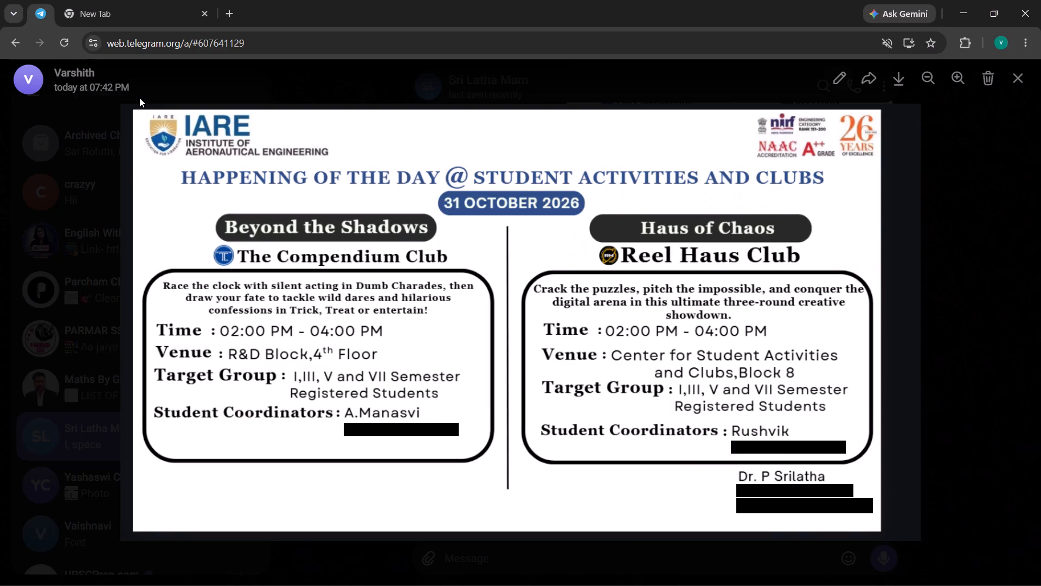
pyautogui.press('Escape')
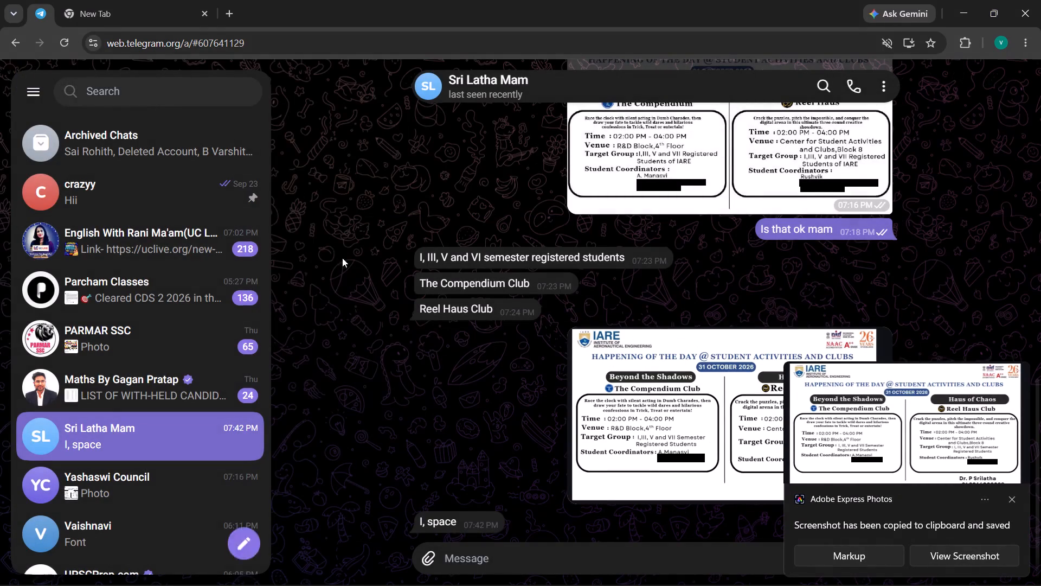
pyautogui.click(467, 558)
pyautogui.hotkey('ctrl', 'v')
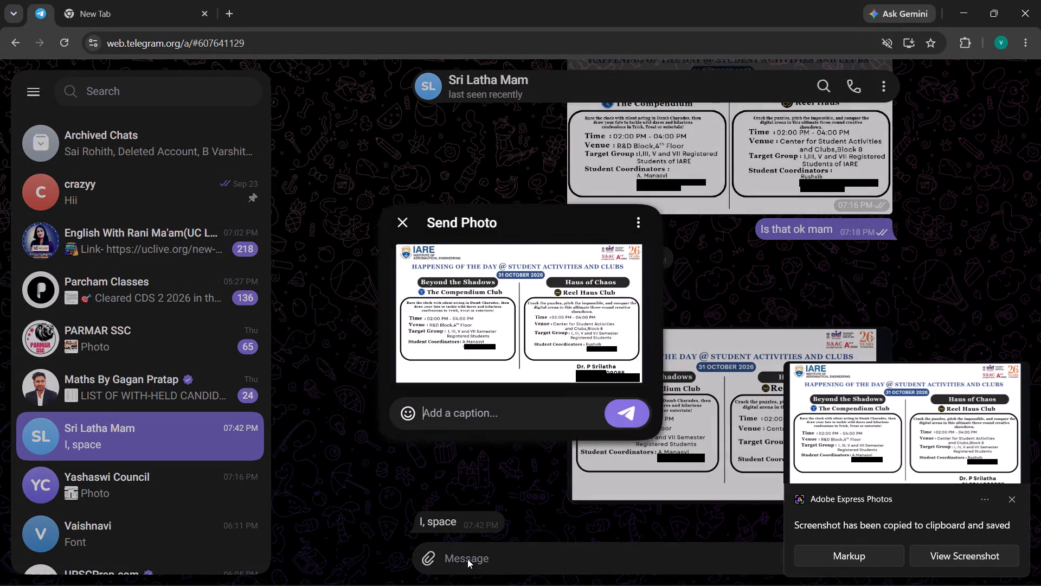
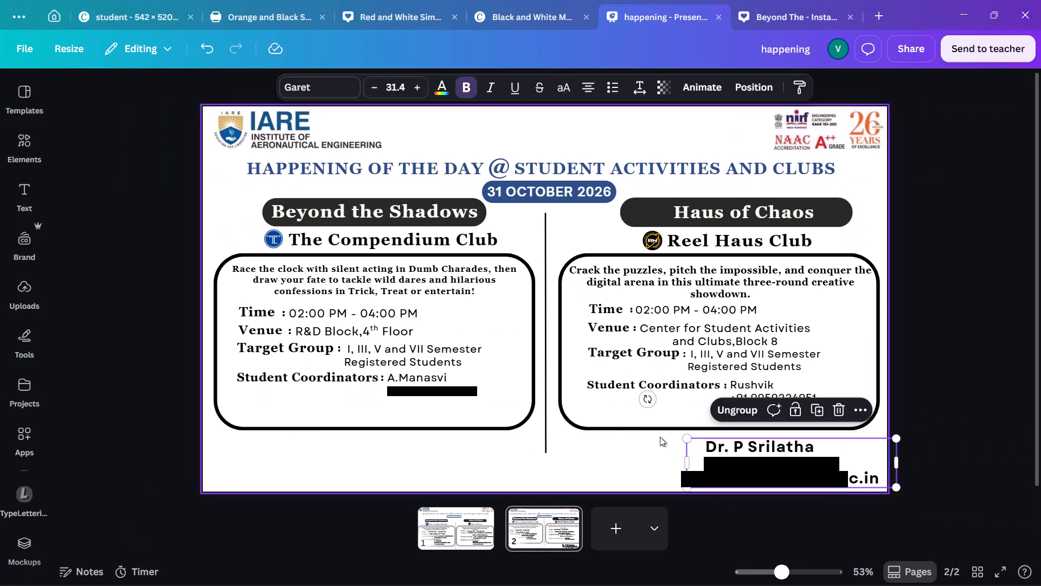
pyautogui.moveTo(690, 440); pyautogui.dragTo(717, 454)
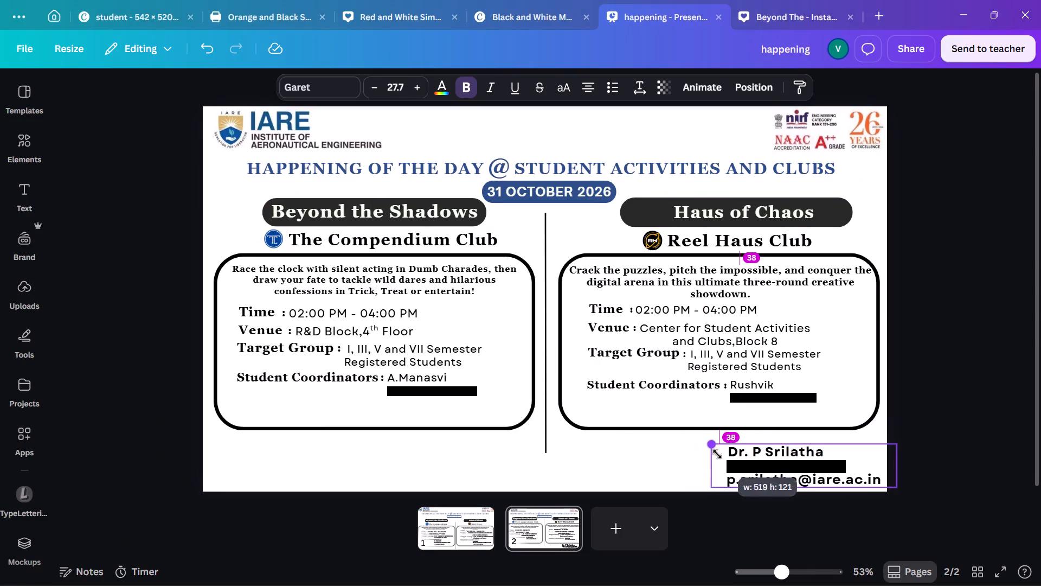
pyautogui.moveTo(717, 454); pyautogui.dragTo(722, 455)
pyautogui.click(937, 413)
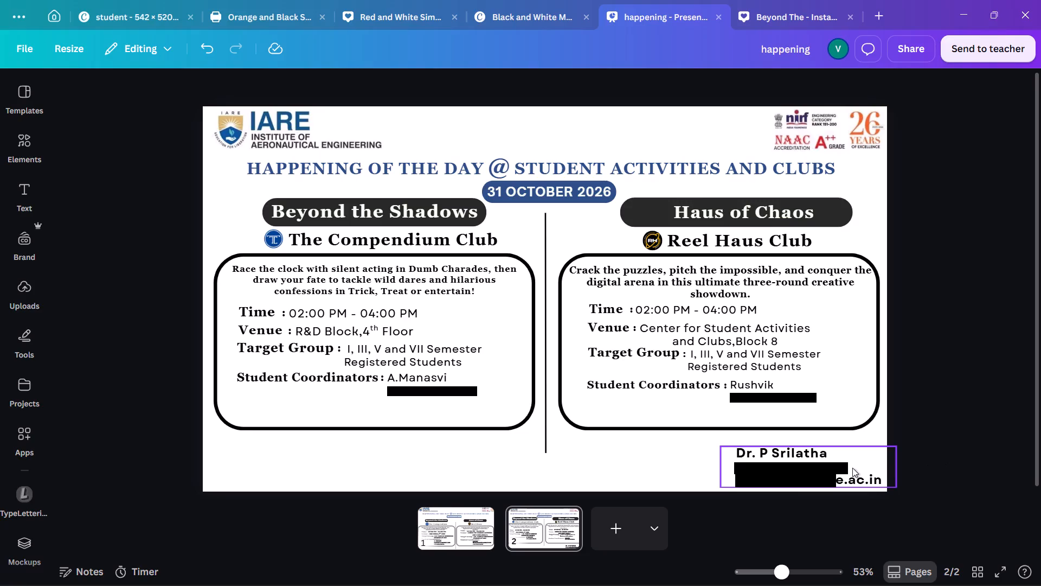
# Move the faculty contact block up into the Reel Haus Club box, over the Target Group lines.
pyautogui.moveTo(828, 466); pyautogui.dragTo(750, 405)
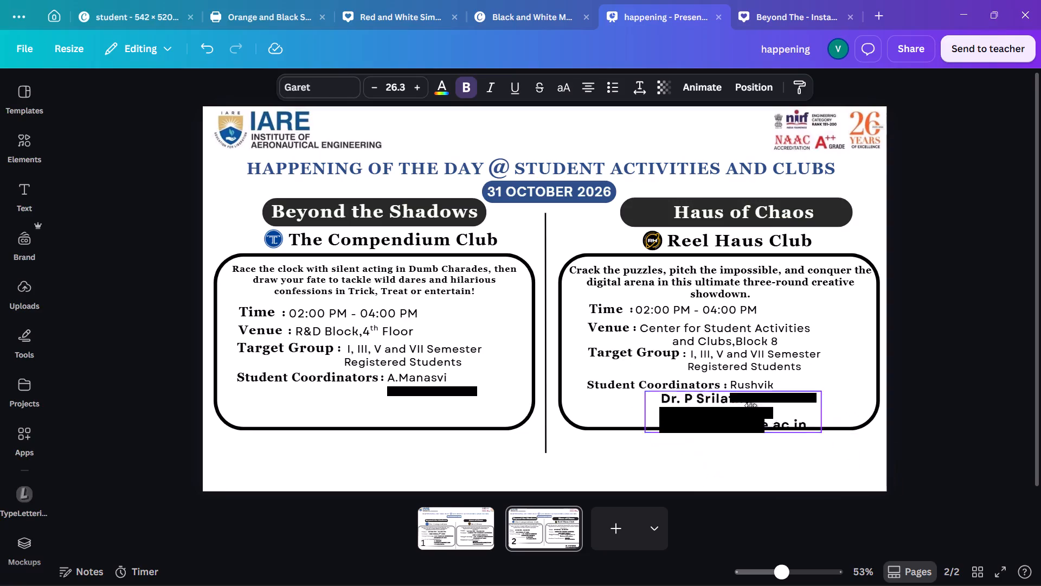
pyautogui.moveTo(750, 405); pyautogui.dragTo(685, 360)
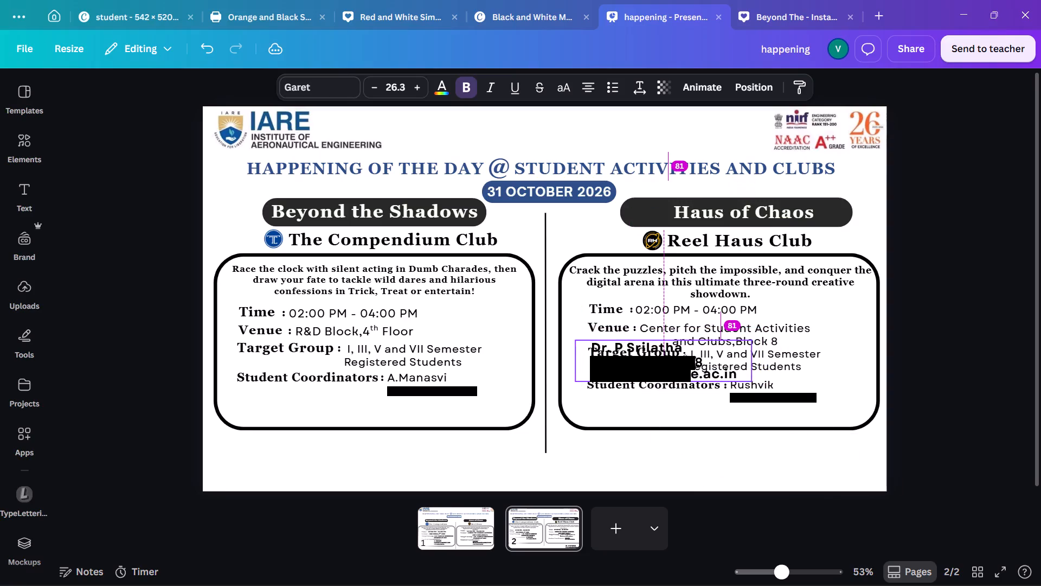
# Shrink the grouped faculty contact details to font size 25.7 and place them in the page's bottom-right corner, below the Reel Haus Club box.
pyautogui.moveTo(685, 360); pyautogui.dragTo(692, 367)
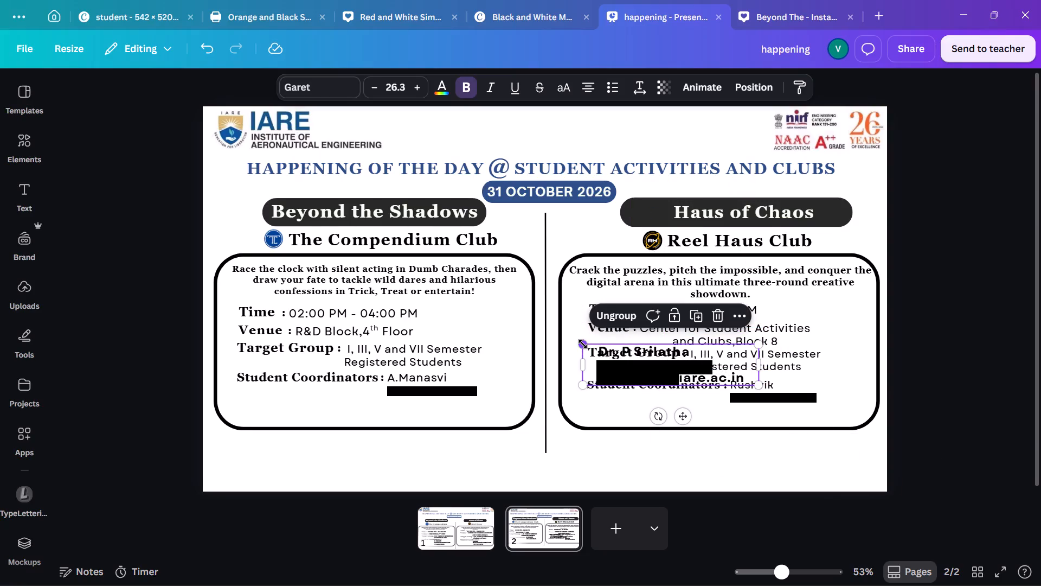
pyautogui.moveTo(583, 344); pyautogui.dragTo(585, 351)
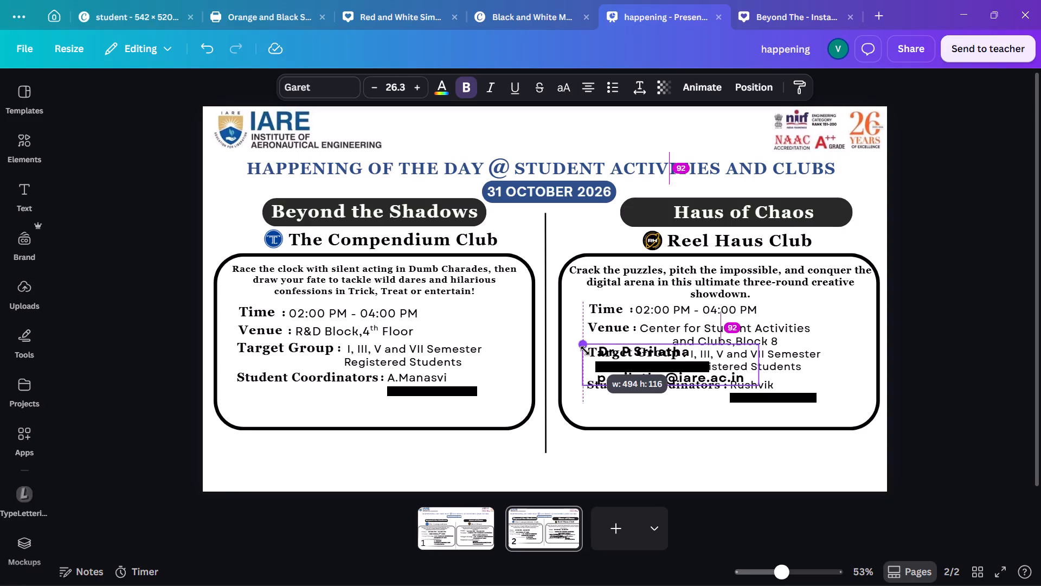
pyautogui.moveTo(585, 351); pyautogui.dragTo(586, 351)
pyautogui.moveTo(646, 368); pyautogui.dragTo(637, 369)
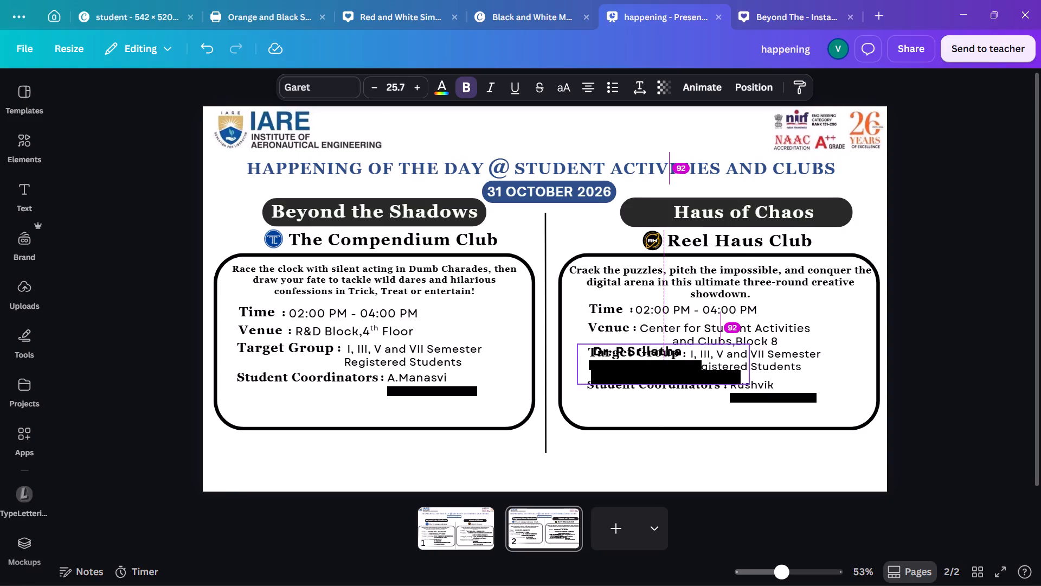
pyautogui.moveTo(637, 369); pyautogui.dragTo(635, 370)
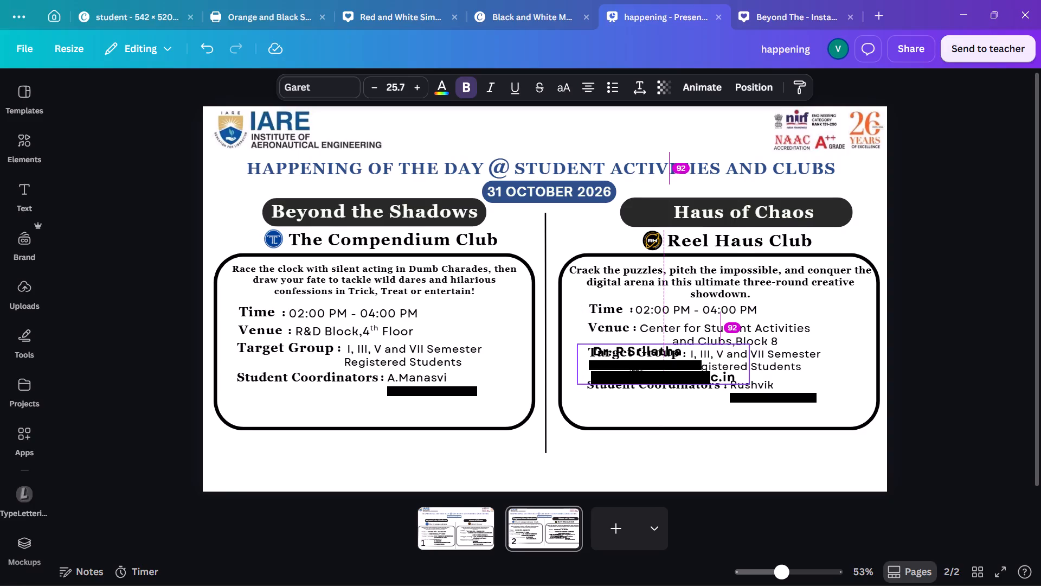
pyautogui.moveTo(635, 370); pyautogui.dragTo(645, 377)
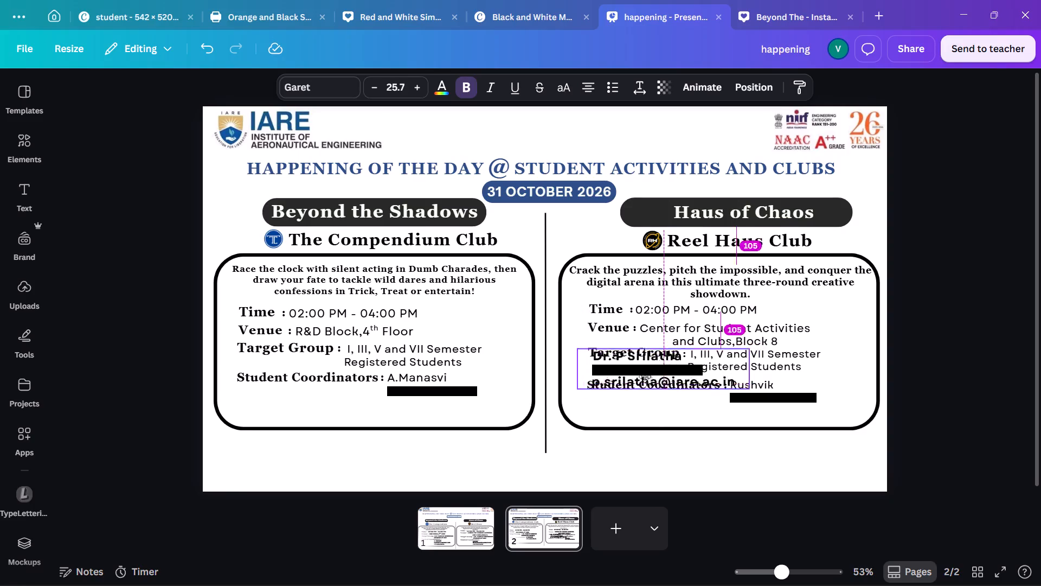
pyautogui.moveTo(645, 377); pyautogui.dragTo(637, 375)
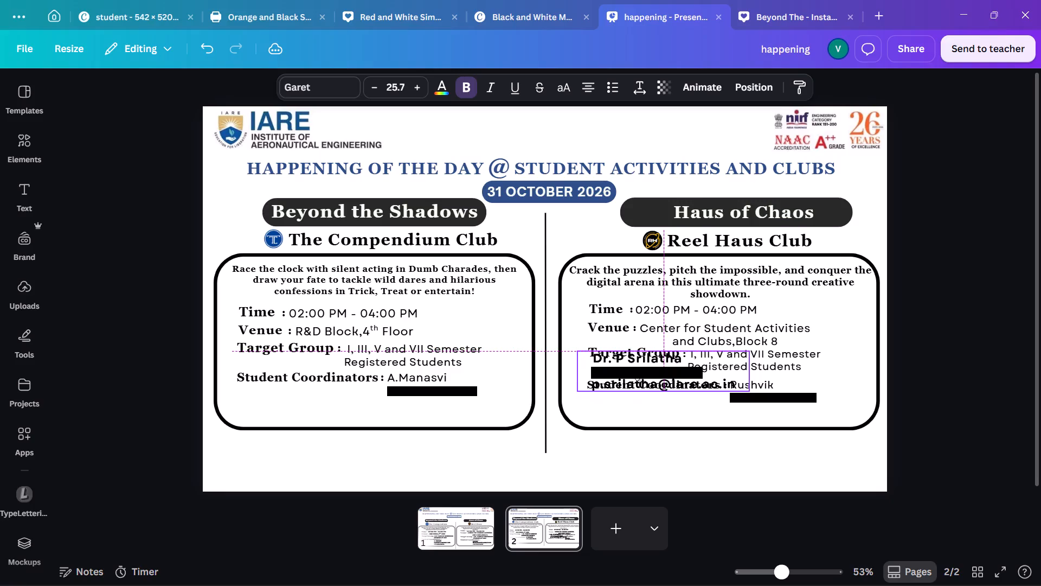
pyautogui.moveTo(637, 375); pyautogui.dragTo(777, 467)
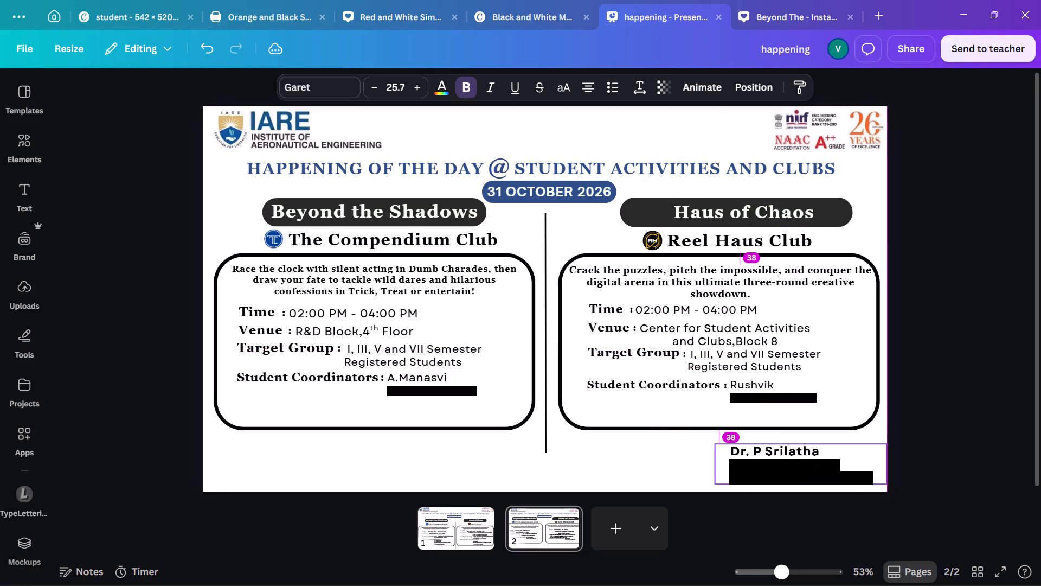
pyautogui.moveTo(777, 467); pyautogui.dragTo(780, 469)
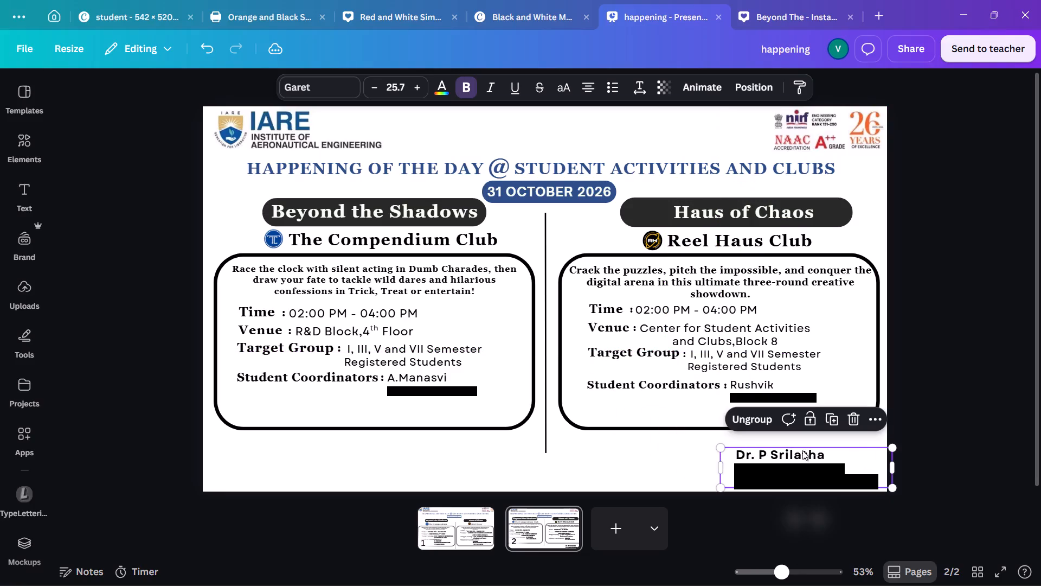
pyautogui.click(918, 430)
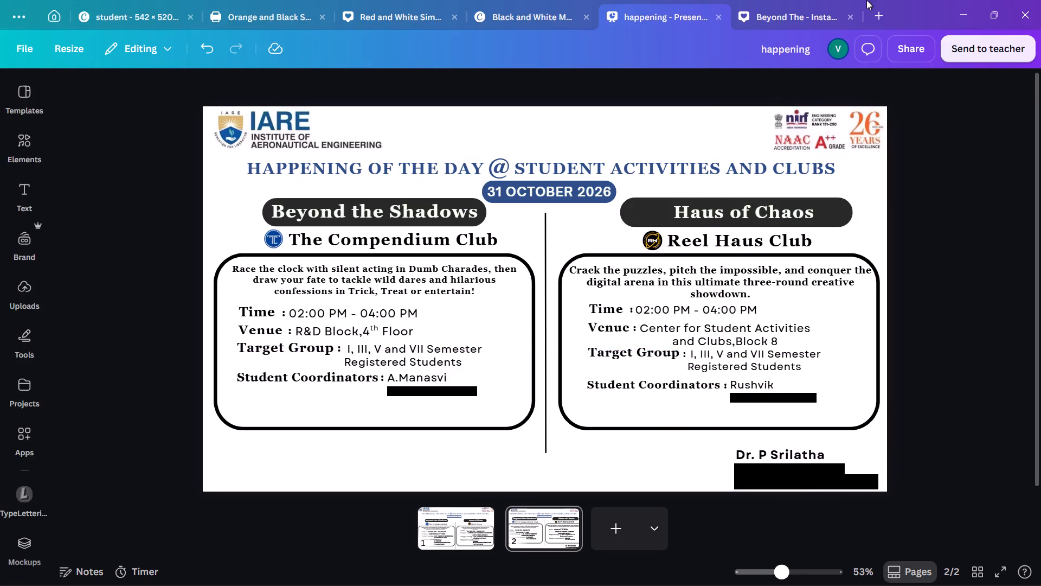
# Download only page 2 of the design as a PDF with the Digital preset.
pyautogui.click(903, 42)
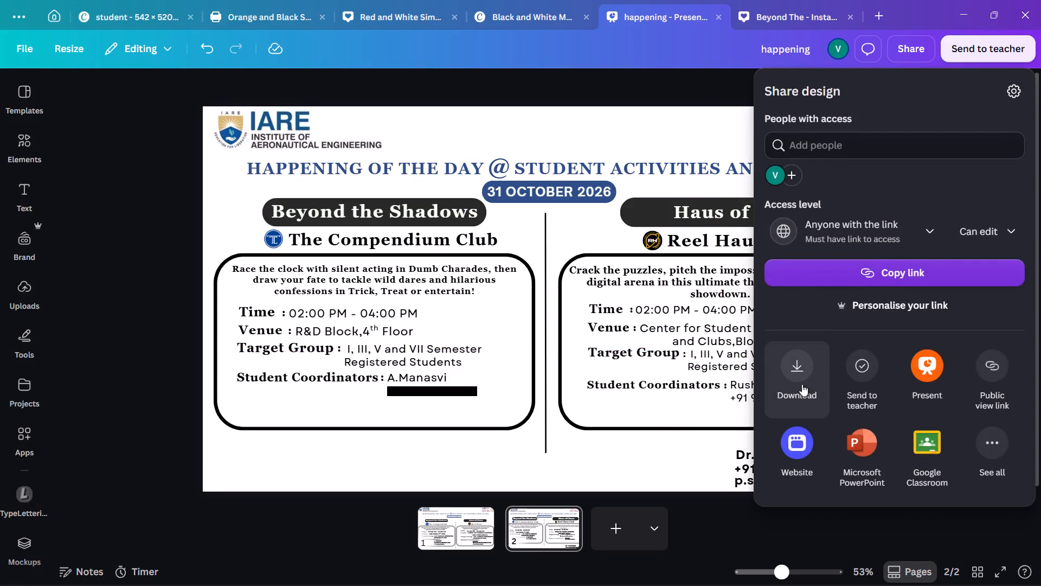
pyautogui.click(795, 362)
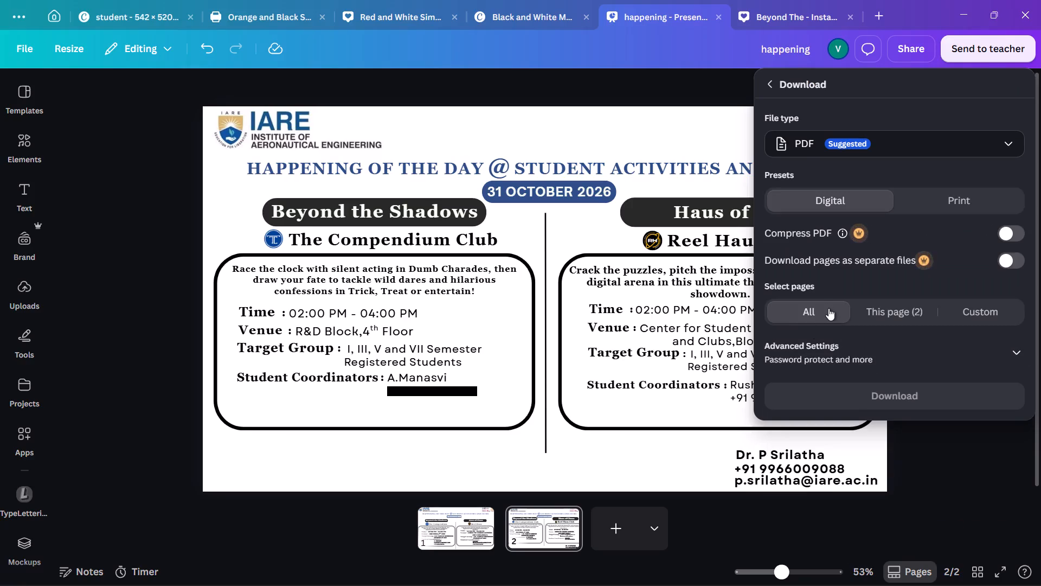
pyautogui.click(890, 314)
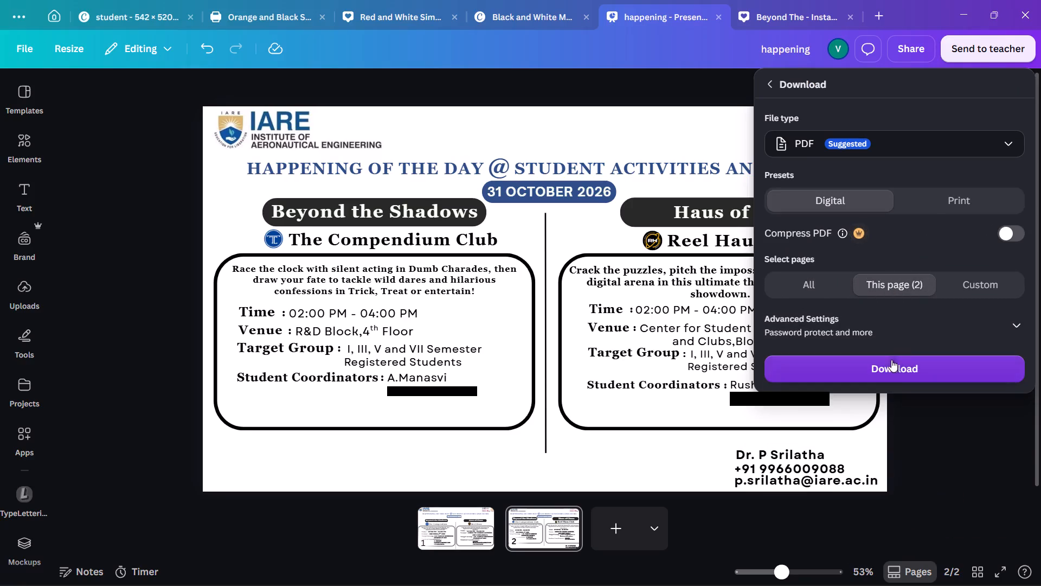
pyautogui.click(876, 373)
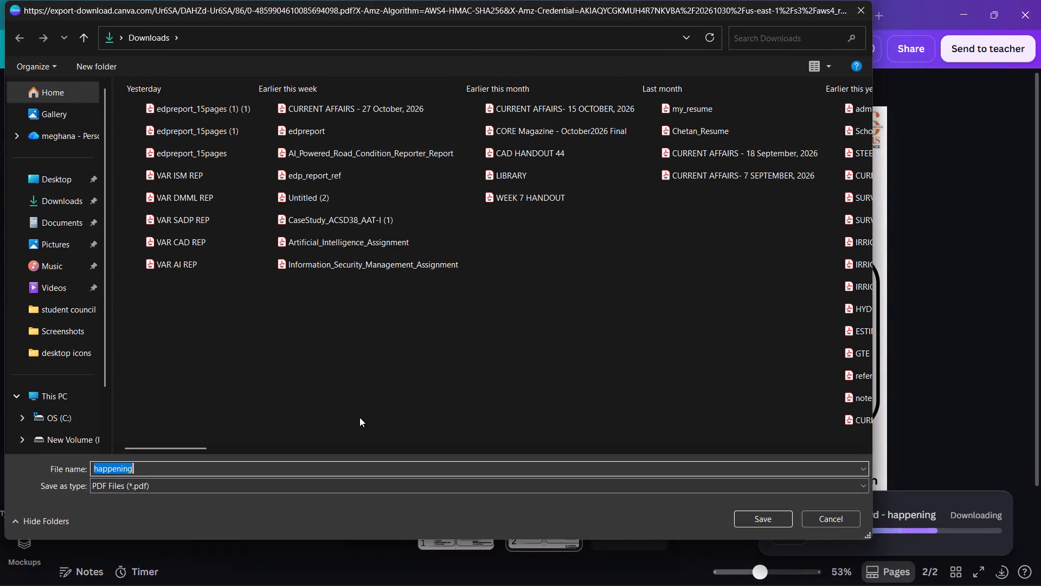
# Extend the file name of the PDF being saved in Downloads, beginning it with "happening_".
pyautogui.press('Right')
pyautogui.hotkey('shift', '_')
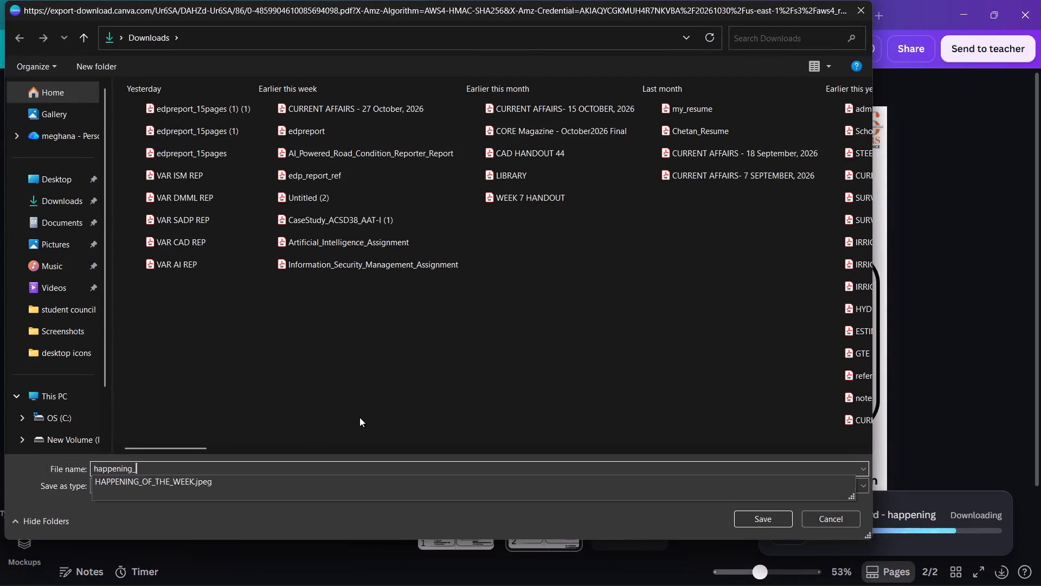
pyautogui.write('of_')
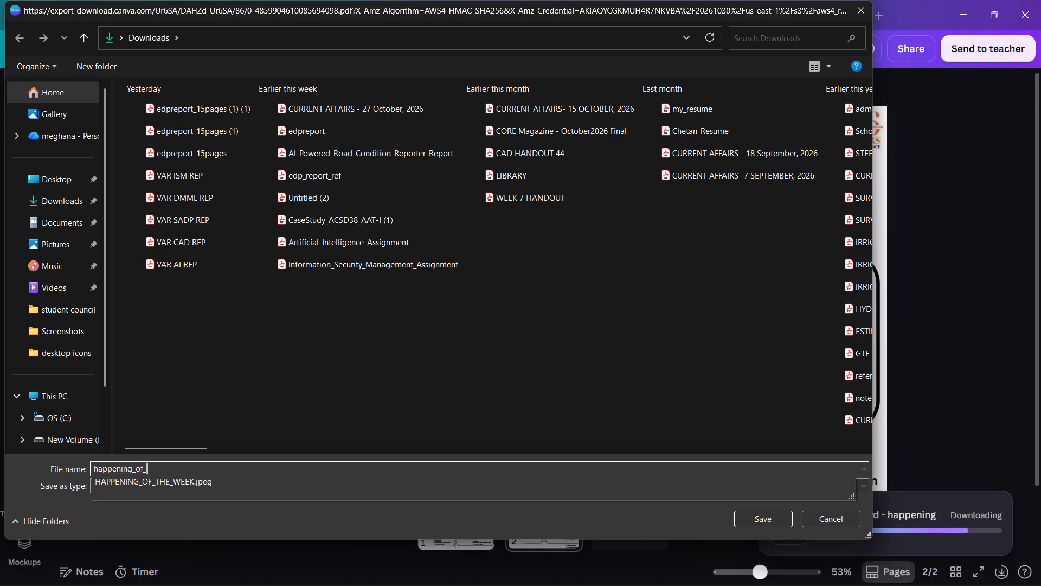
pyautogui.write('the')
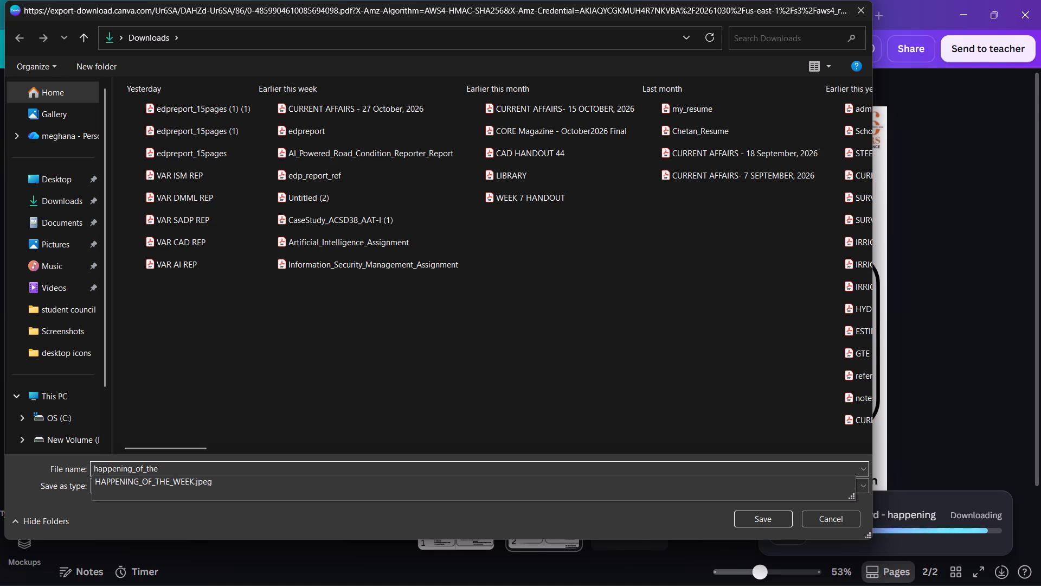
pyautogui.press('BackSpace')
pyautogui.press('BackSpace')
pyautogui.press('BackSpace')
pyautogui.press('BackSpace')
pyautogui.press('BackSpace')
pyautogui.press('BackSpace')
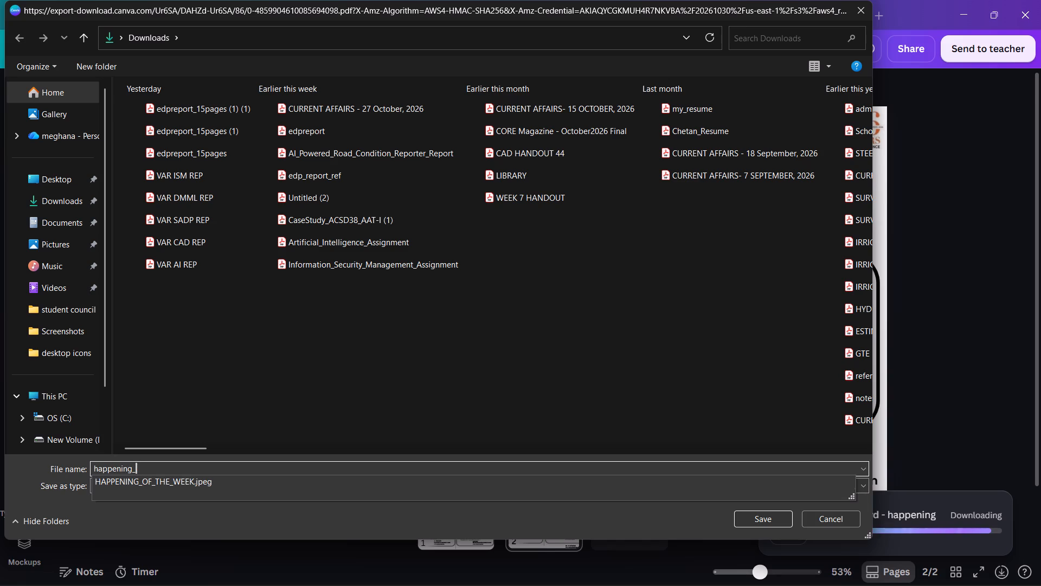
# Save the PDF as "happening_flyer" in the Desktop's student council folder, with the file type set to All Files.
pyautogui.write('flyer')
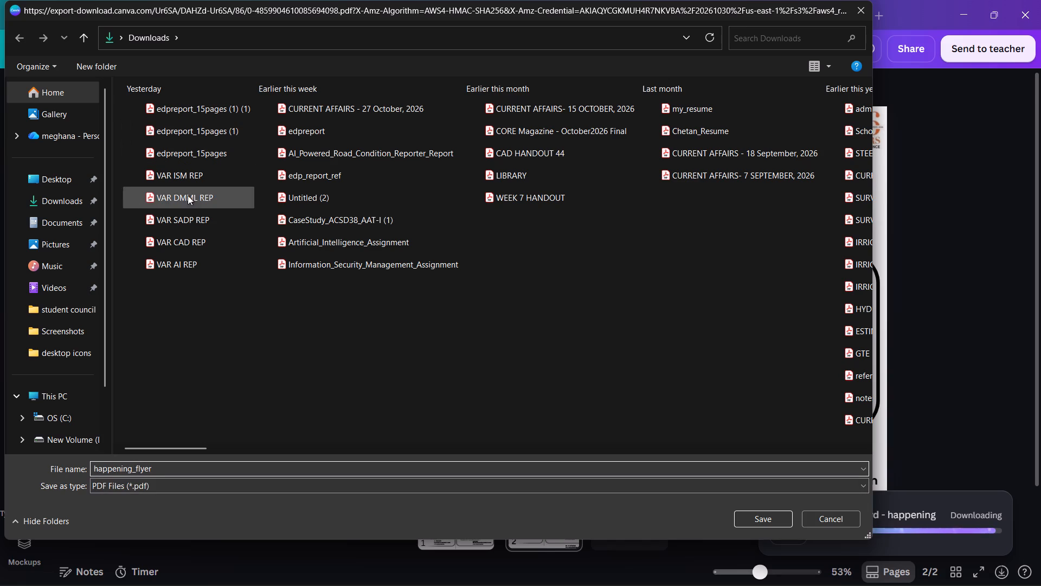
pyautogui.scroll(4, 86, 201)
pyautogui.click(60, 176)
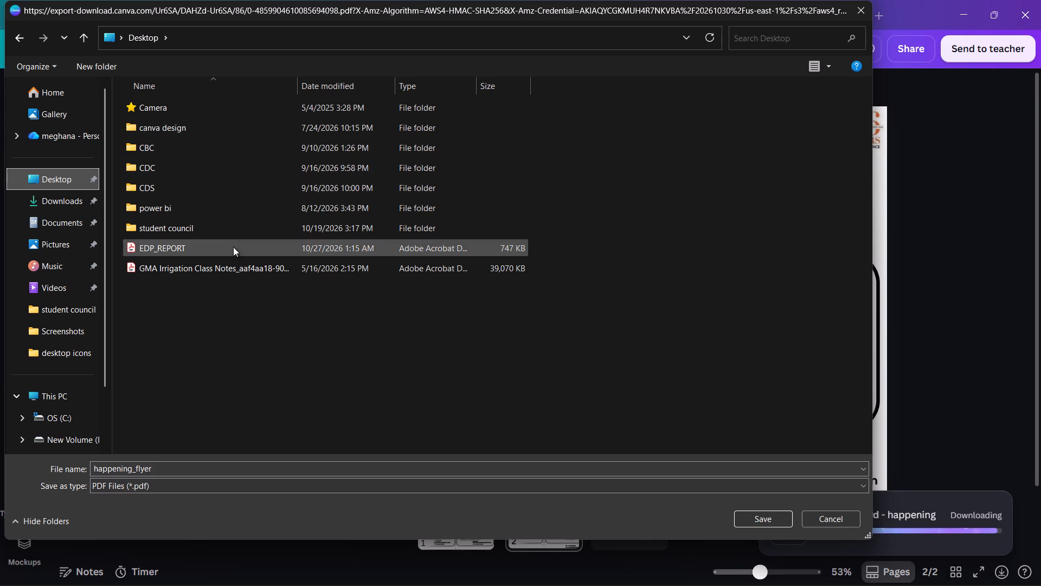
pyautogui.doubleClick(223, 221)
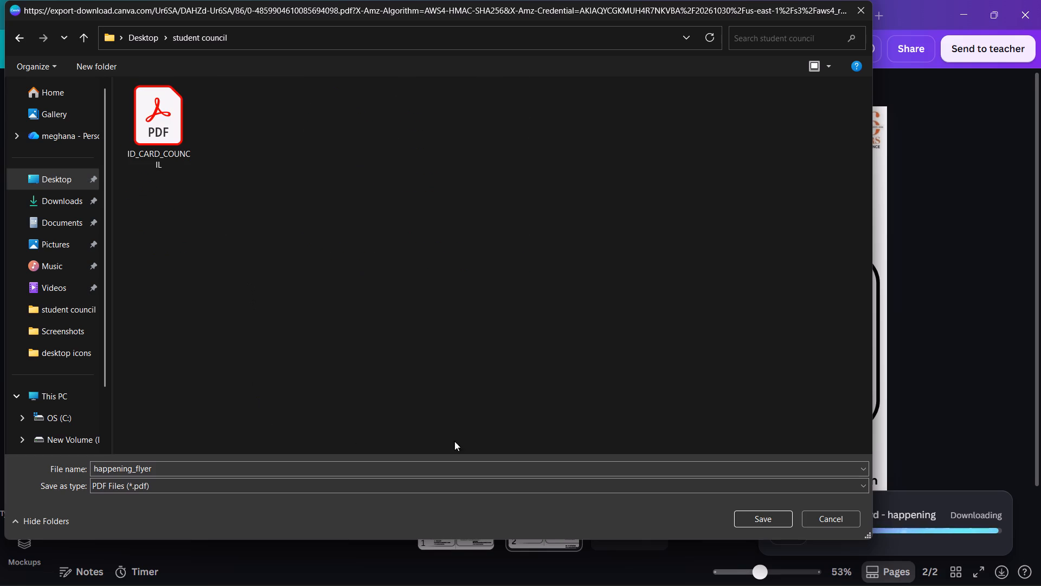
pyautogui.click(624, 486)
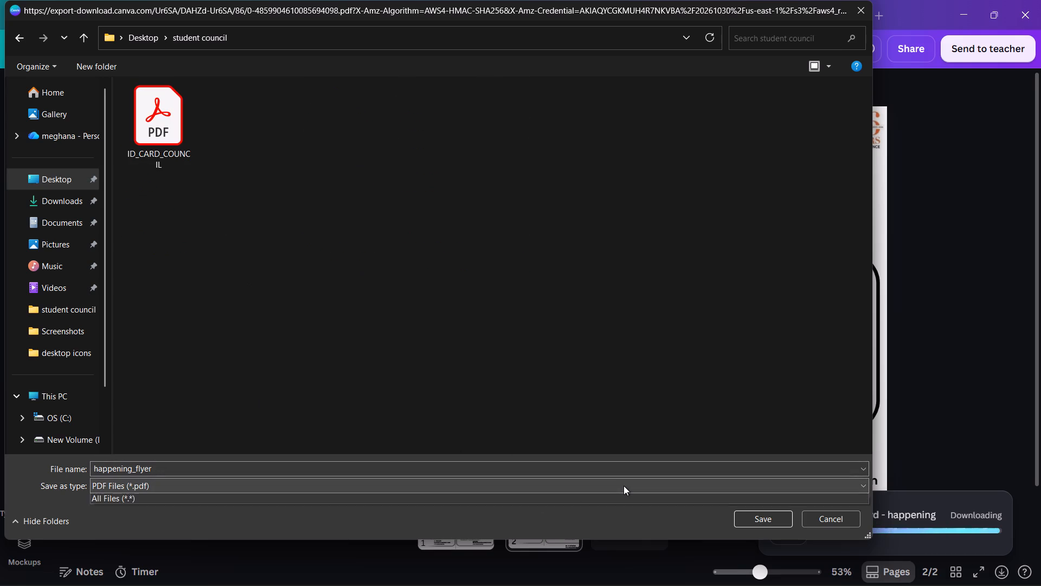
pyautogui.click(624, 486)
pyautogui.click(624, 486)
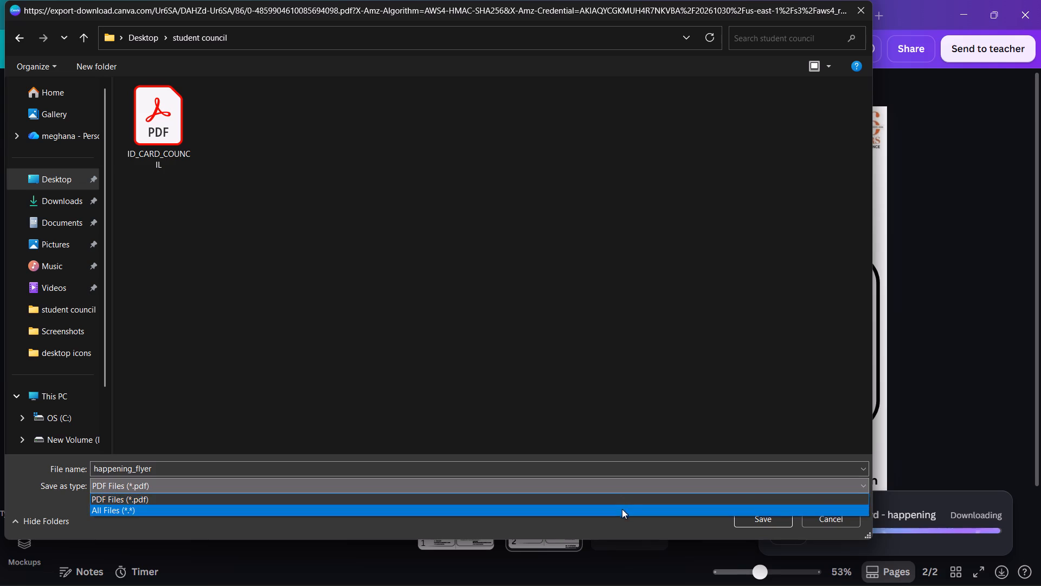
pyautogui.click(621, 518)
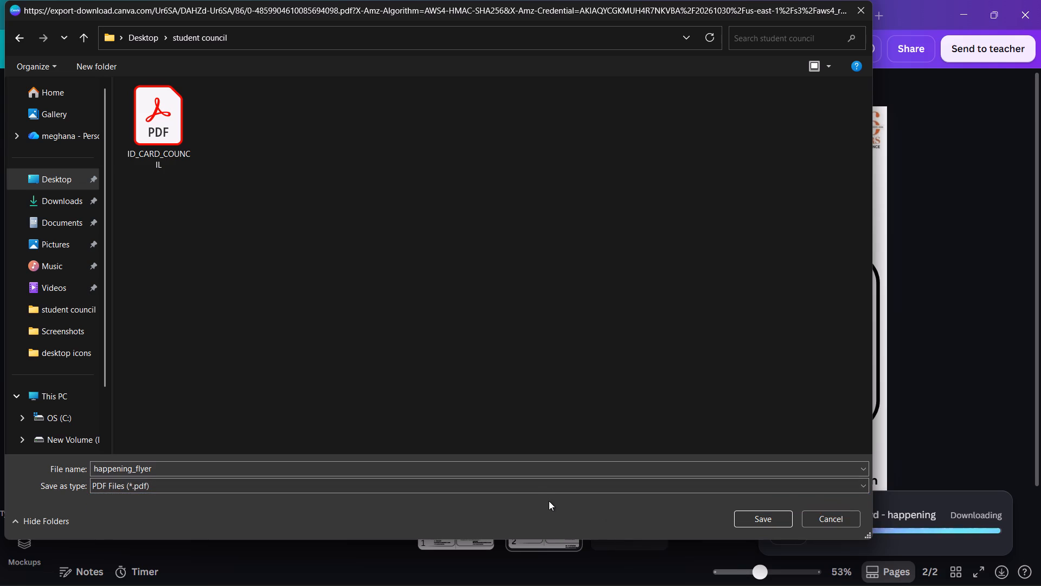
pyautogui.click(534, 486)
pyautogui.click(535, 506)
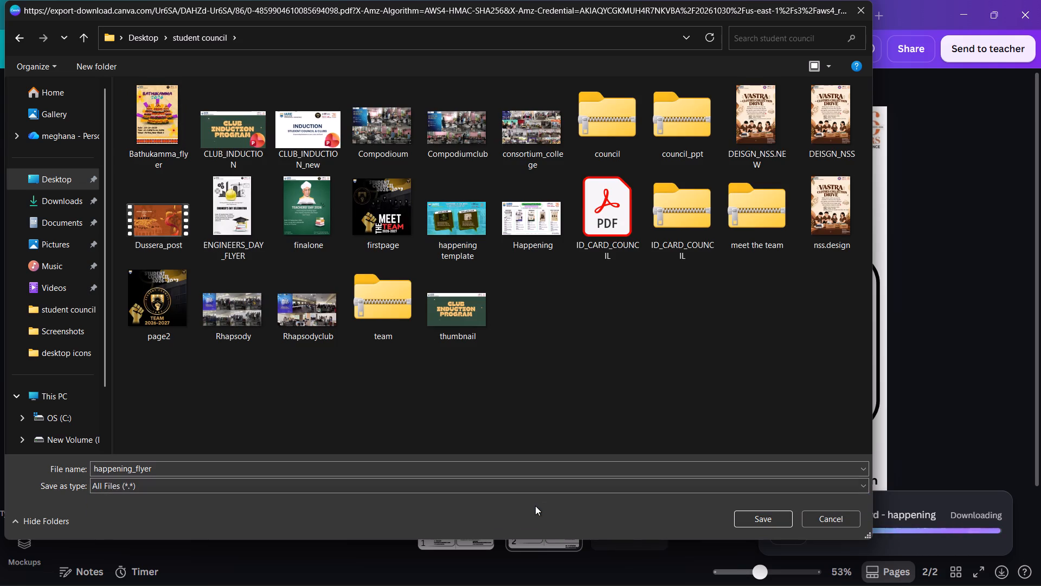
pyautogui.click(749, 516)
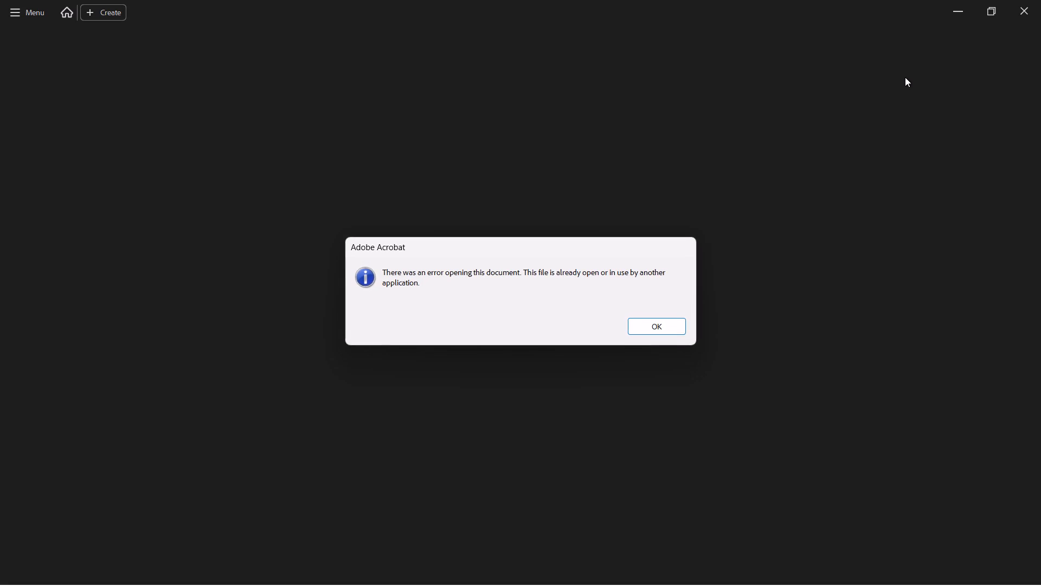
pyautogui.click(665, 324)
pyautogui.click(1040, 0)
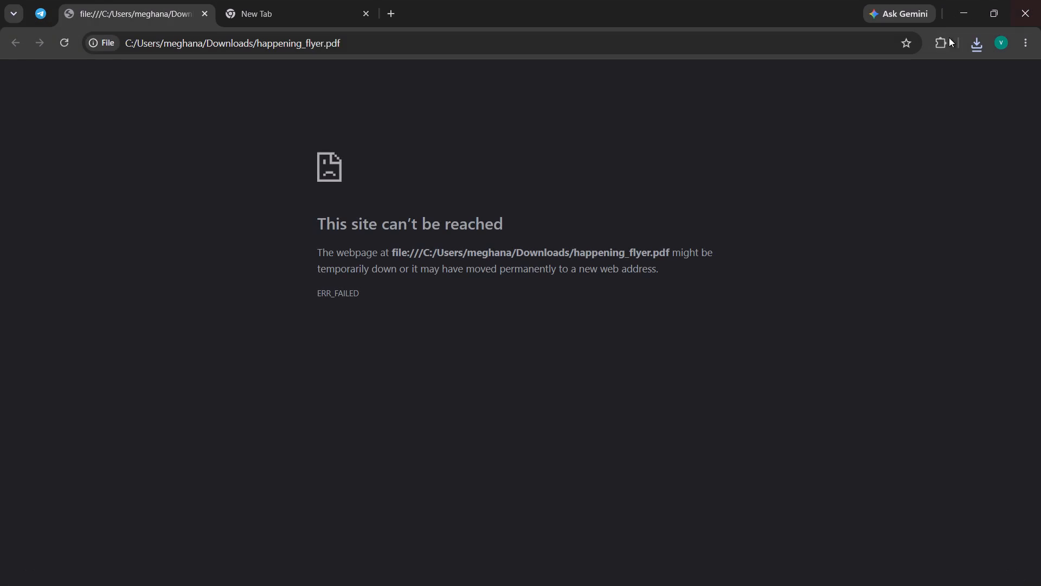
pyautogui.hotkey('ctrl', 'w')
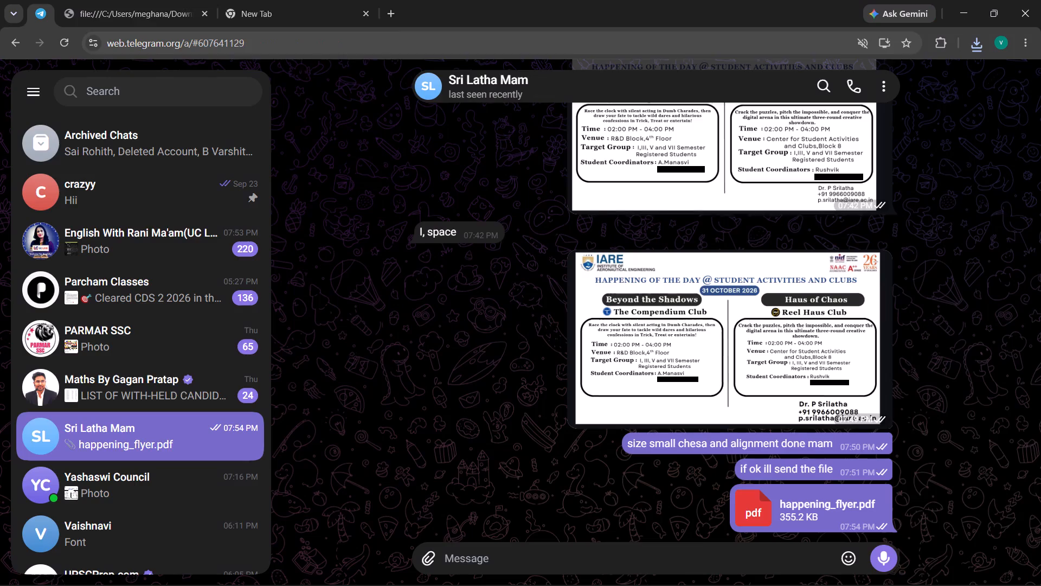
pyautogui.click(968, 47)
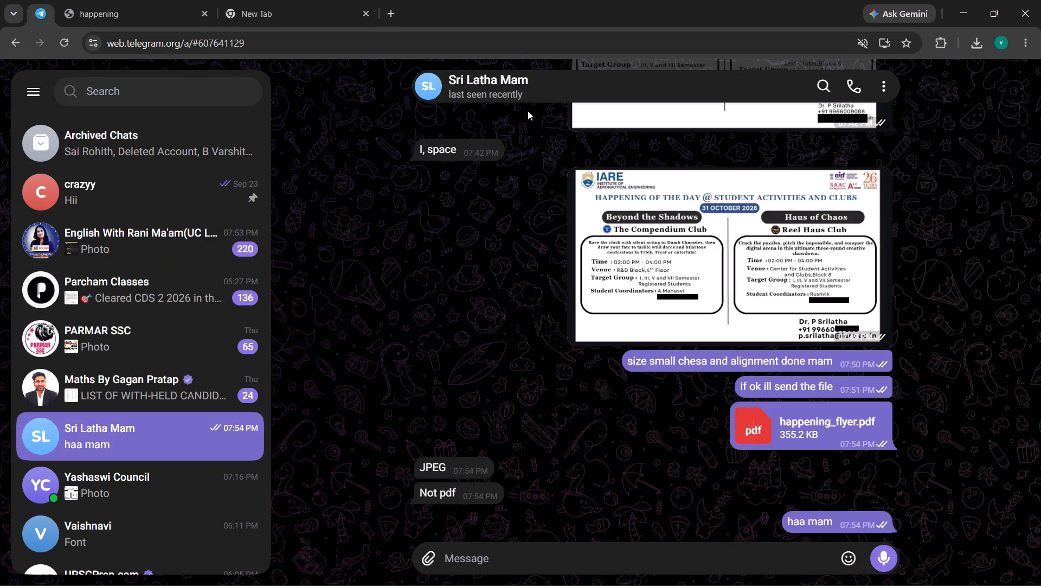
pyautogui.click(345, 8)
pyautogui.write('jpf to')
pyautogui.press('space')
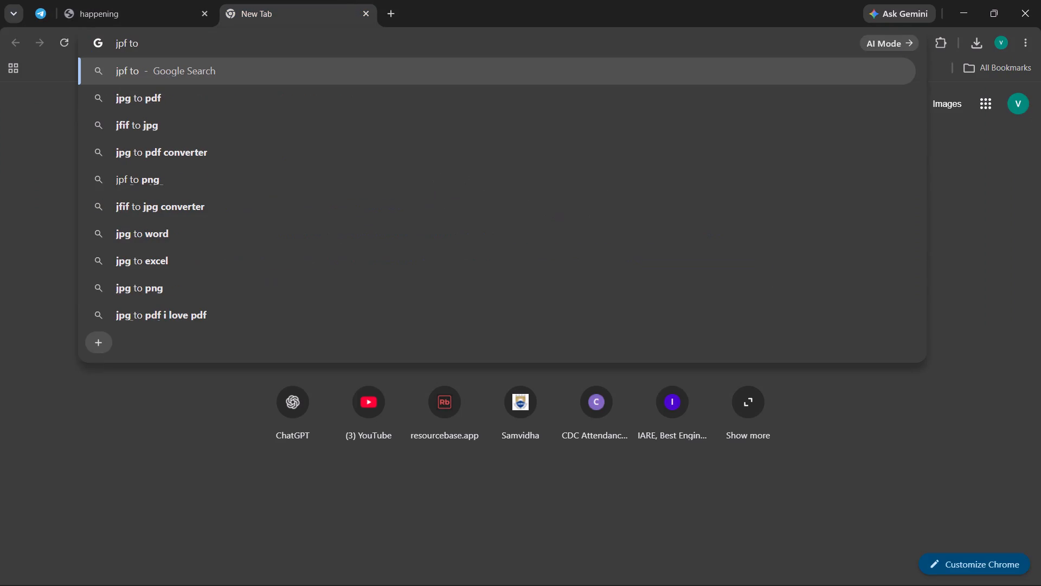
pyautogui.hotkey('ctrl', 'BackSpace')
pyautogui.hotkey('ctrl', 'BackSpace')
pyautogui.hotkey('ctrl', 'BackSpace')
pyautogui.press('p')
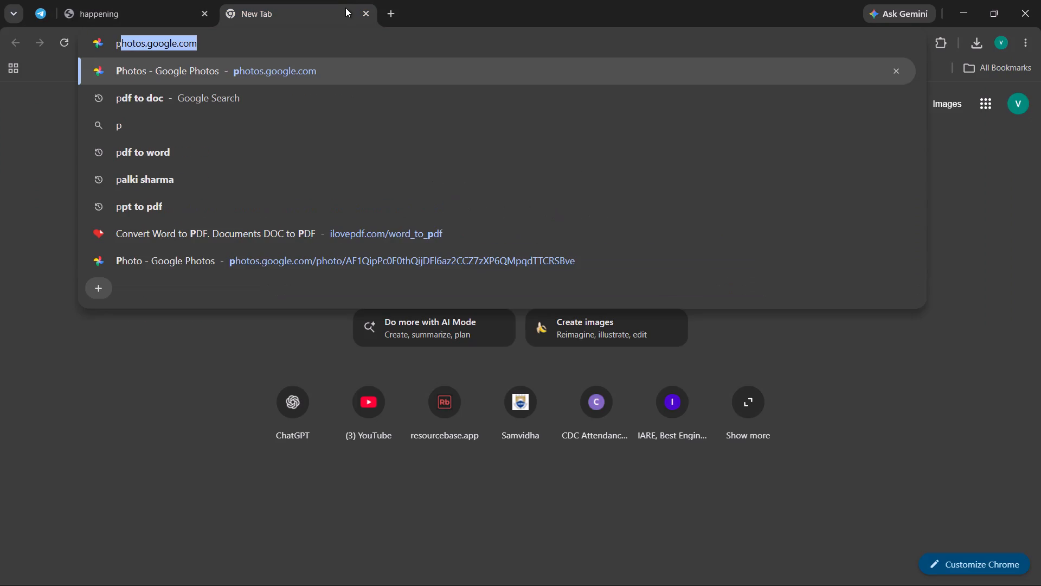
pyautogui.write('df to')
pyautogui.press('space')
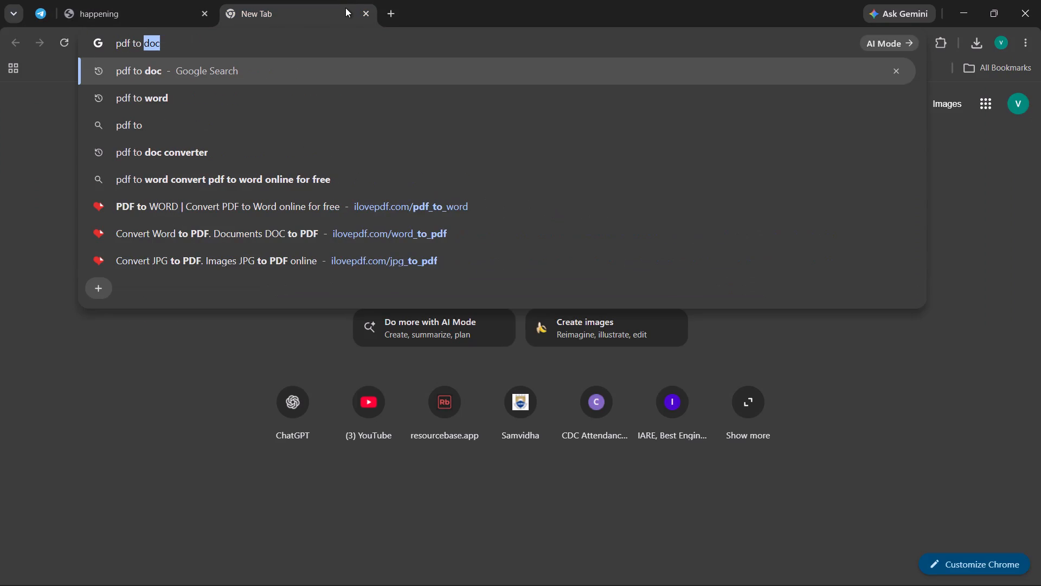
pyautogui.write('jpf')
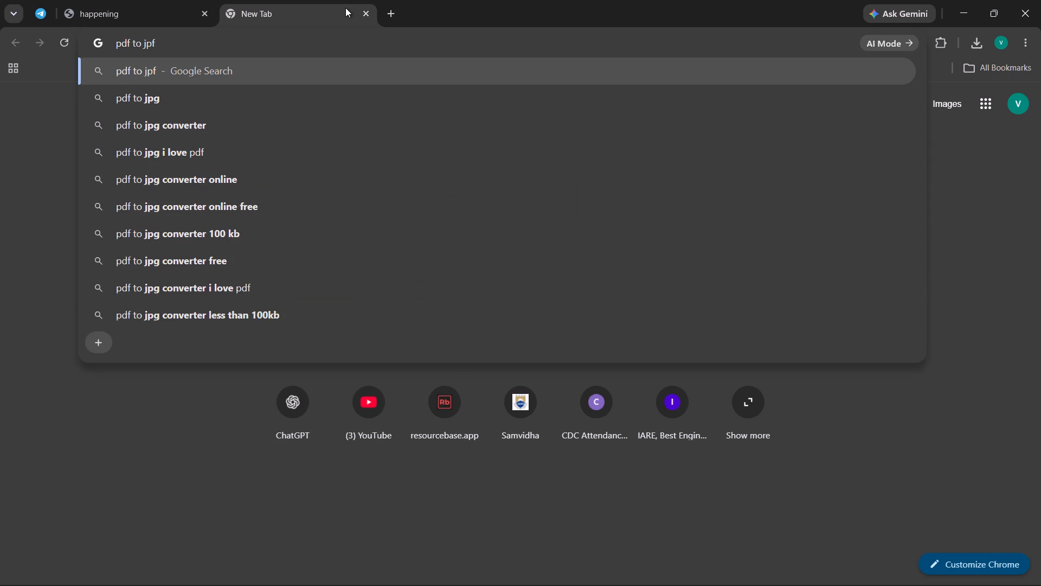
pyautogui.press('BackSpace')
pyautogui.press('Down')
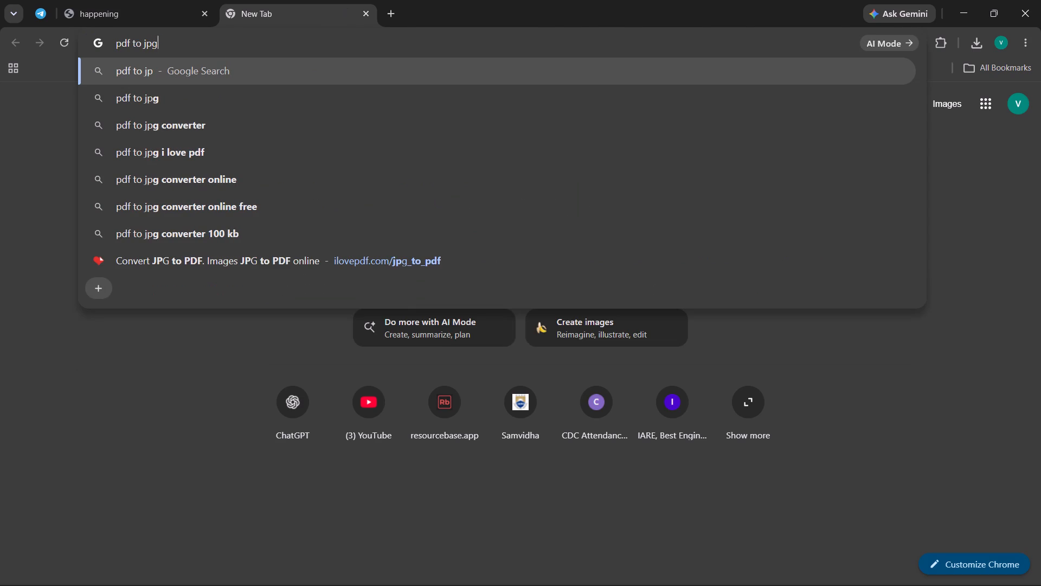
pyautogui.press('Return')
pyautogui.click(268, 206)
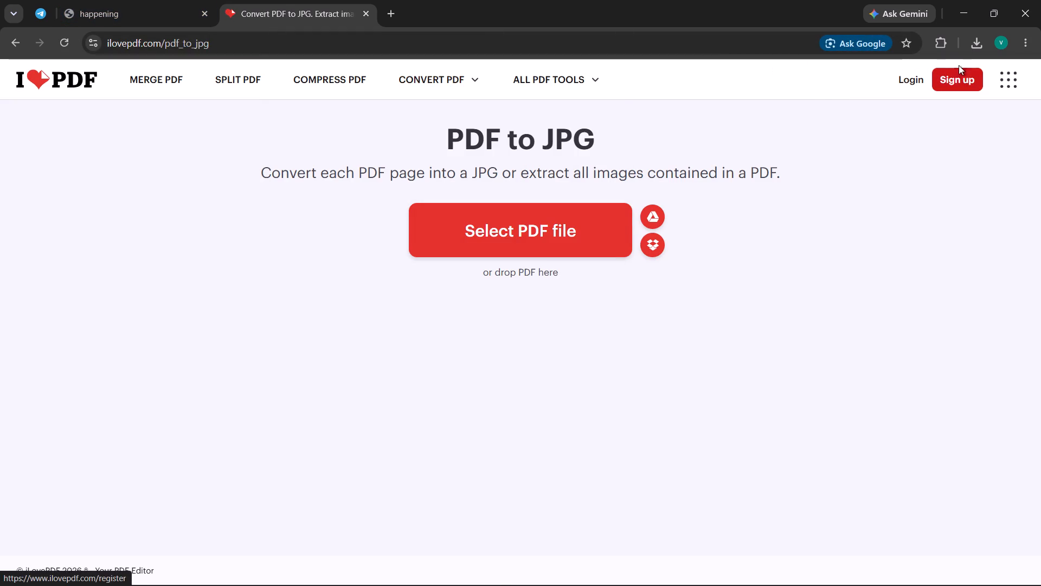
pyautogui.click(976, 39)
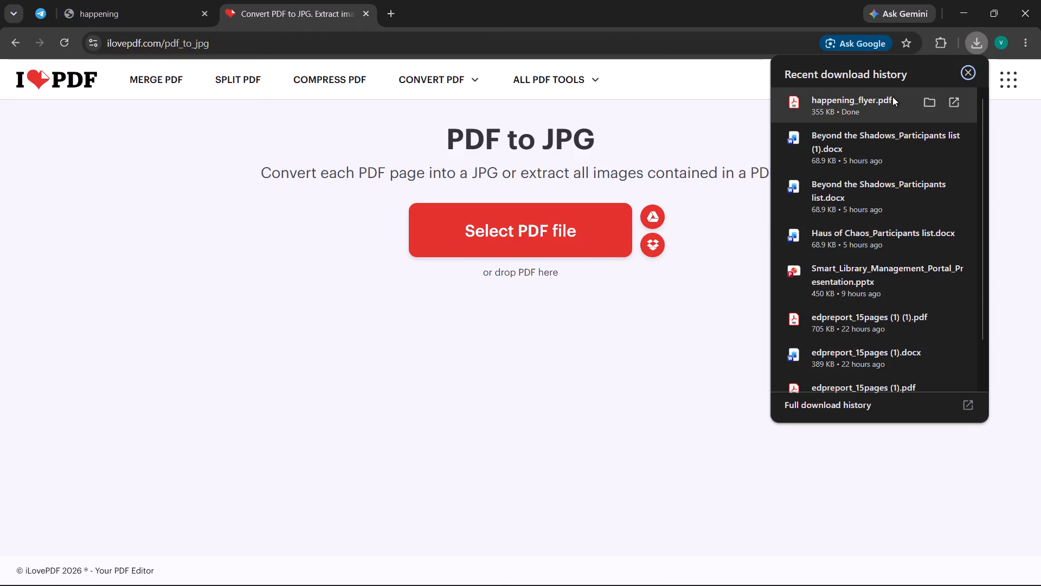
pyautogui.moveTo(892, 97); pyautogui.dragTo(591, 234)
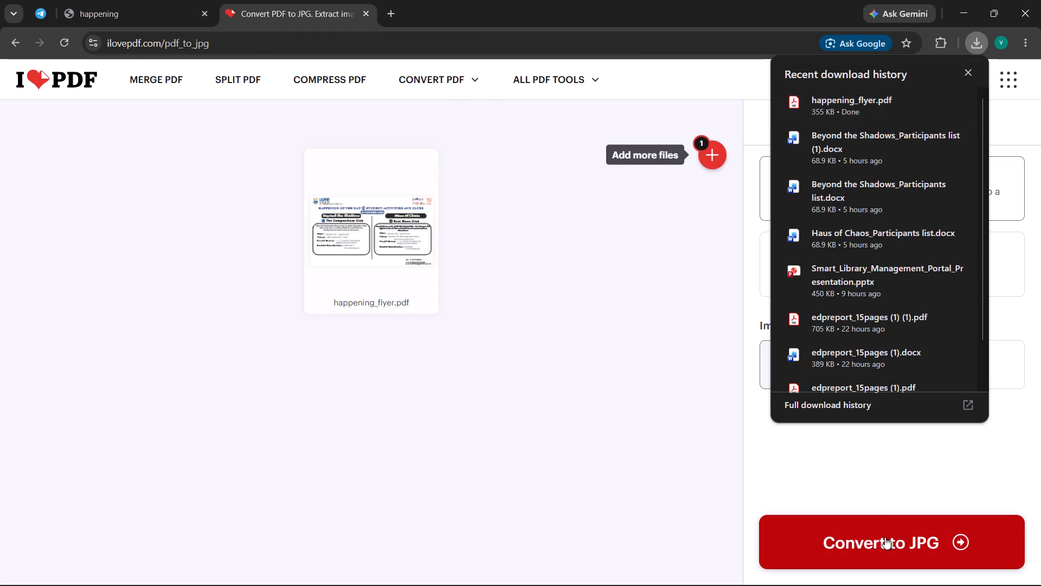
pyautogui.click(885, 537)
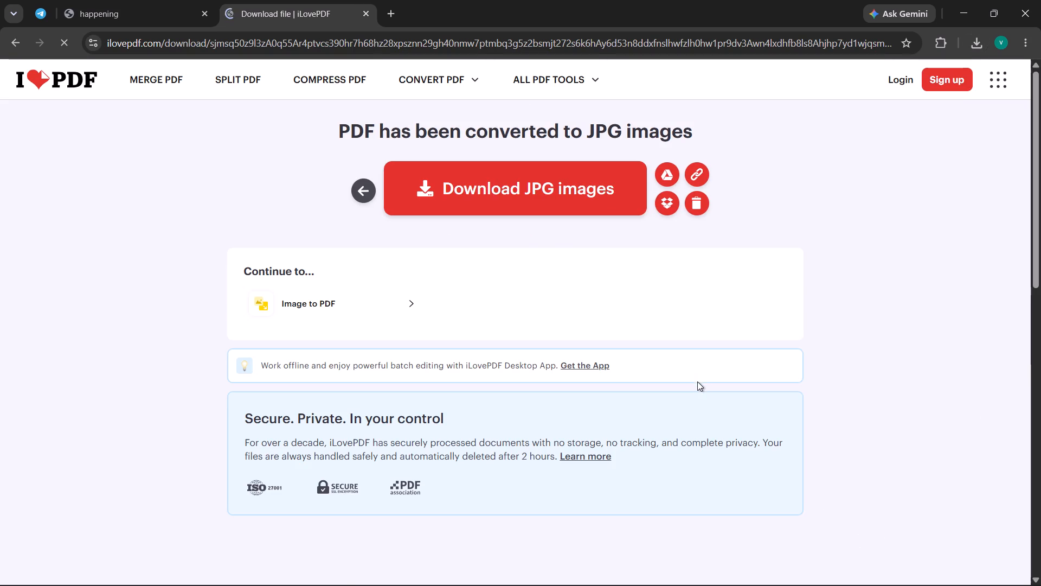
pyautogui.click(483, 205)
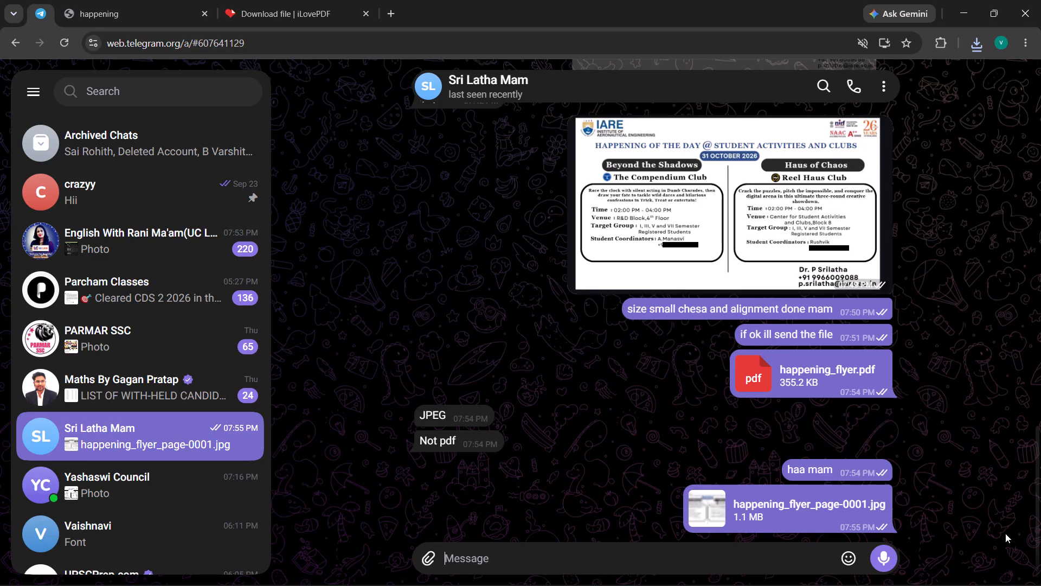
# Review the open happening_flyer.pdf again, examining the whole poster from the header logos and event details to the faculty contact block.
pyautogui.click(153, 0)
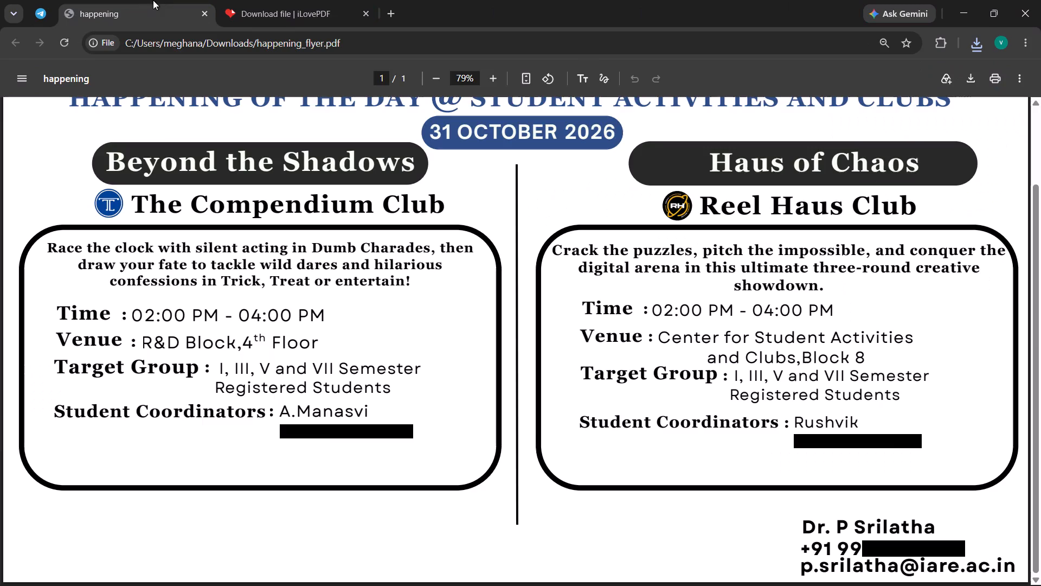
pyautogui.scroll(-3, 703, 269)
pyautogui.scroll(6, 703, 269)
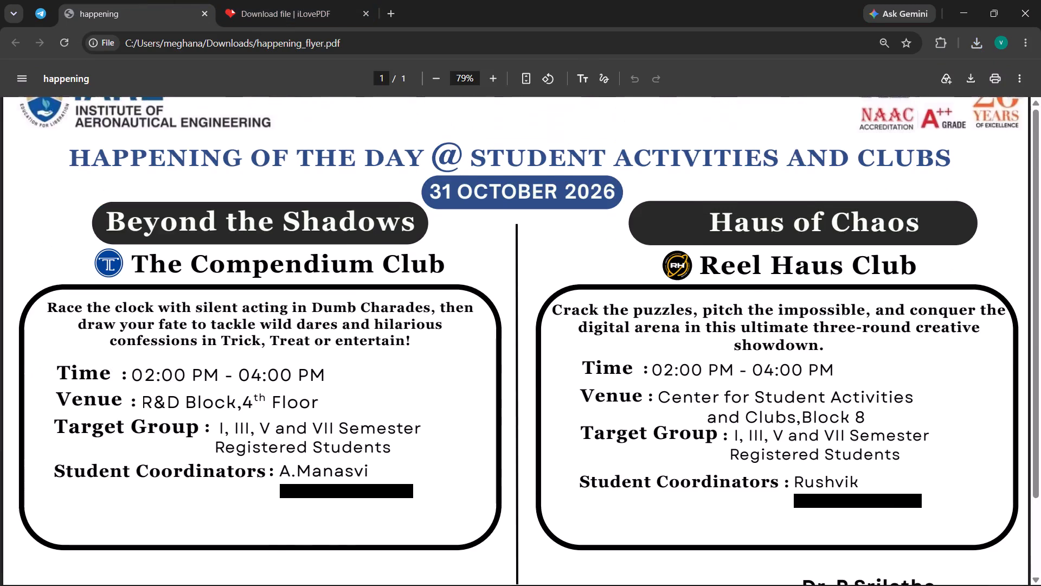
pyautogui.scroll(1, 703, 269)
pyautogui.scroll(-9, 703, 269)
pyautogui.click(28, 5)
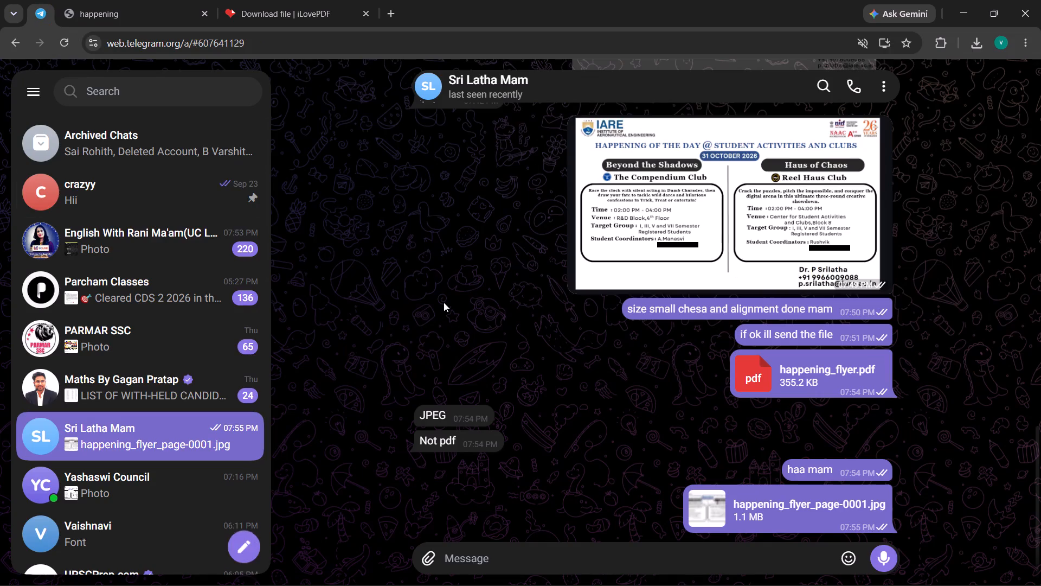
pyautogui.hotkey('alt', 'Tab')
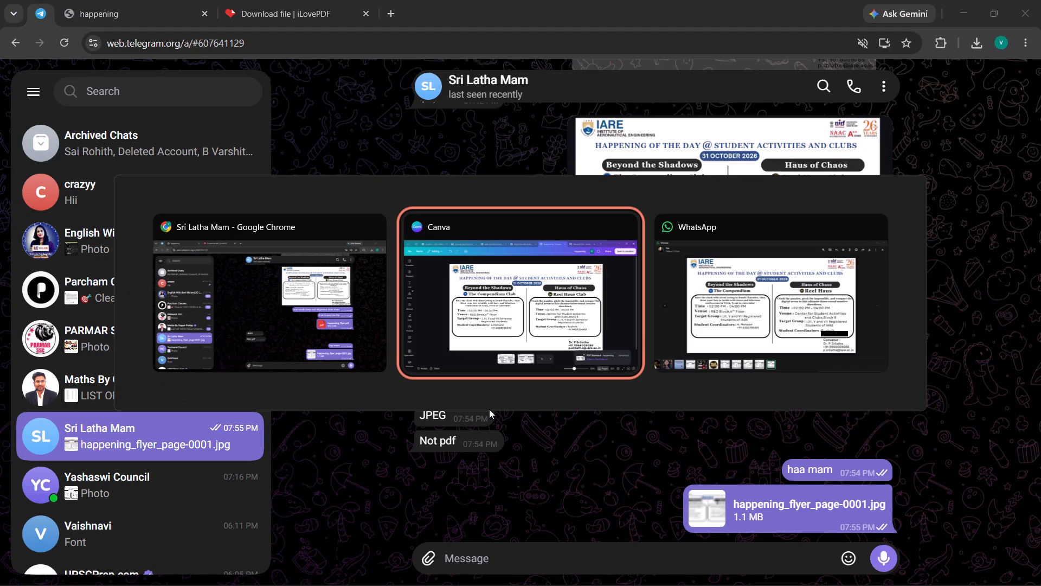
pyautogui.hotkey('alt', 'Escape')
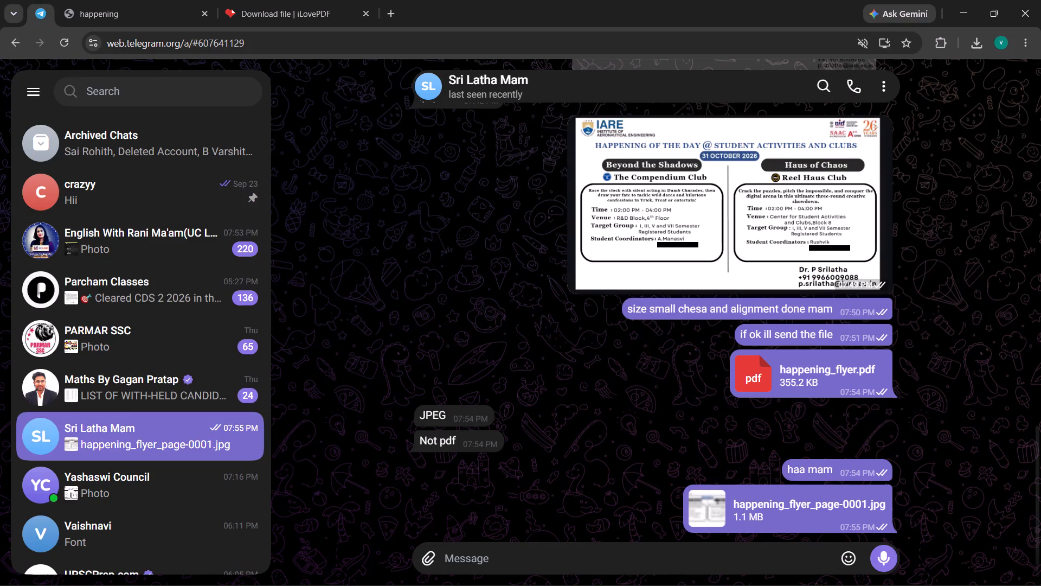
pyautogui.click(125, 0)
pyautogui.keyDown('ctrl'); pyautogui.scroll(-2, 546, 270); pyautogui.keyUp('ctrl')
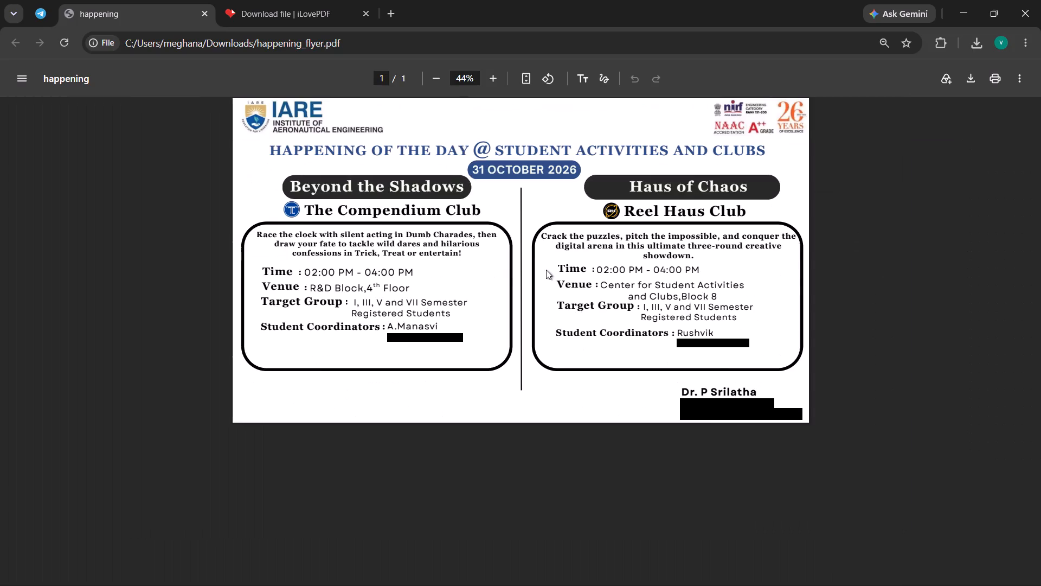
pyautogui.keyDown('ctrl'); pyautogui.scroll(1, 546, 270); pyautogui.keyUp('ctrl')
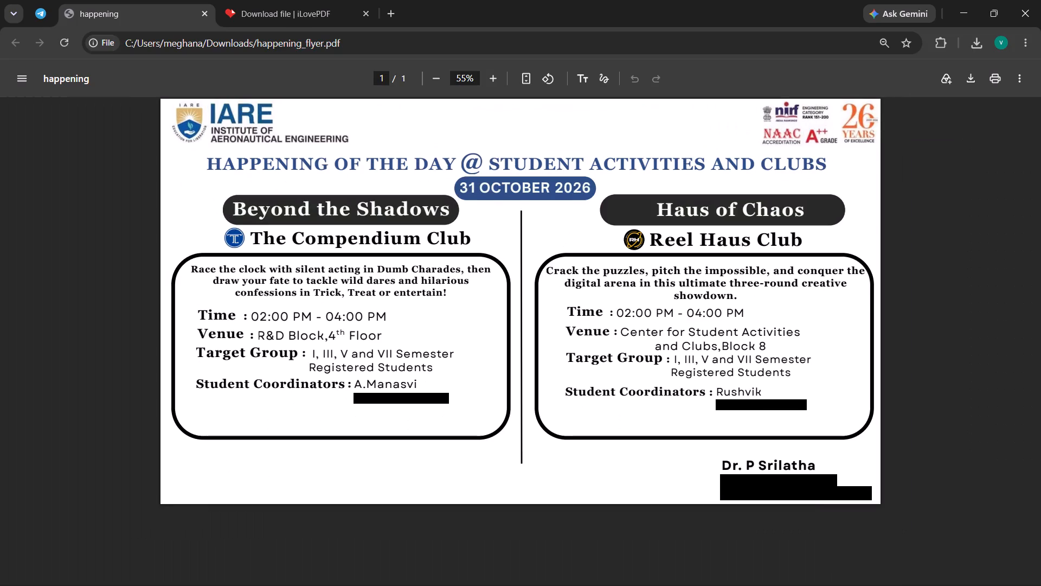
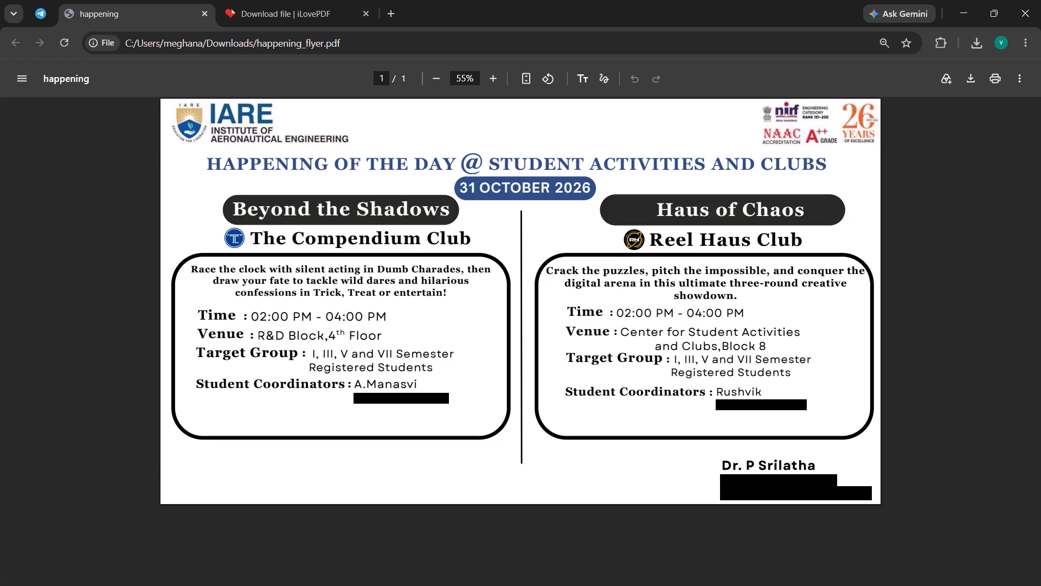
# Switch to the Canva design and group the event description with the event details inside The Compendium Club box.
pyautogui.hotkey('alt', 'Tab')
pyautogui.hotkey('alt', 'Escape')
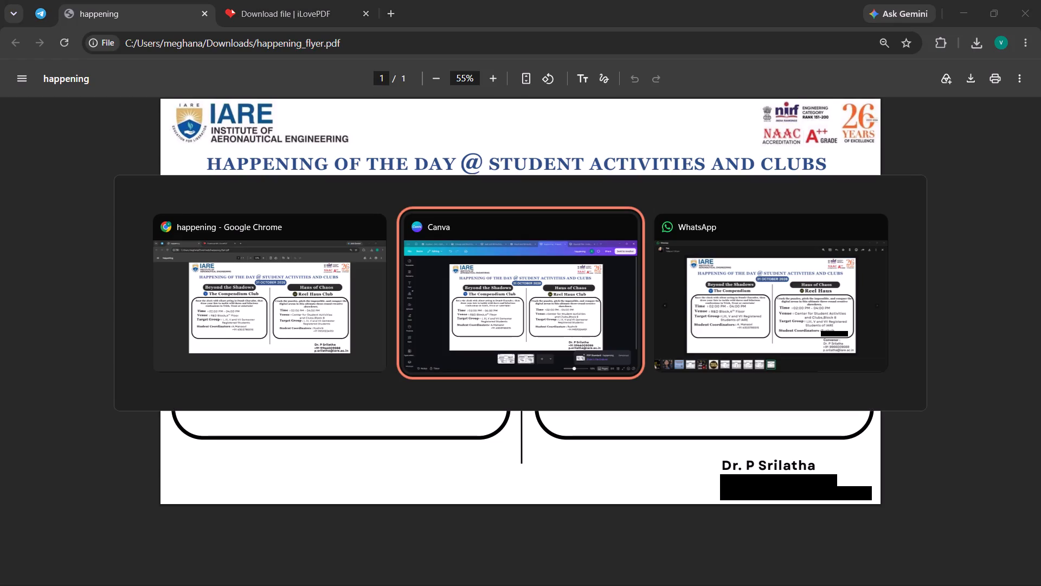
pyautogui.hotkey('alt', 'Tab')
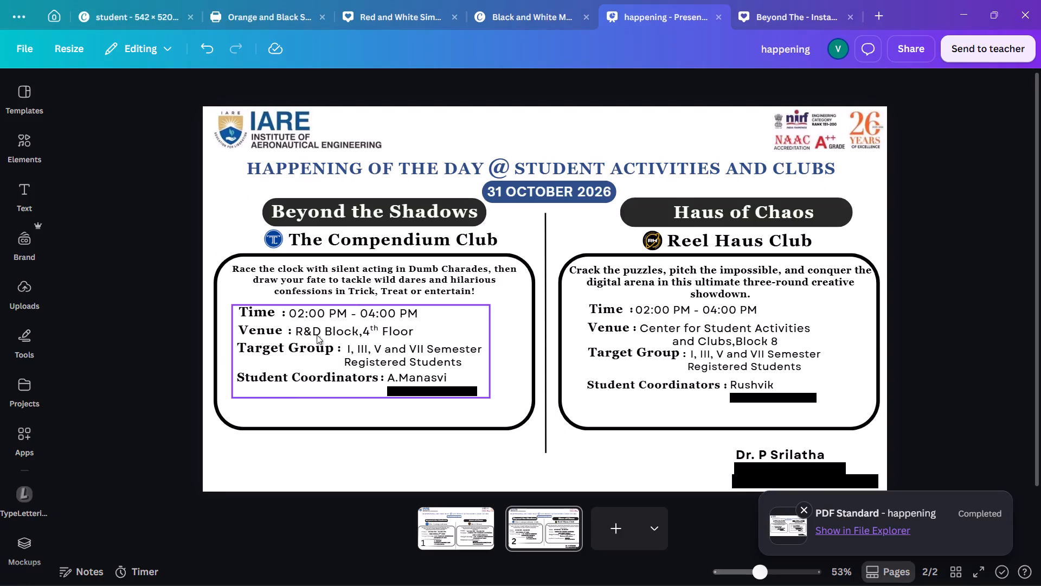
pyautogui.moveTo(513, 438); pyautogui.dragTo(306, 265)
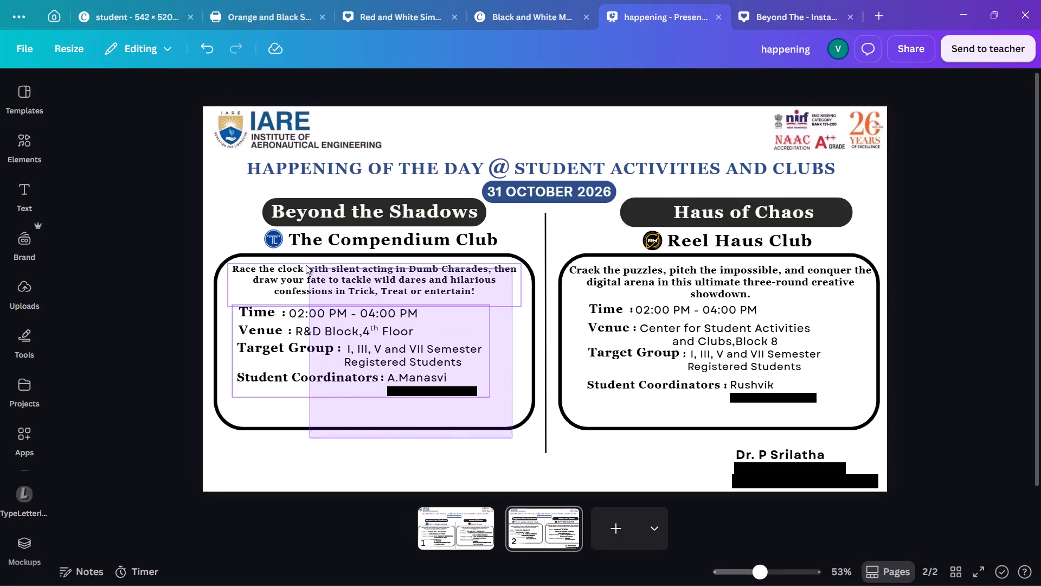
pyautogui.moveTo(306, 265); pyautogui.dragTo(237, 252)
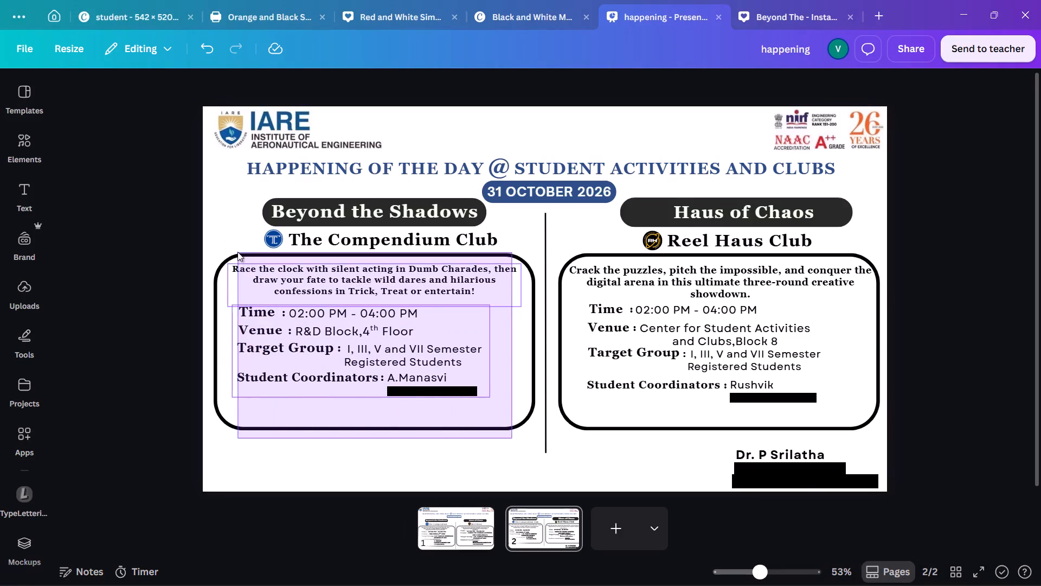
pyautogui.click(324, 237)
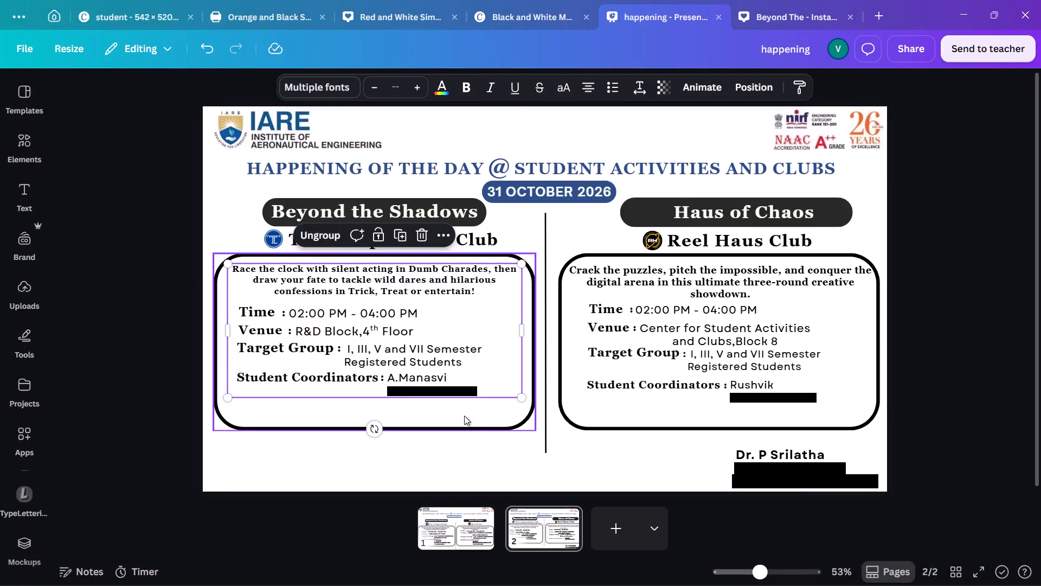
pyautogui.click(461, 423)
pyautogui.moveTo(462, 403); pyautogui.dragTo(453, 402)
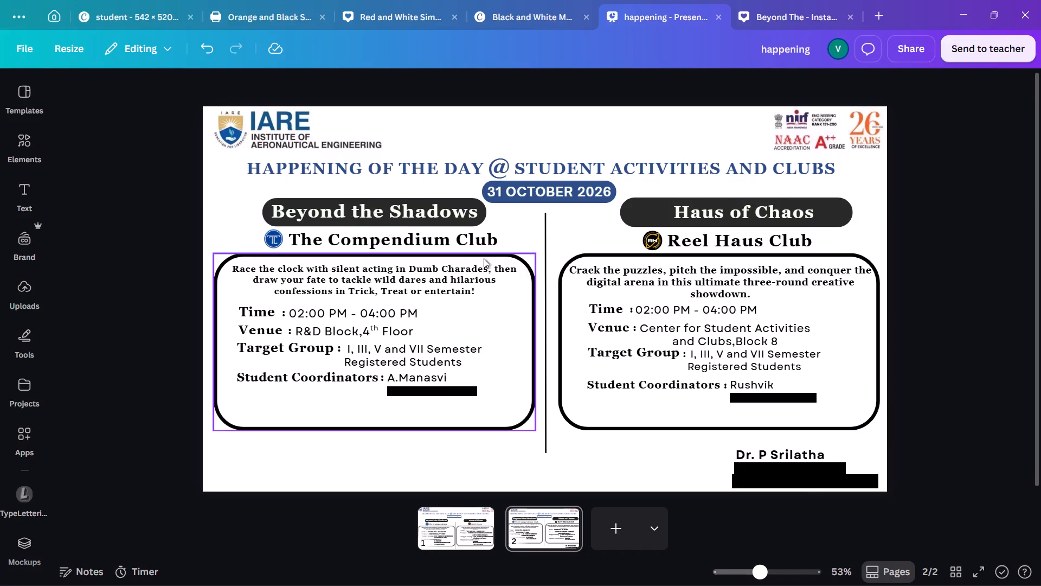
# Move the faculty contact details slightly up, keeping them below the Reel Haus Club box.
pyautogui.moveTo(765, 470); pyautogui.dragTo(763, 462)
pyautogui.click(671, 454)
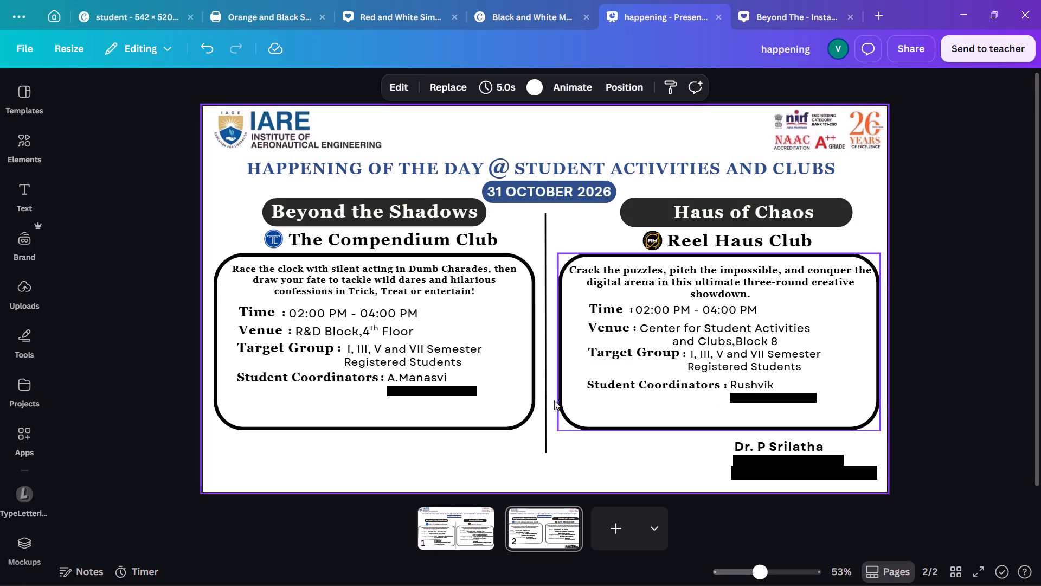
# Unlock The Compendium Club's rounded frame and group it with the text inside it.
pyautogui.click(362, 257)
pyautogui.click(382, 225)
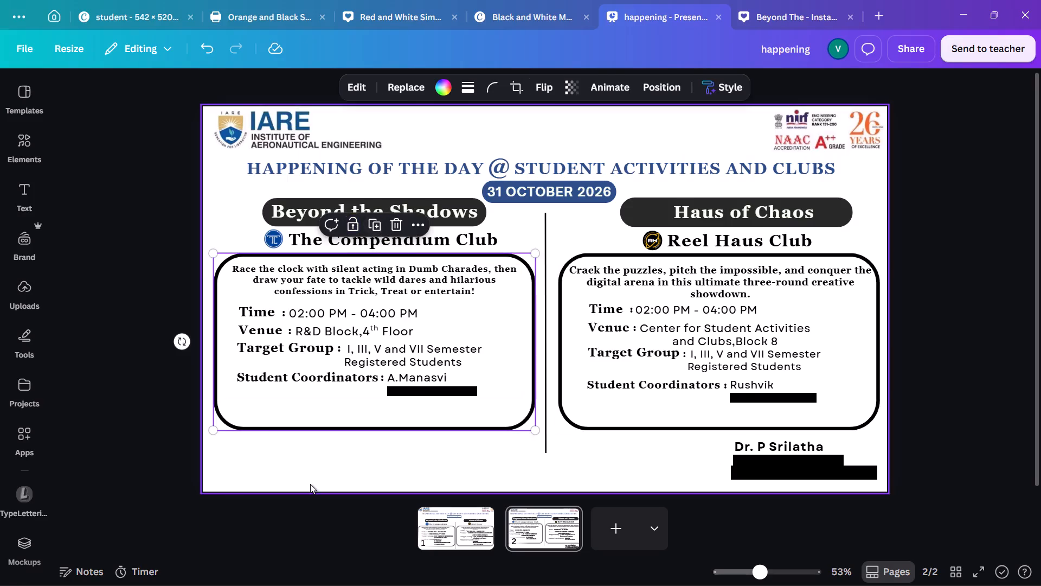
pyautogui.click(310, 484)
pyautogui.moveTo(522, 454); pyautogui.dragTo(249, 266)
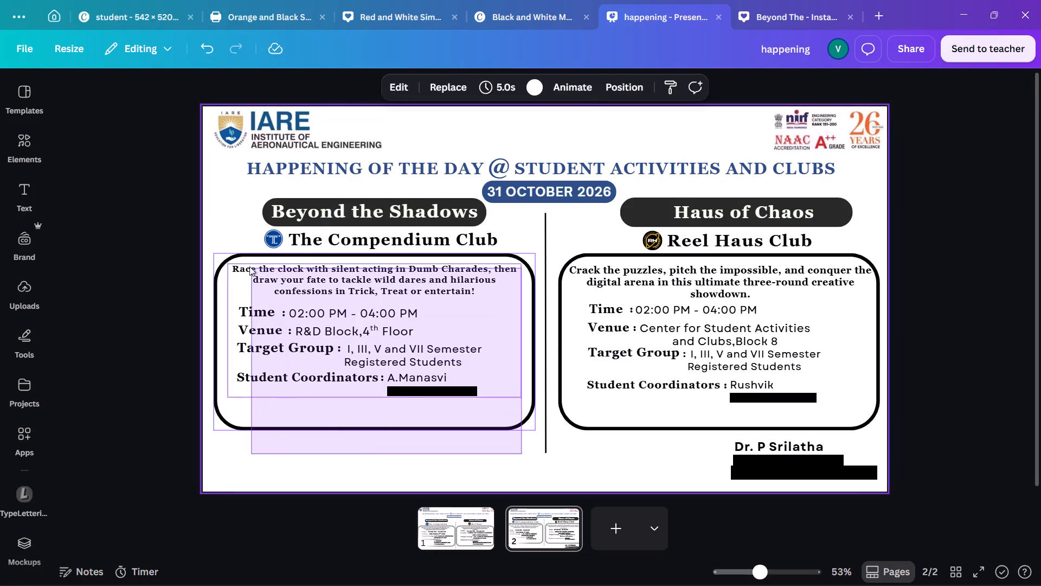
pyautogui.moveTo(249, 266); pyautogui.dragTo(238, 261)
pyautogui.click(329, 225)
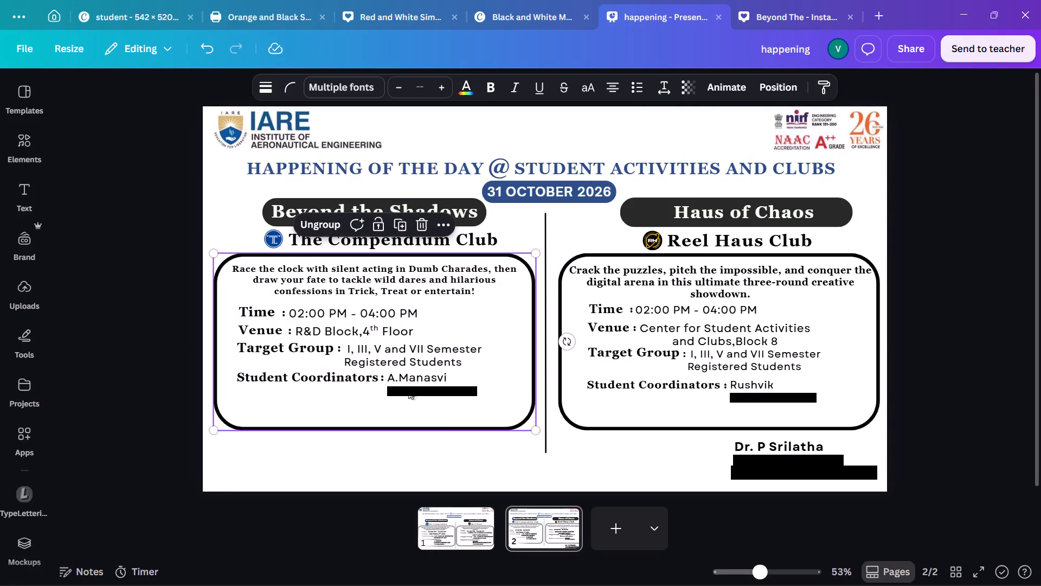
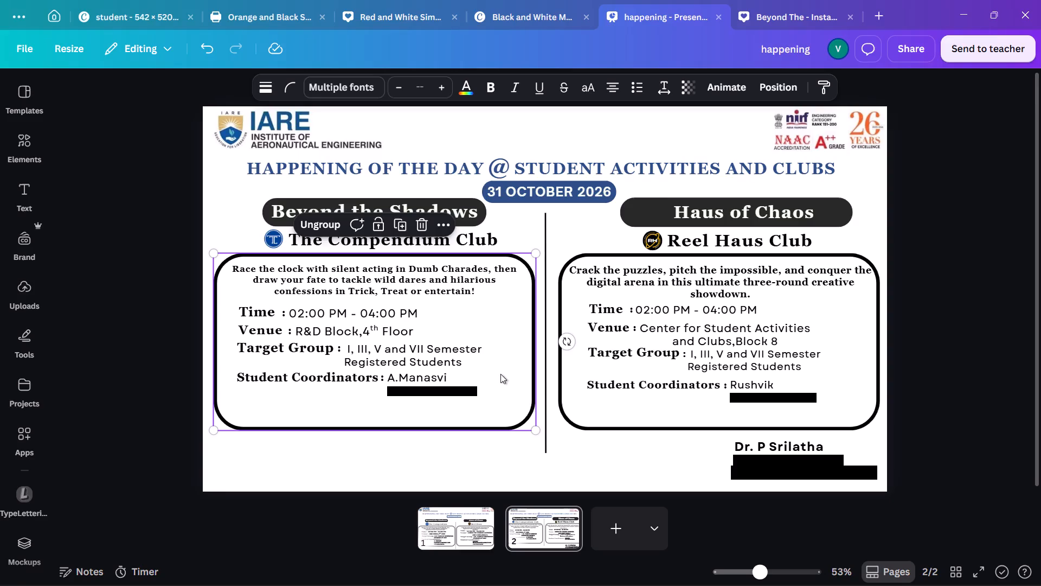
# Move The Compendium Club's grouped box slightly left, keeping its top edge level with the Reel Haus Club box.
pyautogui.click(410, 446)
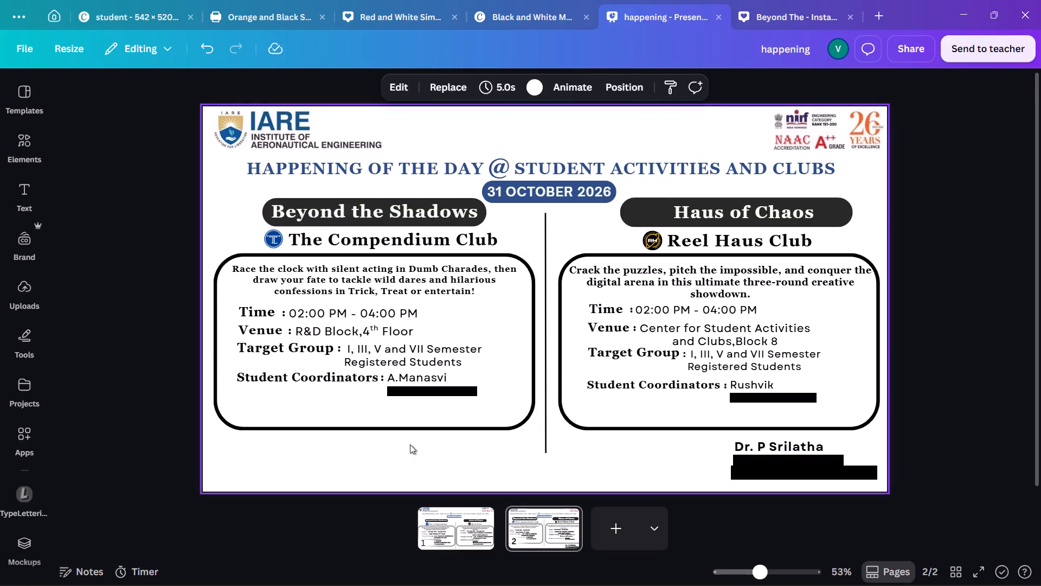
pyautogui.click(442, 419)
pyautogui.click(446, 417)
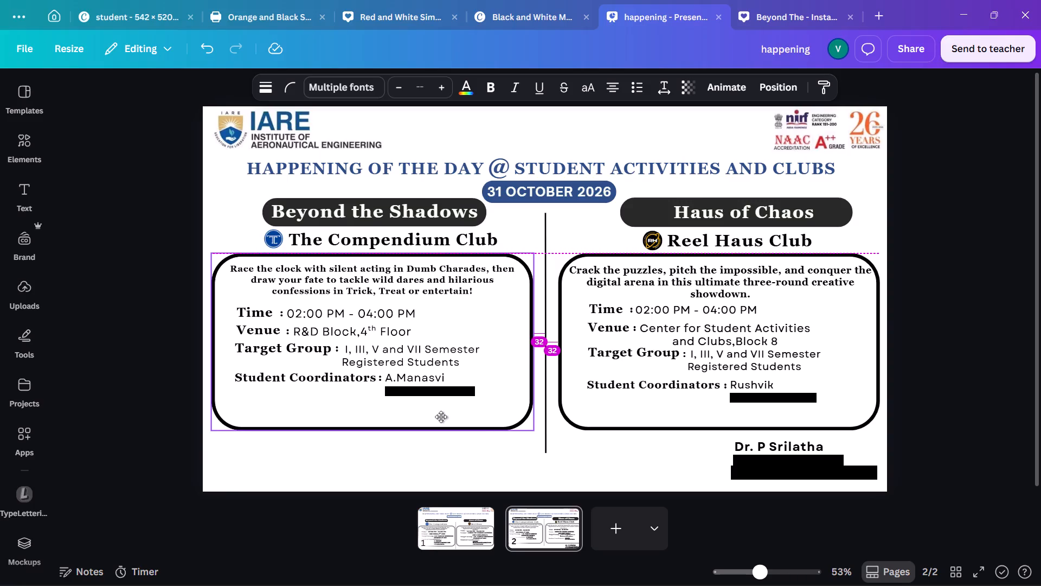
# Nudge the vertical divider line between the two club boxes slightly left onto the page's centre line.
pyautogui.click(542, 445)
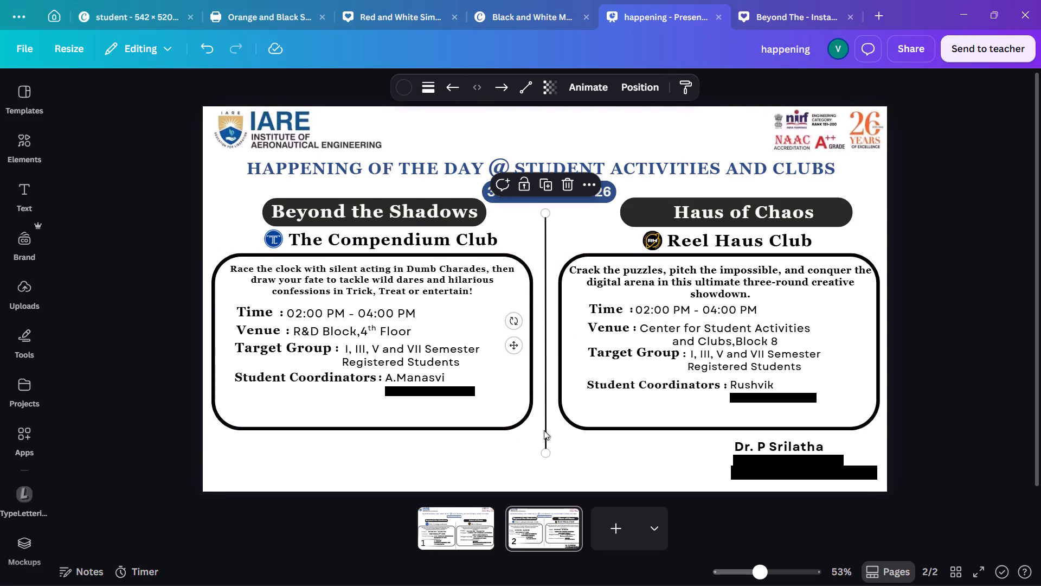
pyautogui.click(543, 416)
pyautogui.click(545, 416)
pyautogui.press('Left')
pyautogui.press('Left')
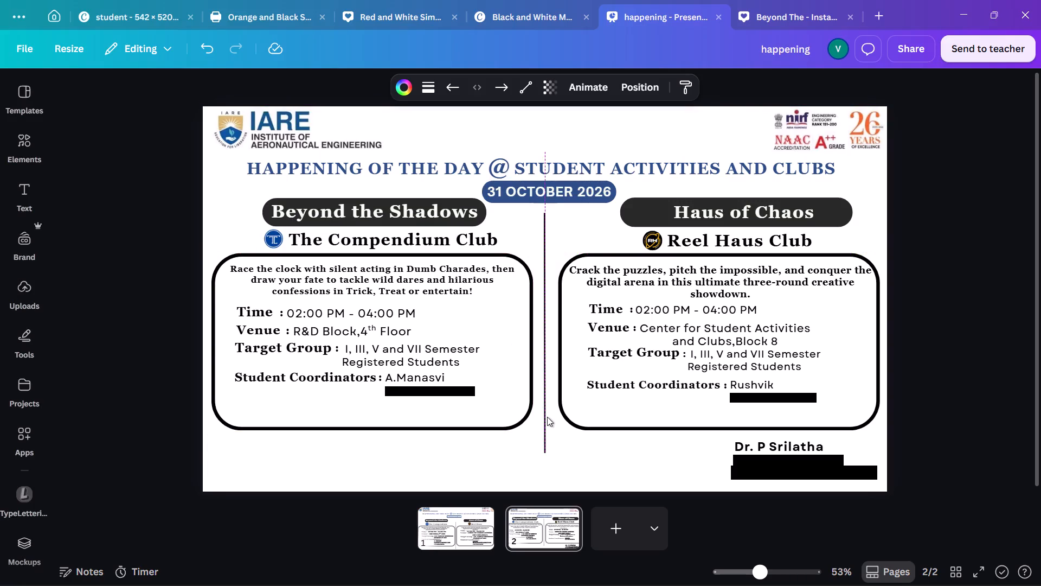
pyautogui.press('Left')
pyautogui.press('Right')
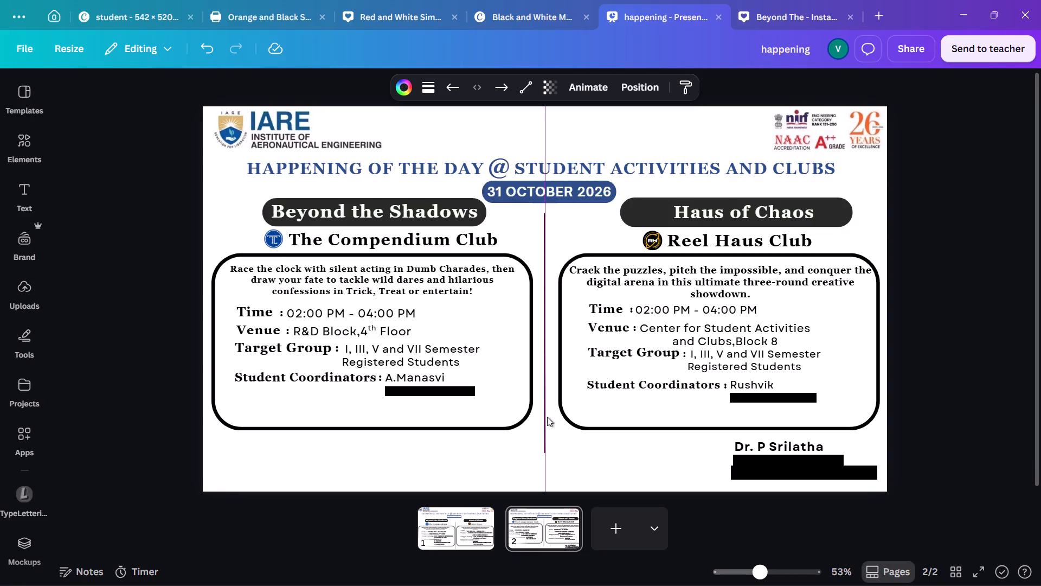
# Group the Reel Haus Club's rounded frame with the event description and details inside it.
pyautogui.click(800, 431)
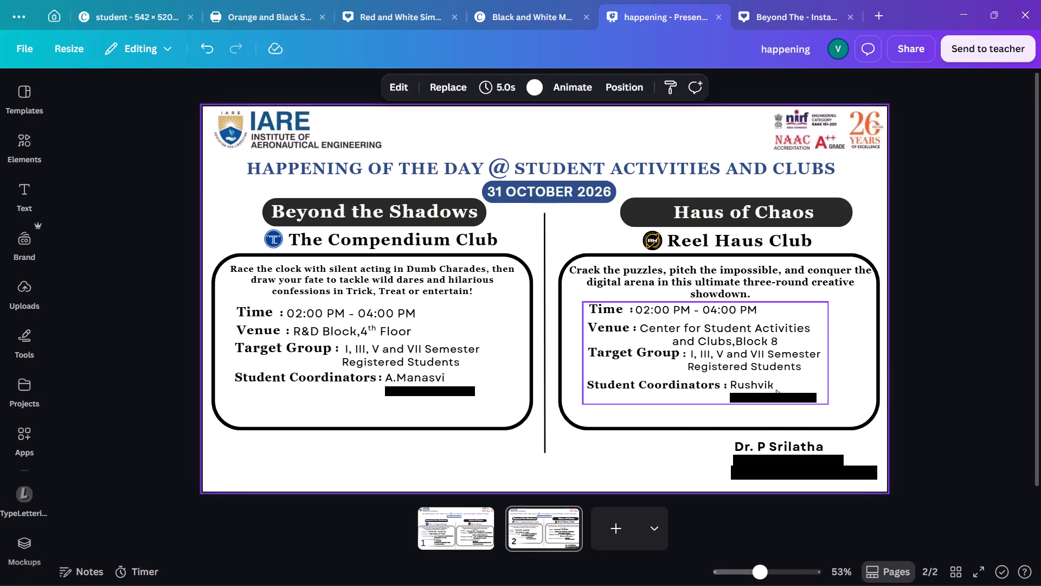
pyautogui.click(820, 424)
pyautogui.click(724, 222)
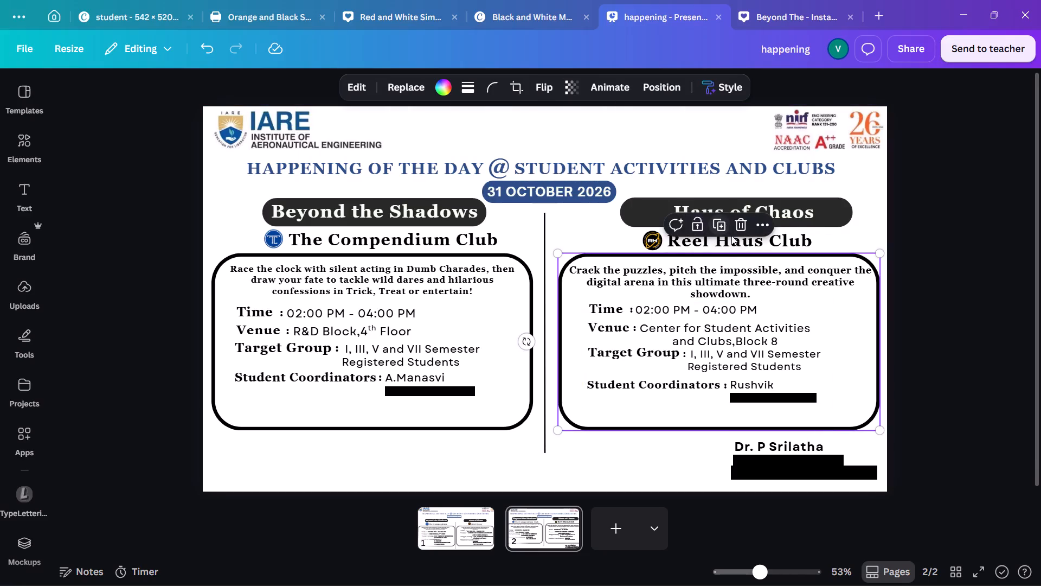
pyautogui.click(706, 441)
pyautogui.moveTo(888, 425); pyautogui.dragTo(853, 416)
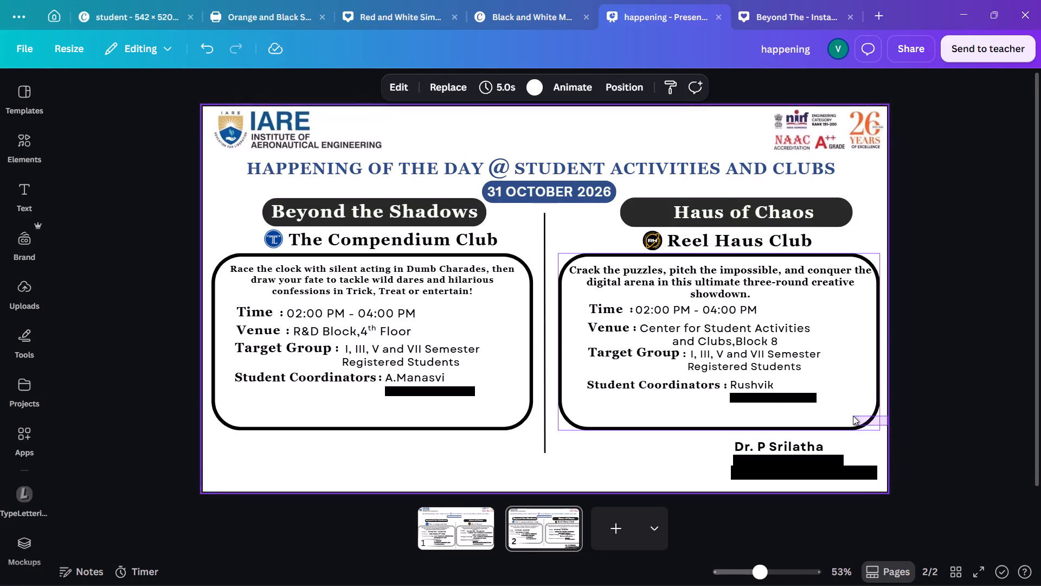
pyautogui.moveTo(853, 416); pyautogui.dragTo(605, 259)
pyautogui.click(679, 221)
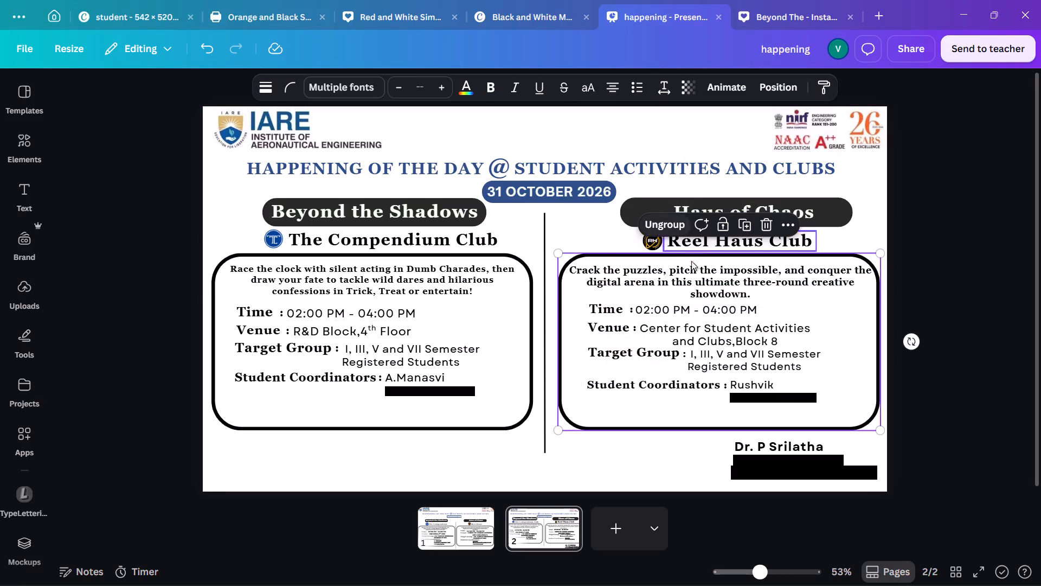
pyautogui.click(761, 359)
pyautogui.click(933, 383)
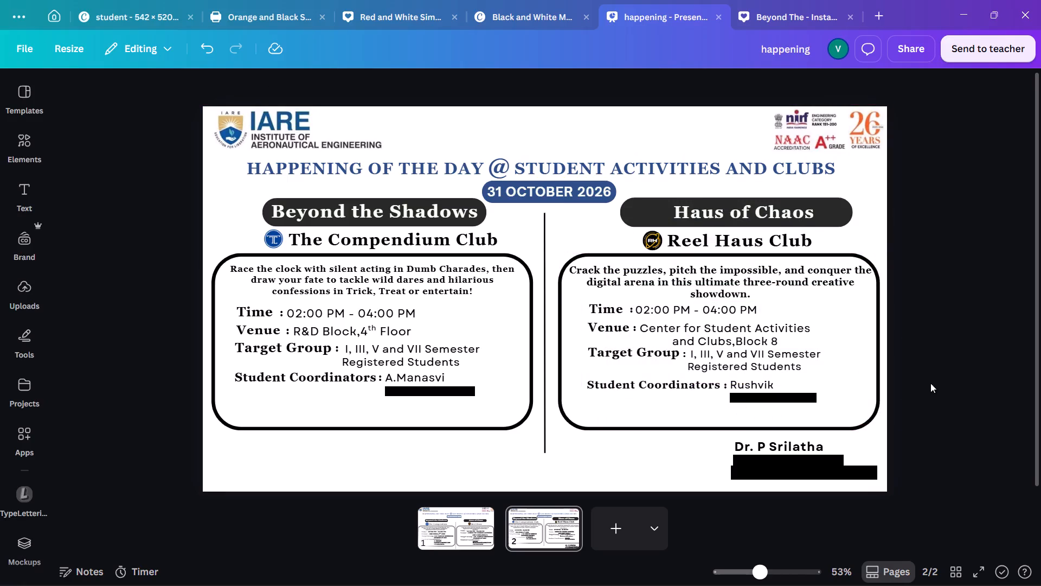
# Move the Reel Haus Club's grouped box slightly left so its gap to the divider line matches The Compendium Club box's gap.
pyautogui.moveTo(747, 378); pyautogui.dragTo(742, 378)
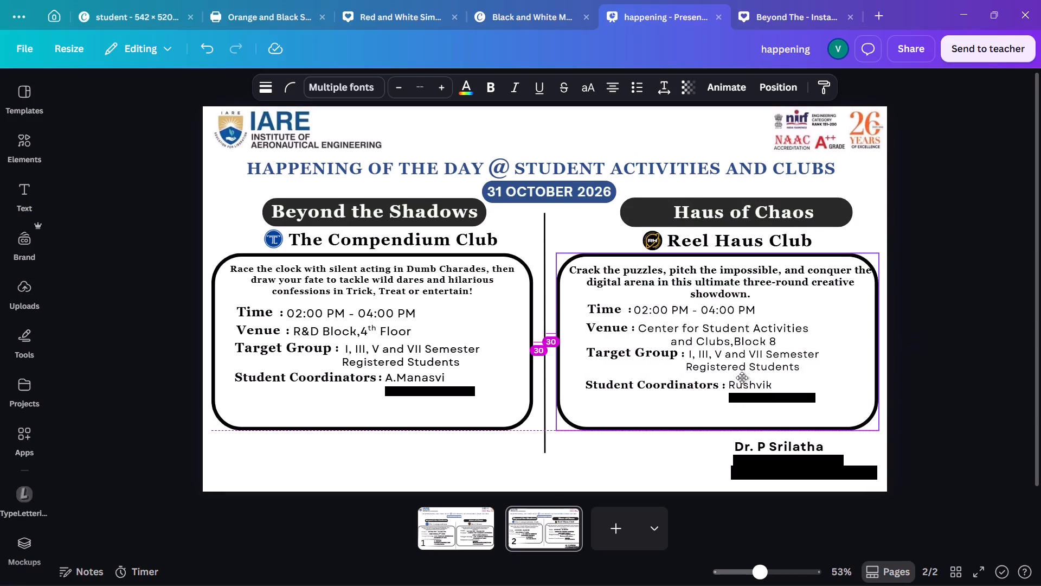
pyautogui.moveTo(742, 378); pyautogui.dragTo(742, 378)
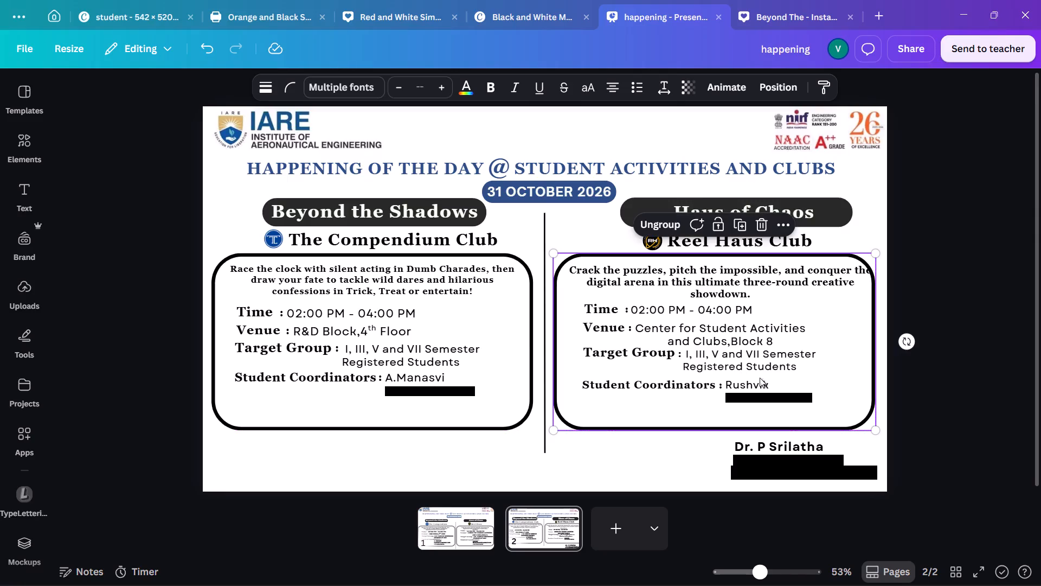
pyautogui.keyDown('ctrl'); pyautogui.scroll(2, 844, 376); pyautogui.keyUp('ctrl')
pyautogui.keyDown('ctrl'); pyautogui.scroll(4, 890, 385); pyautogui.keyUp('ctrl')
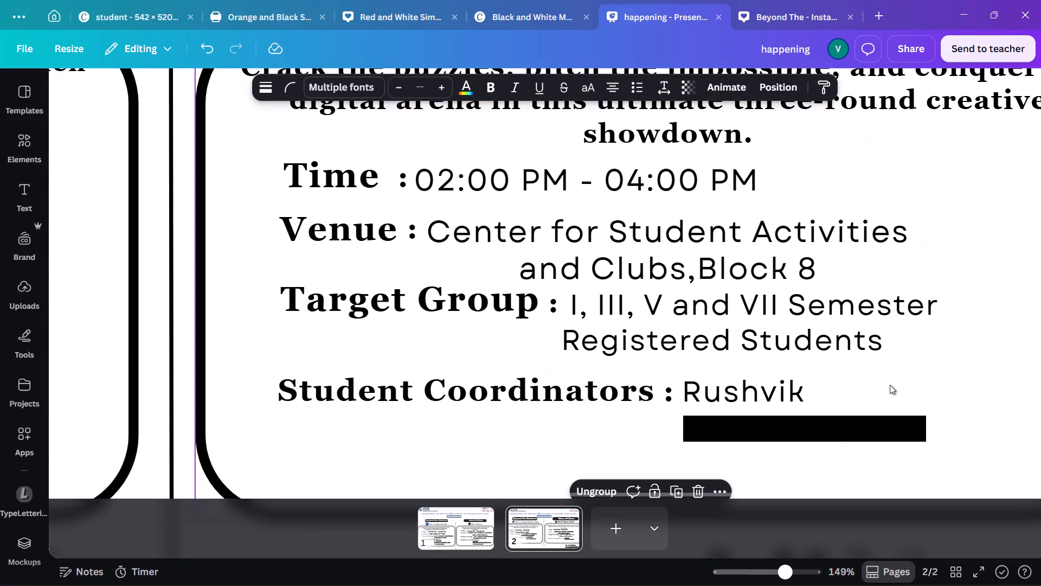
pyautogui.keyDown('ctrl'); pyautogui.scroll(-3, 890, 385); pyautogui.keyUp('ctrl')
pyautogui.keyDown('shift'); pyautogui.scroll(2, 890, 385); pyautogui.keyUp('shift')
pyautogui.keyDown('shift'); pyautogui.scroll(-6, 890, 385); pyautogui.keyUp('shift')
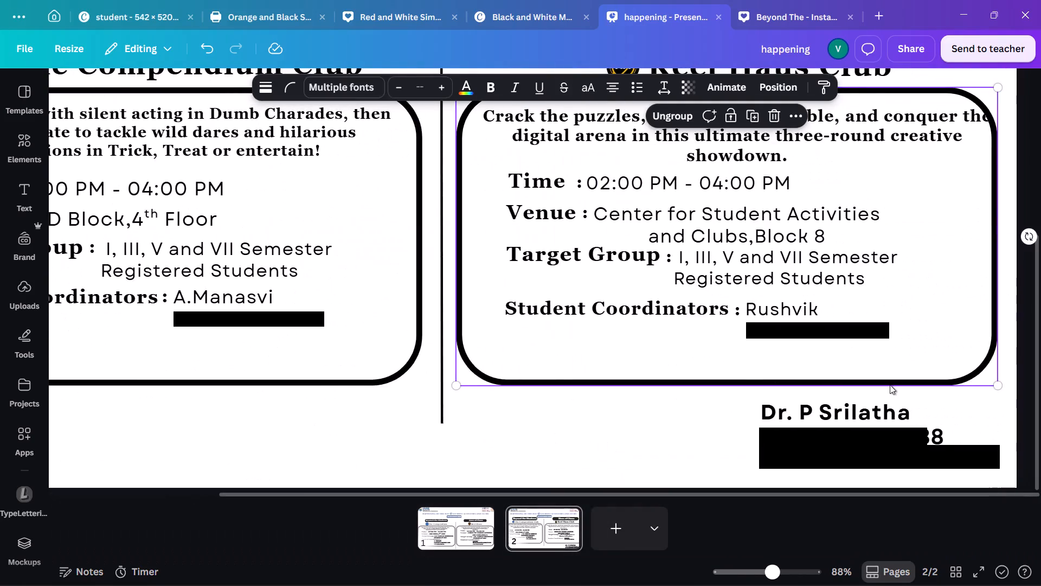
pyautogui.click(792, 356)
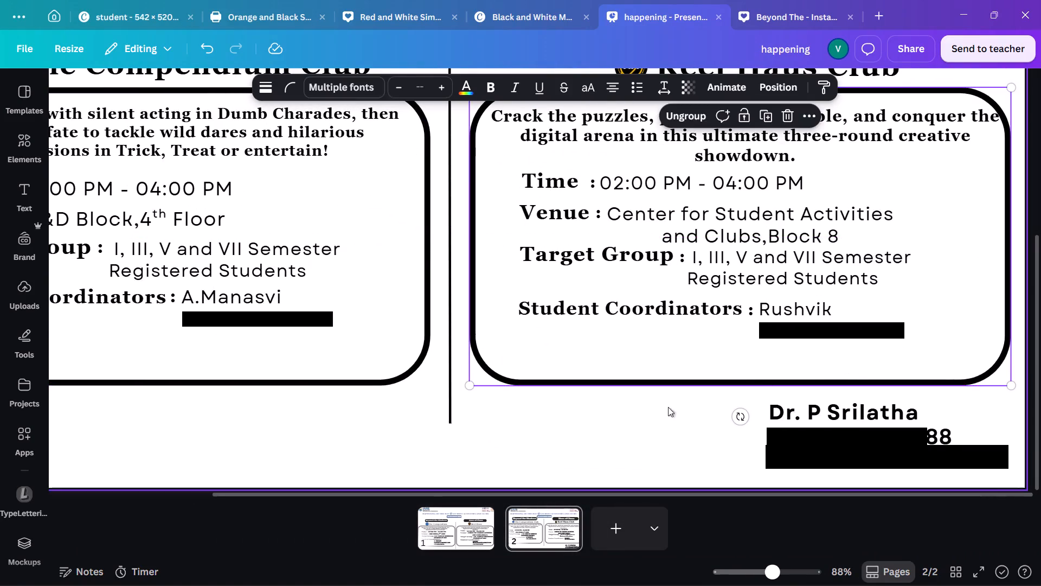
pyautogui.click(638, 424)
pyautogui.keyDown('ctrl'); pyautogui.scroll(-3, 638, 424); pyautogui.keyUp('ctrl')
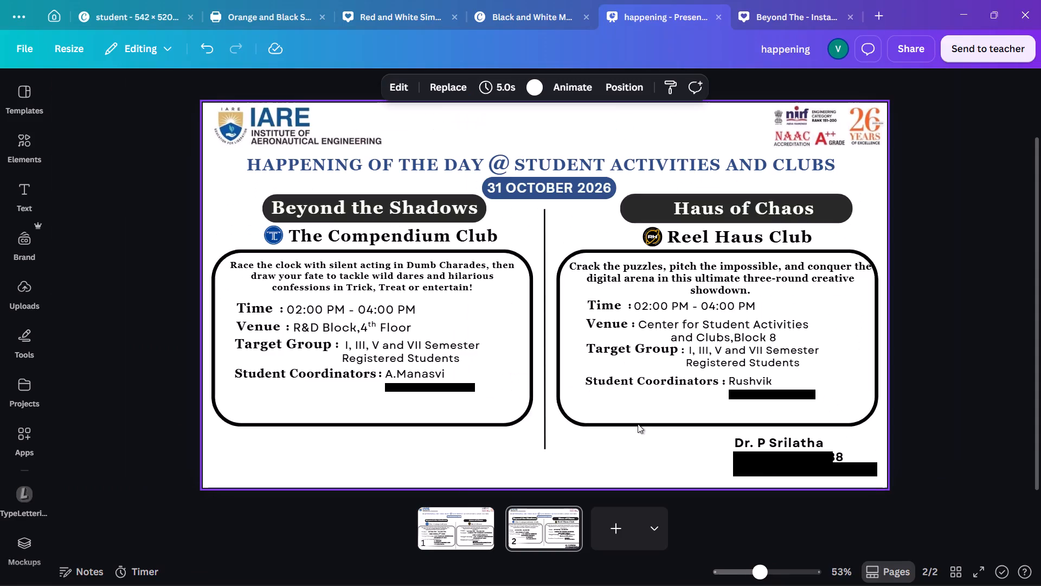
pyautogui.click(963, 396)
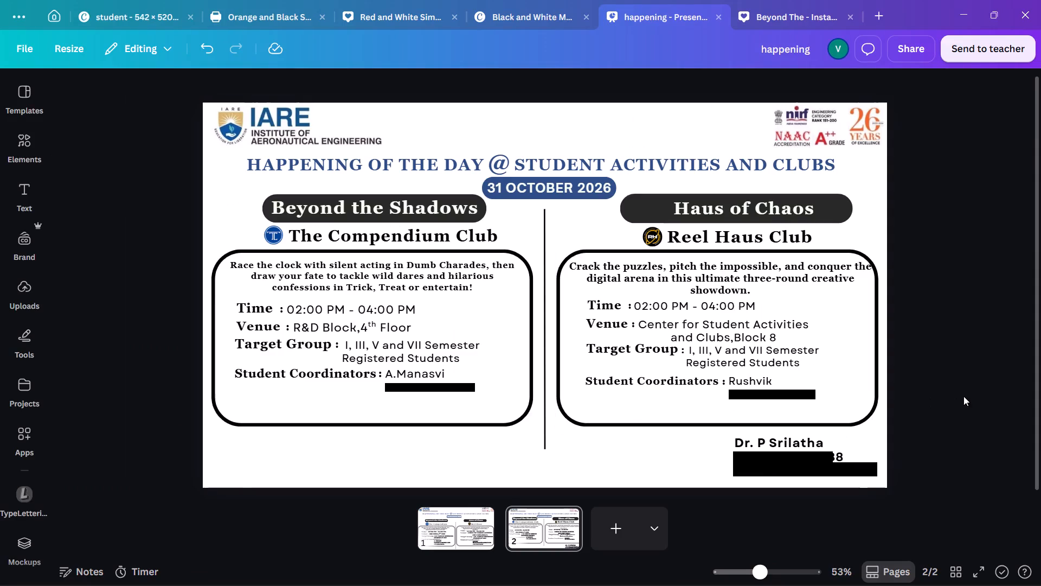
# Ungroup the Reel Haus Club's rounded frame and the event text inside it.
pyautogui.click(777, 315)
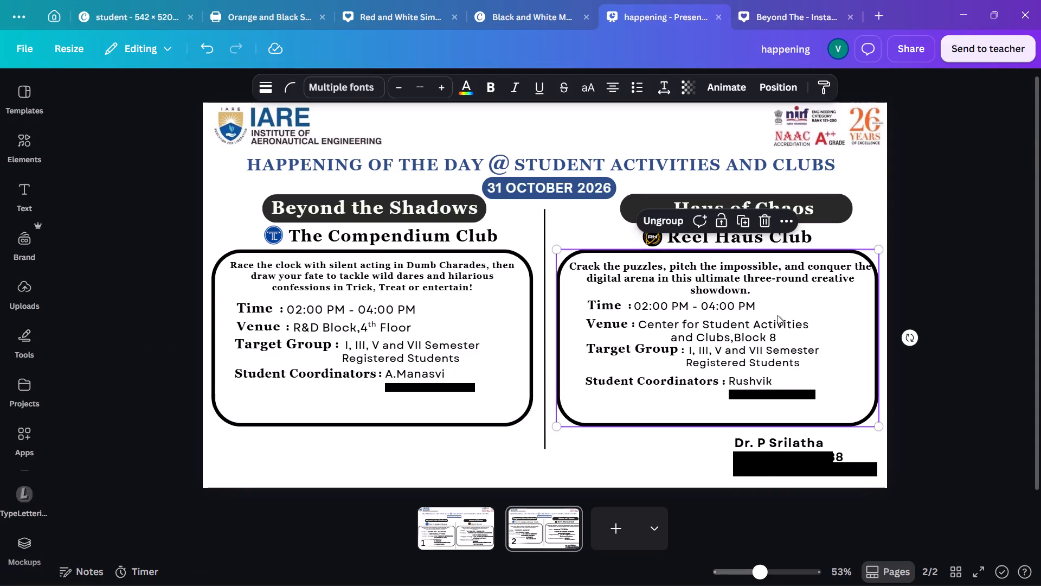
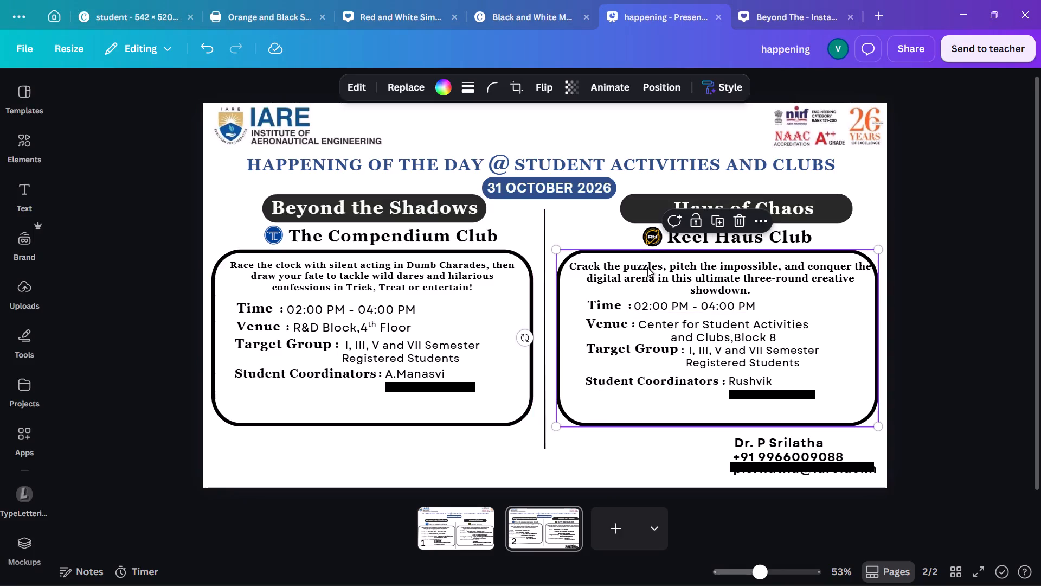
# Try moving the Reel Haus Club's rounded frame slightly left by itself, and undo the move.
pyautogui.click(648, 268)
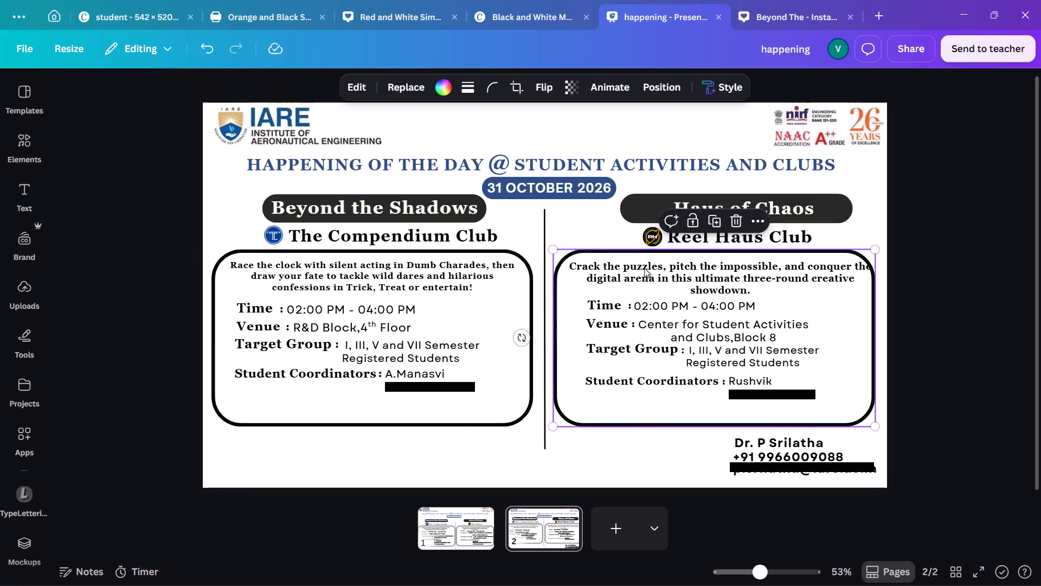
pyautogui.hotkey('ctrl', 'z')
# Open the page's layer list with the Reel Haus Club's rounded frame selected.
pyautogui.hotkey('alt', '1')
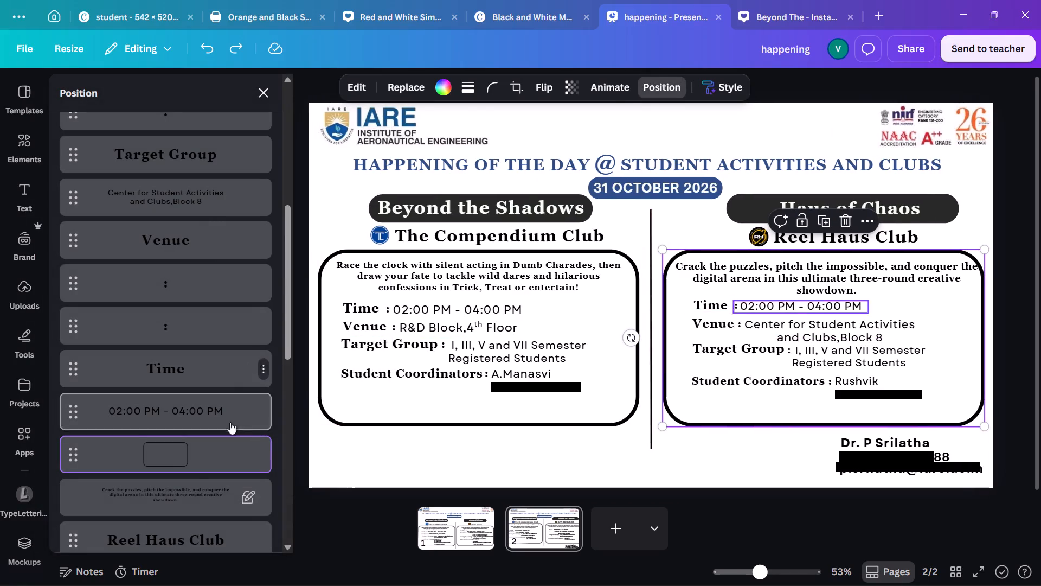
# Unlock the event description text inside the Reel Haus Club box.
pyautogui.click(190, 480)
pyautogui.click(838, 231)
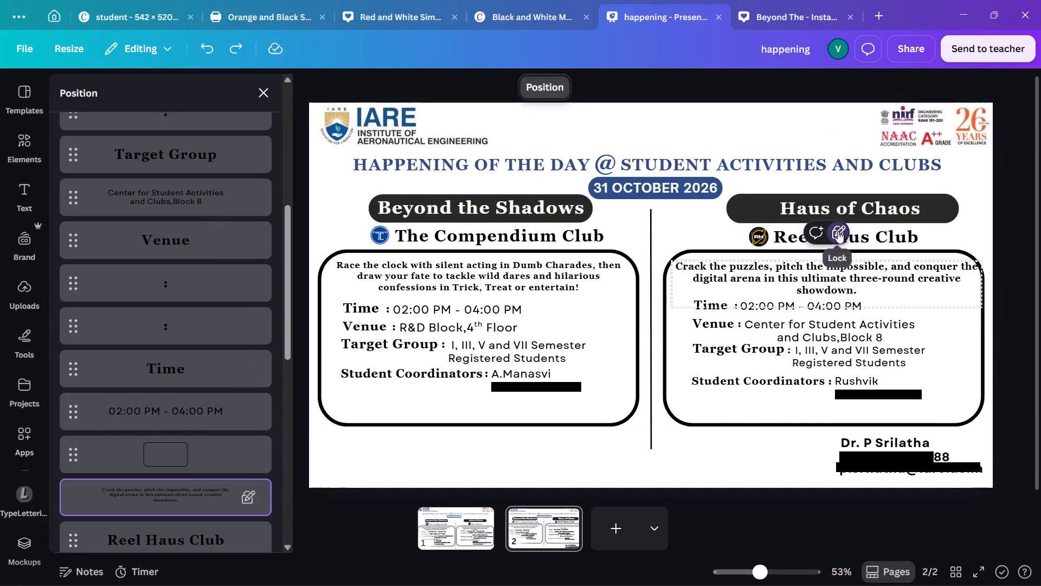
pyautogui.click(836, 234)
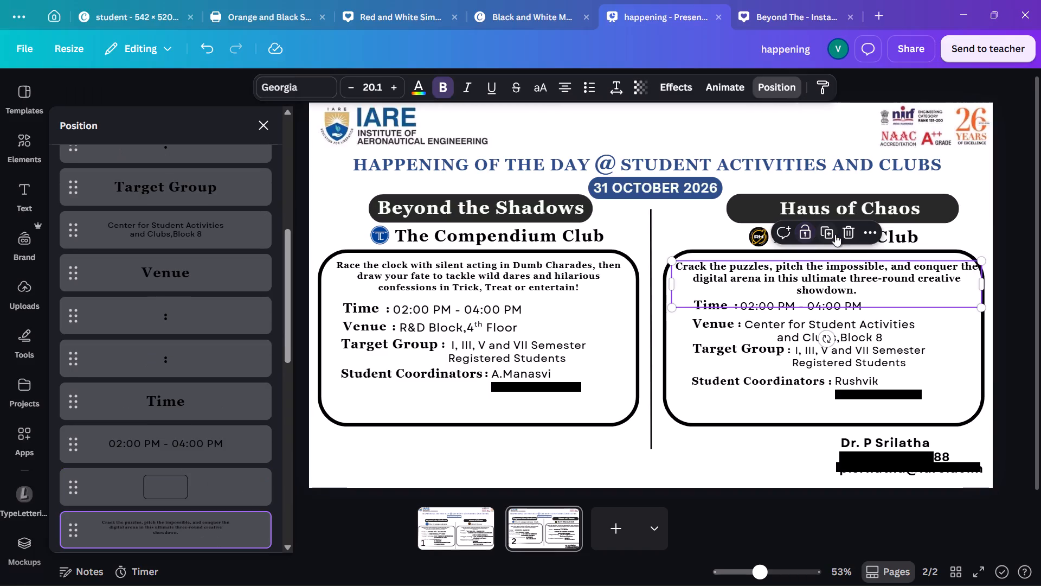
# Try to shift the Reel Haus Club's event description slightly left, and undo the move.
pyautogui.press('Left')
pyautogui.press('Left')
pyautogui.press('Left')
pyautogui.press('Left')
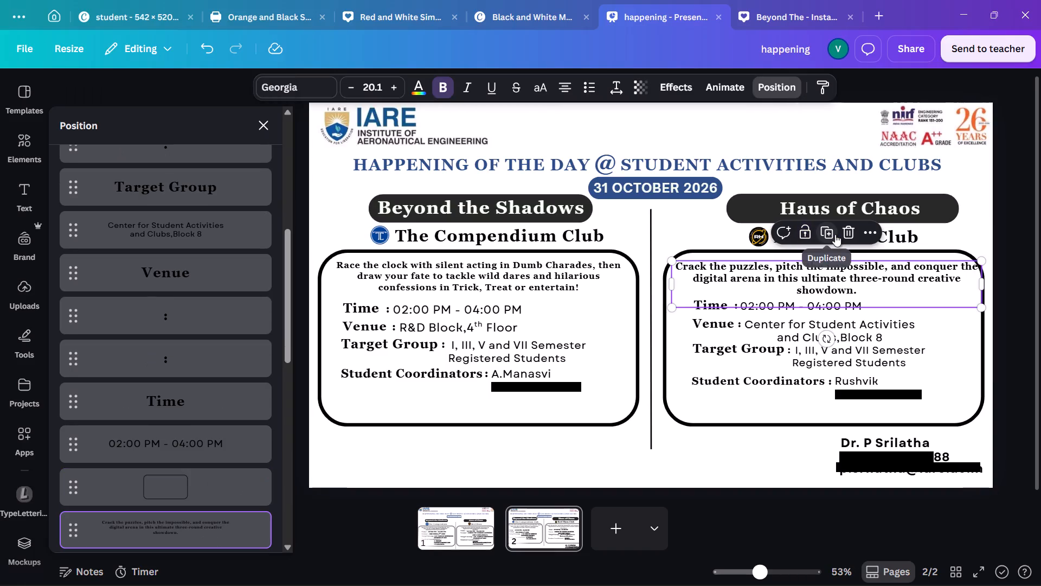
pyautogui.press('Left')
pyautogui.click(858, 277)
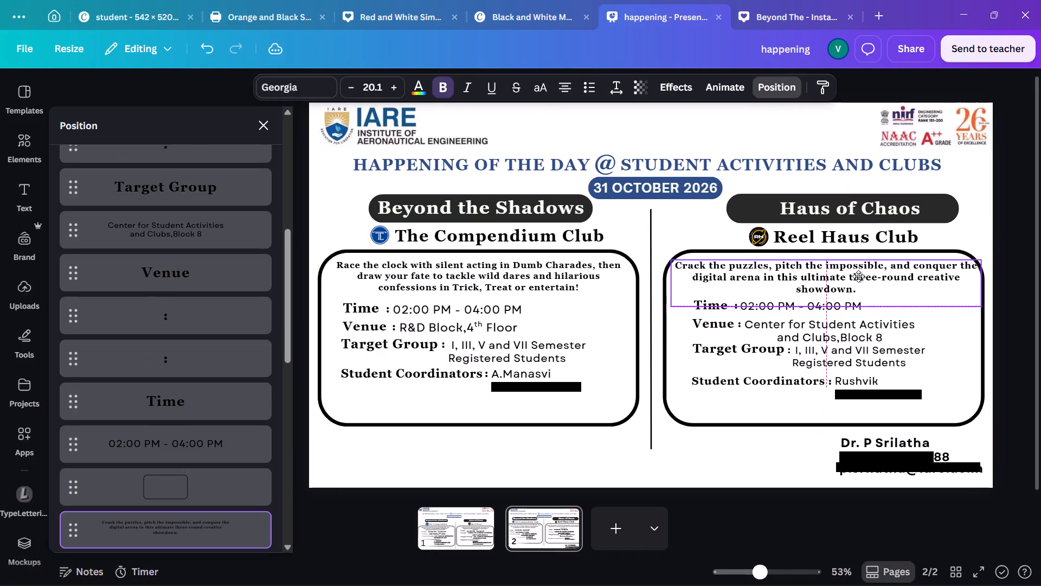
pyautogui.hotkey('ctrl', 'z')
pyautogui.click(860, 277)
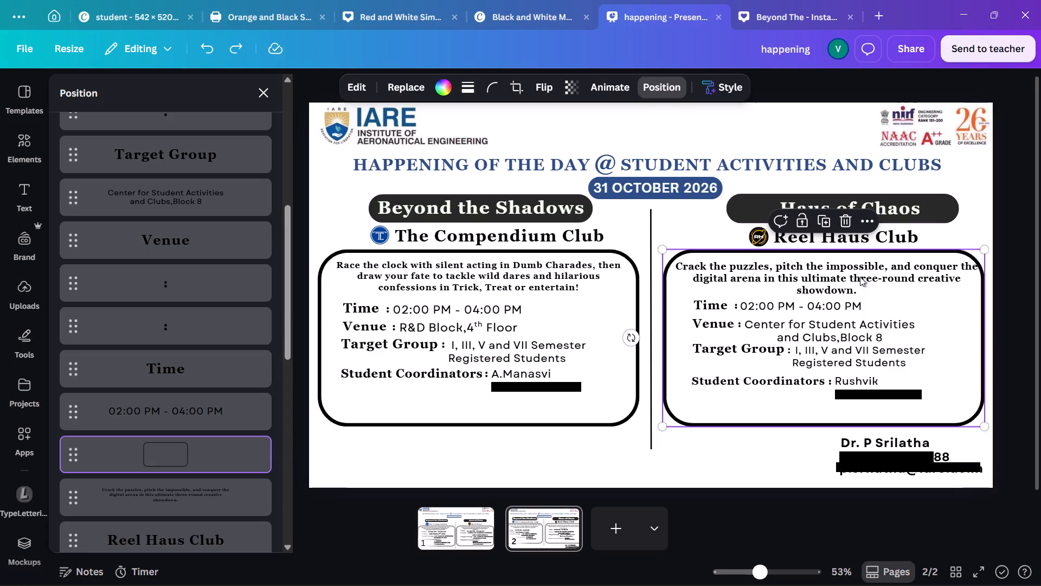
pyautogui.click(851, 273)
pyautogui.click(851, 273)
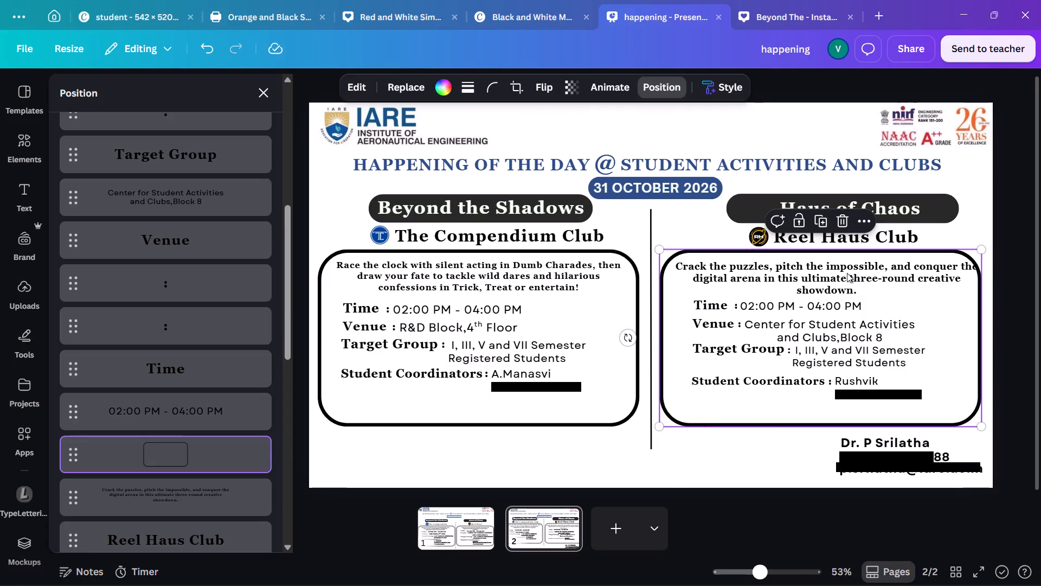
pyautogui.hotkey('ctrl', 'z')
# Lock the Reel Haus Club's rounded frame.
pyautogui.click(806, 224)
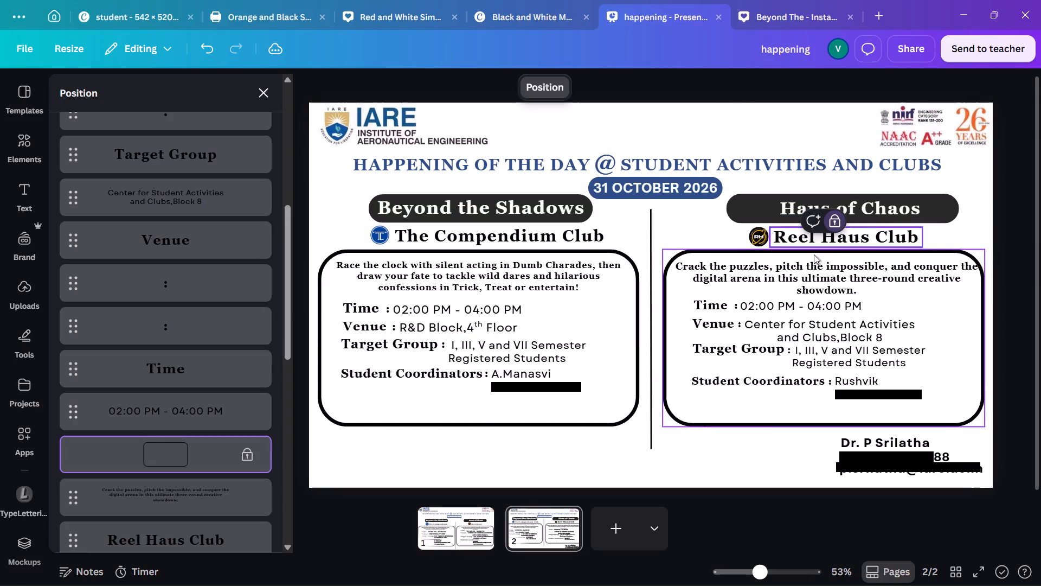
# Nudge the Reel Haus Club's event description slightly left inside its rounded frame.
pyautogui.click(820, 264)
pyautogui.click(824, 272)
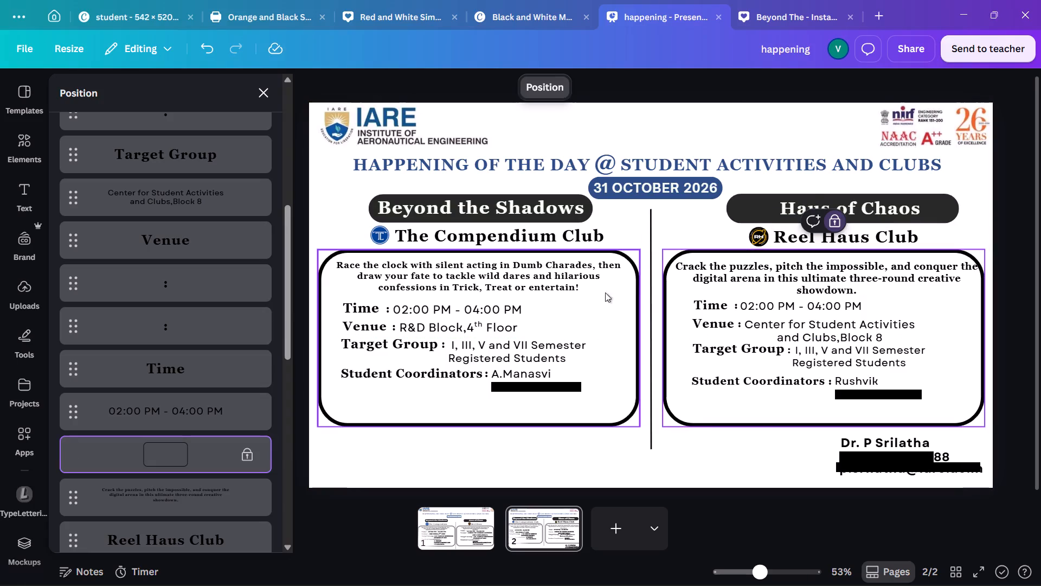
pyautogui.click(210, 494)
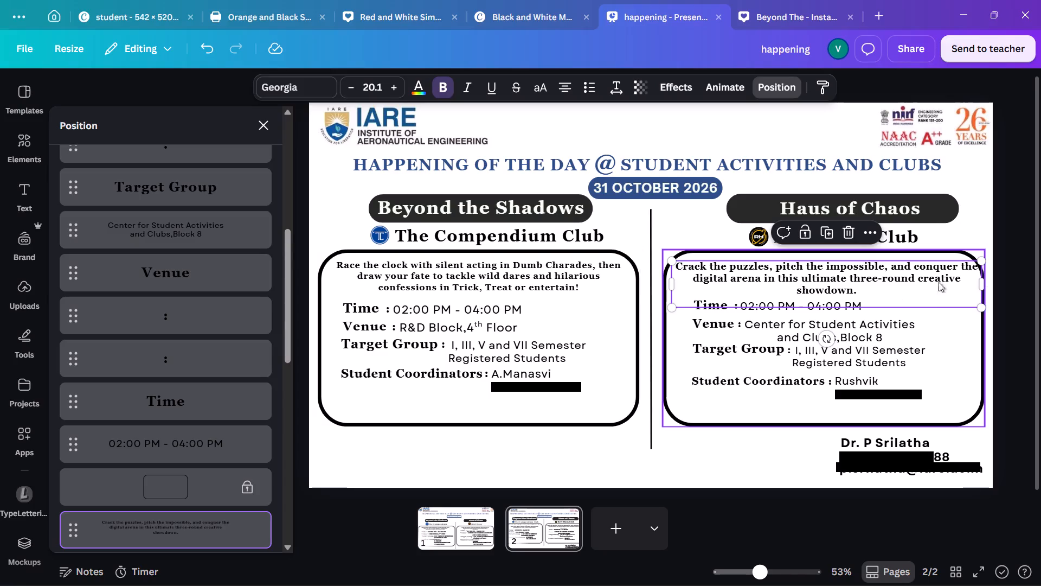
pyautogui.click(921, 282)
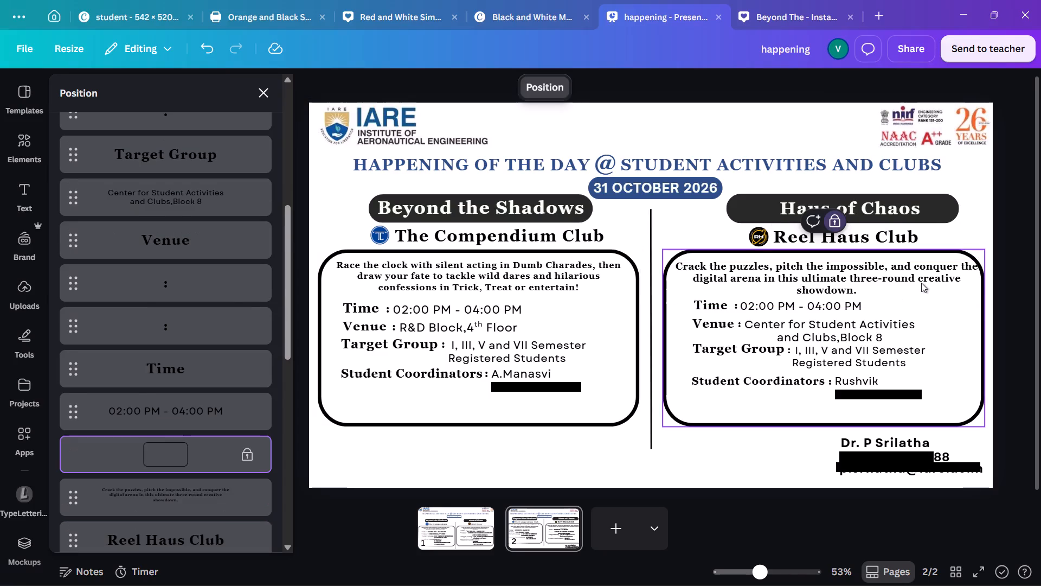
pyautogui.click(896, 276)
pyautogui.click(852, 276)
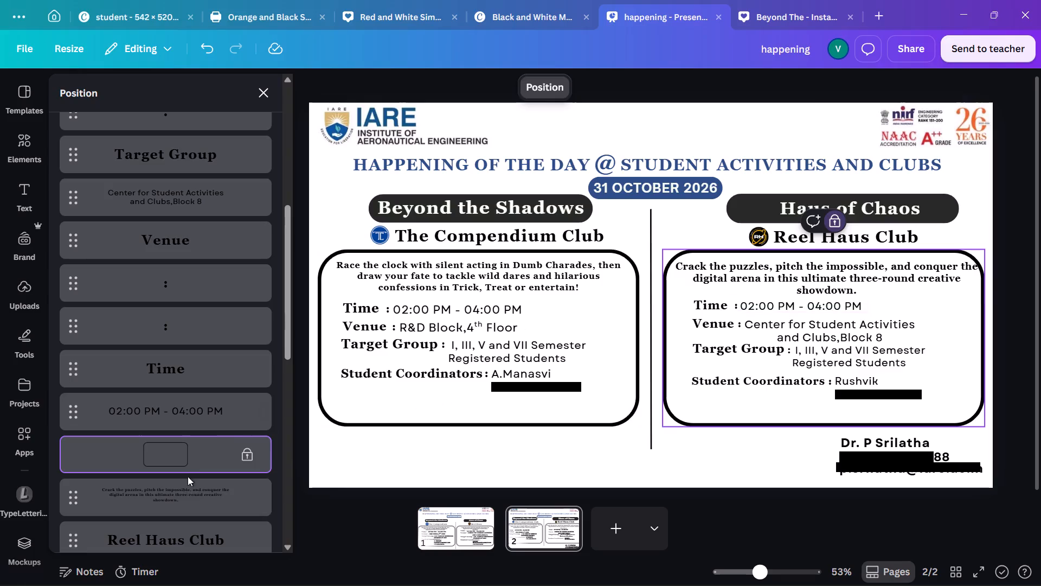
pyautogui.click(186, 494)
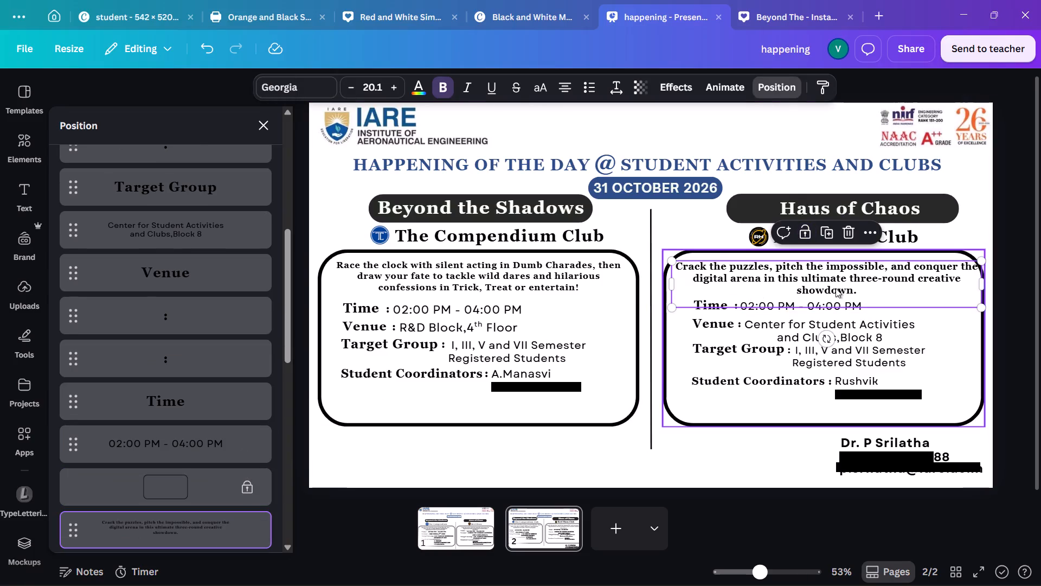
pyautogui.doubleClick(836, 288)
pyautogui.click(128, 504)
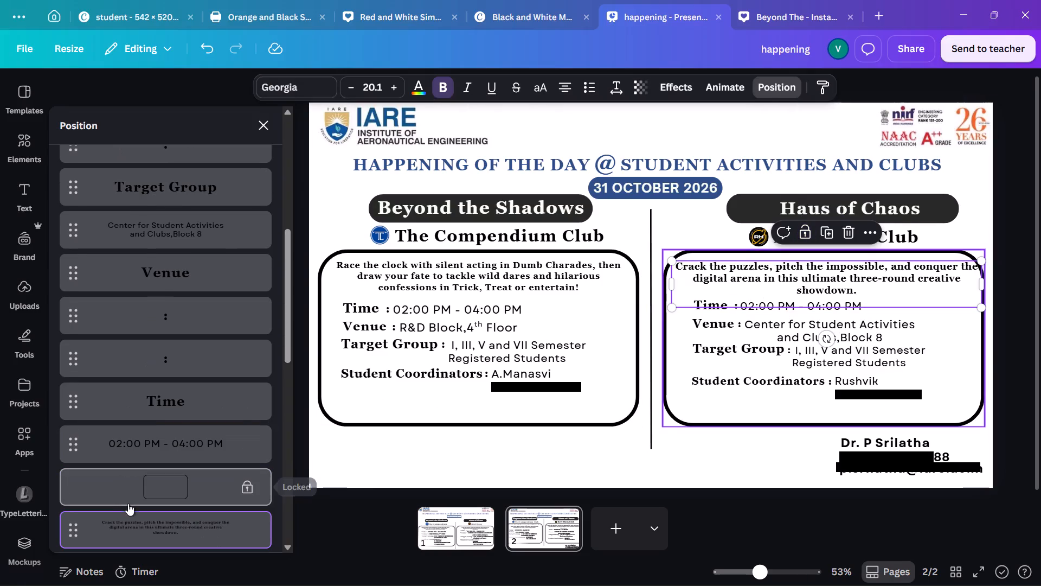
pyautogui.press('Left')
pyautogui.press('Left')
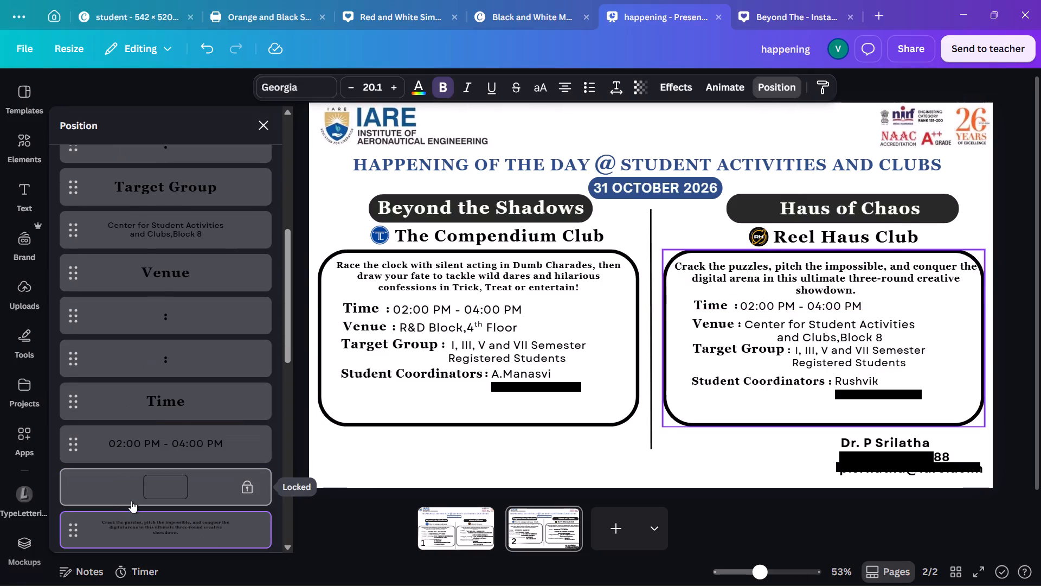
pyautogui.press('Left')
pyautogui.press('Left')
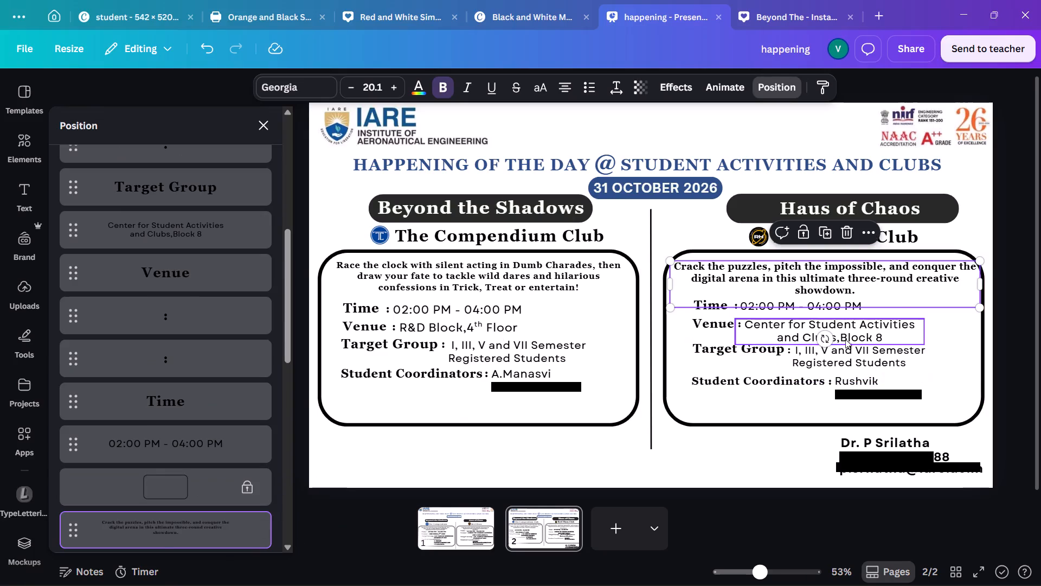
# Correct "Center" to "Centre" in the Reel Haus Club's venue text and leave everything deselected.
pyautogui.click(865, 316)
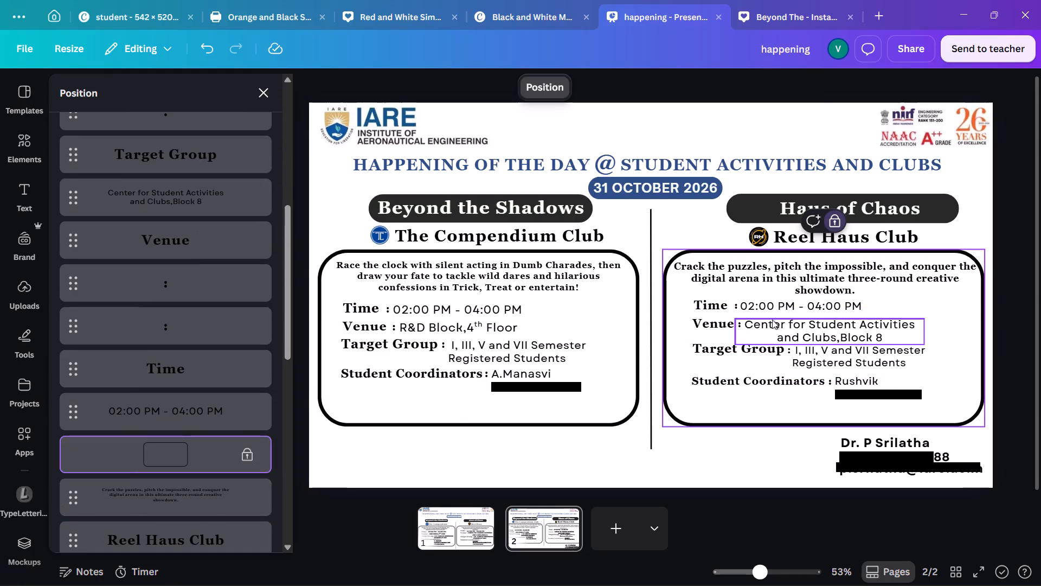
pyautogui.click(776, 323)
pyautogui.click(777, 324)
pyautogui.click(777, 324)
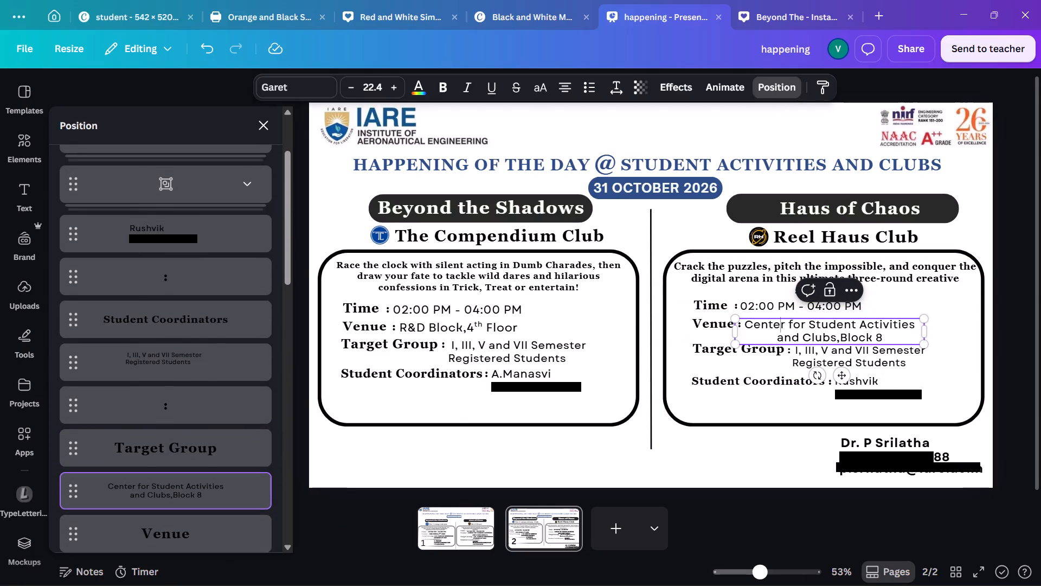
pyautogui.press('BackSpace')
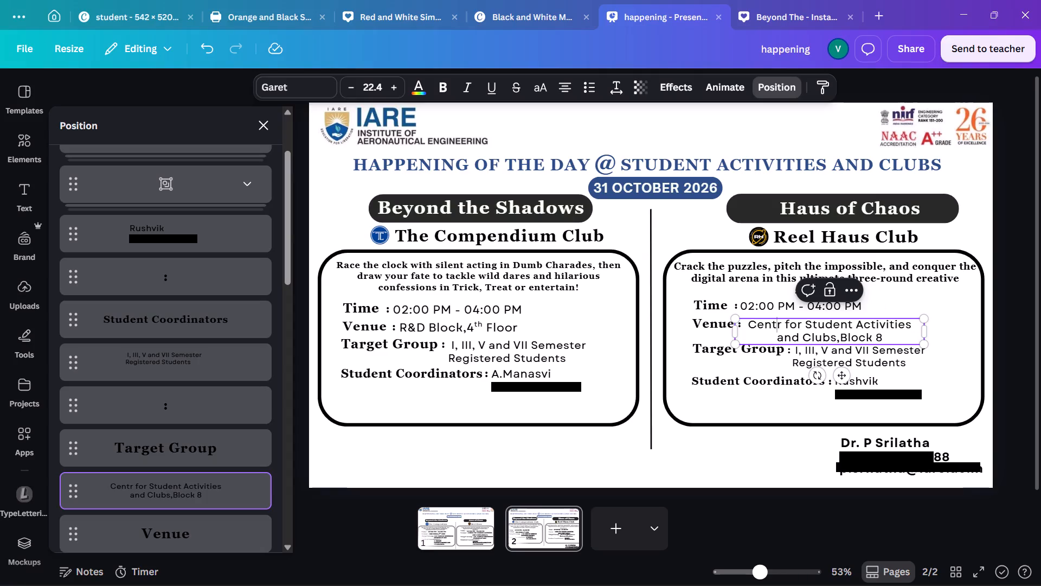
pyautogui.press('Right')
pyautogui.press('e')
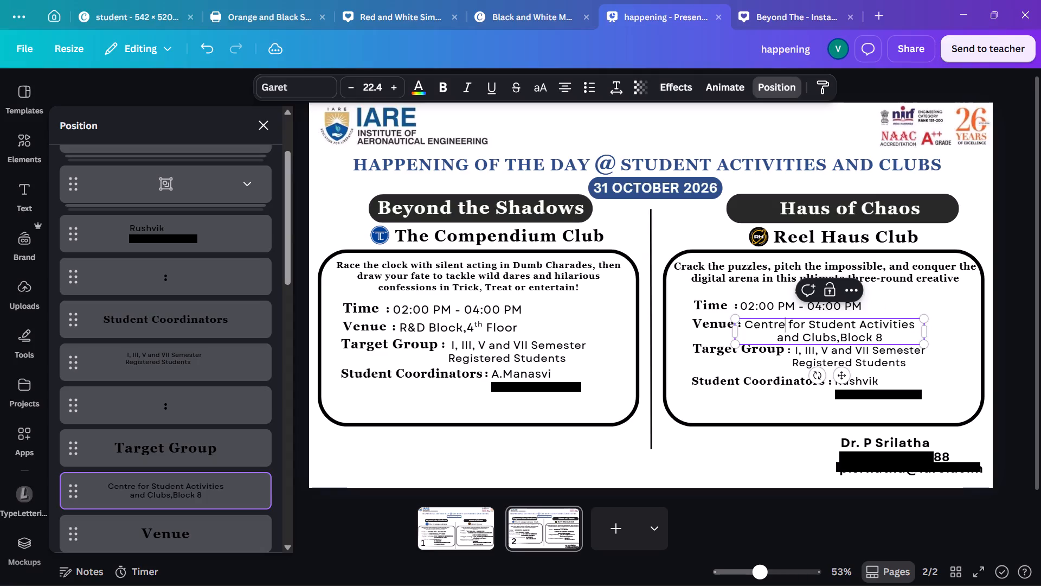
pyautogui.press('Escape')
pyautogui.press('Escape')
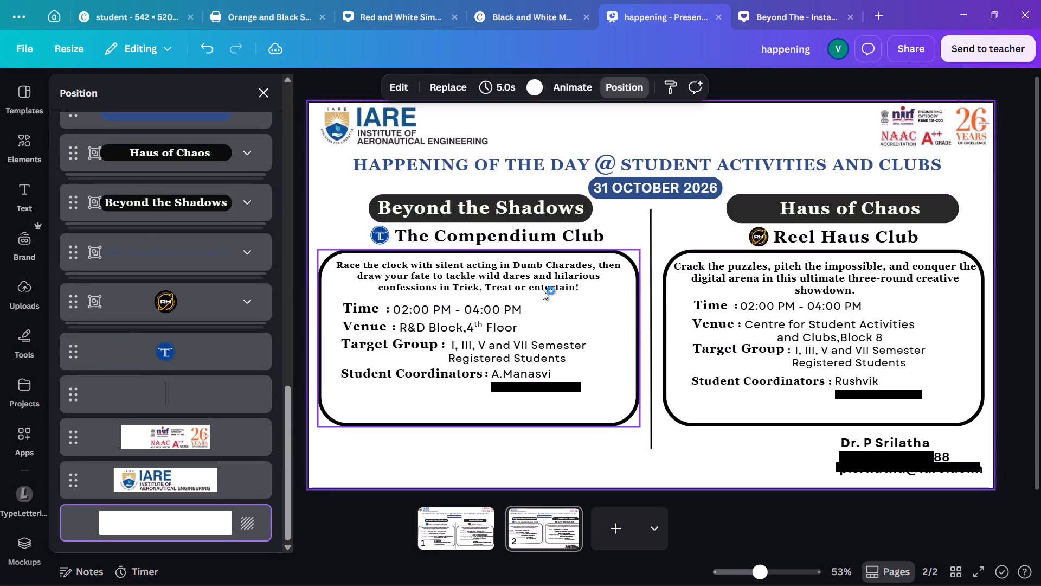
pyautogui.click(1023, 221)
pyautogui.click(991, 224)
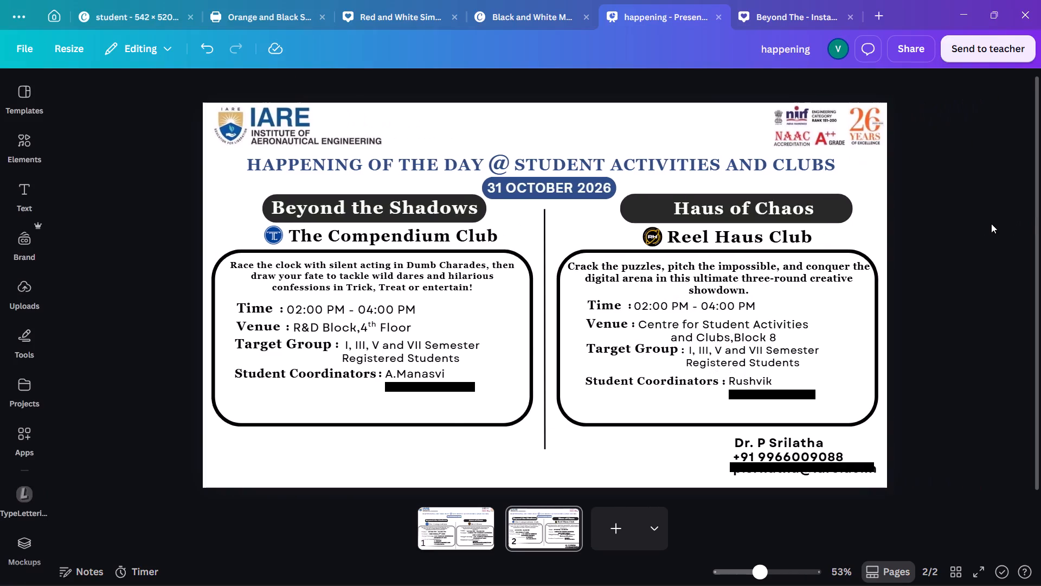
# Capture a screen snip of the 31 October 2026 poster, from the institute header down to the bottom of the two club boxes.
pyautogui.press('Print')
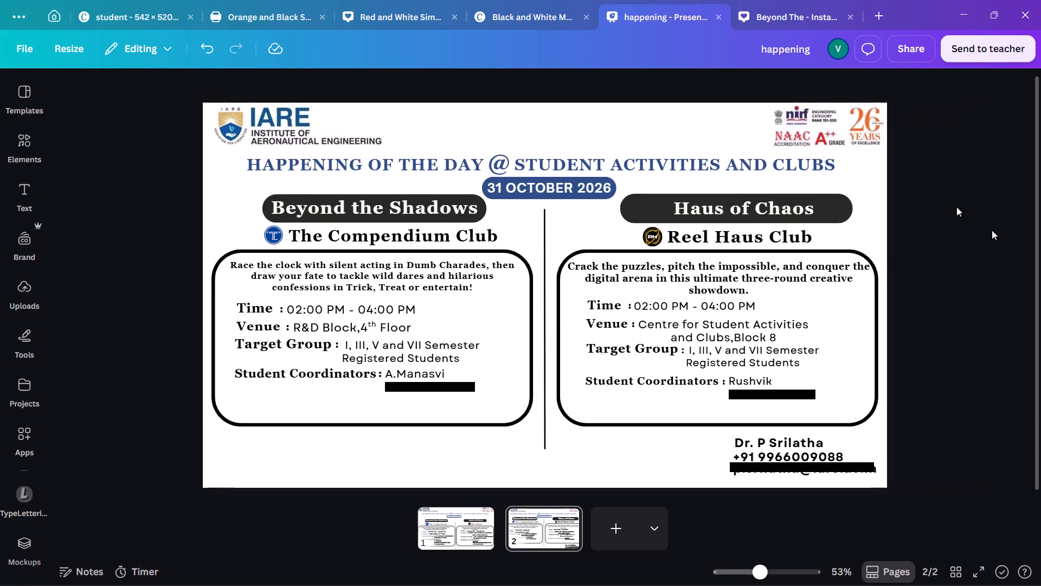
pyautogui.moveTo(899, 103); pyautogui.dragTo(207, 428)
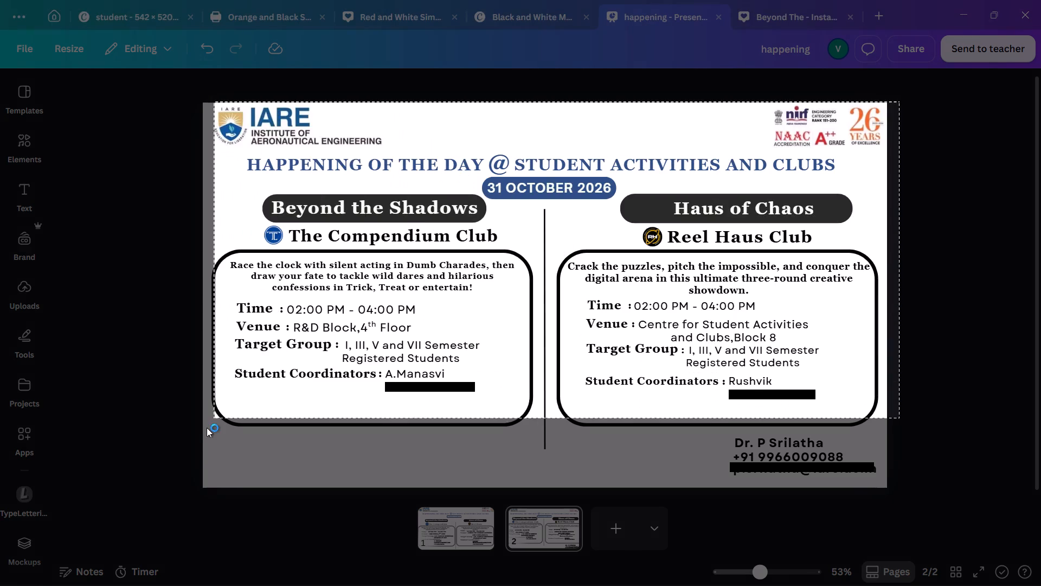
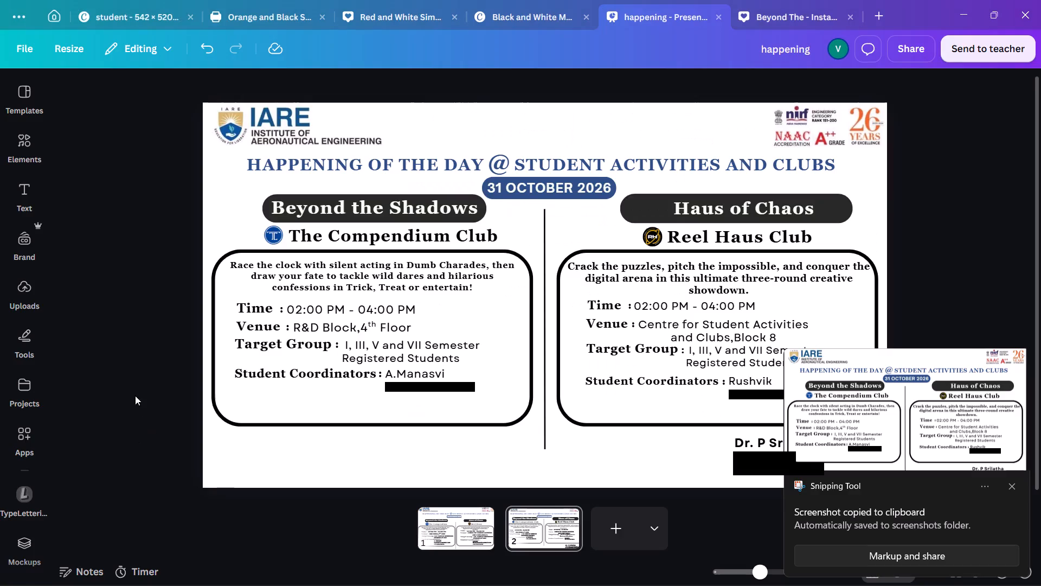
# Dismiss the screenshot notification and select the "31 OCTOBER 2026" date text together with its blue rounded background.
pyautogui.click(1012, 491)
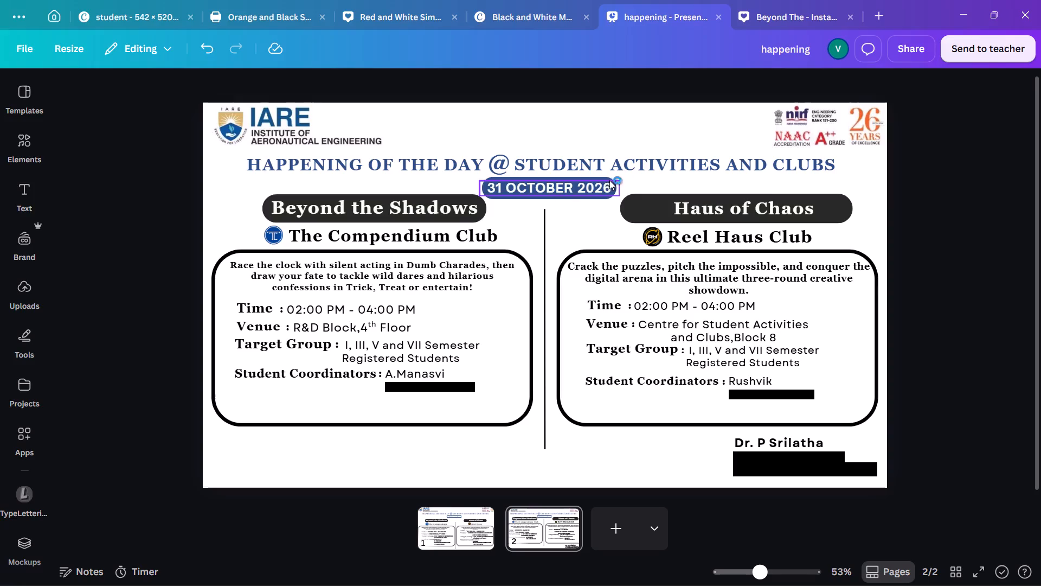
pyautogui.moveTo(624, 181); pyautogui.dragTo(604, 185)
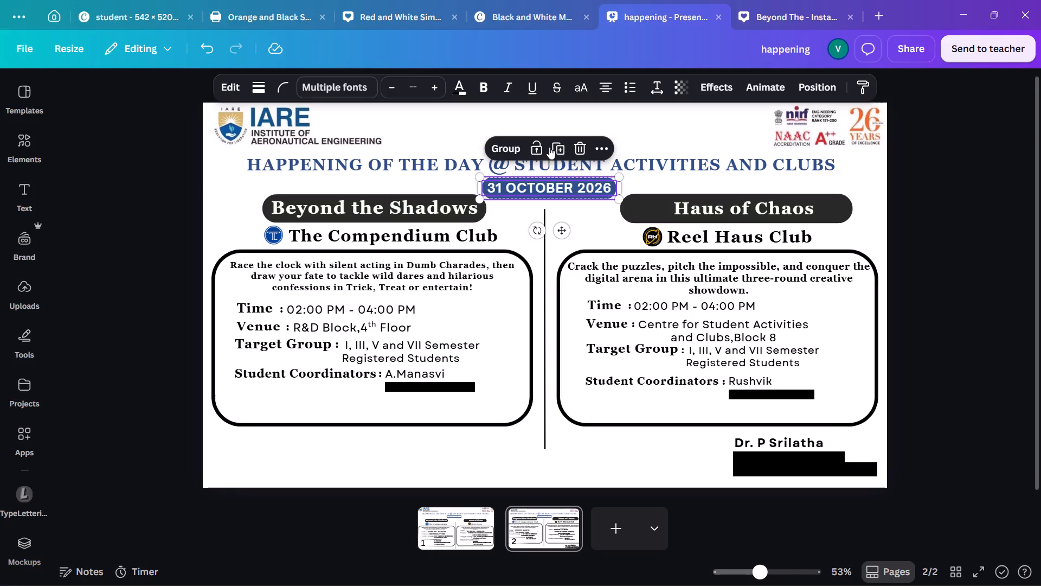
# Group the 31 OCTOBER 2026 date text with its blue rounded badge and nudge the group slightly right below the poster heading.
pyautogui.click(512, 148)
pyautogui.press('Right')
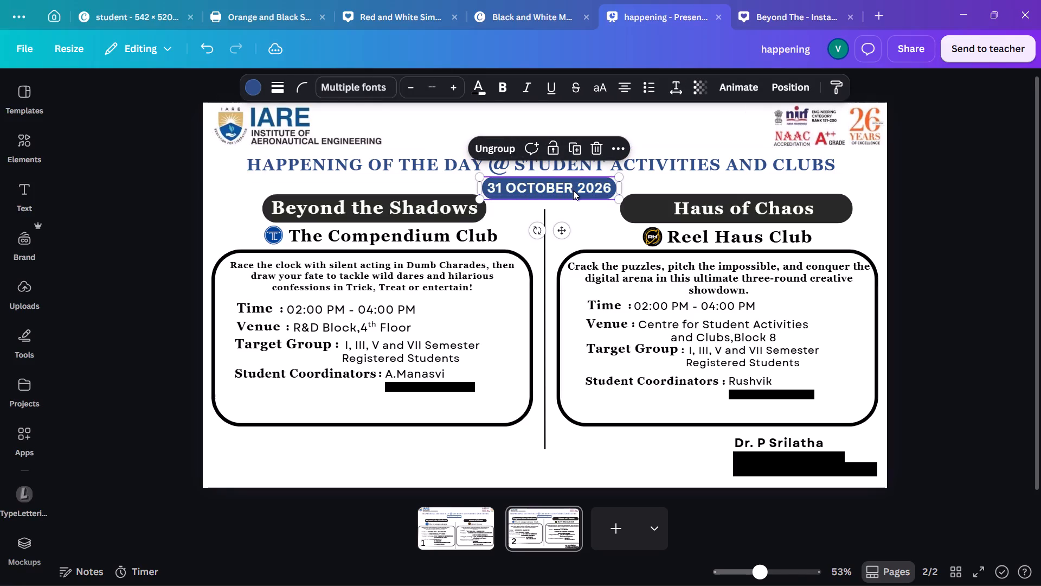
pyautogui.press('Right')
pyautogui.doubleClick(573, 190)
pyautogui.click(583, 206)
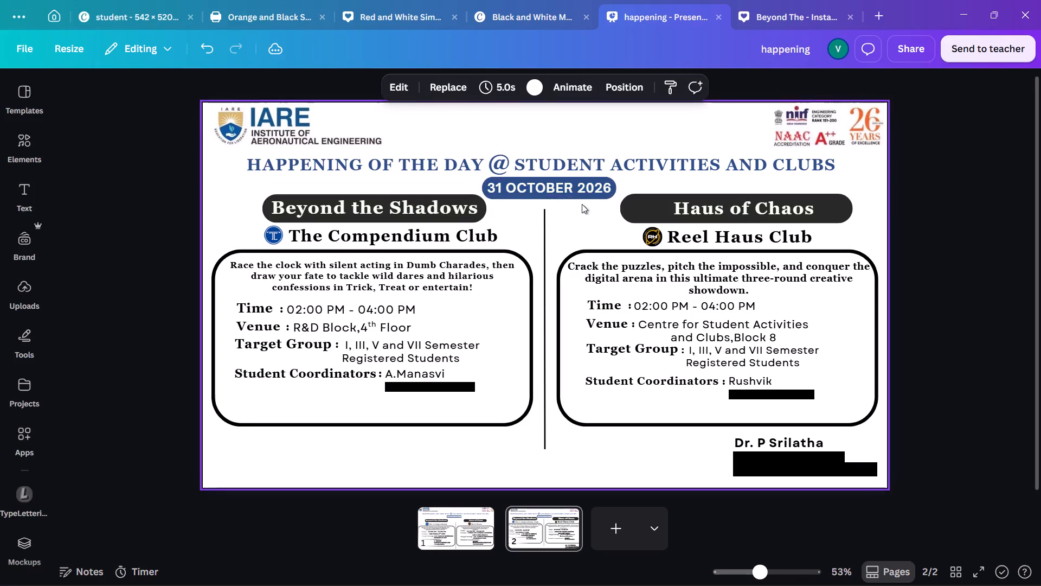
pyautogui.click(567, 194)
pyautogui.press('Right')
pyautogui.press('Right')
pyautogui.press('Right')
pyautogui.press('Right')
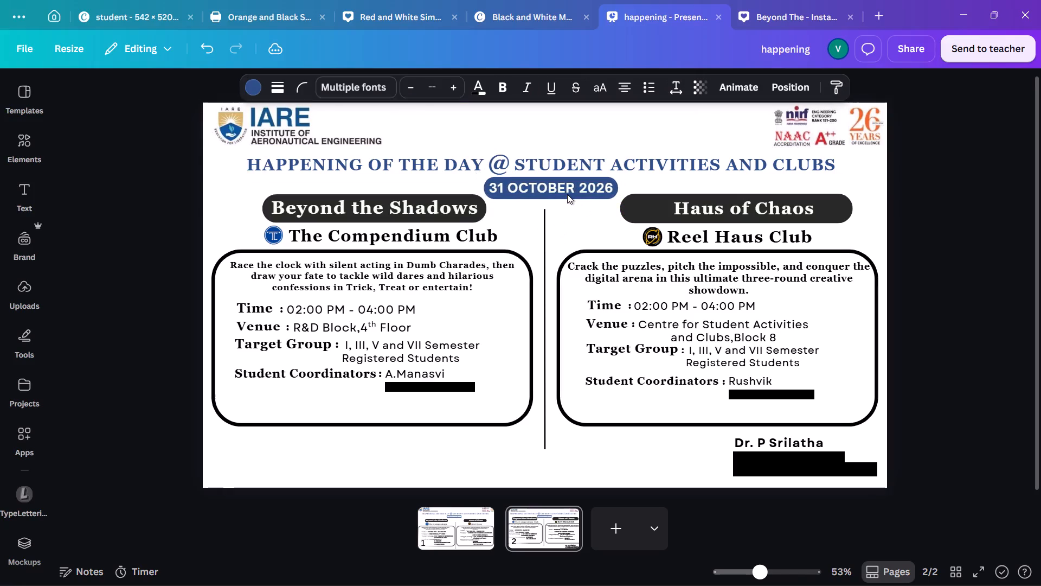
pyautogui.press('Right')
pyautogui.press('Right')
pyautogui.press('Right')
pyautogui.press('Right')
pyautogui.press('Right')
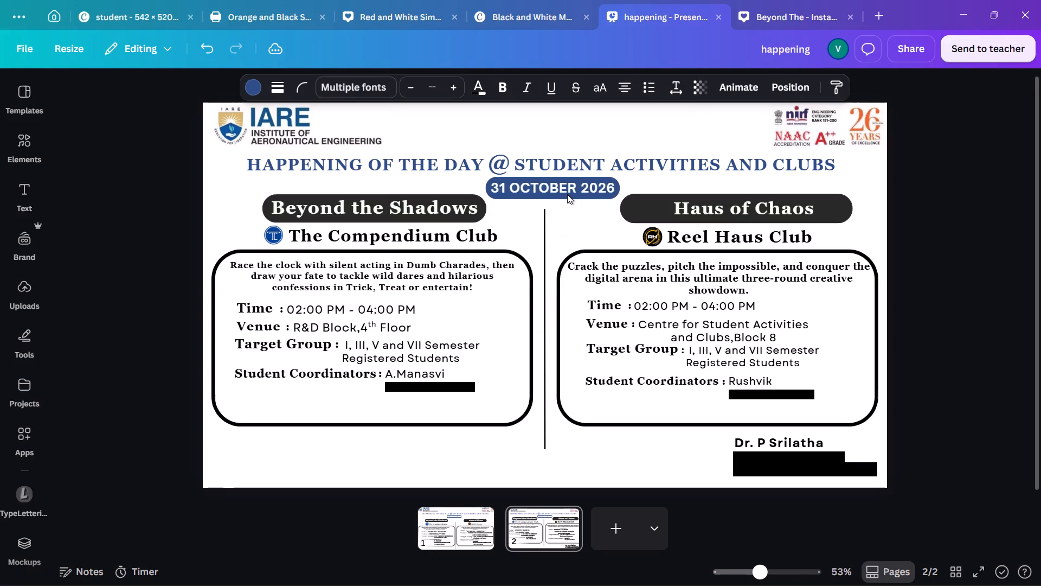
pyautogui.press('Right')
pyautogui.click(967, 199)
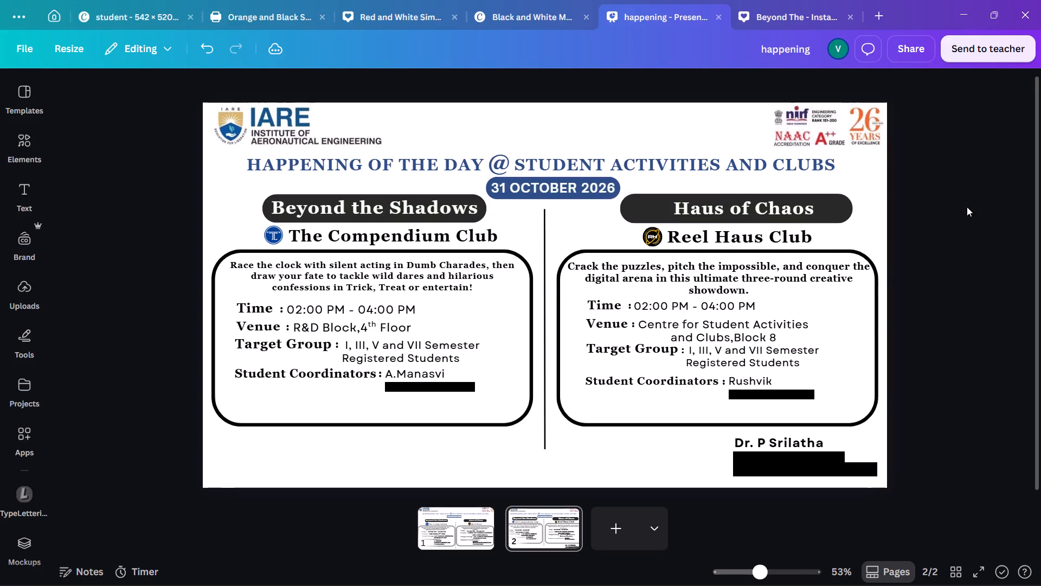
# Reposition the grouped faculty contact block slightly right and up beneath the Reel Haus Club's rounded frame, and leave it deselected.
pyautogui.moveTo(821, 455); pyautogui.dragTo(821, 453)
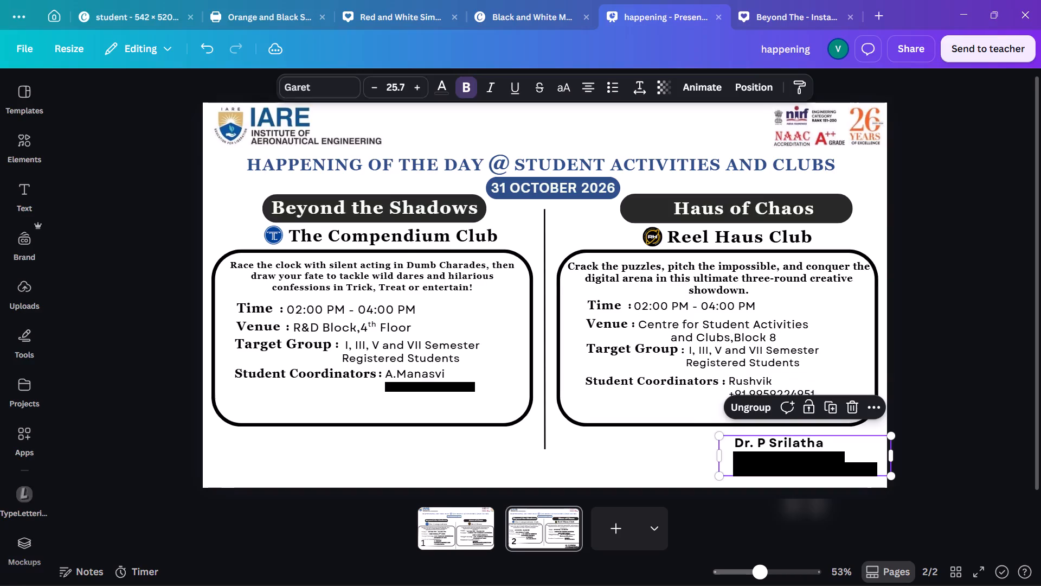
pyautogui.moveTo(821, 453); pyautogui.dragTo(825, 453)
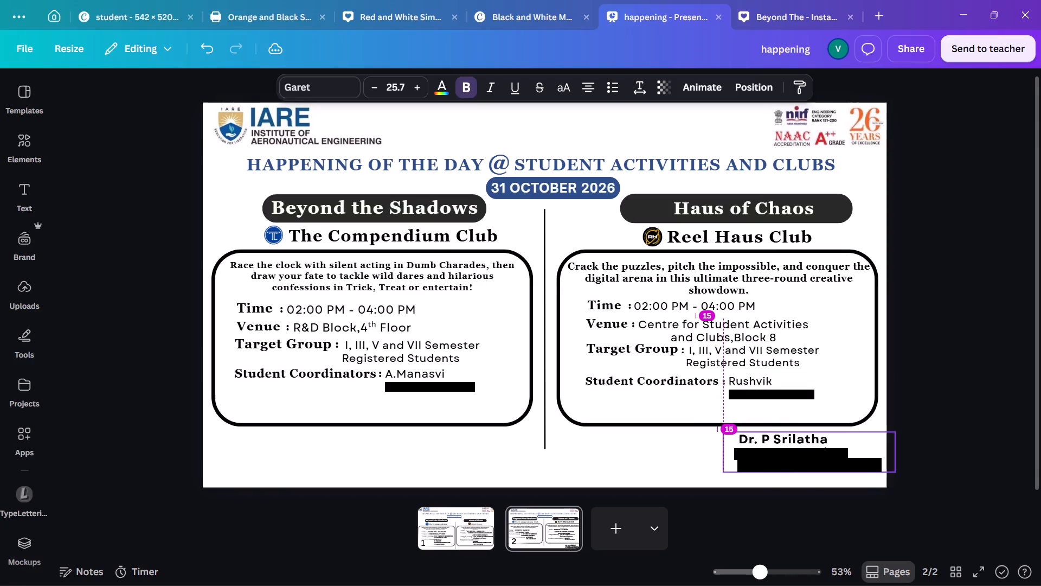
pyautogui.moveTo(825, 453); pyautogui.dragTo(827, 454)
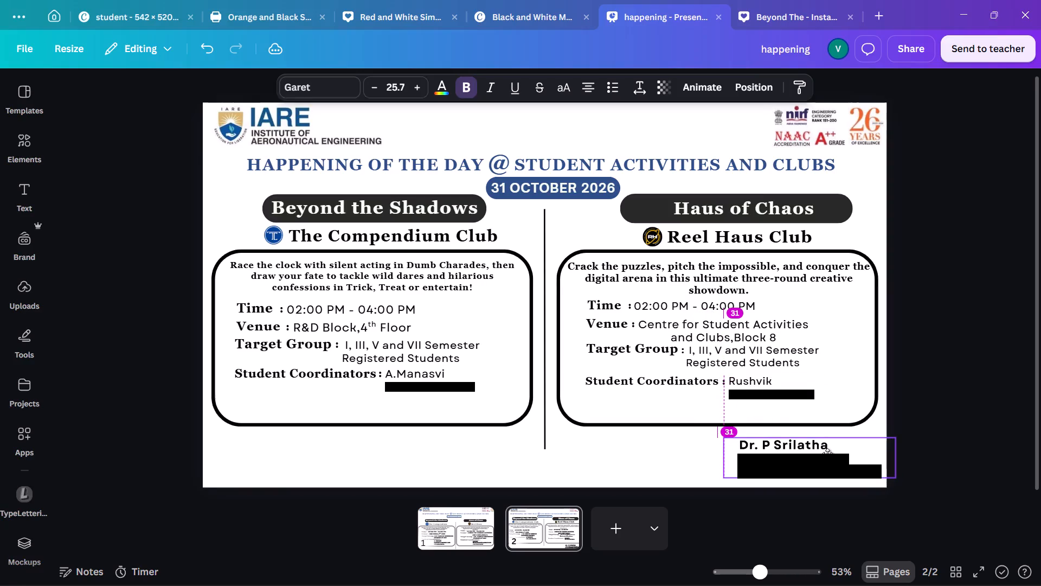
pyautogui.moveTo(827, 454); pyautogui.dragTo(828, 454)
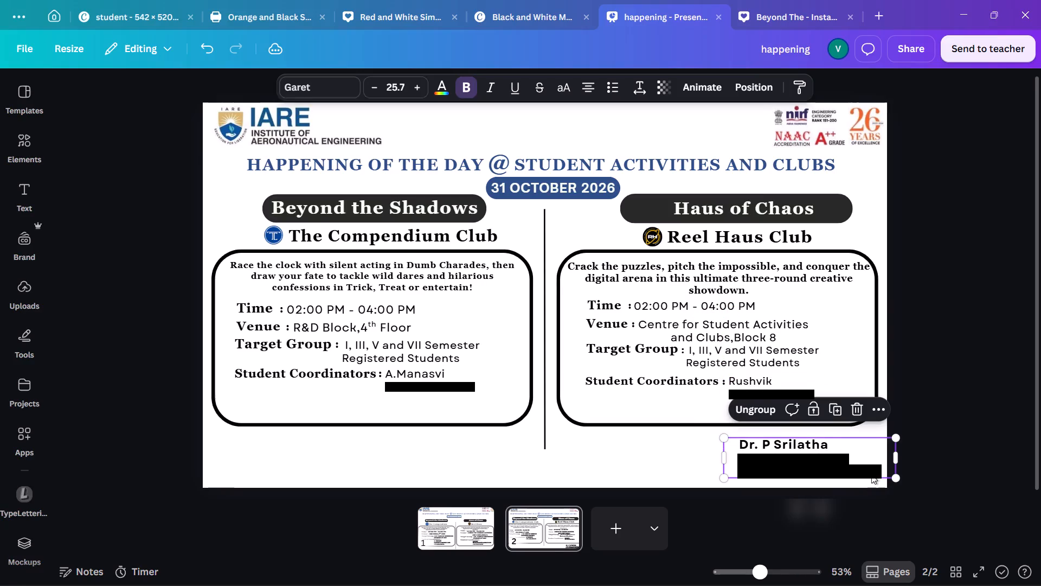
pyautogui.keyDown('ctrl'); pyautogui.scroll(3, 871, 474); pyautogui.keyUp('ctrl')
pyautogui.moveTo(992, 467); pyautogui.dragTo(992, 464)
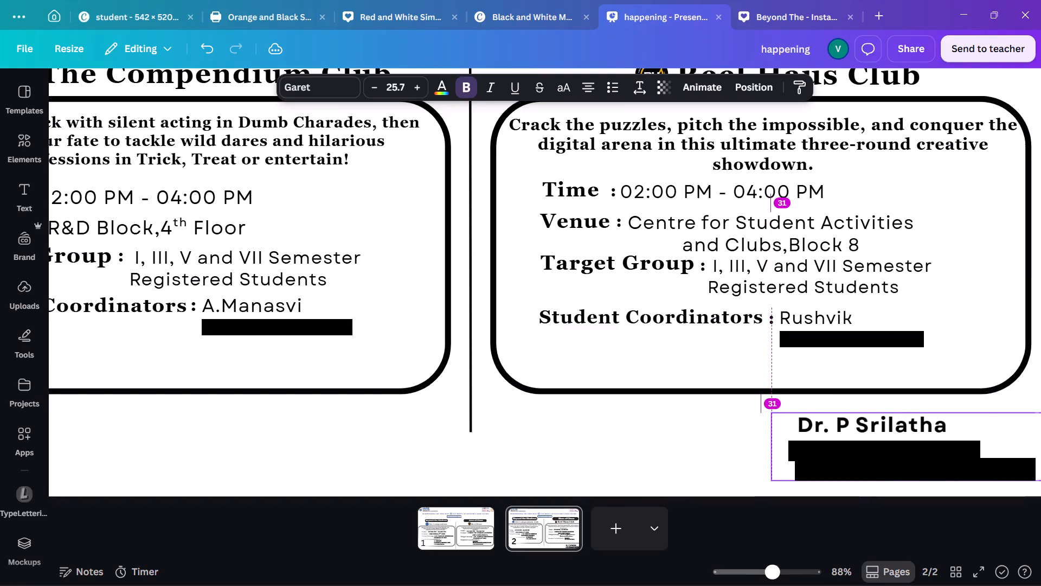
pyautogui.moveTo(992, 464); pyautogui.dragTo(990, 462)
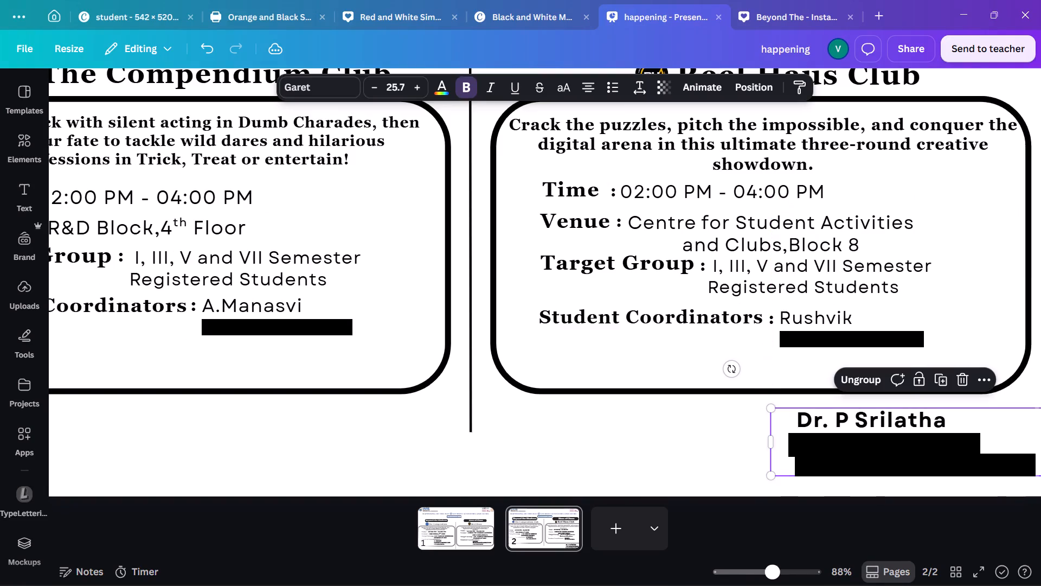
pyautogui.click(701, 462)
pyautogui.keyDown('ctrl'); pyautogui.scroll(-4, 701, 461); pyautogui.keyUp('ctrl')
pyautogui.click(905, 400)
pyautogui.keyDown('ctrl'); pyautogui.scroll(1, 905, 400); pyautogui.keyUp('ctrl')
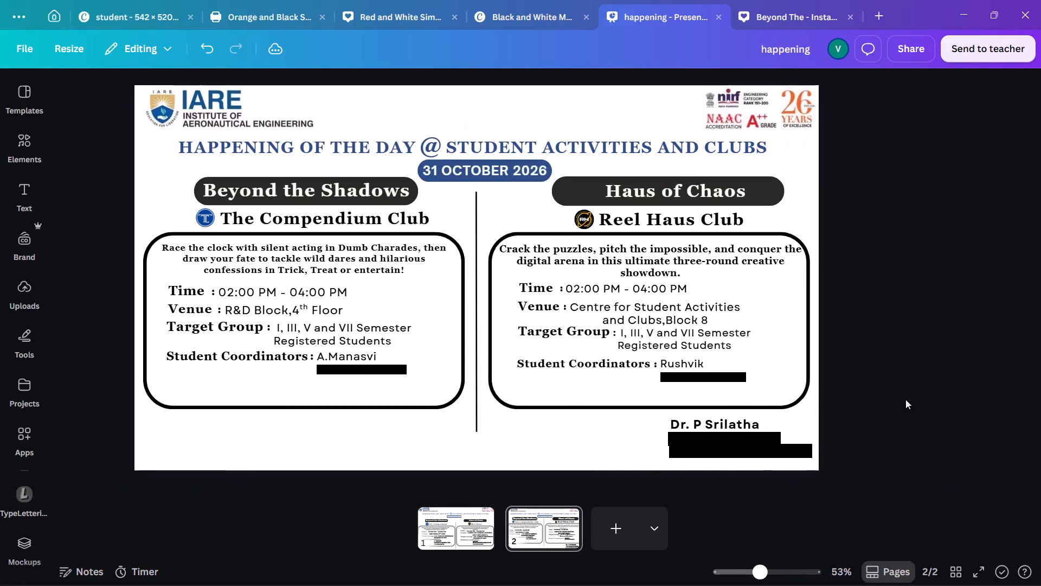
# Capture a screenshot of the whole 31 OCTOBER 2026 poster page, from its bottom corner to the opposite top corner.
pyautogui.press('Print')
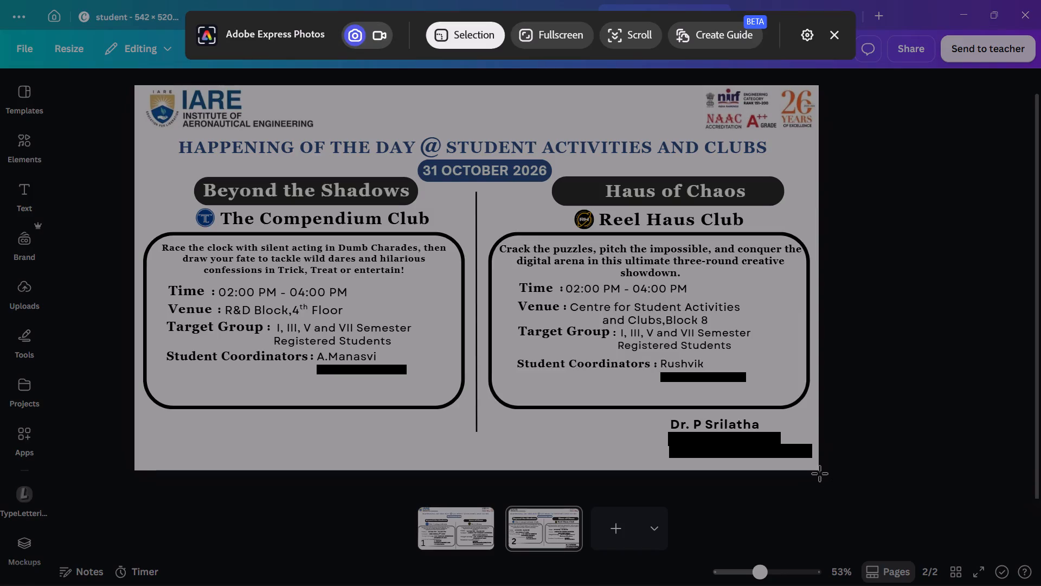
pyautogui.moveTo(819, 470); pyautogui.dragTo(217, 188)
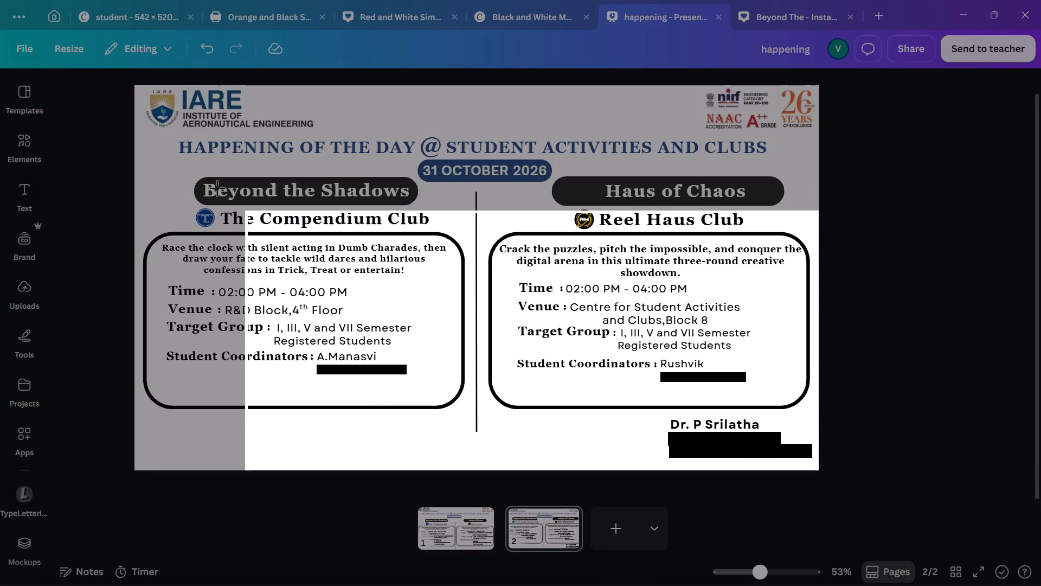
pyautogui.moveTo(217, 188); pyautogui.dragTo(133, 84)
pyautogui.hotkey('alt', 'Tab')
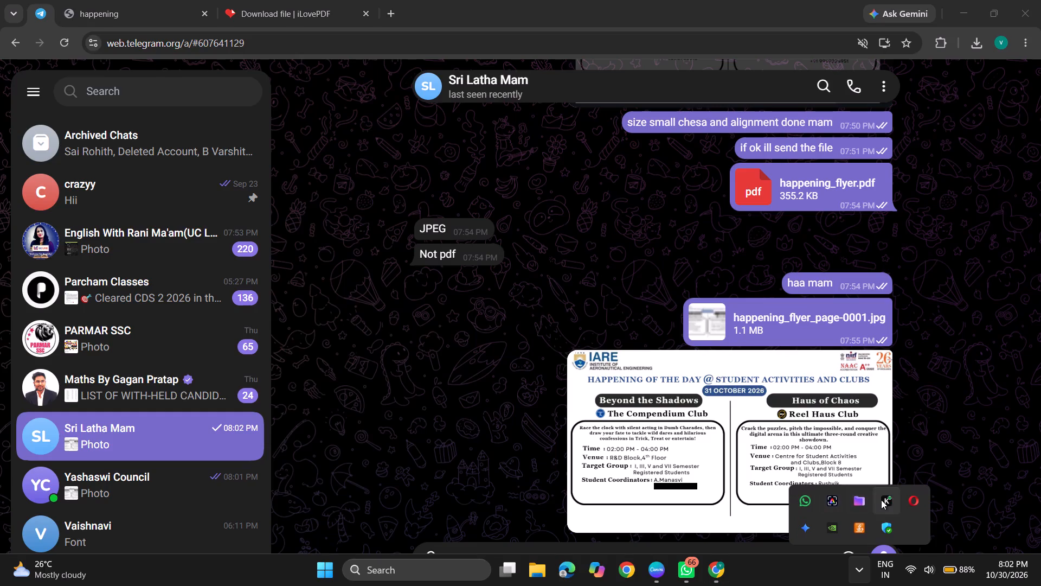
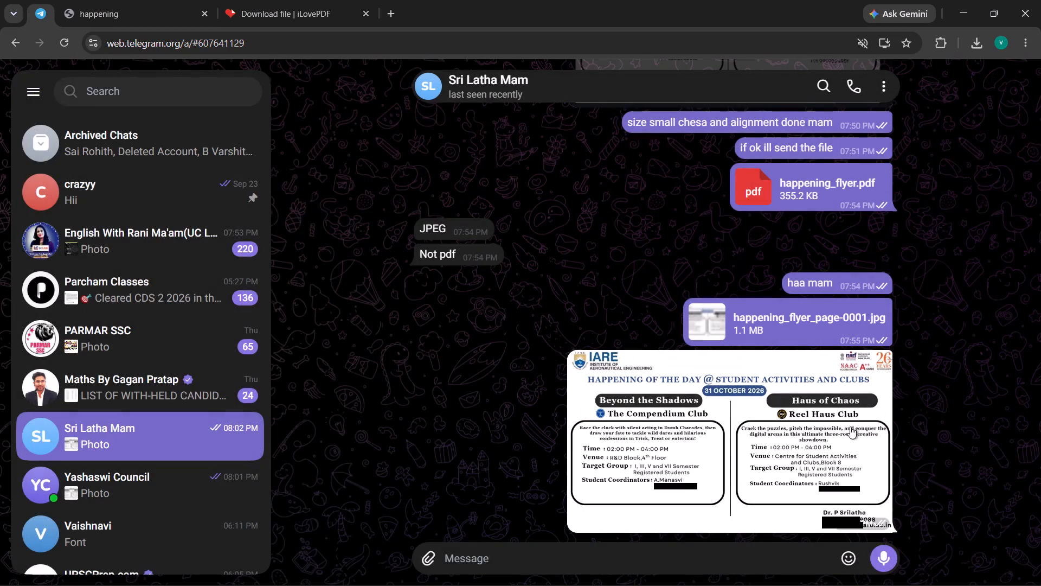
# Open the latest two-event poster image in the Telegram Web chat at enlarged size to examine its layout and details.
pyautogui.click(848, 433)
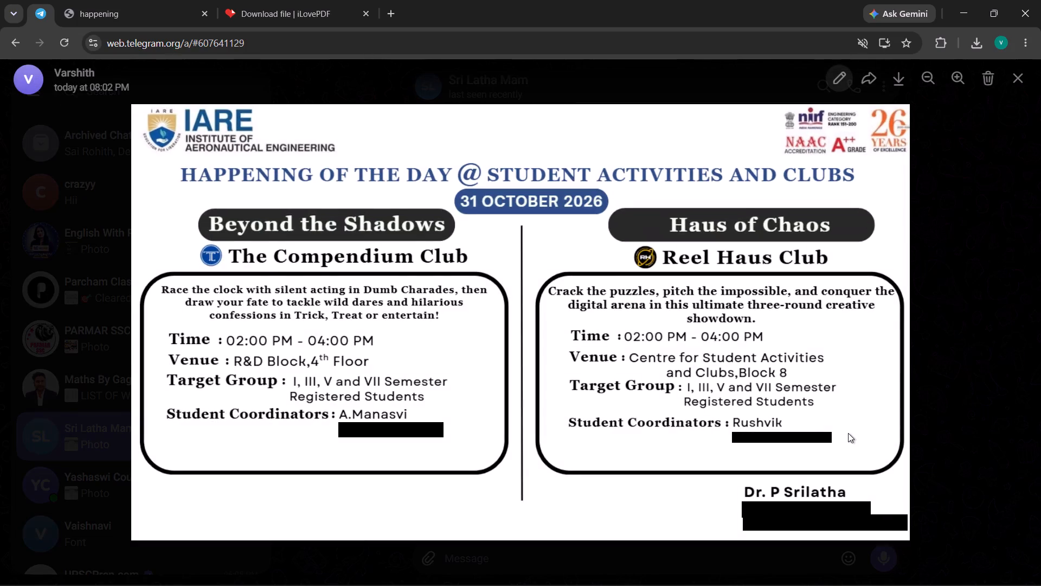
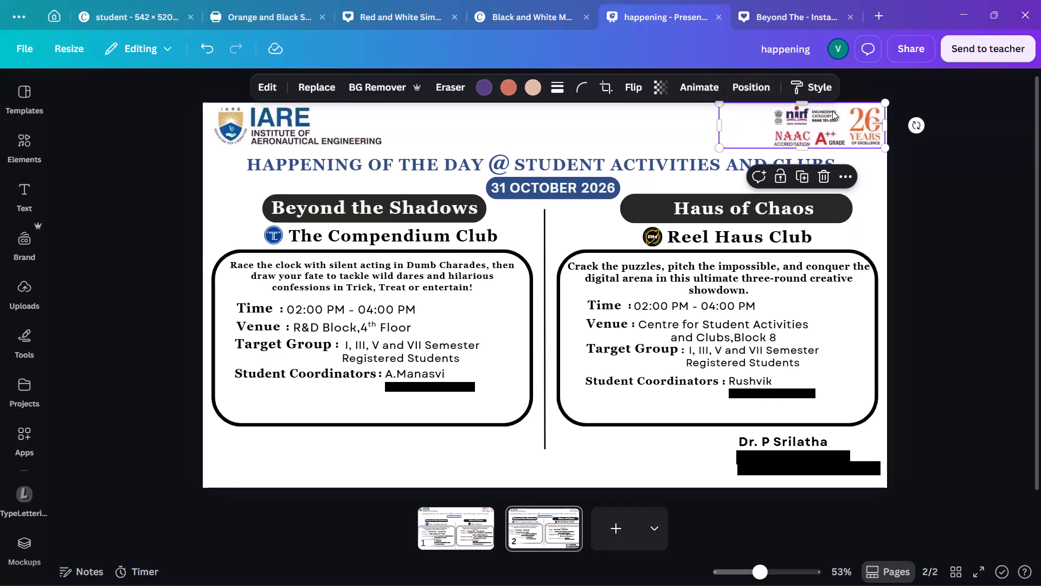
# Shift the NIRF, NAAC and 26 Years logo image slightly left so its right edge lines up with the Haus of Chaos details box.
pyautogui.moveTo(833, 112); pyautogui.dragTo(826, 112)
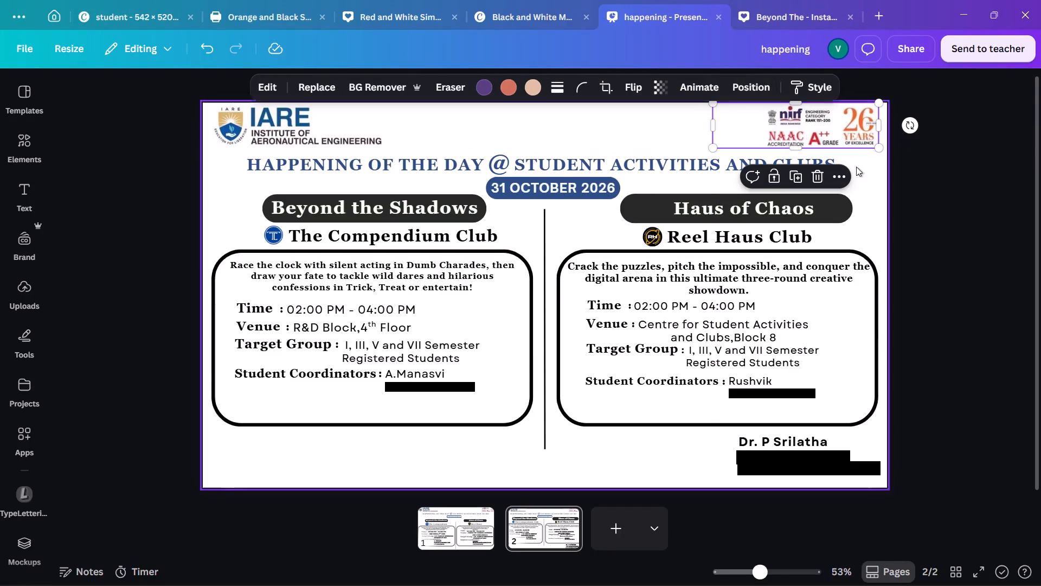
pyautogui.click(917, 163)
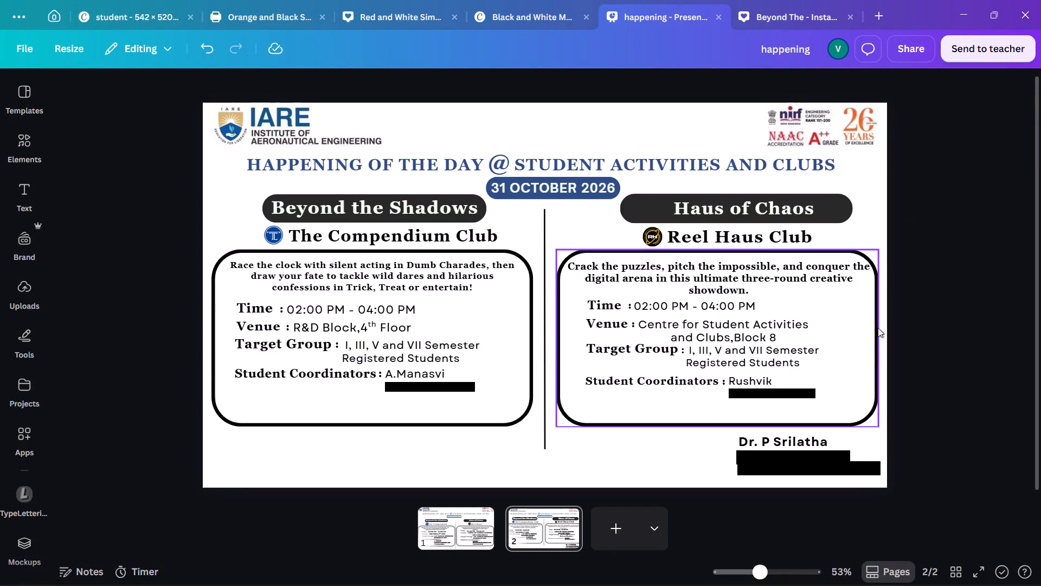
# Move the faculty contact block below the Haus of Chaos box slightly up and left, aligning its right edge with the box.
pyautogui.moveTo(840, 460); pyautogui.dragTo(834, 458)
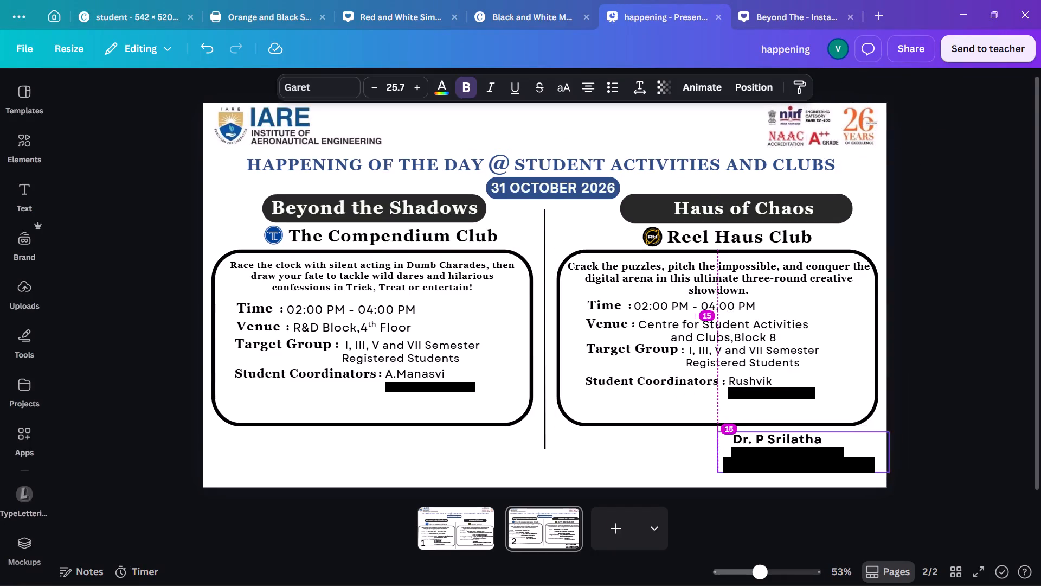
pyautogui.moveTo(834, 458); pyautogui.dragTo(833, 458)
pyautogui.click(912, 409)
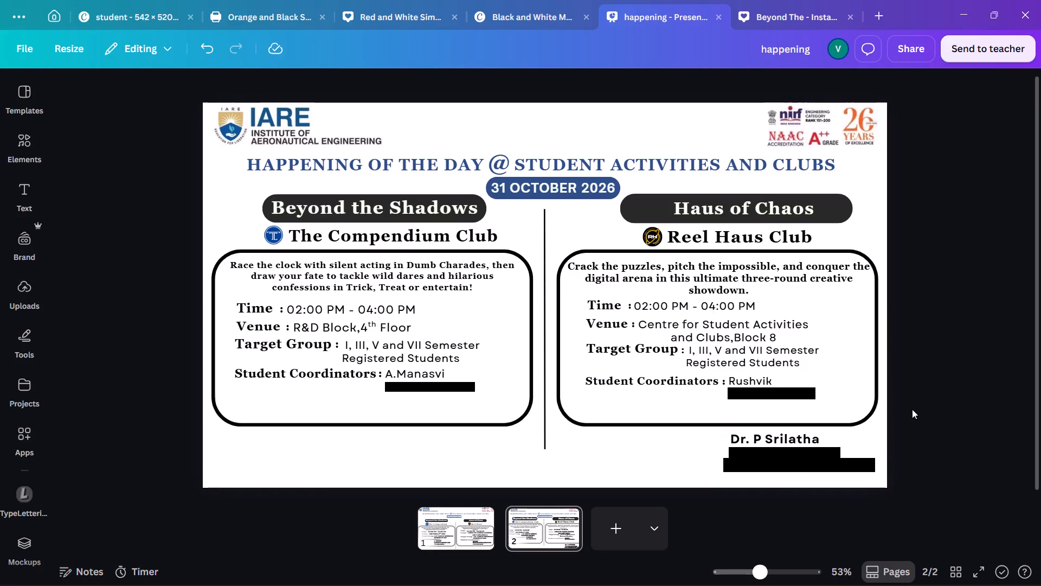
pyautogui.moveTo(838, 462); pyautogui.dragTo(831, 462)
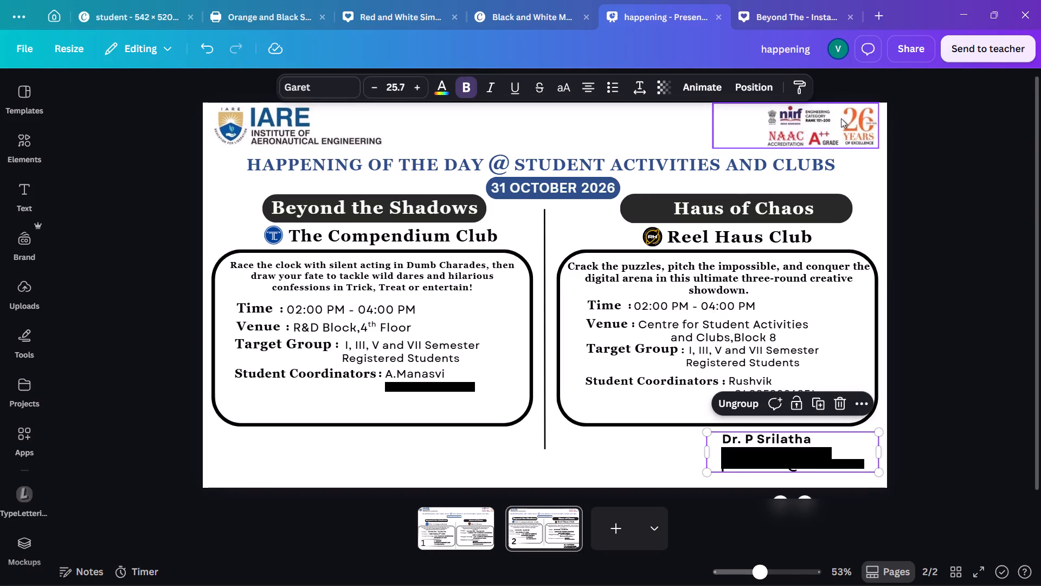
# Nudge the NIRF, NAAC and 26 Years logo image a little further left and up, aligning its left edge with the faculty contact block.
pyautogui.moveTo(841, 118); pyautogui.dragTo(837, 119)
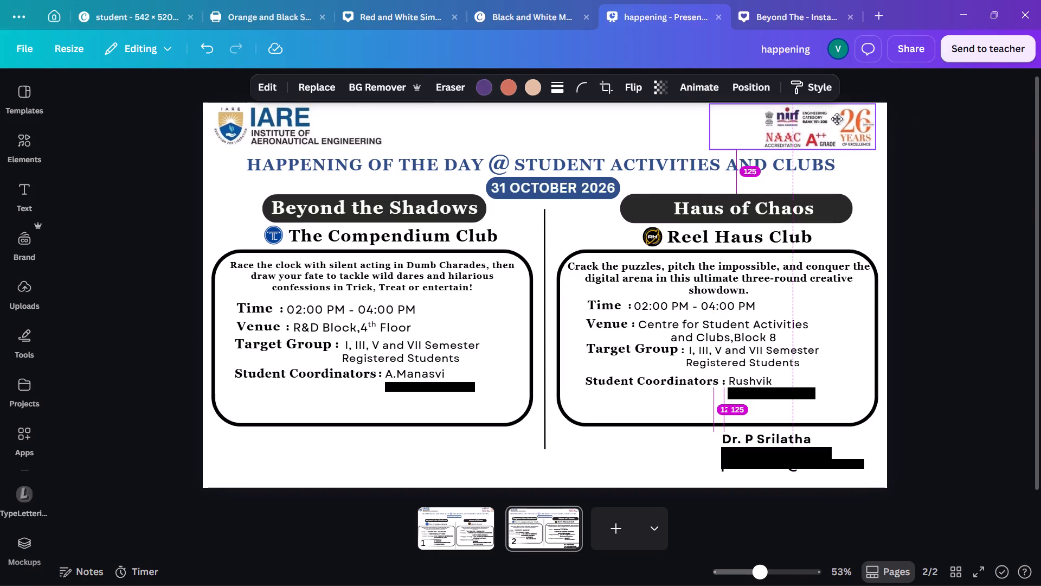
pyautogui.moveTo(837, 119); pyautogui.dragTo(836, 117)
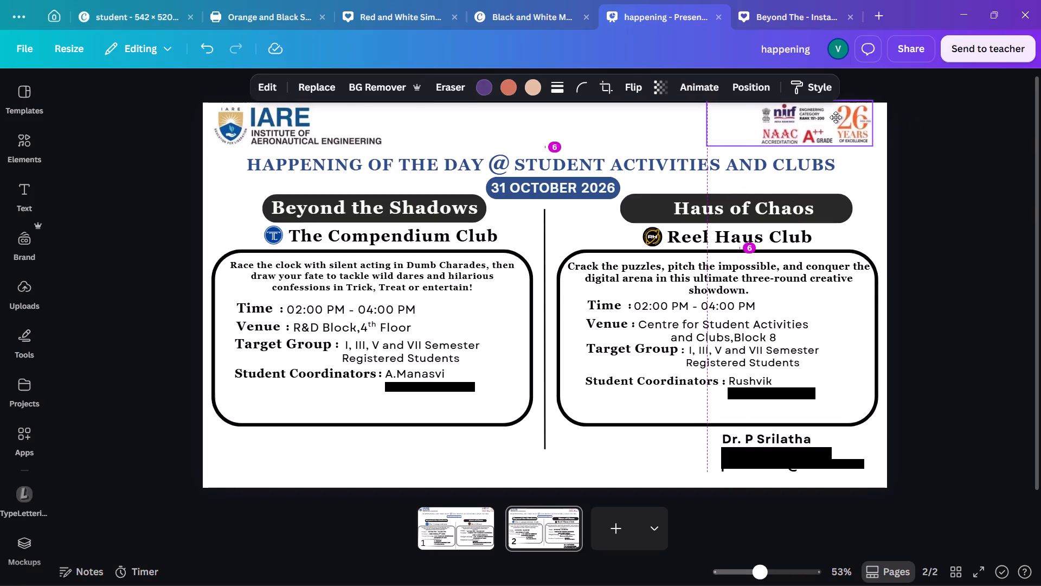
pyautogui.moveTo(836, 117); pyautogui.dragTo(836, 117)
pyautogui.click(140, 134)
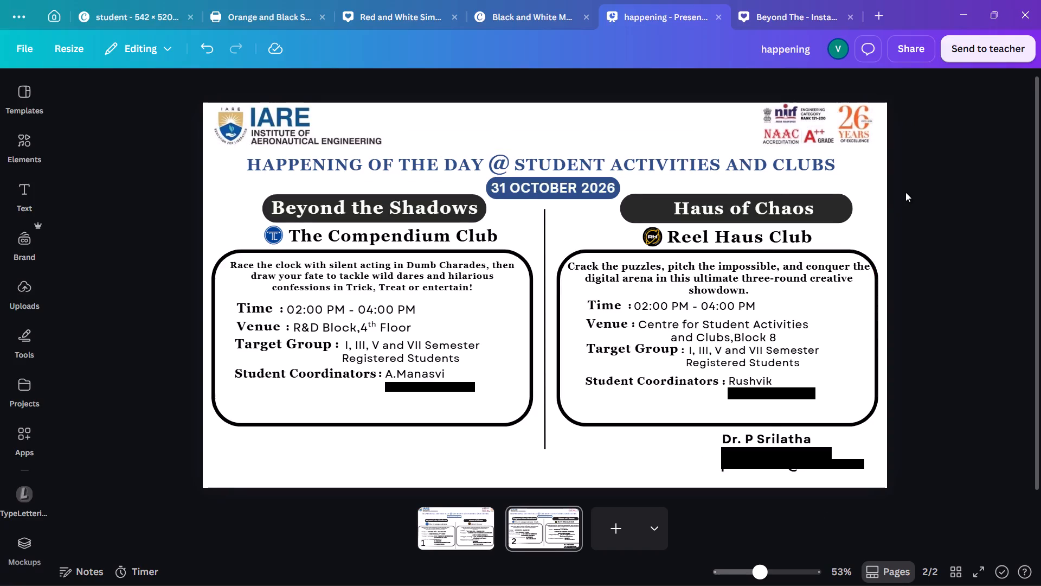
# Capture a selection screenshot of the whole 31 October 2026 poster on page 2, cropped to the page edges.
pyautogui.press('Print')
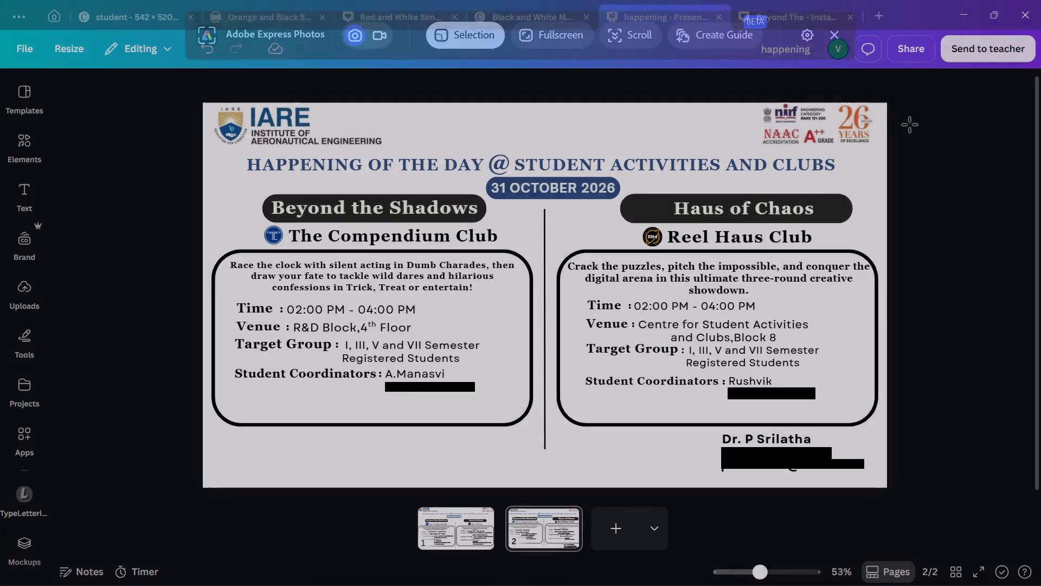
pyautogui.moveTo(885, 104); pyautogui.dragTo(542, 297)
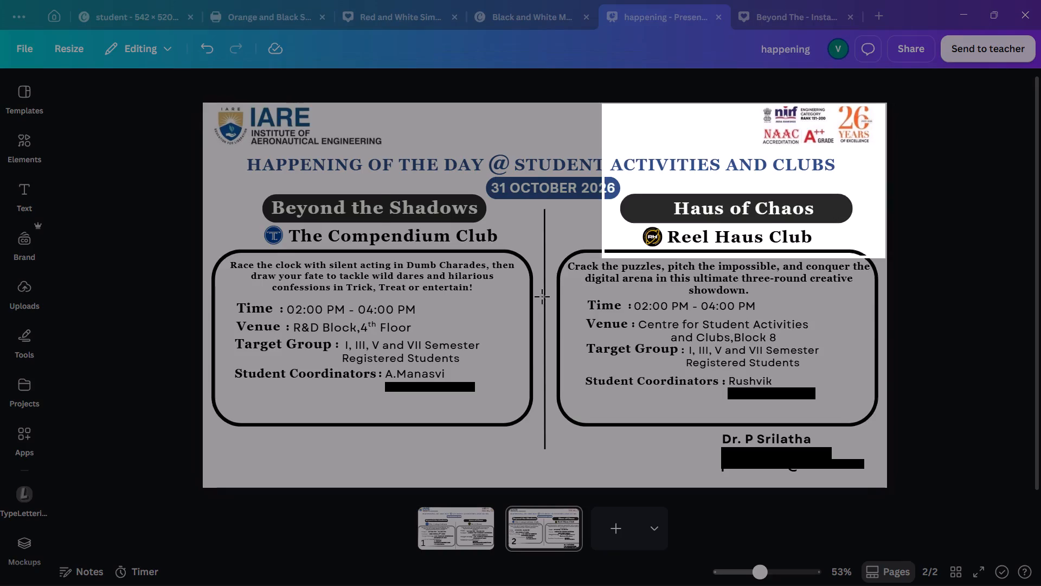
pyautogui.moveTo(542, 297); pyautogui.dragTo(202, 488)
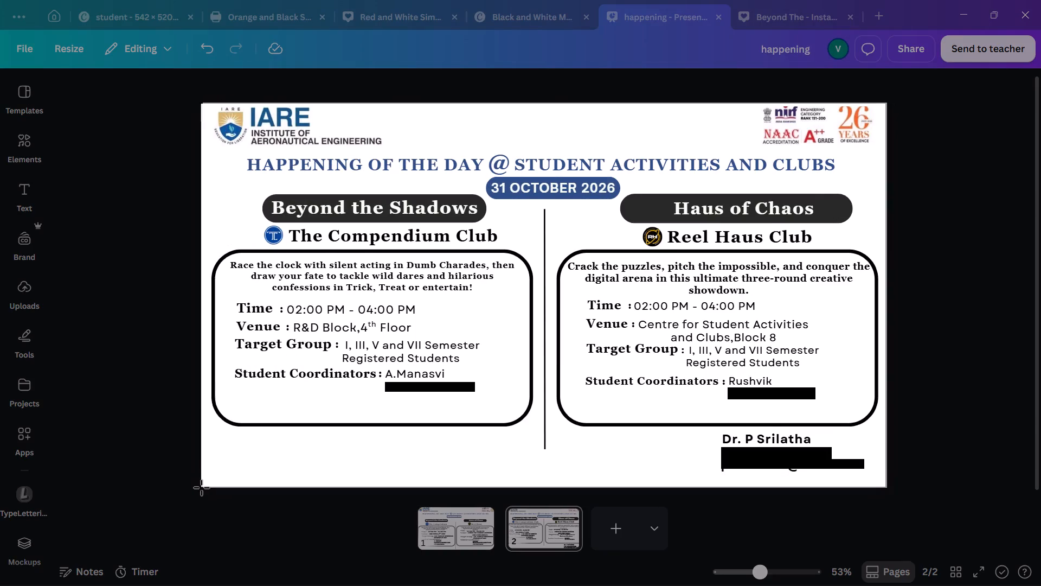
pyautogui.moveTo(202, 488); pyautogui.dragTo(202, 488)
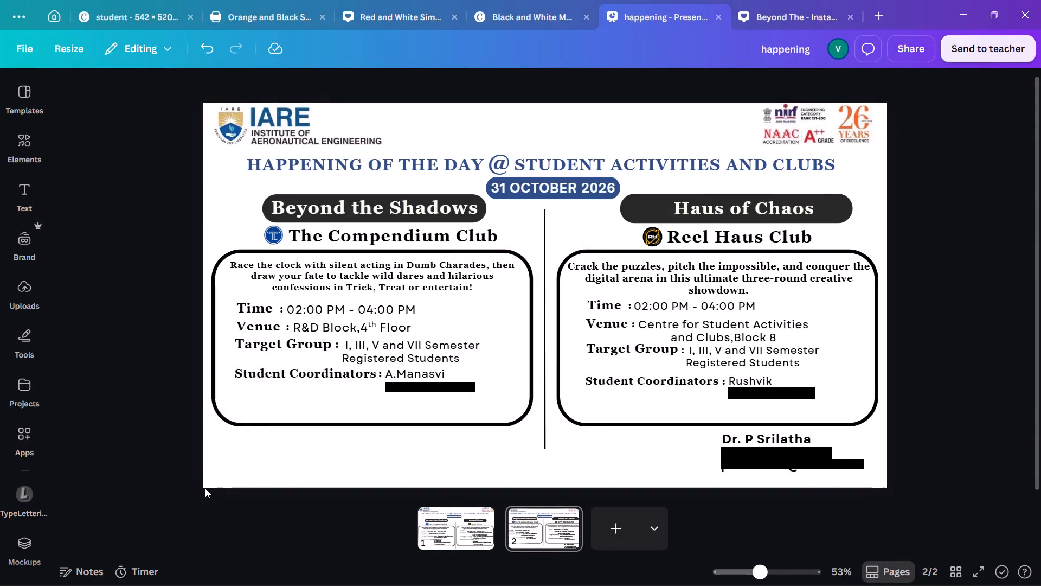
# Switch to Telegram Web, close the enlarged poster image, and send the captured poster screenshot in the faculty member's chat.
pyautogui.hotkey('alt', 'Tab')
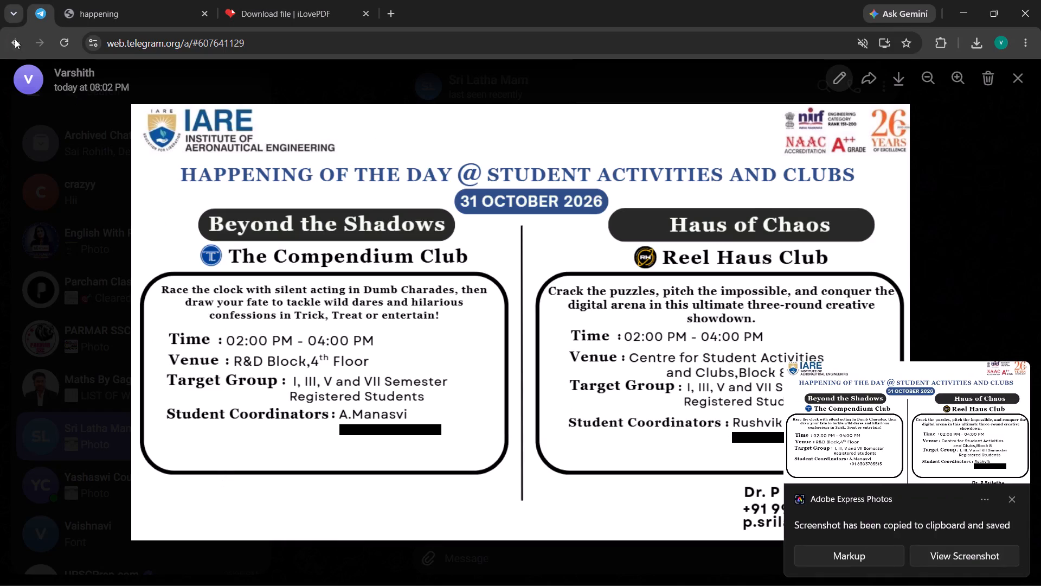
pyautogui.click(14, 38)
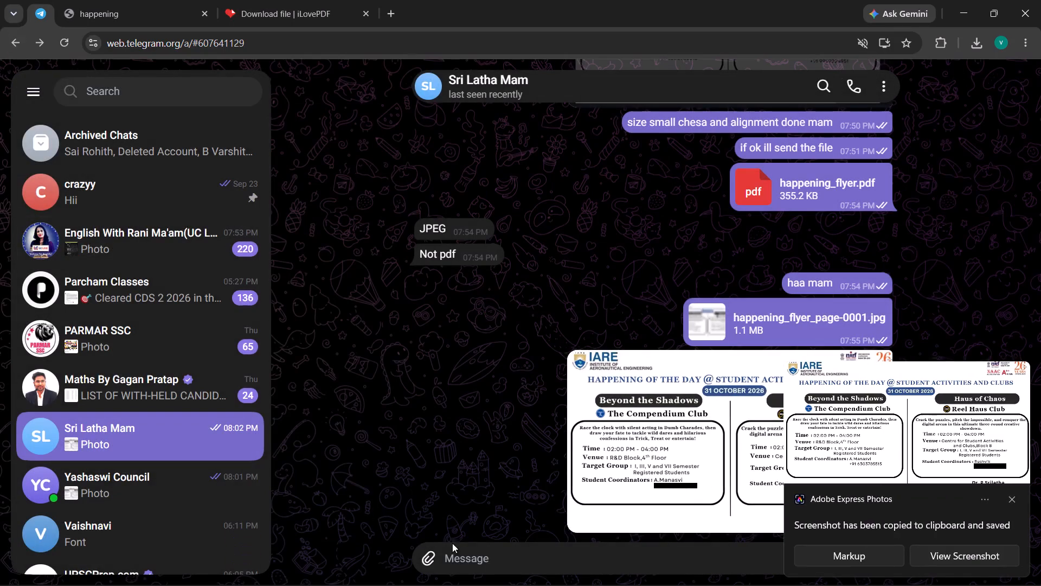
pyautogui.click(480, 547)
pyautogui.hotkey('ctrl', 'v')
pyautogui.press('Return')
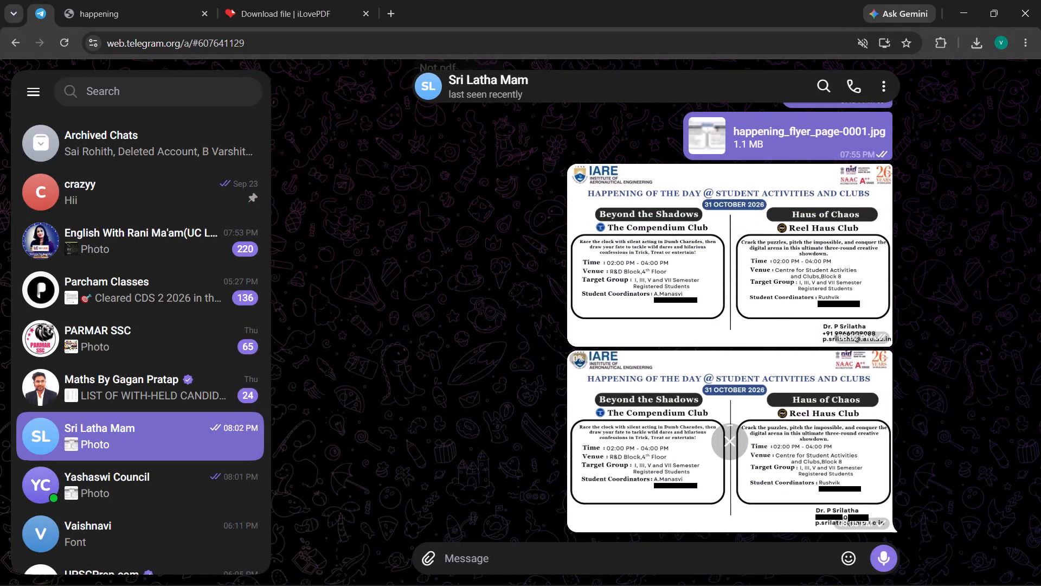
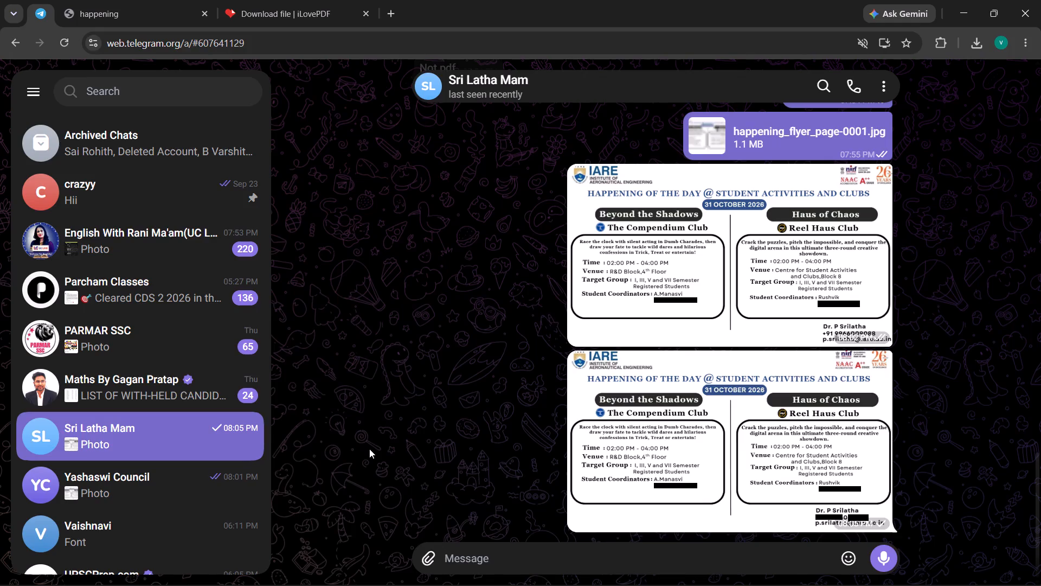
# Check the last sent poster enlarged in Telegram, and in Canva nudge the NIRF, NAAC and 26 Years logo image slightly down.
pyautogui.click(612, 419)
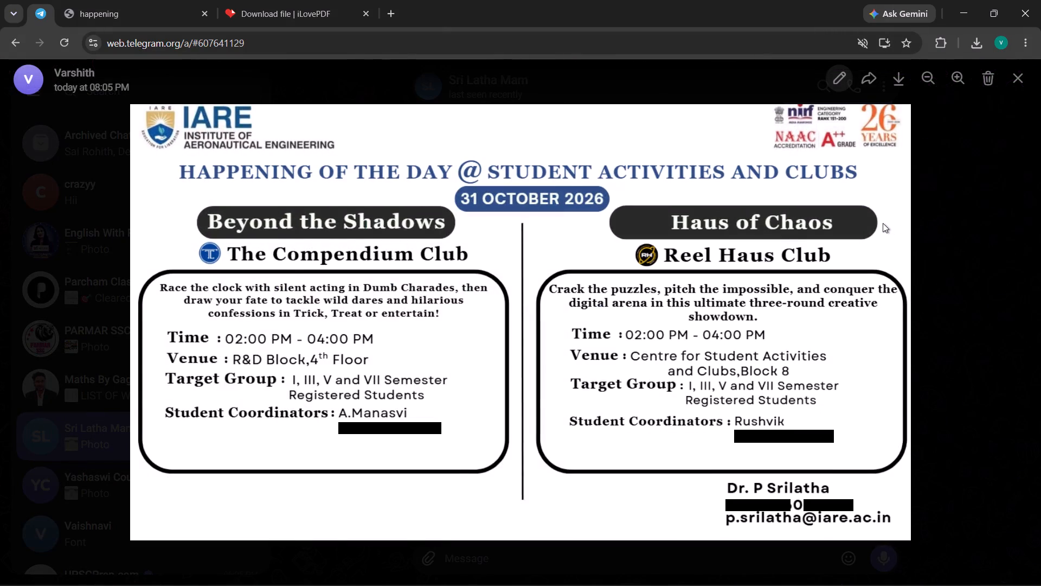
pyautogui.hotkey('alt', 'Tab')
pyautogui.click(828, 127)
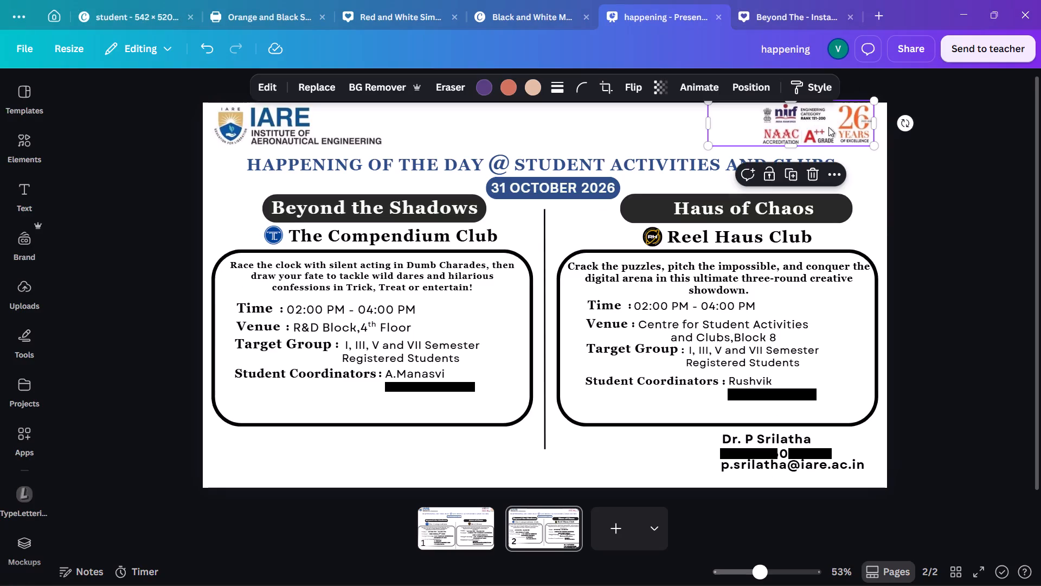
pyautogui.moveTo(827, 127); pyautogui.dragTo(827, 132)
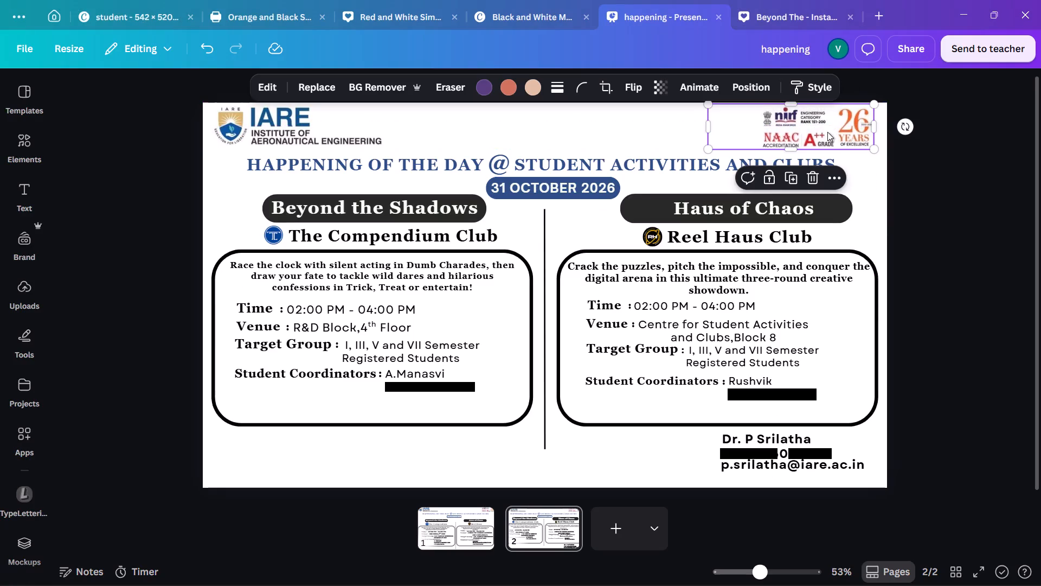
pyautogui.click(894, 246)
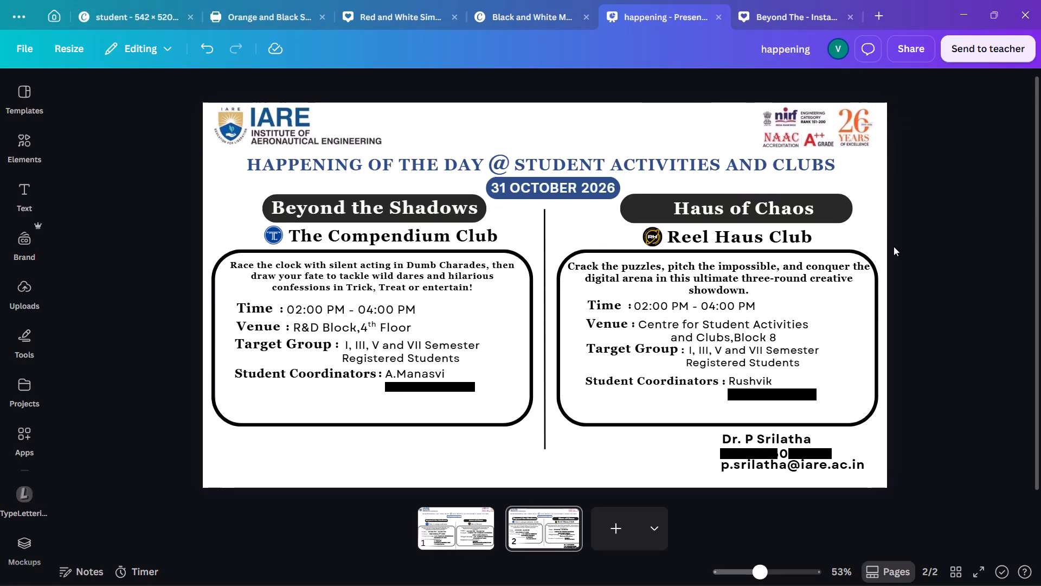
# Capture a screenshot of just the full two-event poster page, from edge to edge, with Adobe Express Photos.
pyautogui.press('Print')
pyautogui.moveTo(888, 102); pyautogui.dragTo(886, 103)
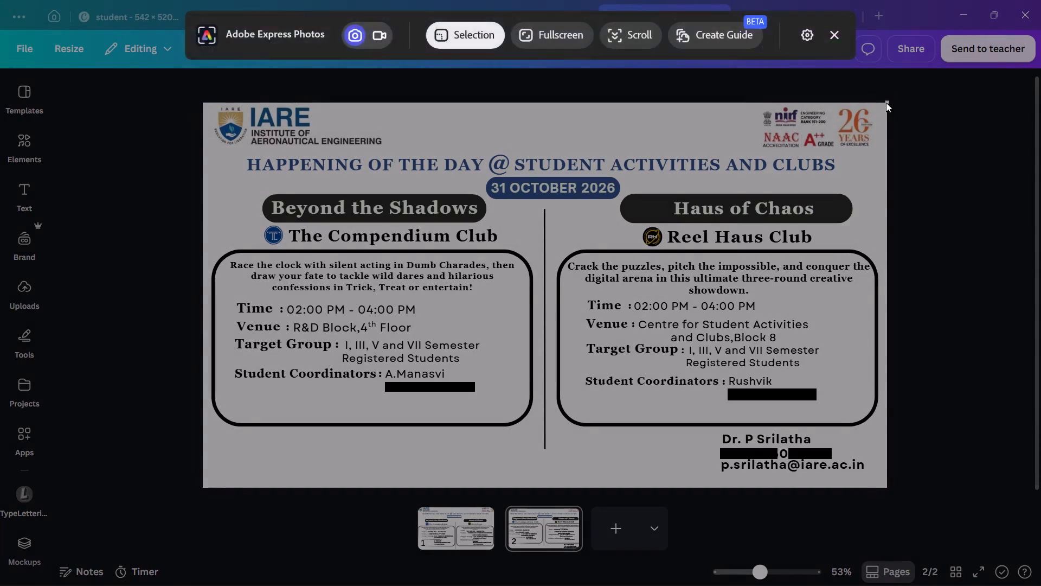
pyautogui.moveTo(886, 103); pyautogui.dragTo(209, 477)
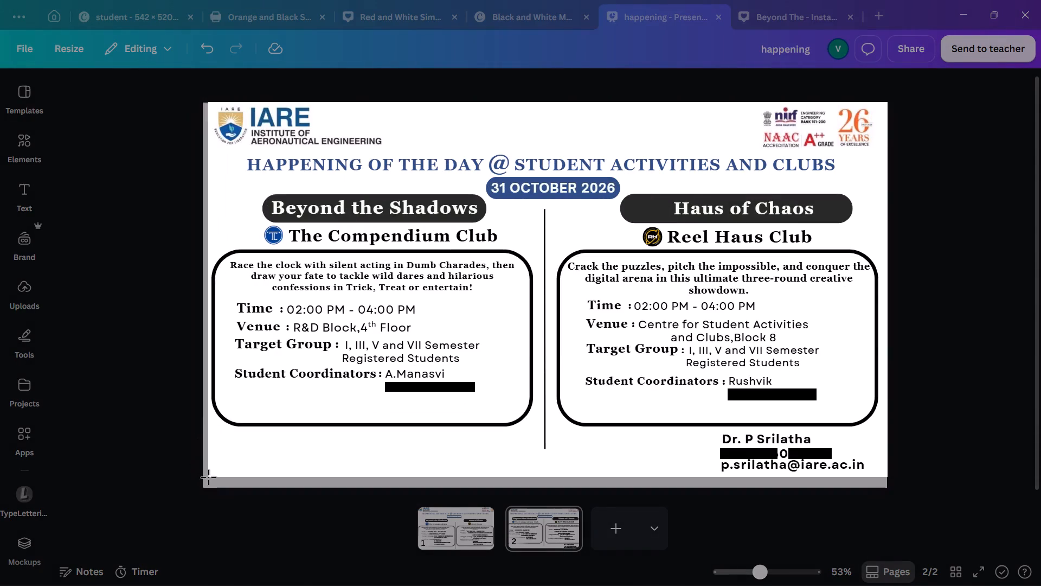
pyautogui.moveTo(209, 477); pyautogui.dragTo(201, 489)
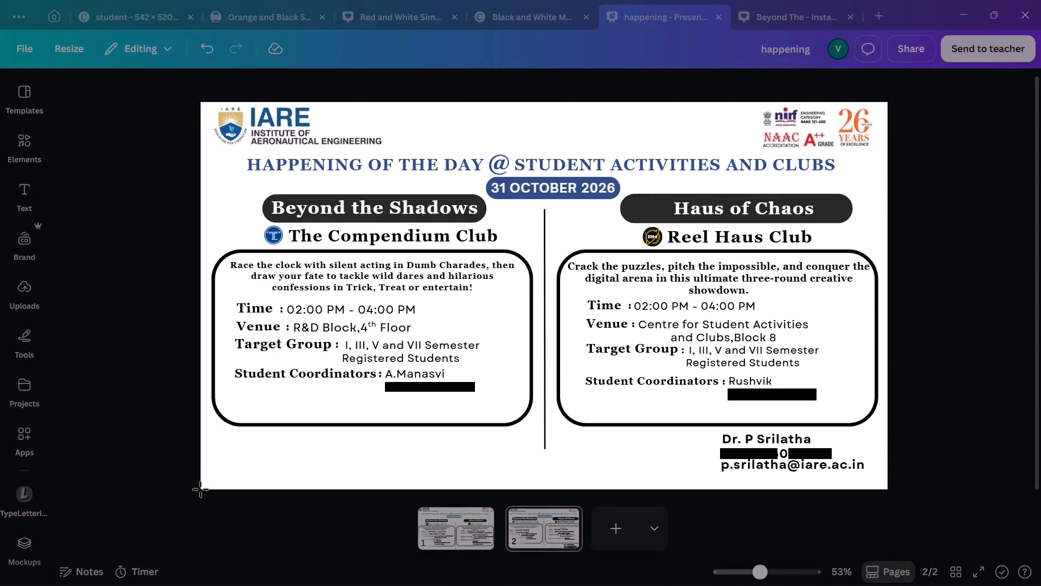
pyautogui.moveTo(201, 489); pyautogui.dragTo(201, 489)
# Close the enlarged poster in Telegram Web and send the new screenshot as a photo without caption to the faculty member's chat.
pyautogui.hotkey('alt', 'Tab')
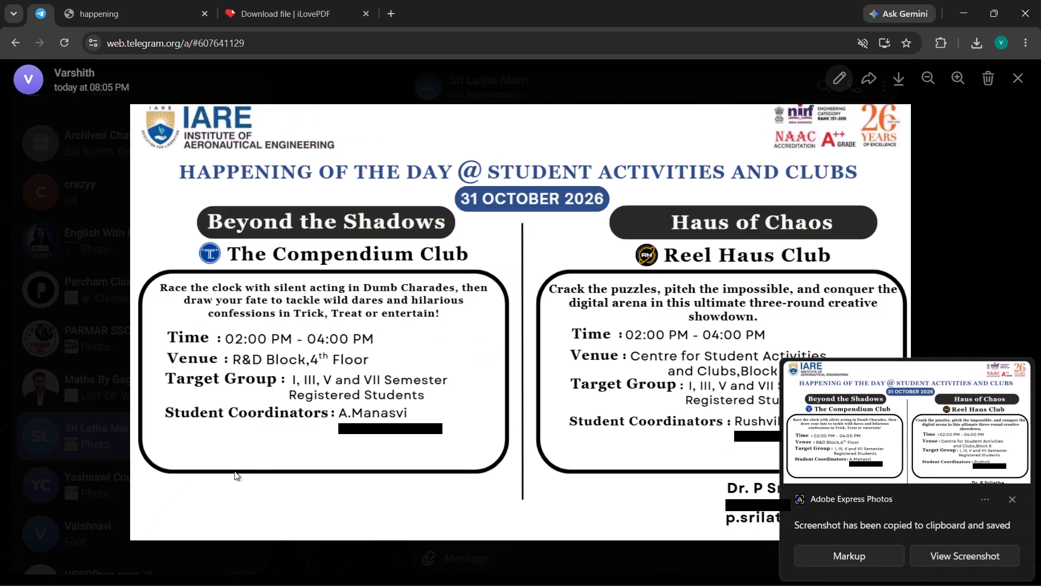
pyautogui.press('Escape')
pyautogui.hotkey('ctrl', 'v')
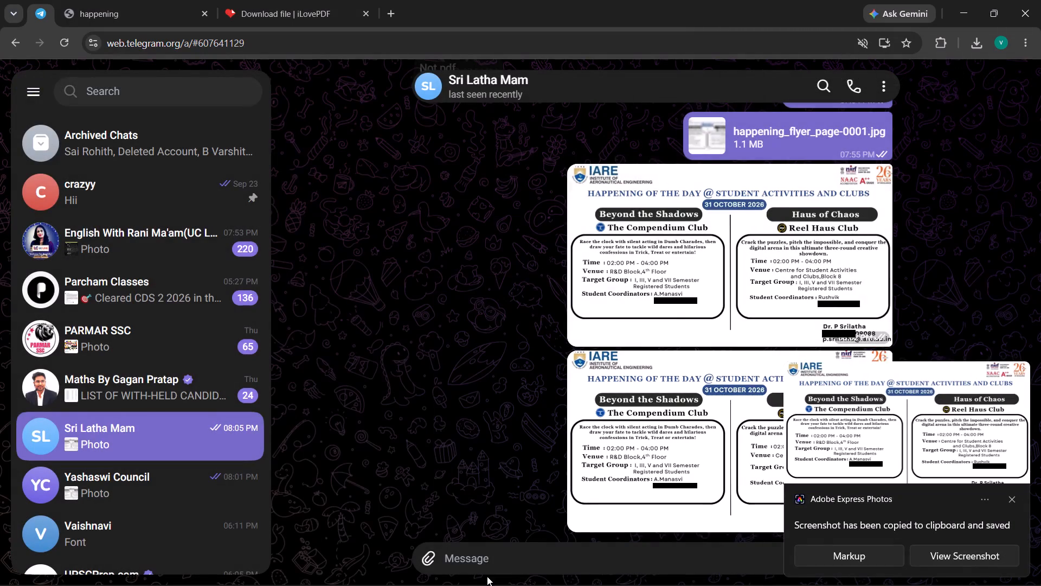
pyautogui.click(486, 554)
pyautogui.hotkey('ctrl', 'v')
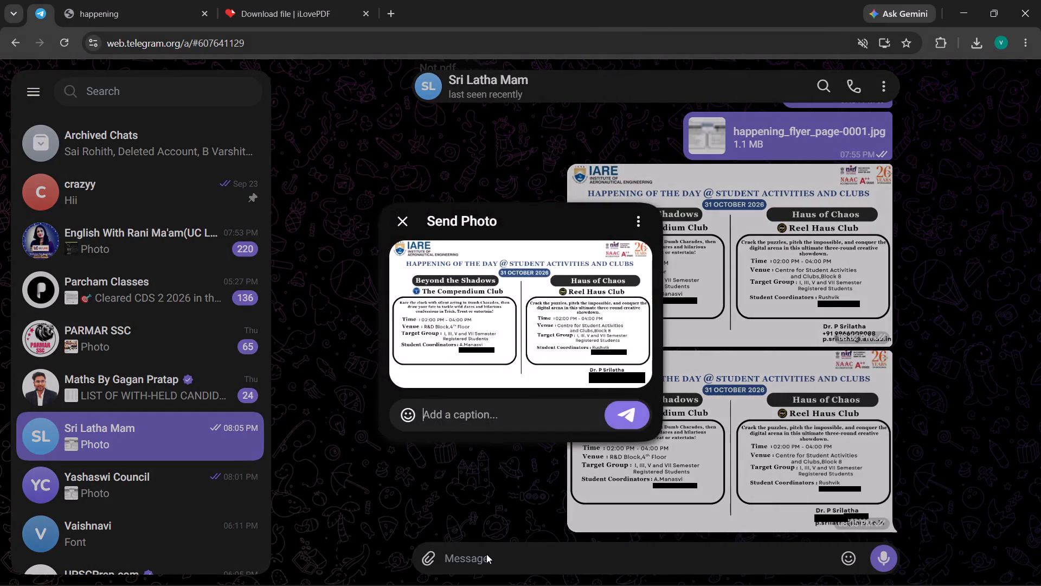
pyautogui.press('Return')
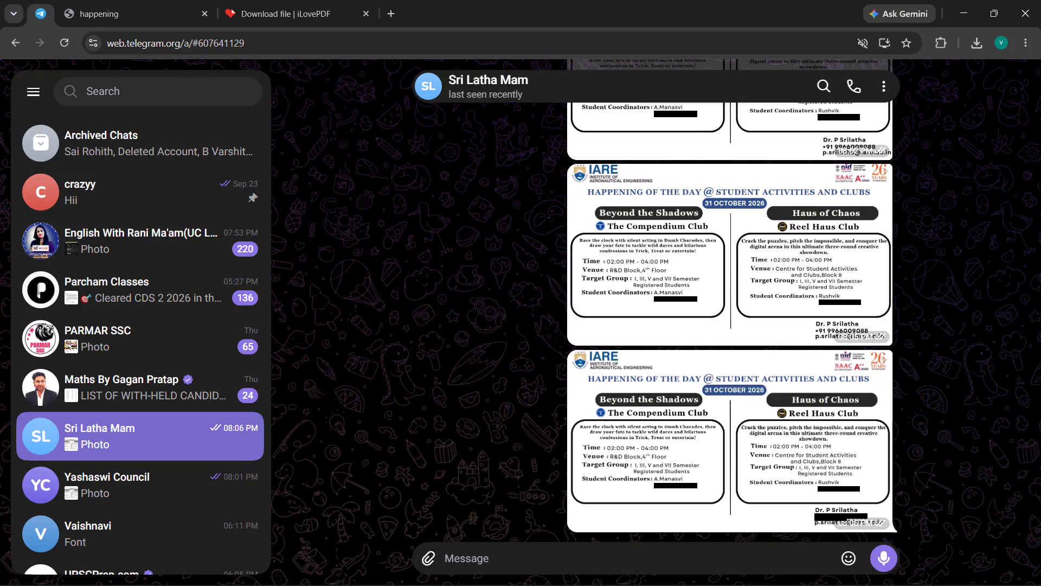